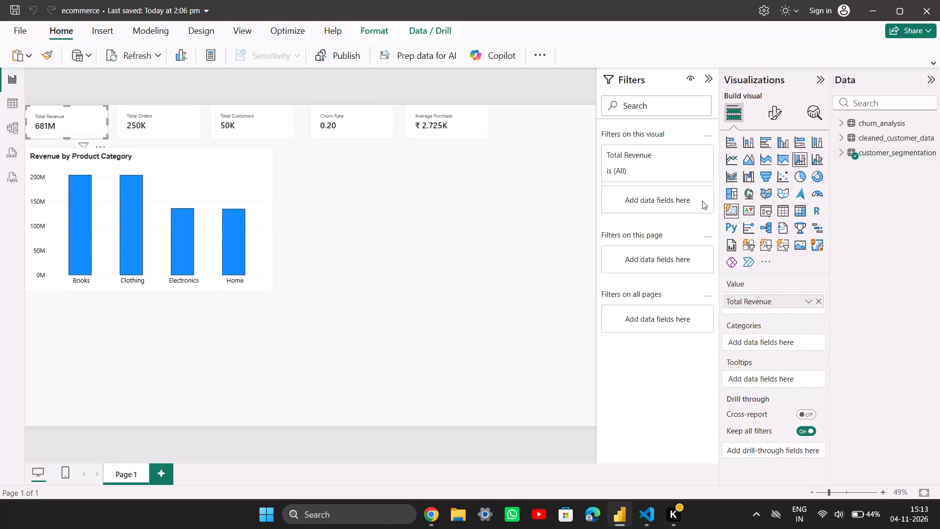
Set the callout size in the Total Revenue card's layout settings to 53%.
scroll(766, 327, down, 3)
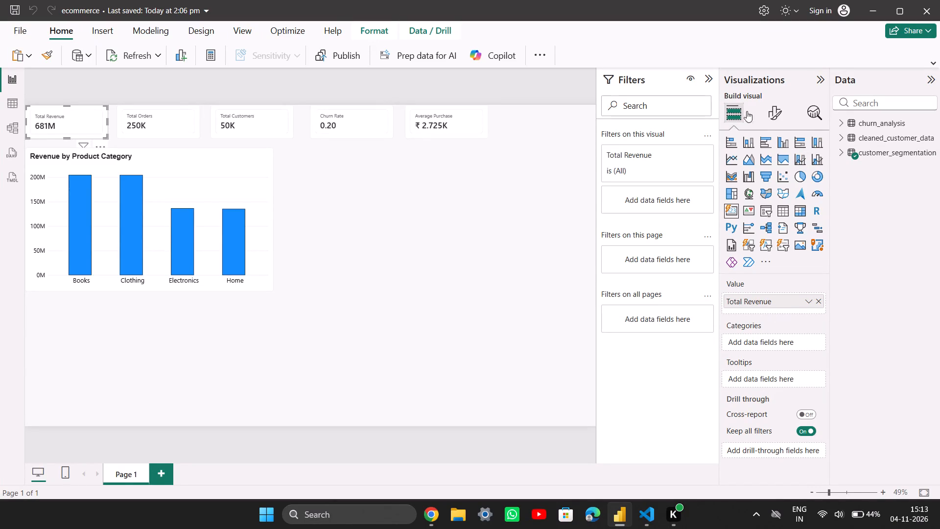
click(765, 116)
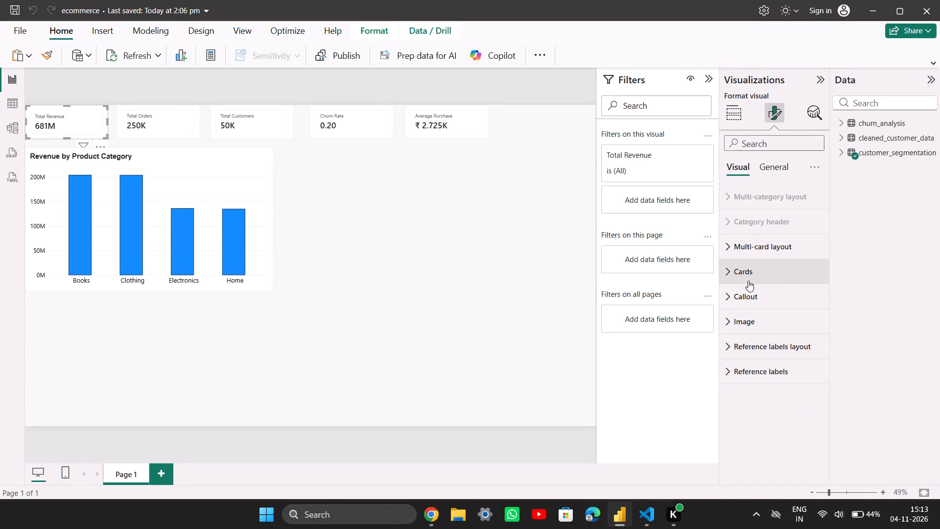
click(752, 275)
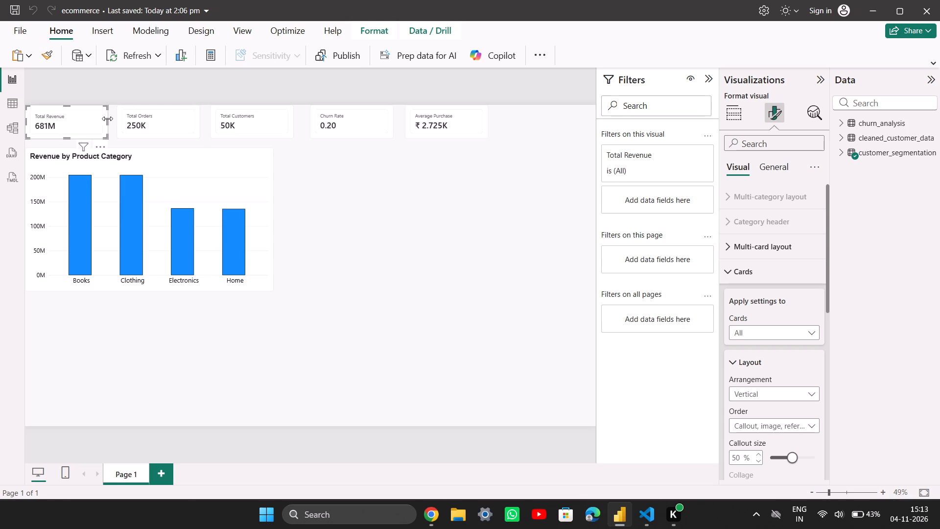
scroll(757, 248, down, 2)
scroll(772, 245, up, 1)
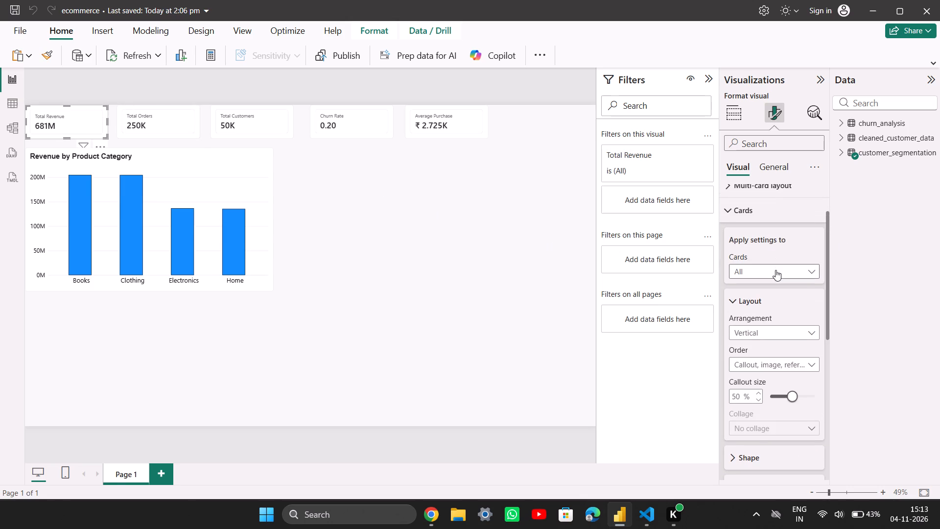
click(775, 270)
click(773, 303)
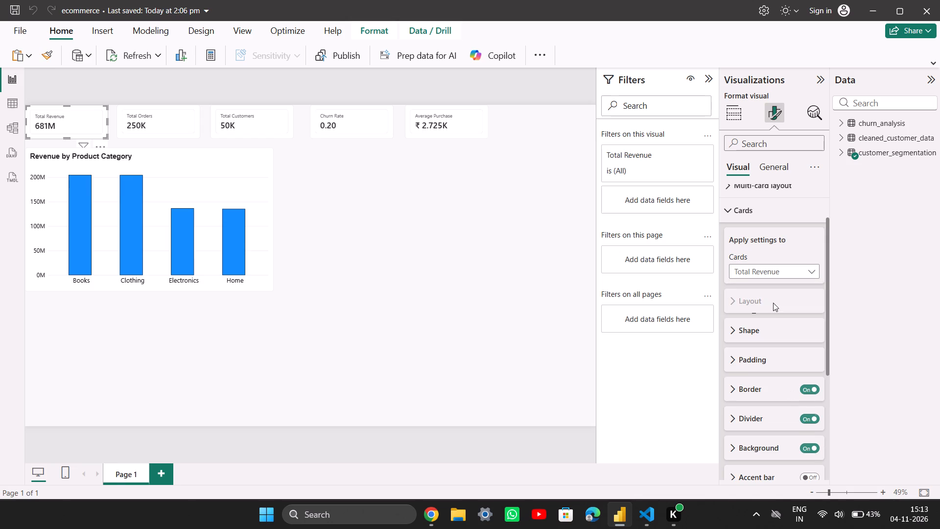
click(770, 276)
click(770, 282)
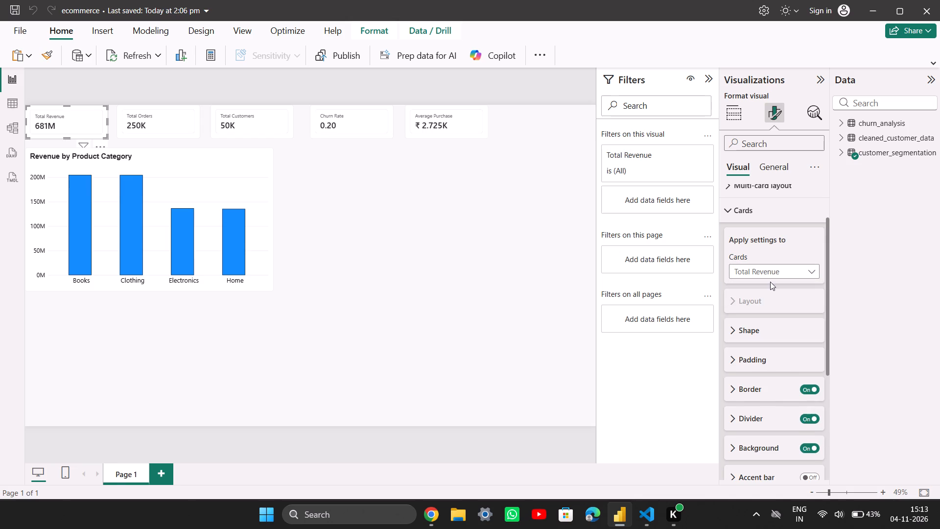
scroll(779, 309, down, 2)
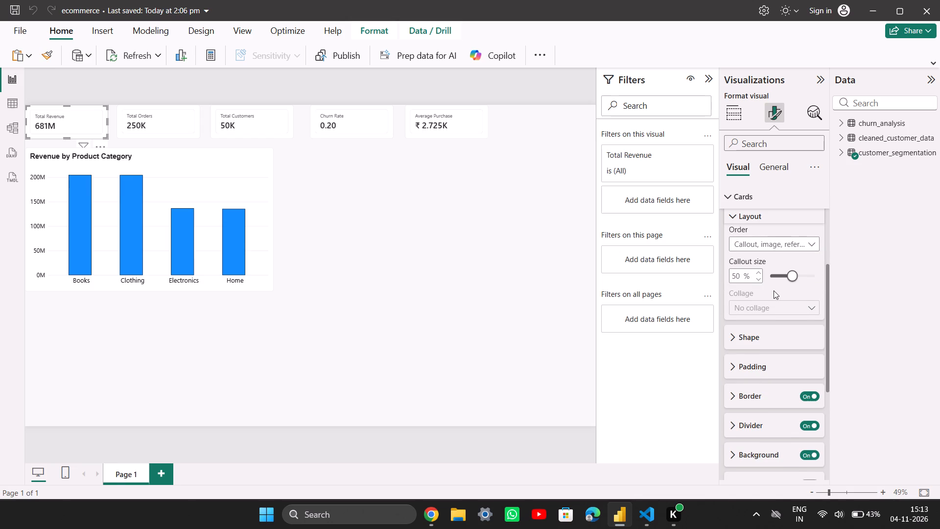
drag(797, 277, 805, 274)
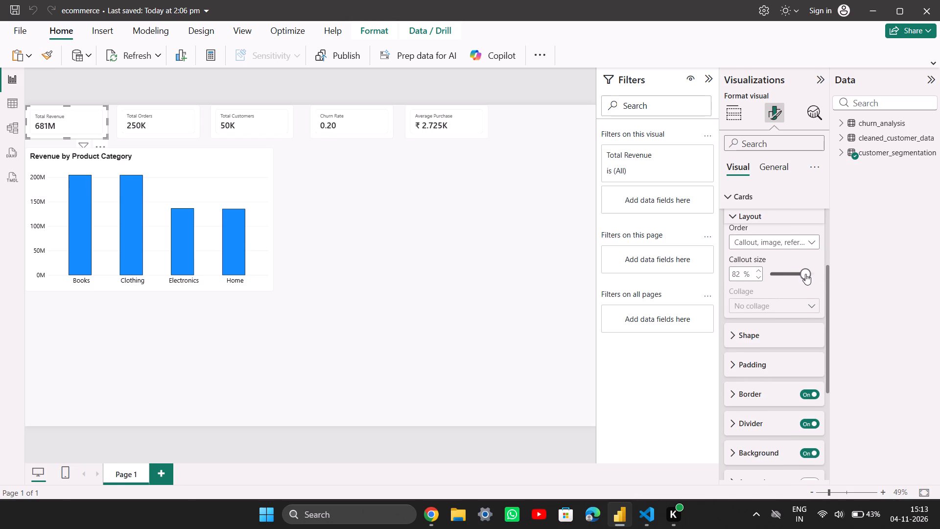
drag(805, 274, 806, 274)
drag(806, 274, 795, 274)
drag(795, 274, 794, 274)
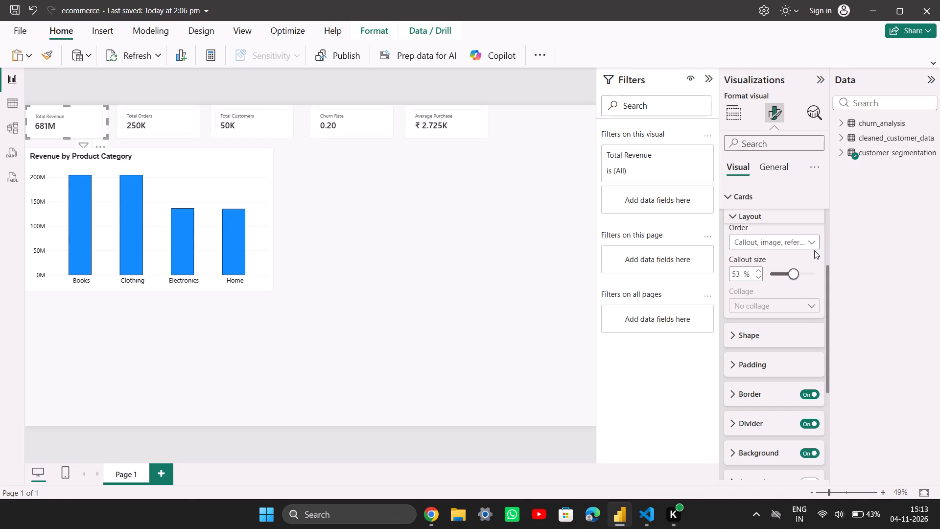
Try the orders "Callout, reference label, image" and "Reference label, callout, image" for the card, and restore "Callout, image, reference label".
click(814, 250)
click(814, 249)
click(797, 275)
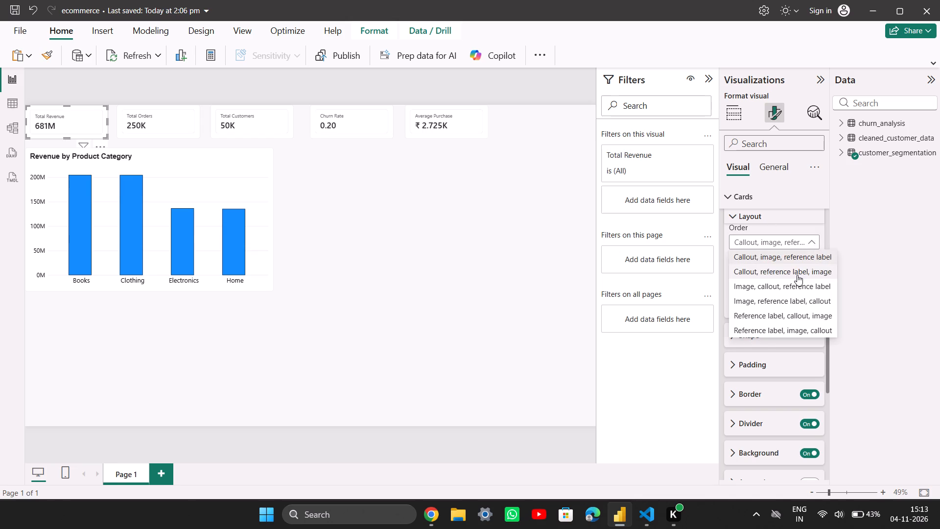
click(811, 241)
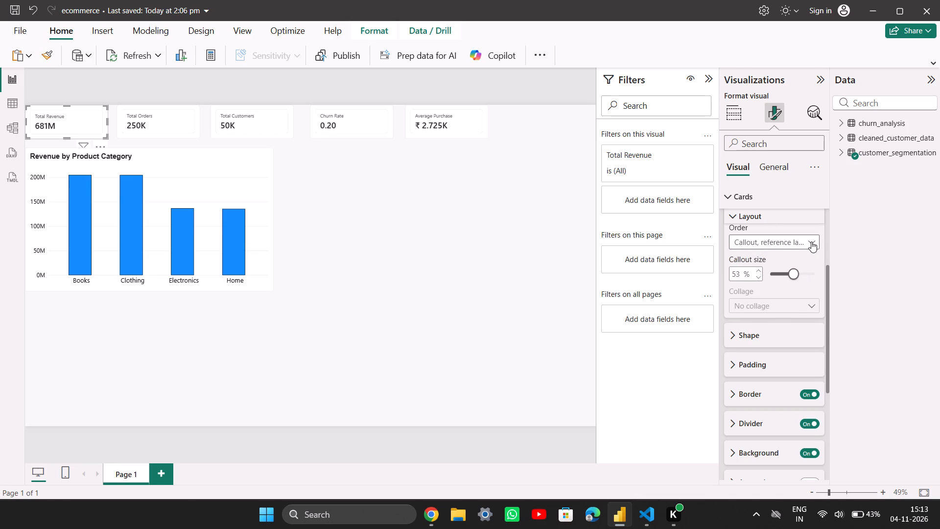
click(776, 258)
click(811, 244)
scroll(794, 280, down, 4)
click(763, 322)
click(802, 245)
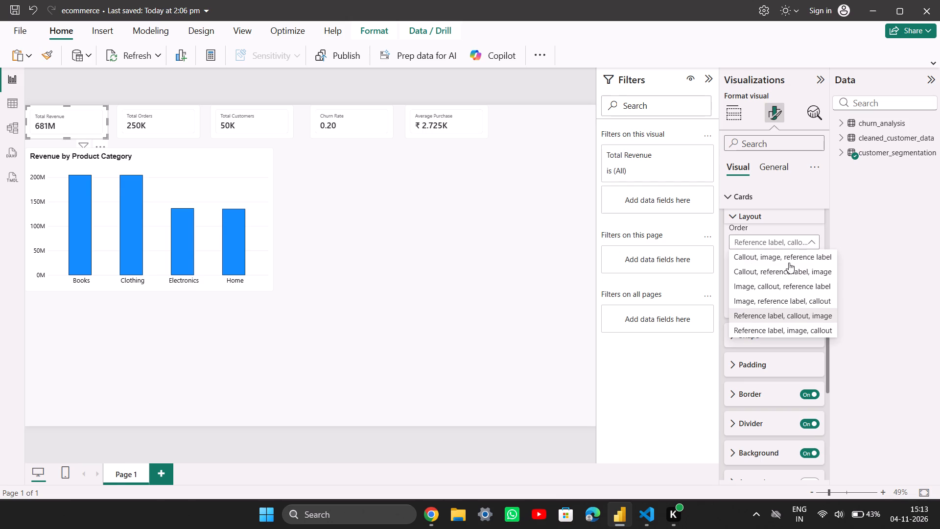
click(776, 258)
Turn off individual padding for the Total Revenue card so that it uses uniform padding.
scroll(779, 283, down, 2)
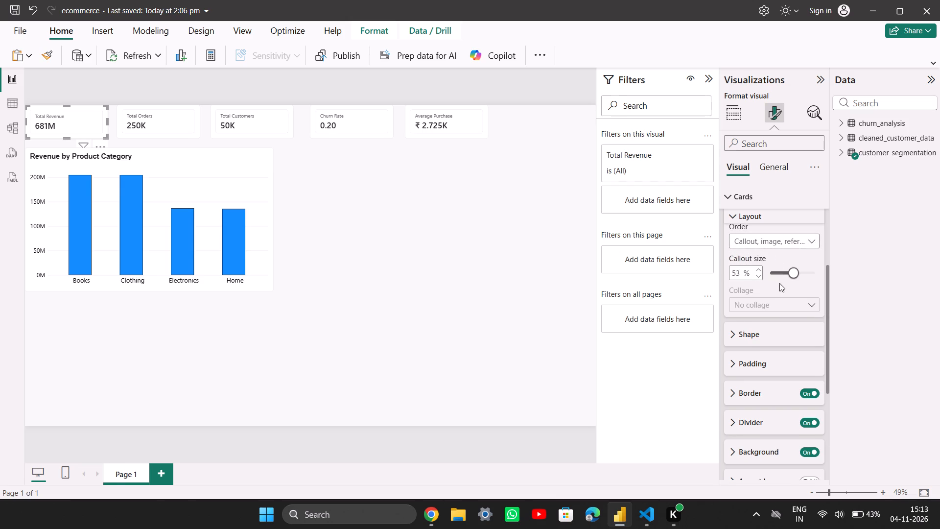
scroll(779, 283, down, 1)
scroll(778, 262, up, 3)
click(769, 331)
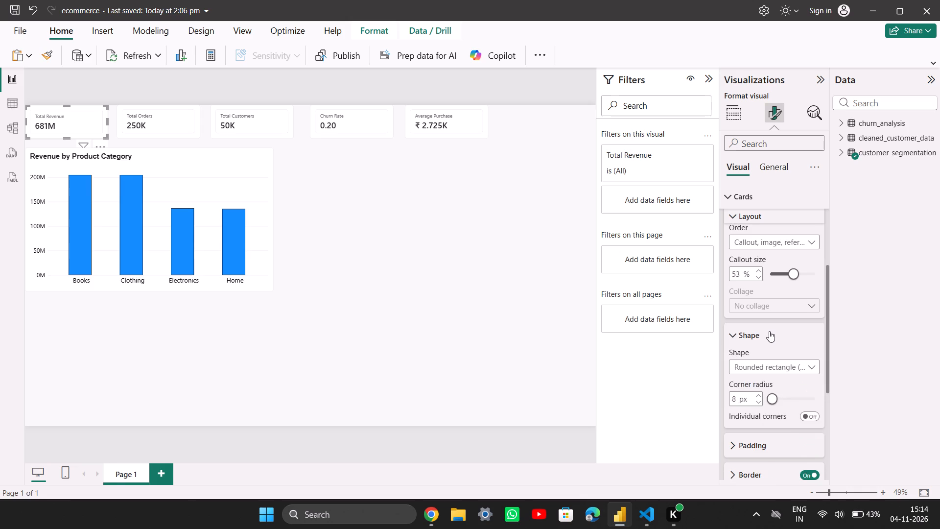
scroll(769, 331, down, 3)
click(771, 269)
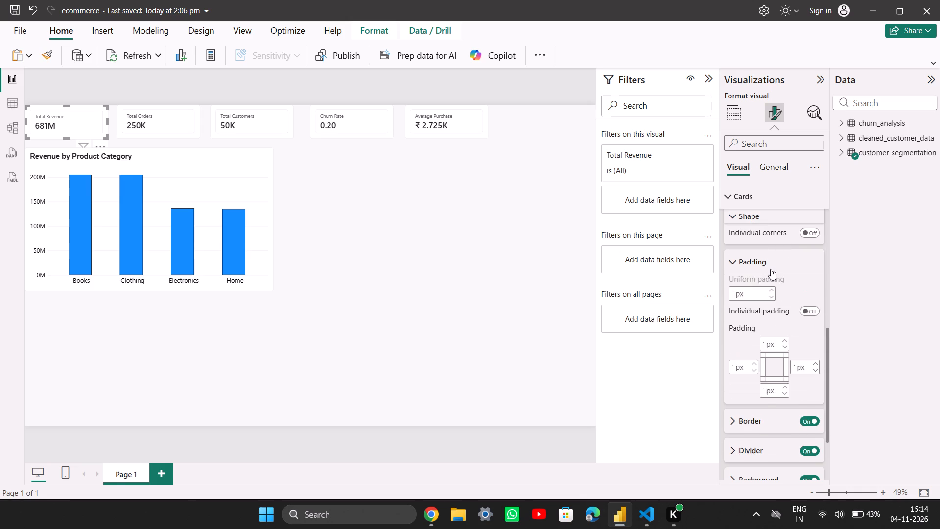
click(811, 306)
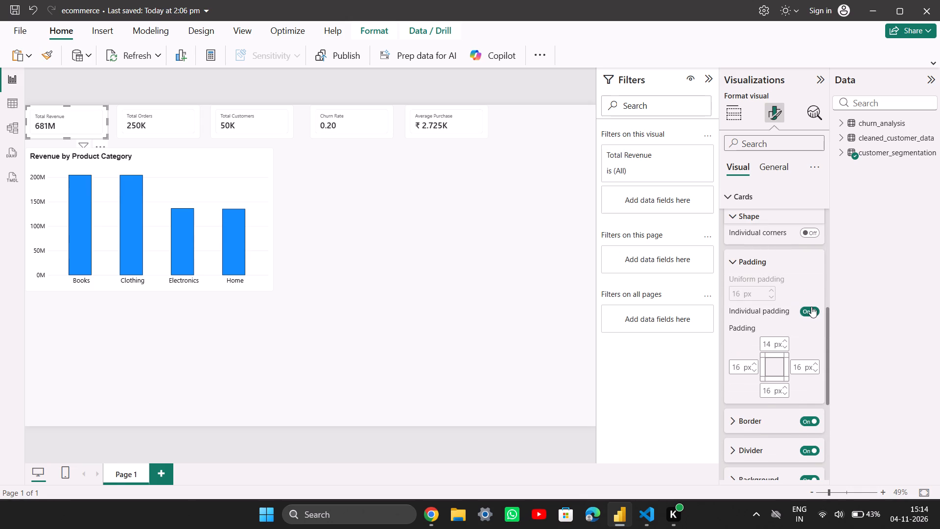
click(811, 308)
click(811, 308)
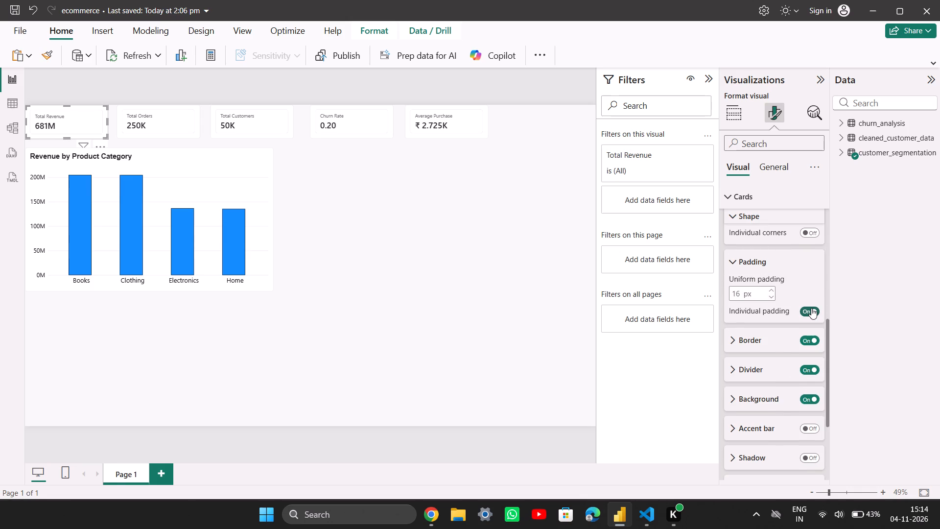
click(811, 308)
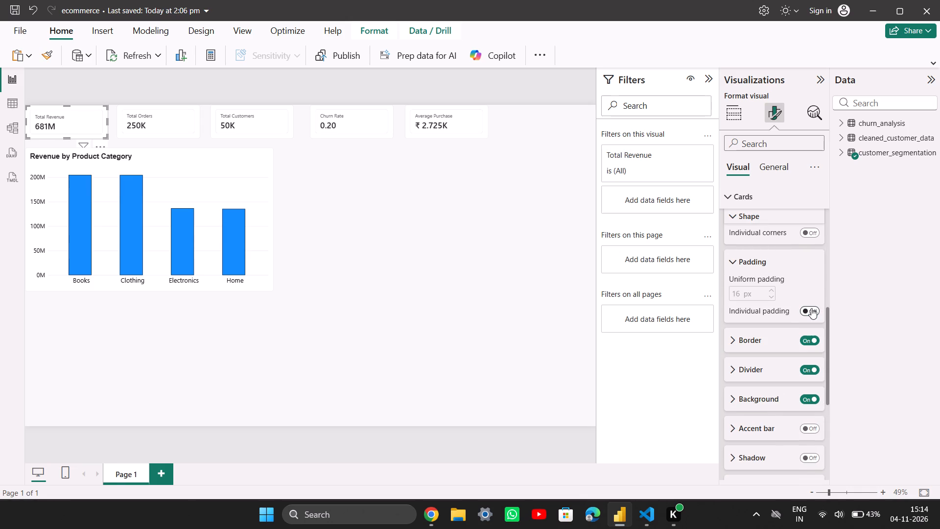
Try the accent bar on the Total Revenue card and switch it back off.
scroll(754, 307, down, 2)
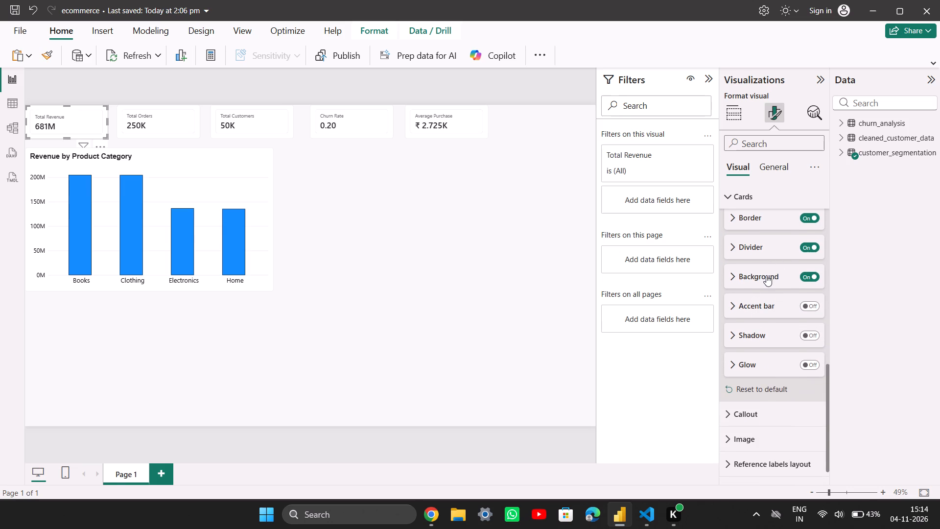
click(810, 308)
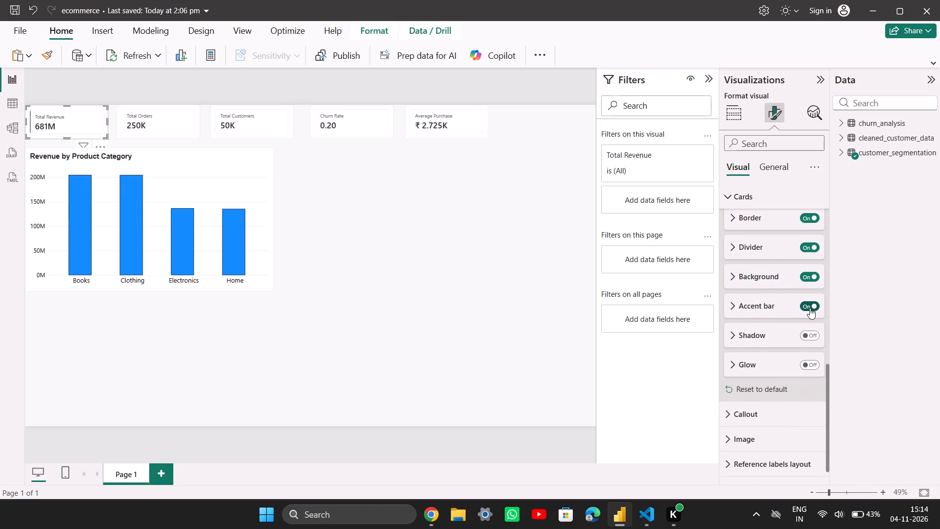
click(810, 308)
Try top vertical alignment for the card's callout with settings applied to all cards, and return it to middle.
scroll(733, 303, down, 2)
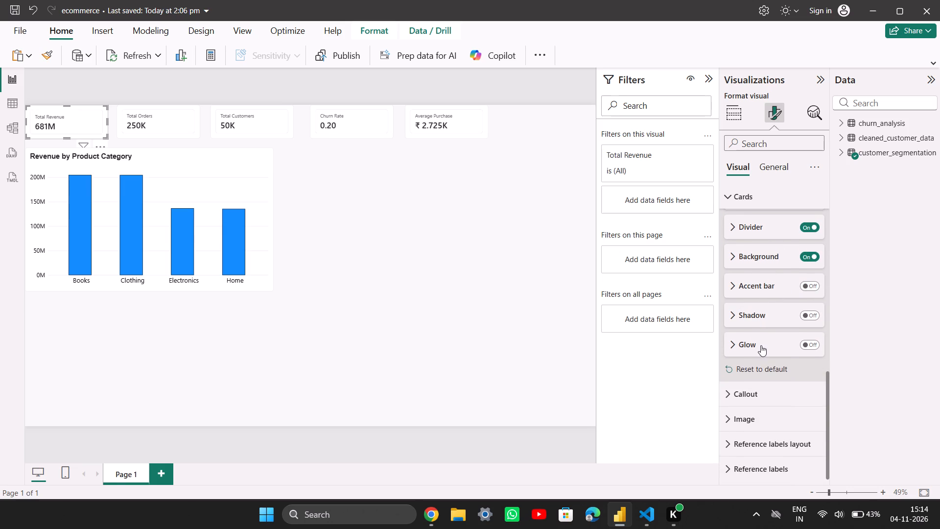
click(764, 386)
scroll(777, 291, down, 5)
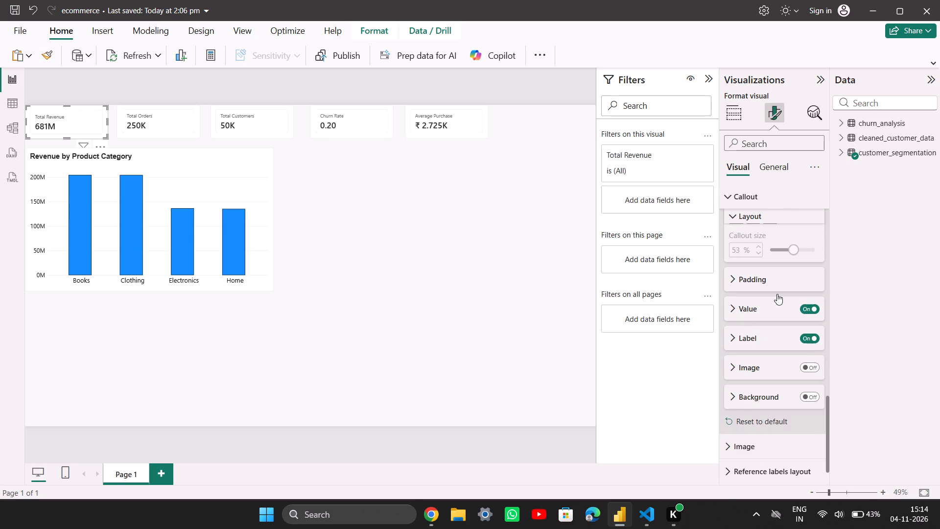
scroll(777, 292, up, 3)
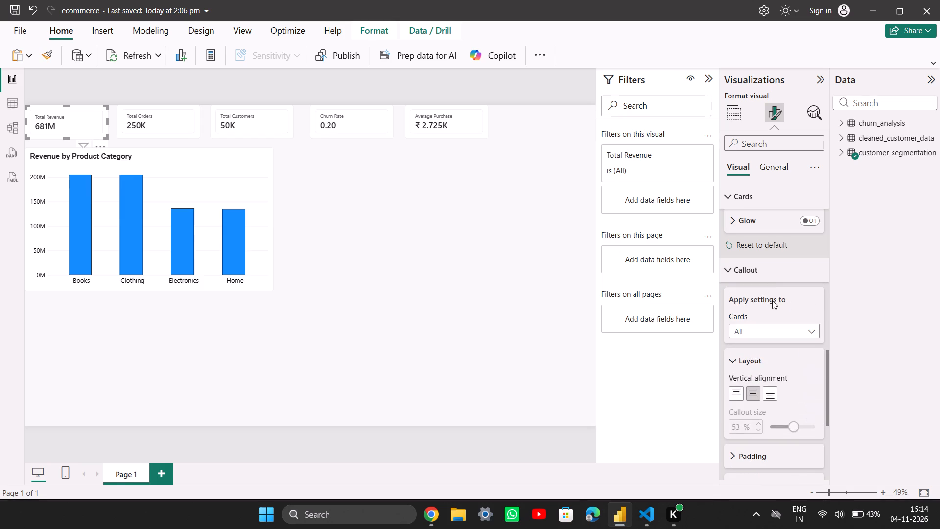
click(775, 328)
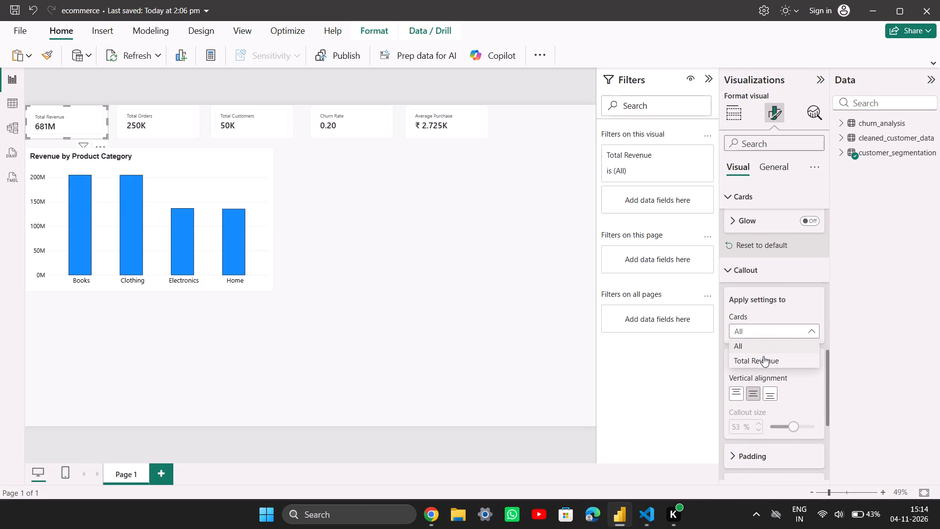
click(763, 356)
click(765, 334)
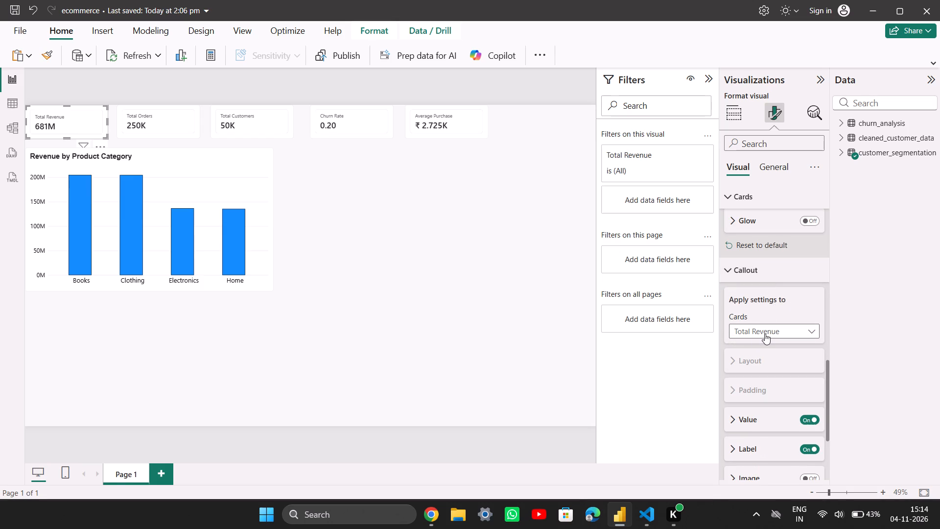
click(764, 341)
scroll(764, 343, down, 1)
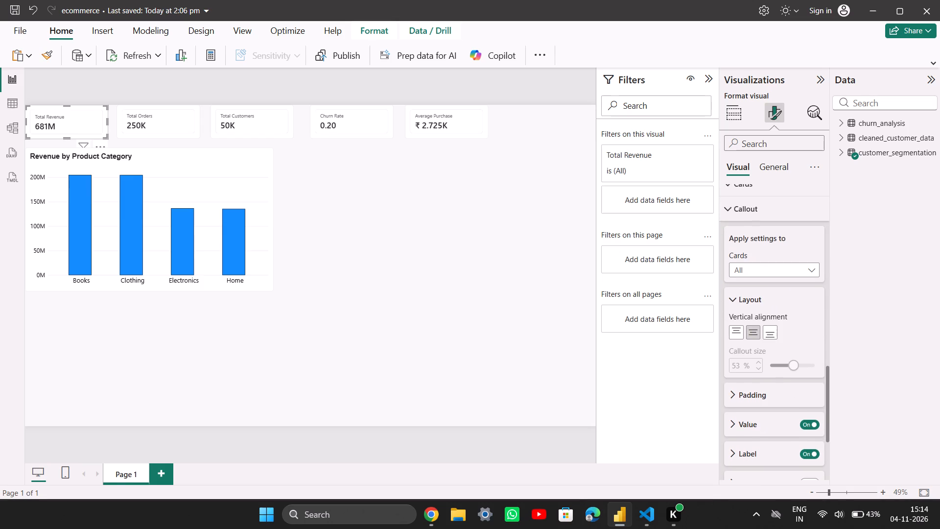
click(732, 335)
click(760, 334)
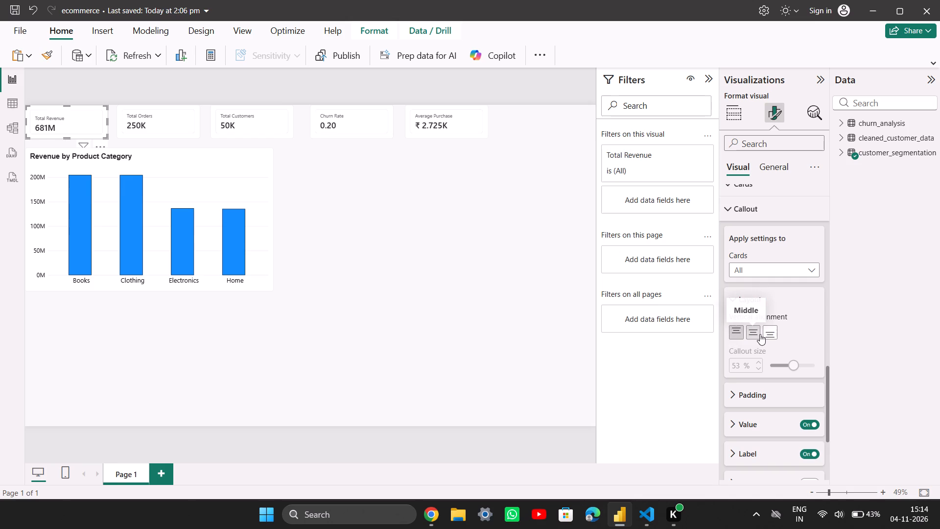
Increase the font size of the Total Revenue card's callout value to 25.
scroll(797, 312, down, 1)
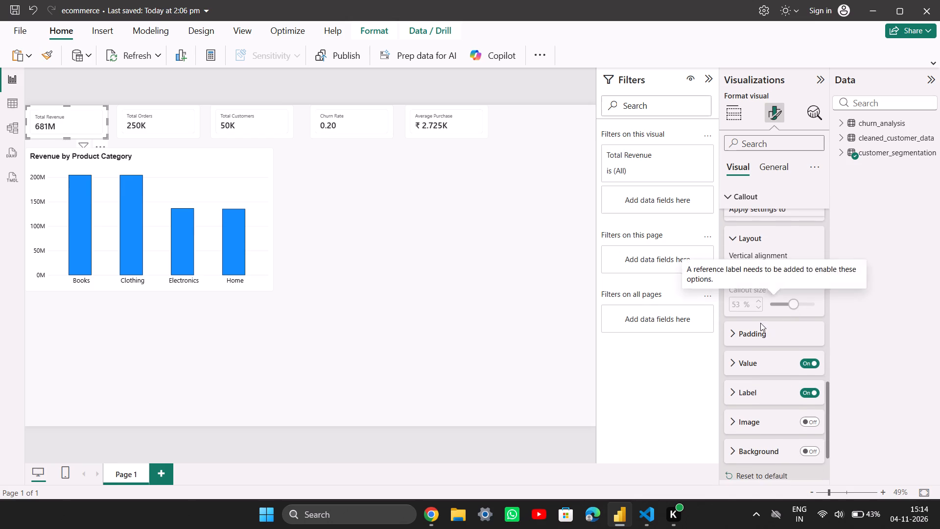
scroll(761, 323, down, 1)
click(760, 299)
scroll(776, 282, down, 2)
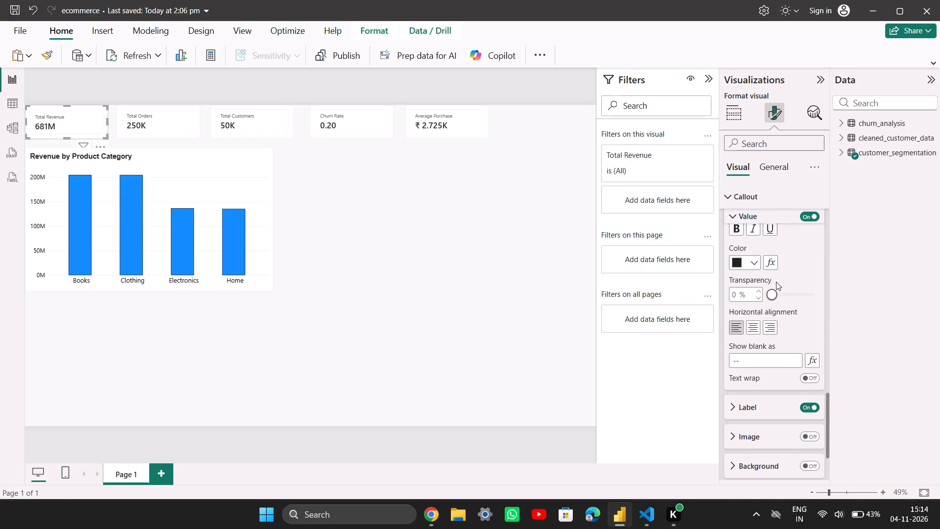
scroll(779, 278, up, 1)
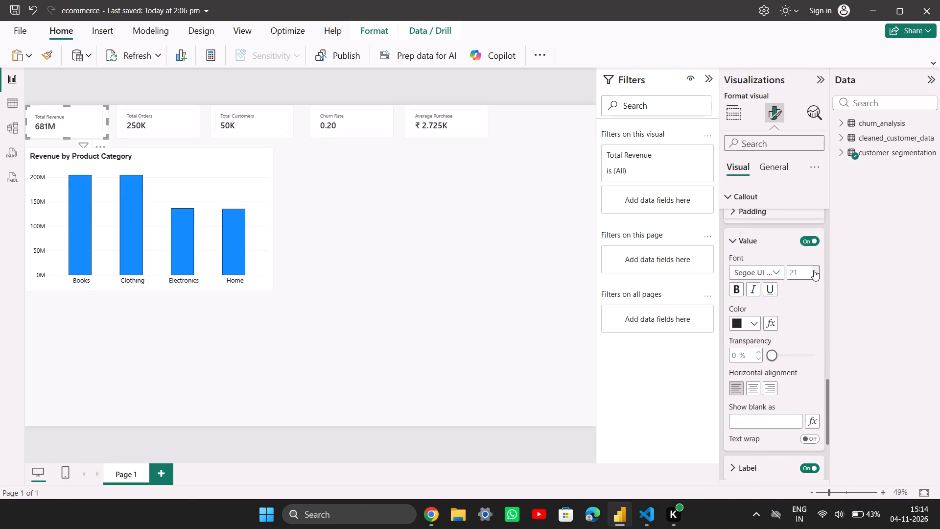
click(814, 270)
double_click(814, 270)
double_click(814, 270)
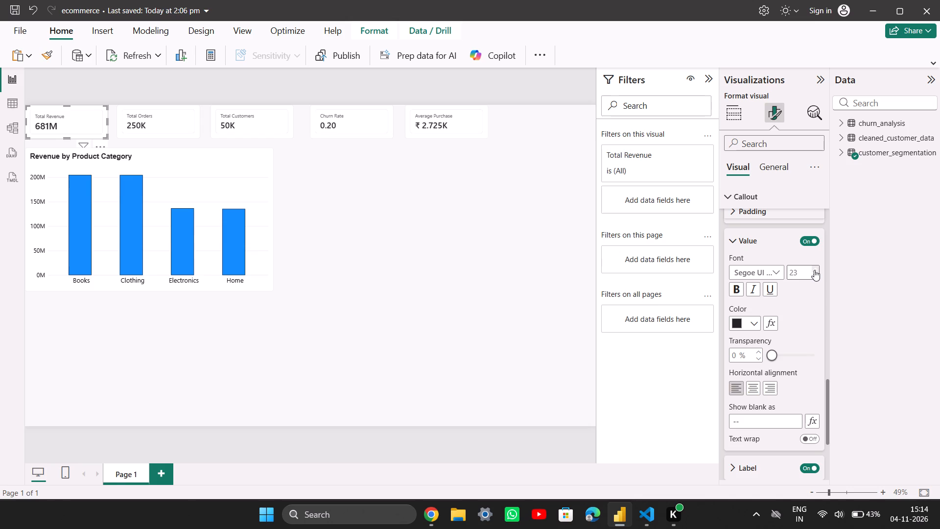
double_click(814, 270)
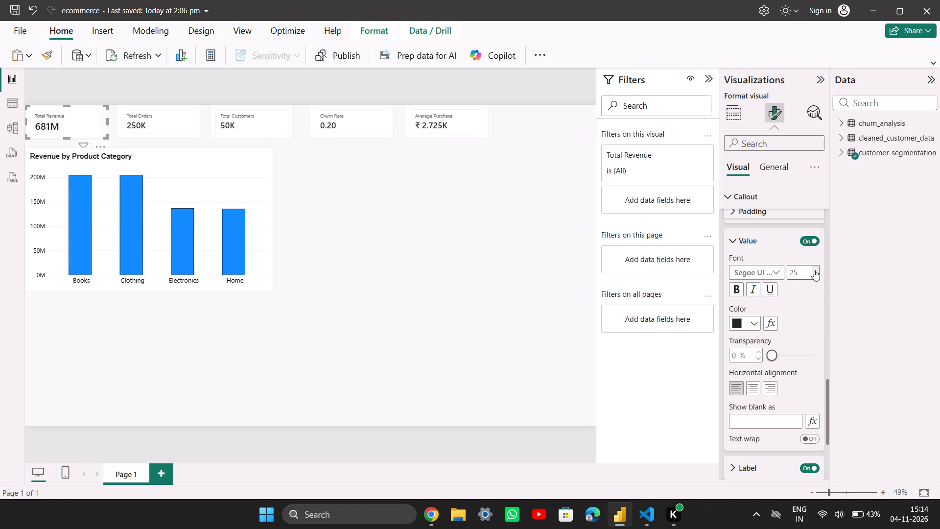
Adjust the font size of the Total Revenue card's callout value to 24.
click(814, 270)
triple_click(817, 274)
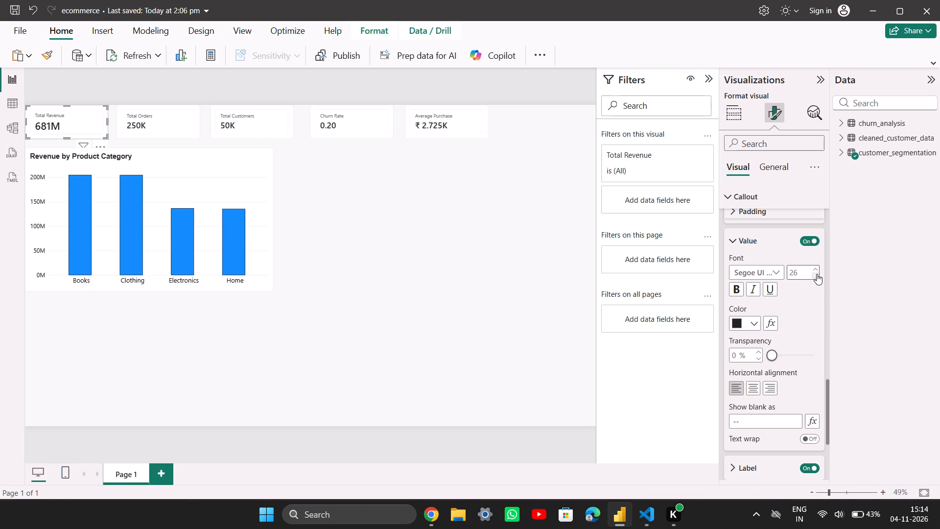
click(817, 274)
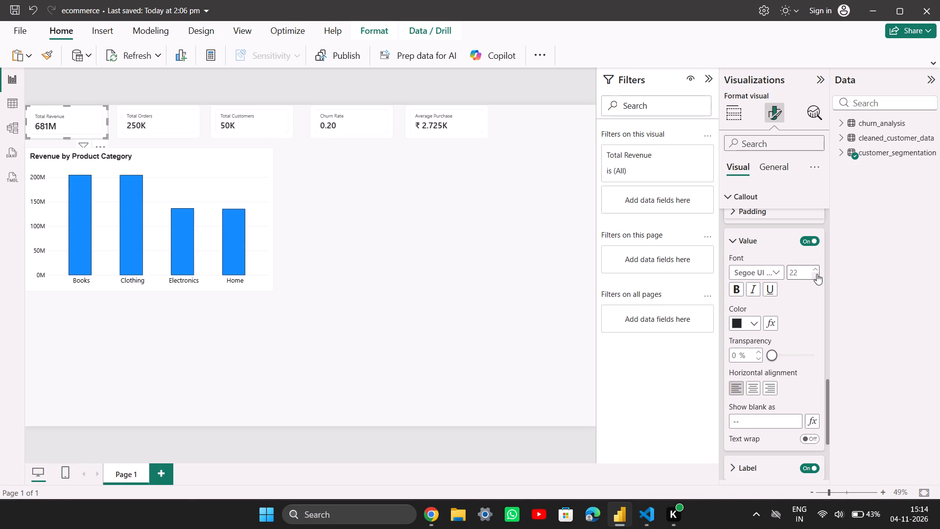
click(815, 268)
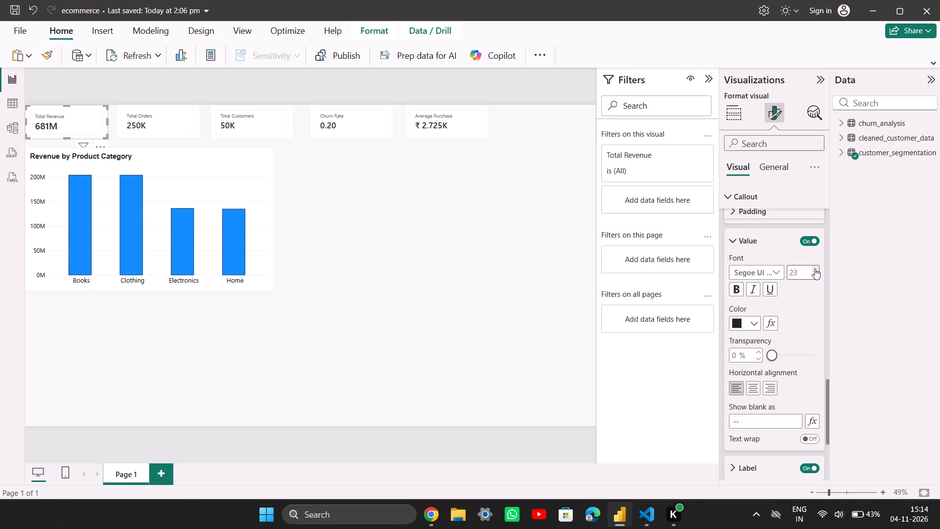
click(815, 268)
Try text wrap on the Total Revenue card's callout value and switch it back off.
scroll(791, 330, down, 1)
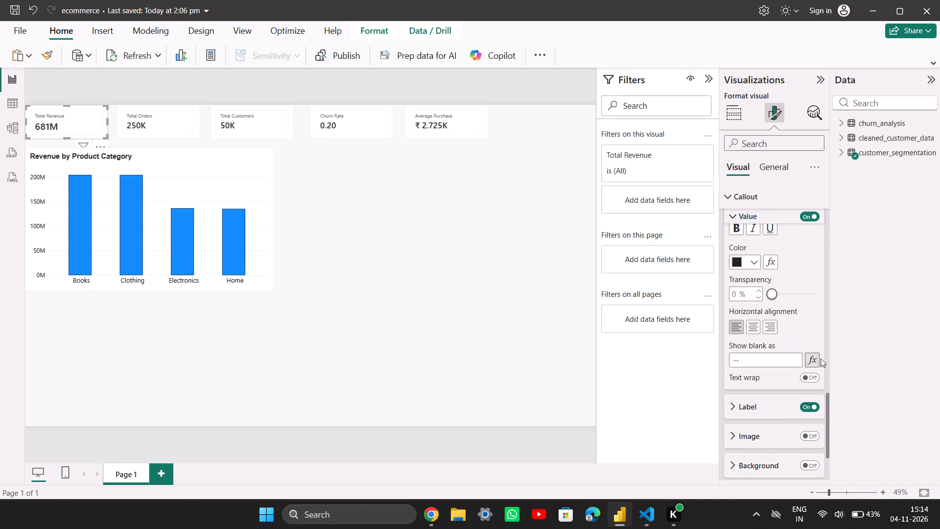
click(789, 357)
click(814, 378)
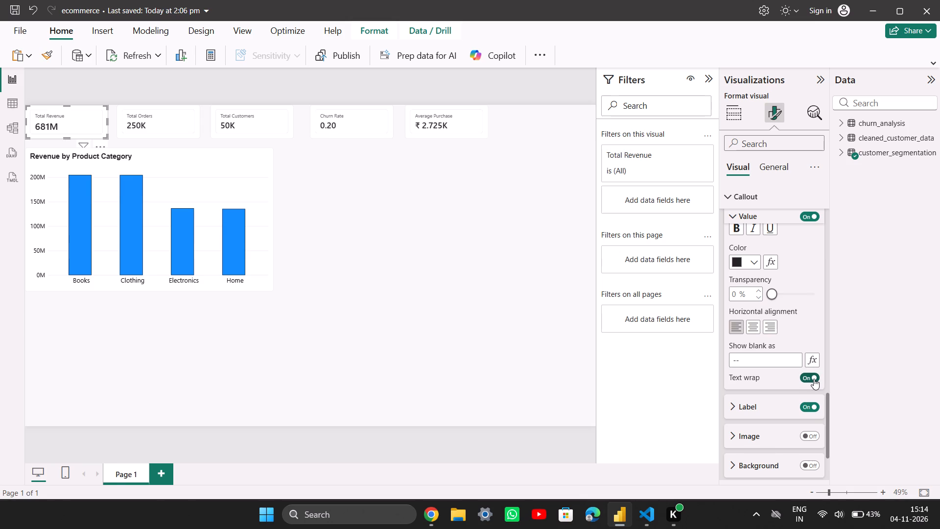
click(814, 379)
Make the Total Revenue card's callout value bold.
scroll(769, 319, up, 1)
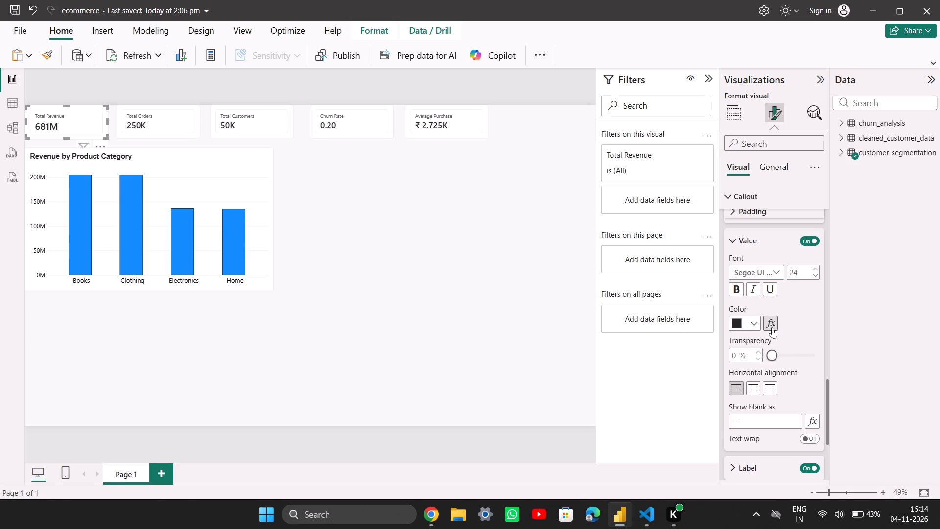
click(738, 289)
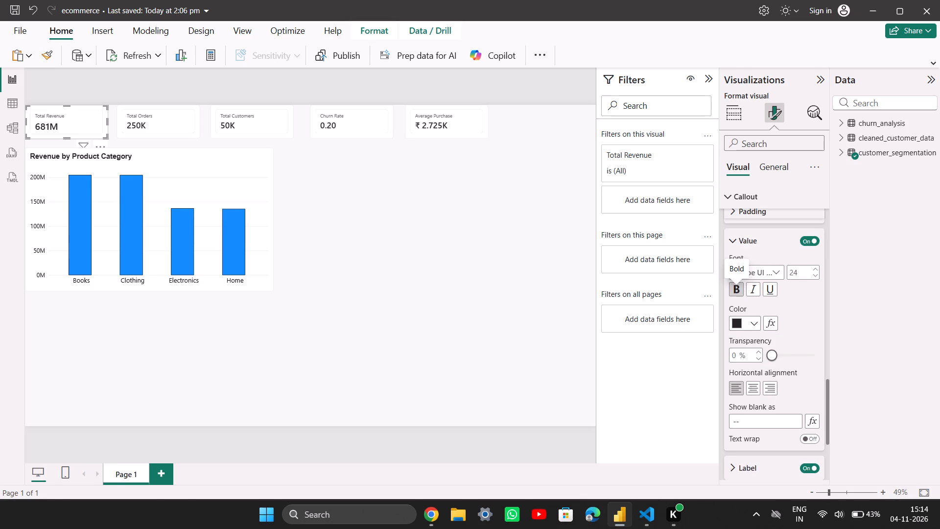
click(738, 292)
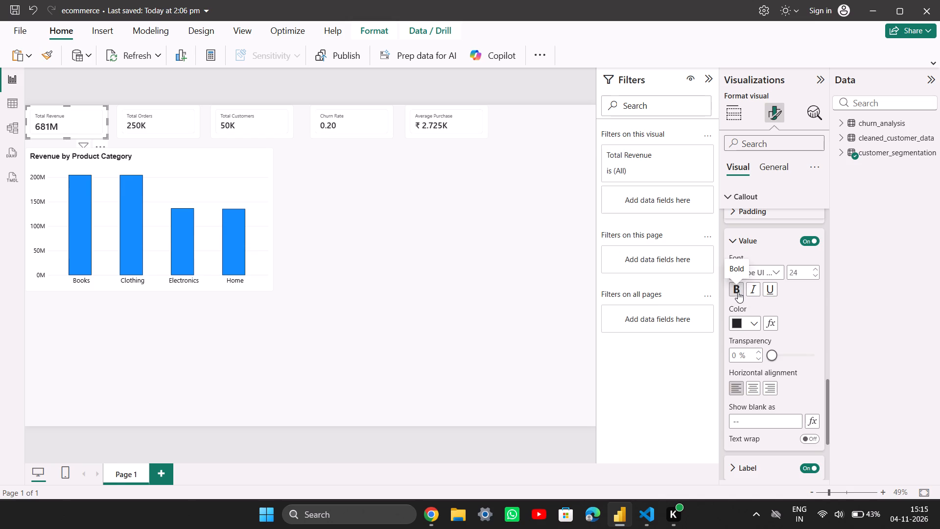
click(734, 284)
Increase the font size of the Total Revenue card's callout label to 15.
scroll(791, 380, down, 2)
click(771, 348)
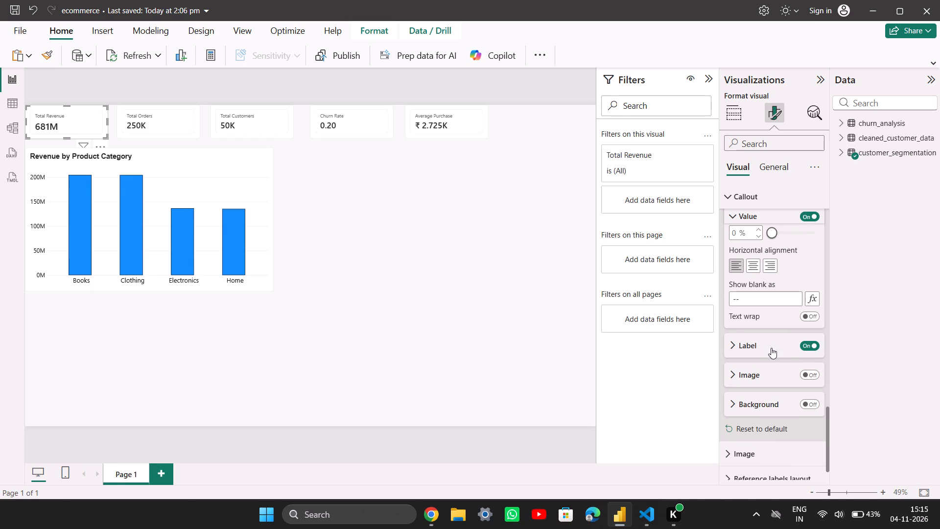
scroll(776, 361, down, 2)
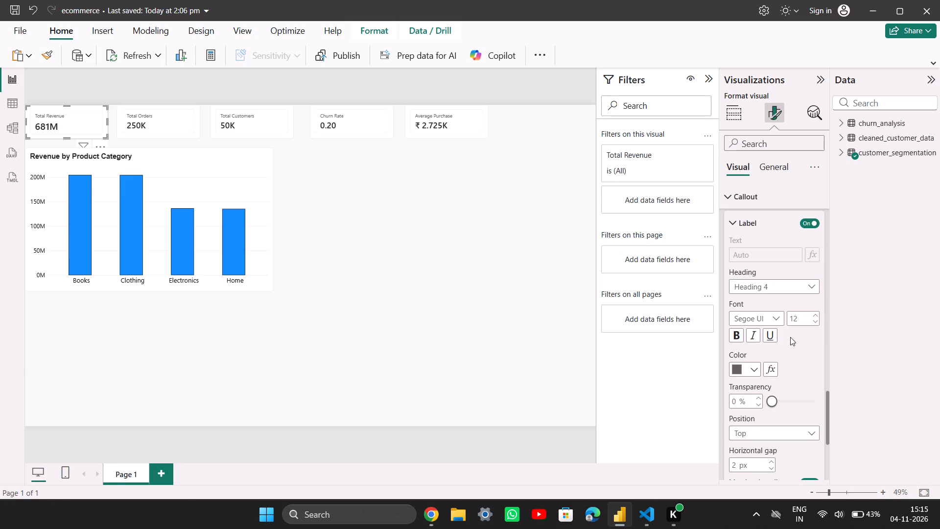
click(817, 313)
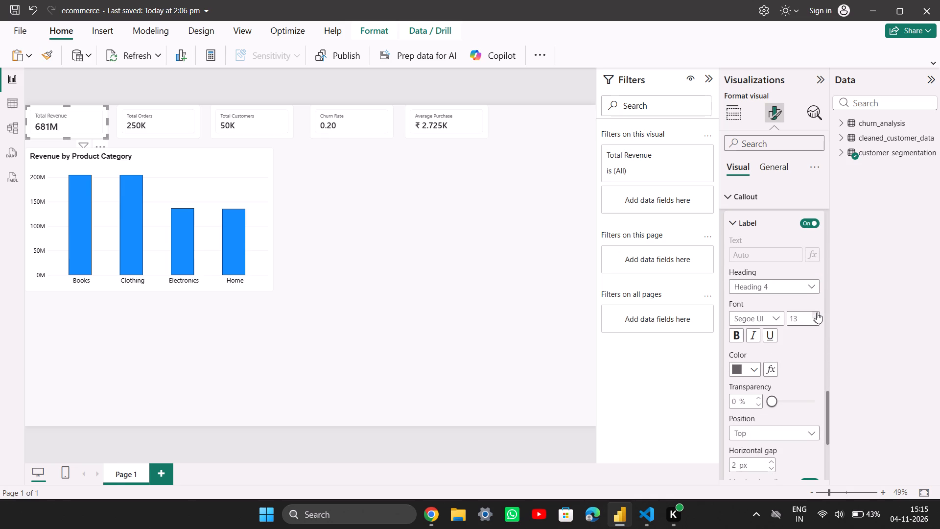
click(817, 313)
click(817, 313)
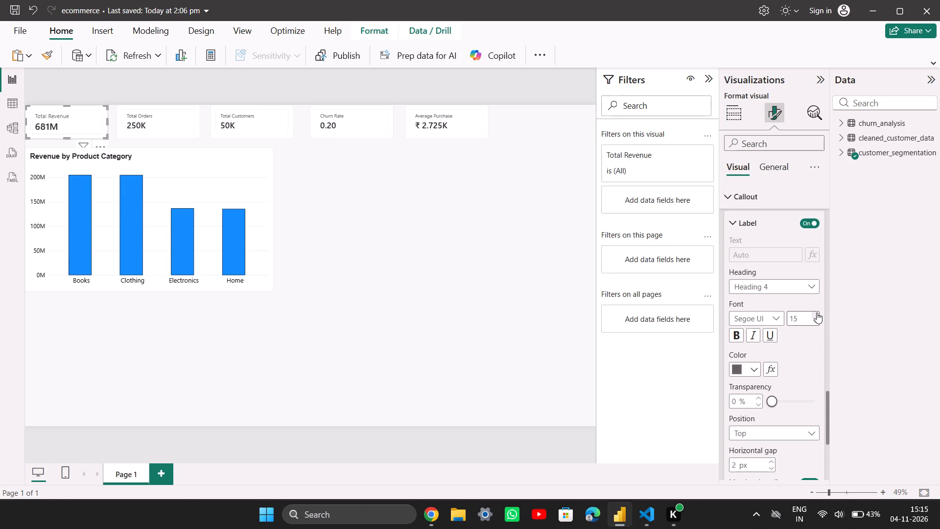
click(817, 313)
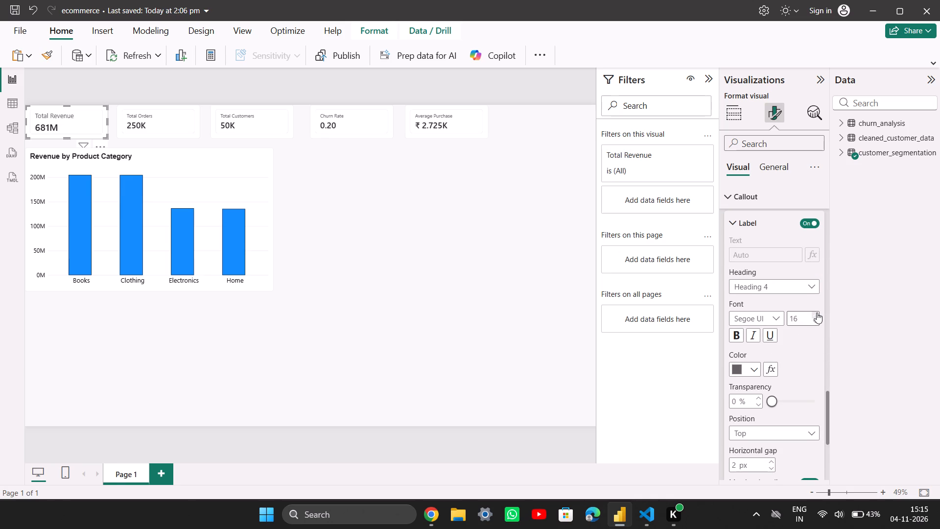
click(813, 322)
Colour the Total Revenue card's callout label black and make it bold.
click(757, 366)
click(765, 296)
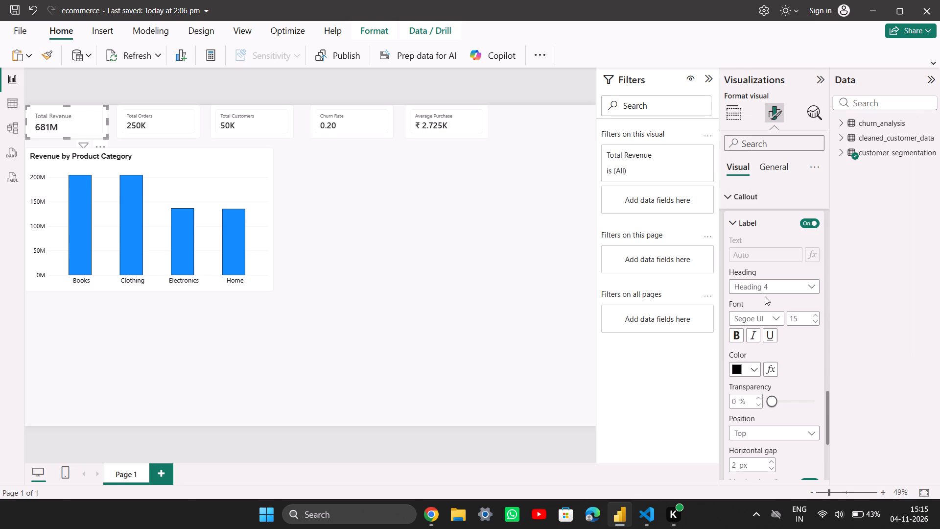
click(736, 332)
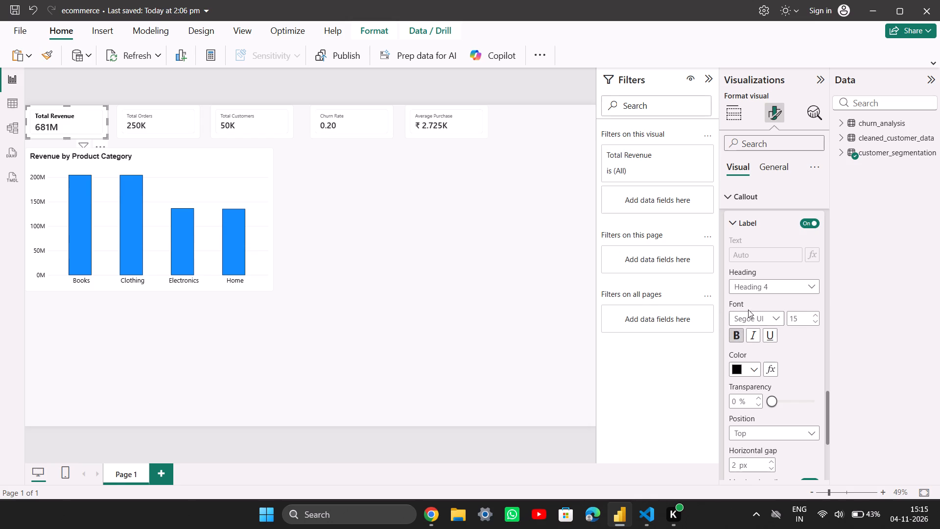
Set the font size of the Total Revenue card's callout value to 23.
scroll(767, 281, up, 2)
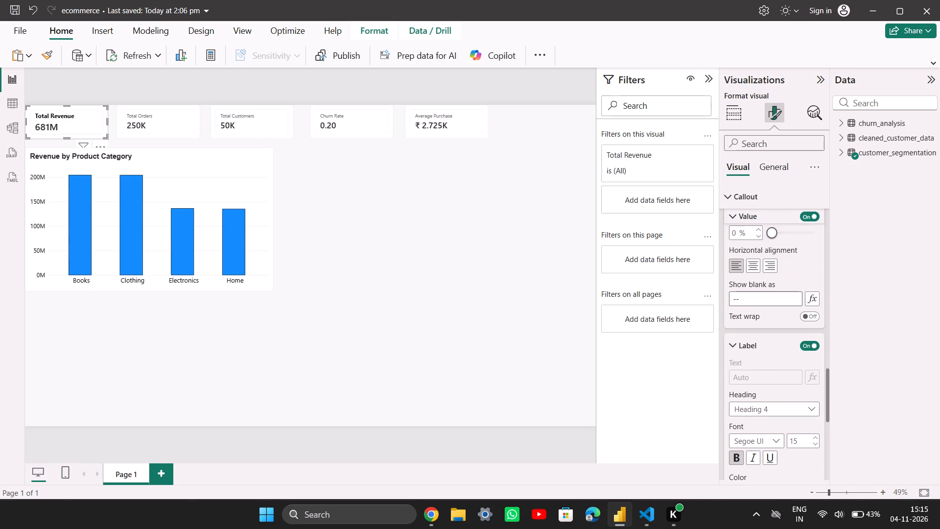
scroll(785, 301, up, 2)
click(813, 277)
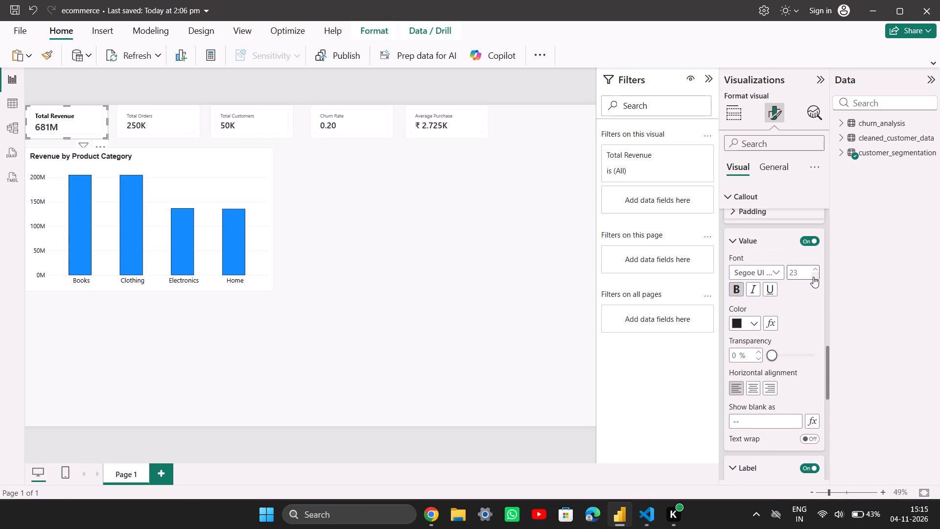
click(813, 277)
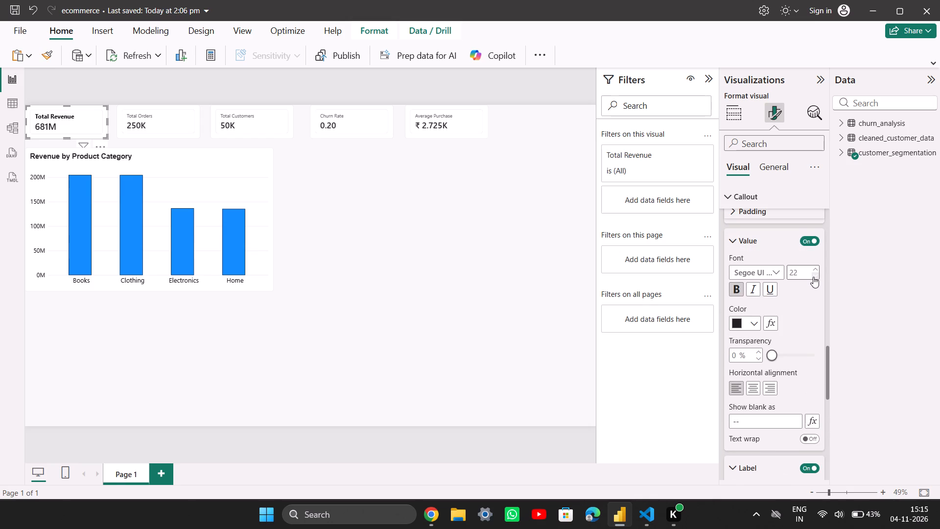
click(818, 267)
Enlarge the Total Revenue card slightly in width and height by extending its right and bottom edges.
click(108, 119)
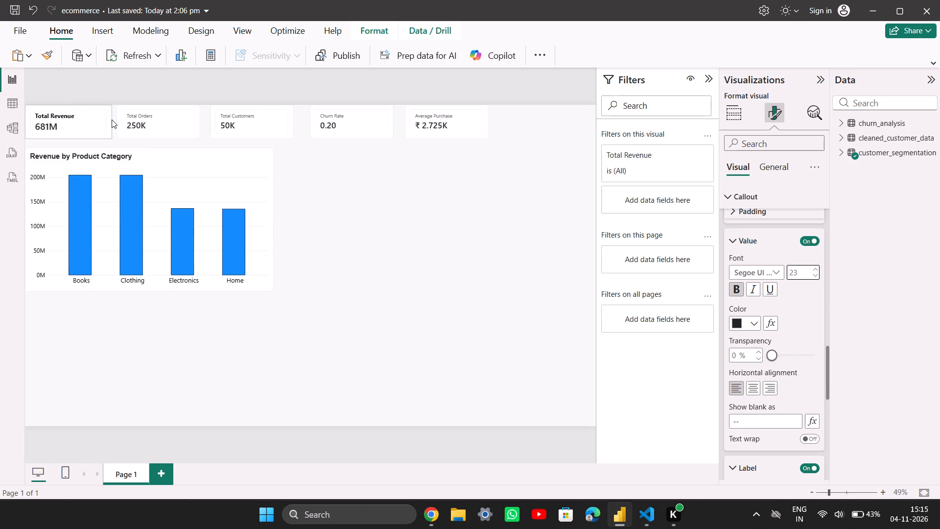
click(69, 135)
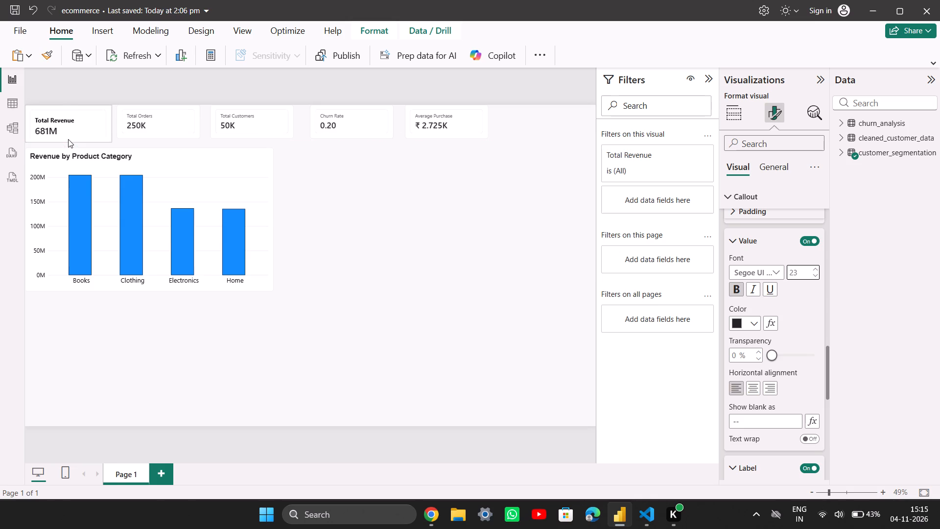
drag(110, 123, 112, 123)
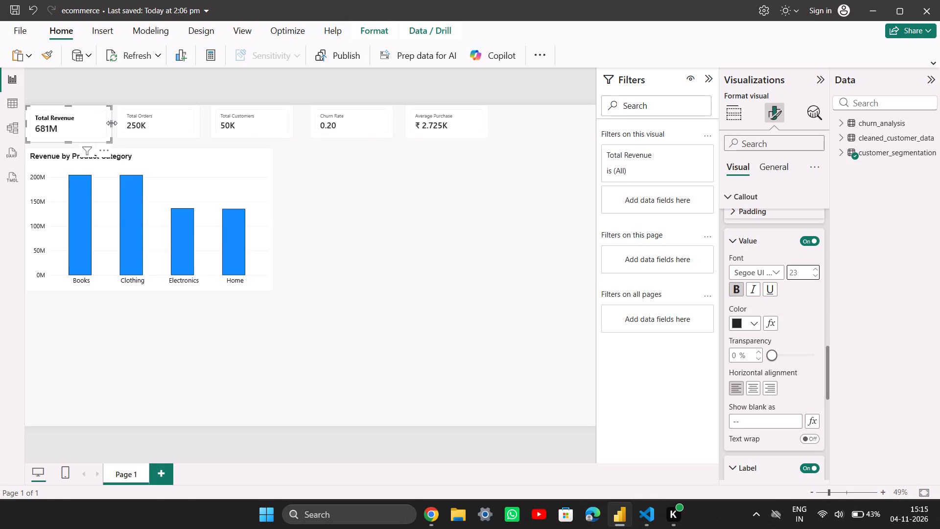
drag(112, 123, 116, 123)
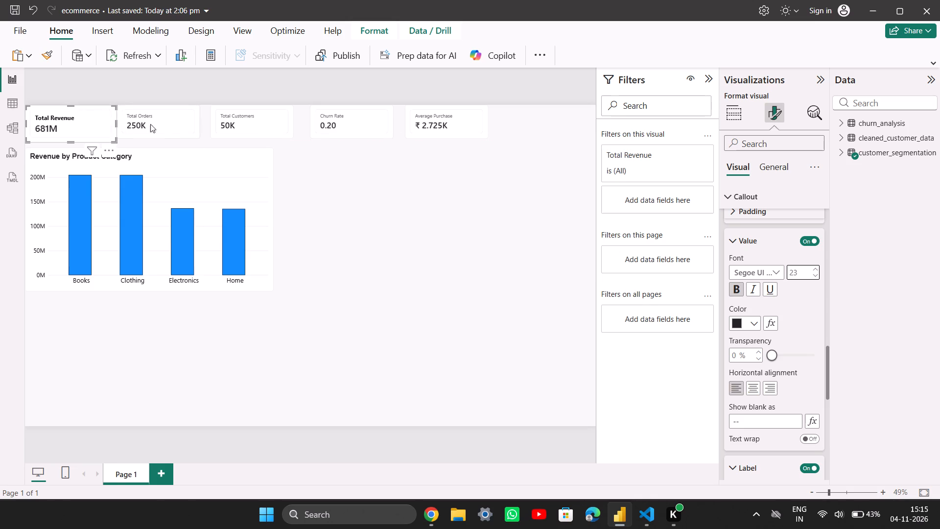
Shift the Total Orders, Total Customers and Churn Rate cards slightly to the right to space out the card row.
click(155, 120)
drag(155, 120, 165, 120)
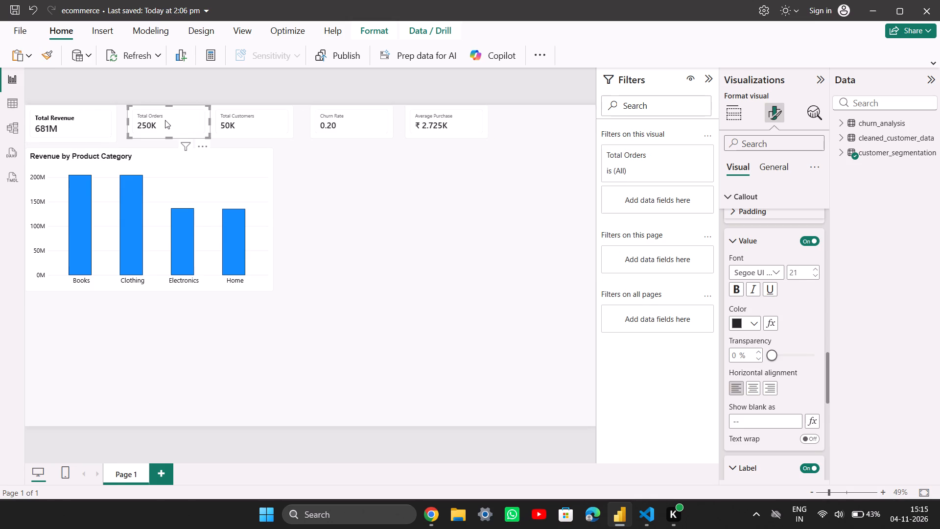
drag(256, 119, 267, 118)
drag(343, 120, 349, 119)
Try Segoe UI Bold for the Total Revenue card's label and settle on the Segoe UI Semibold font.
click(80, 123)
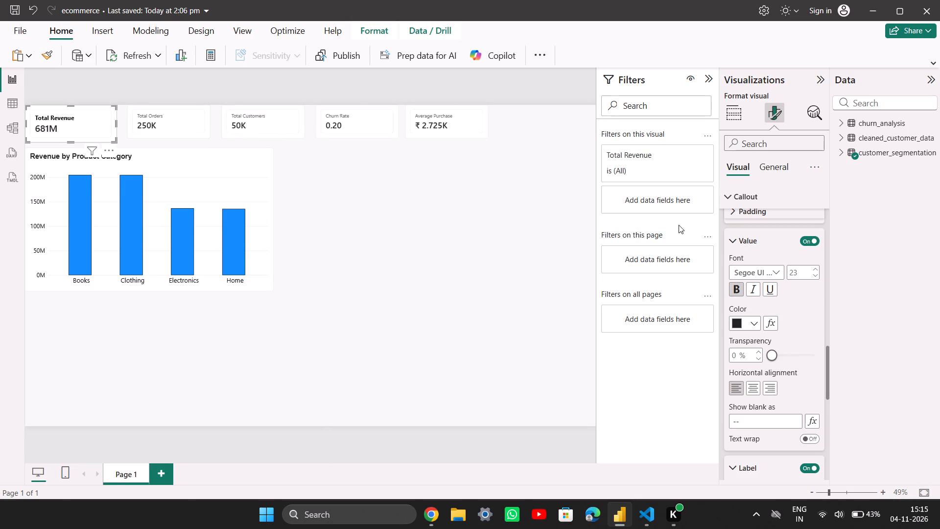
scroll(795, 297, down, 3)
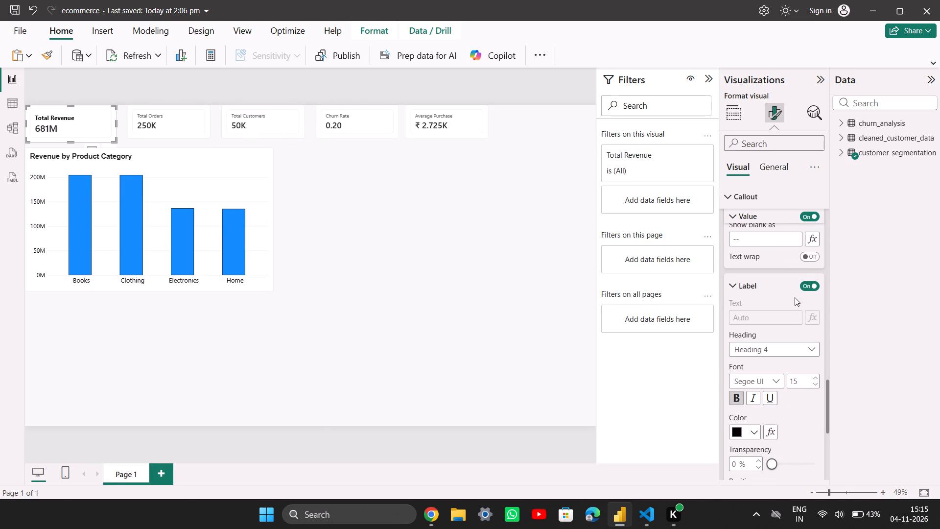
scroll(806, 360, down, 1)
click(783, 283)
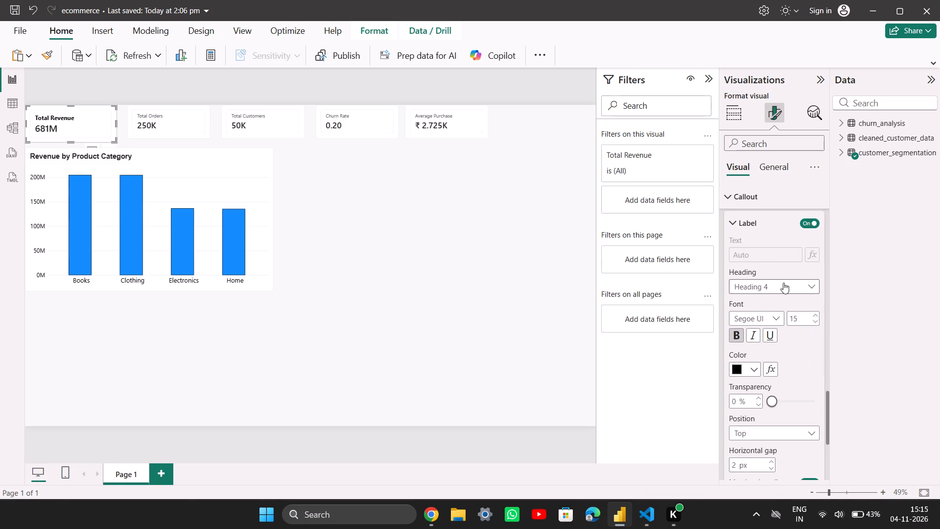
click(783, 283)
click(771, 314)
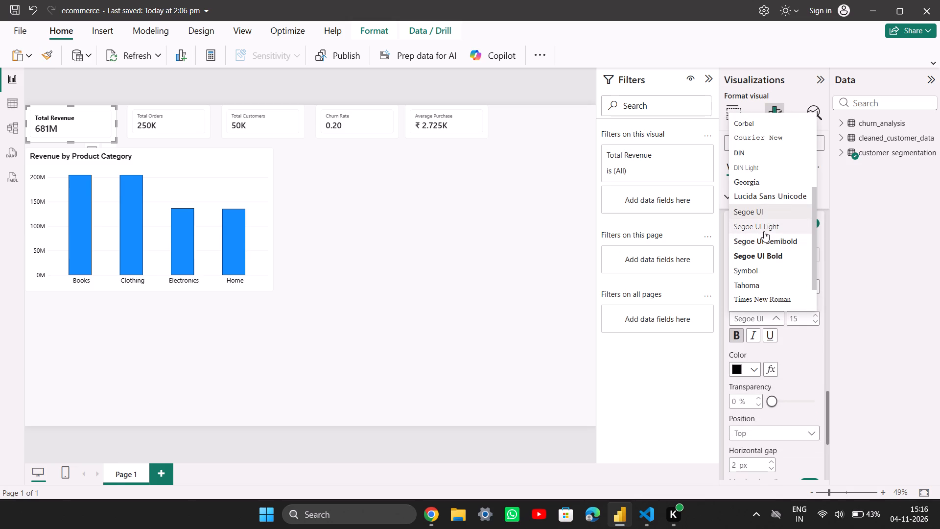
click(771, 251)
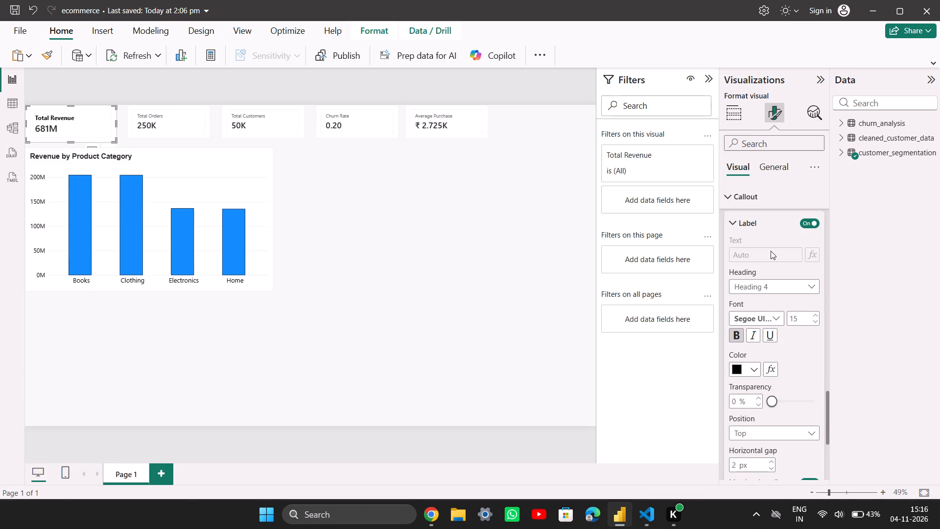
click(773, 320)
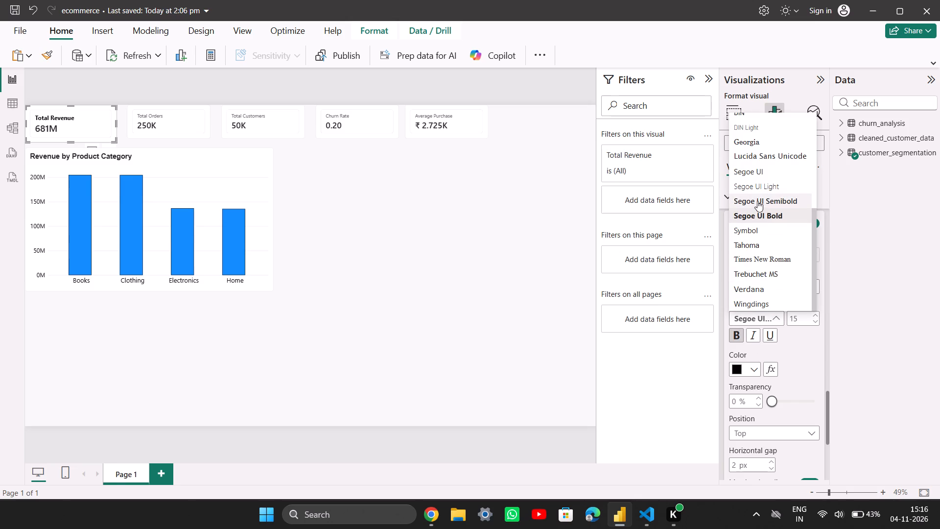
click(757, 201)
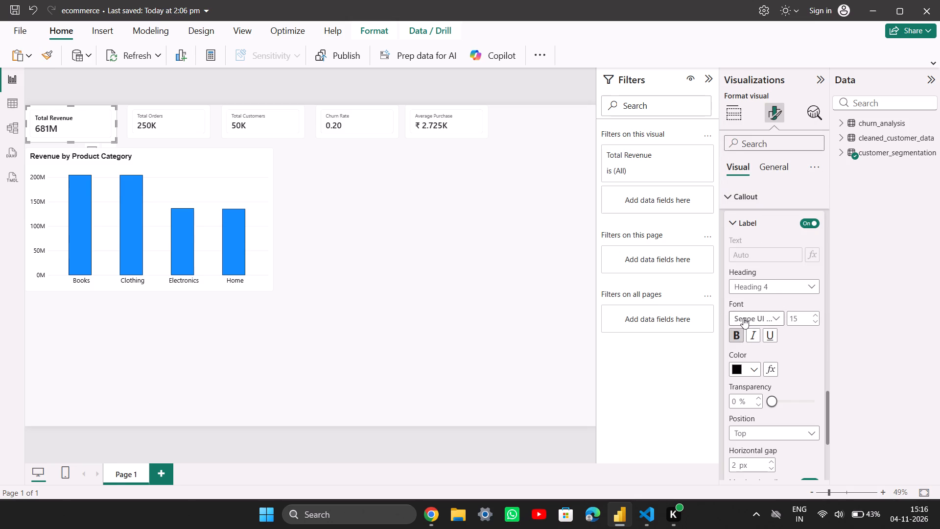
Set the Total Revenue card's label font to Segoe UI Bold at size 20.
click(767, 317)
scroll(774, 260, down, 2)
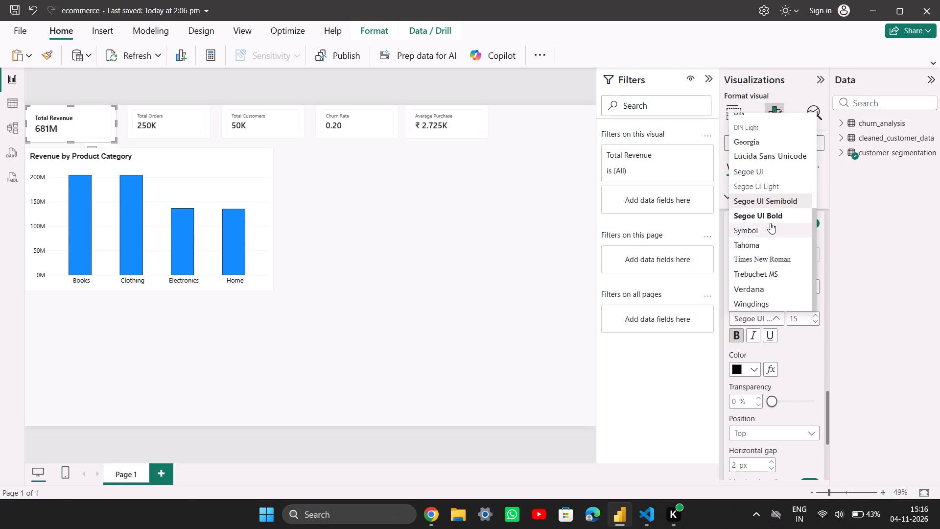
click(770, 216)
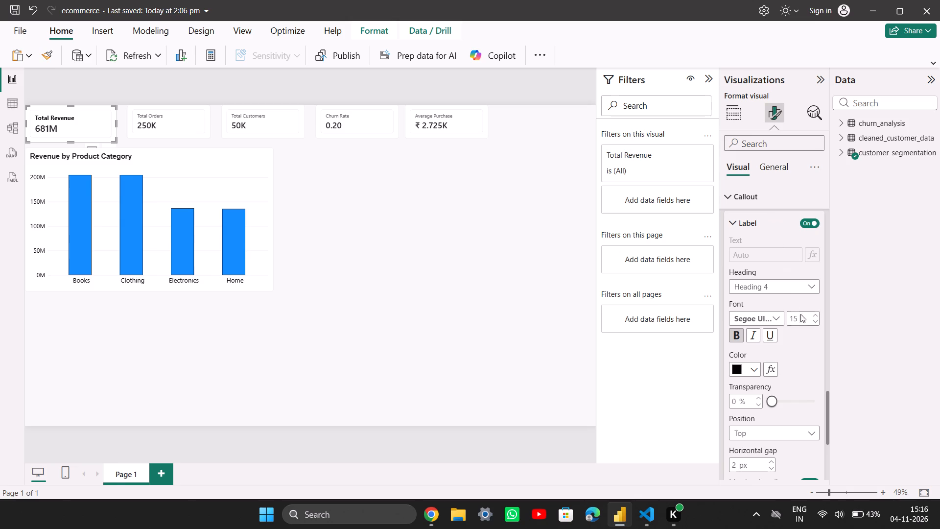
click(818, 316)
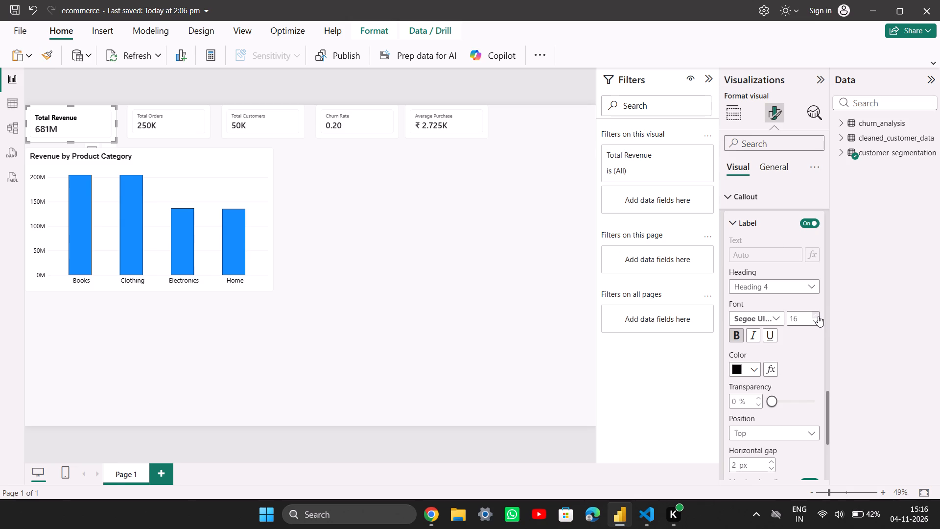
click(818, 316)
click(818, 316)
click(818, 316)
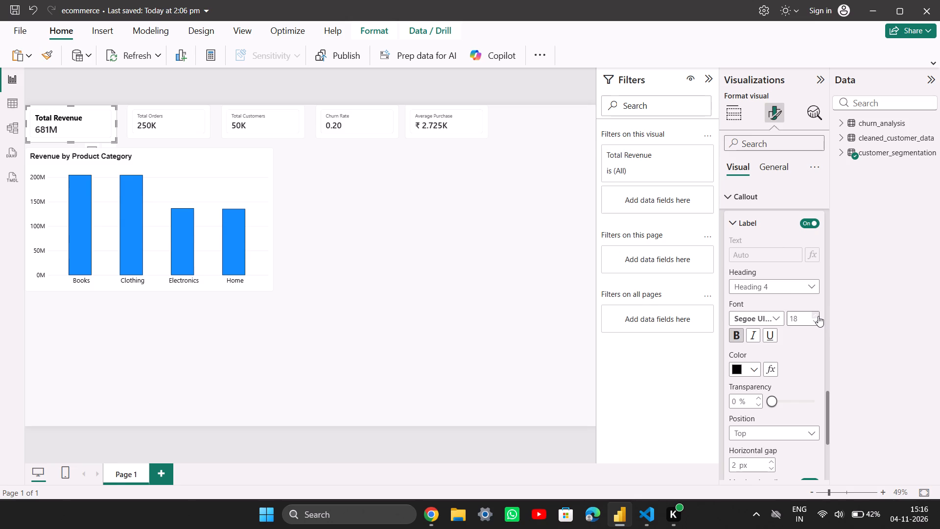
click(818, 316)
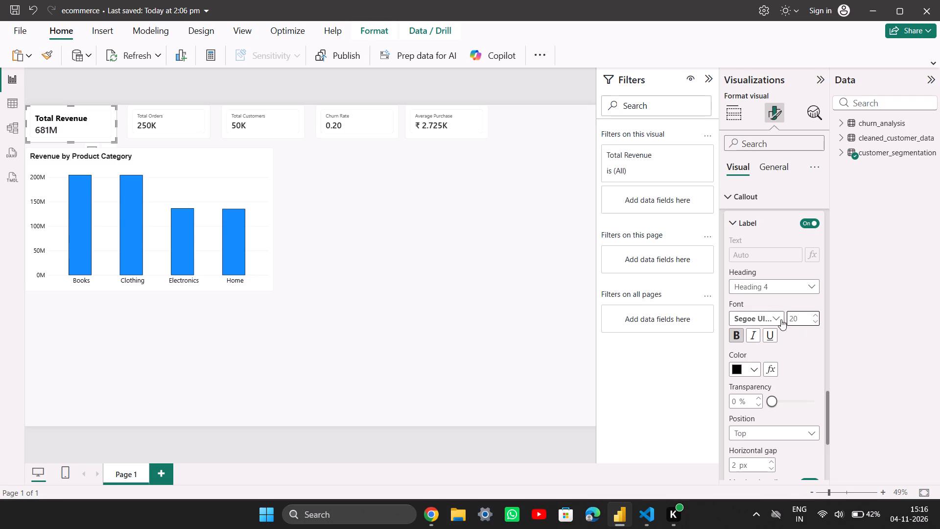
Set the Total Revenue card's callout value to font size 24 and turn off its bold formatting.
scroll(781, 313, up, 3)
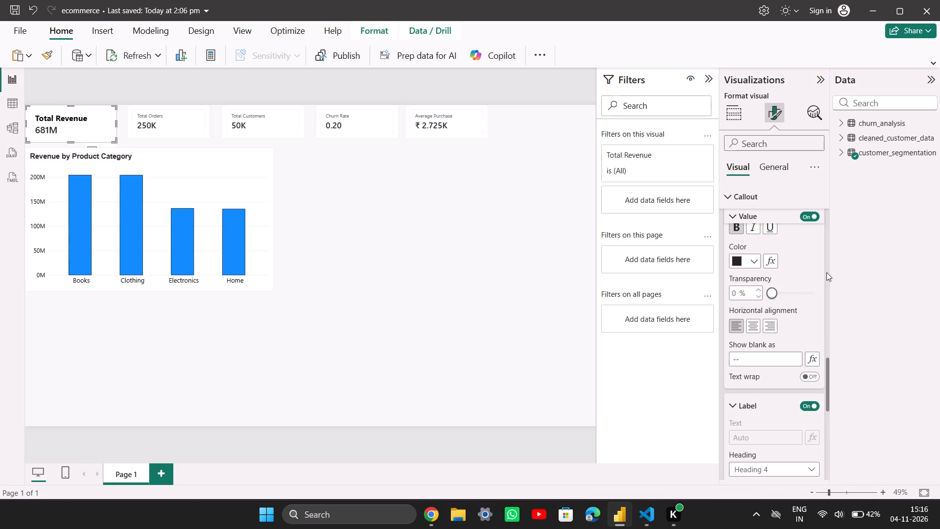
scroll(798, 270, up, 1)
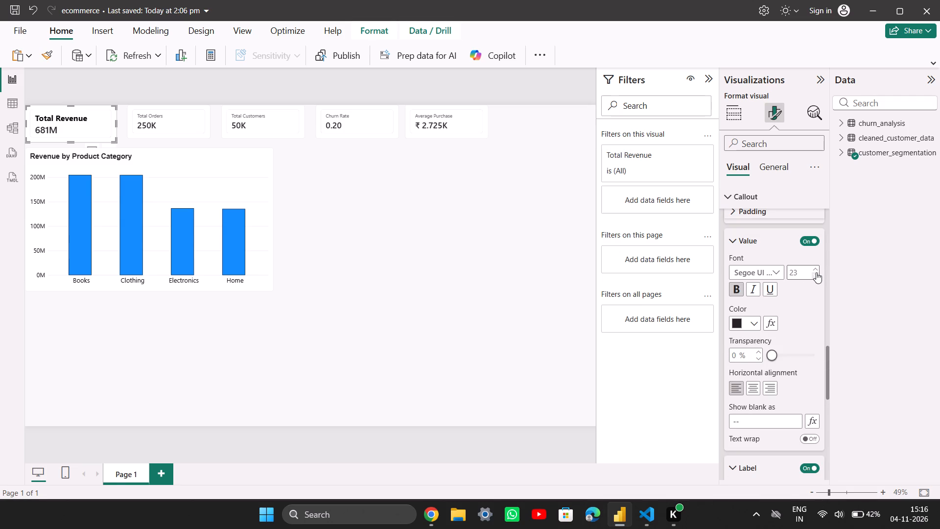
click(816, 271)
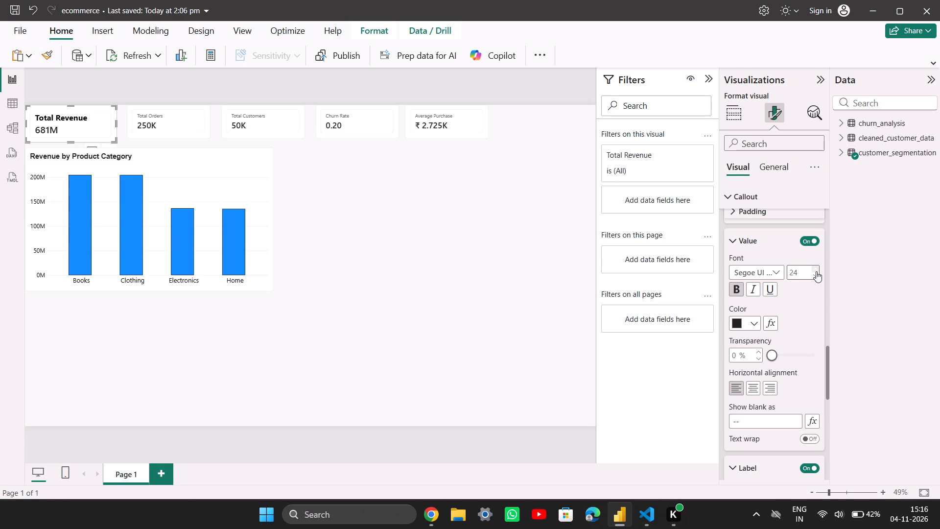
click(816, 271)
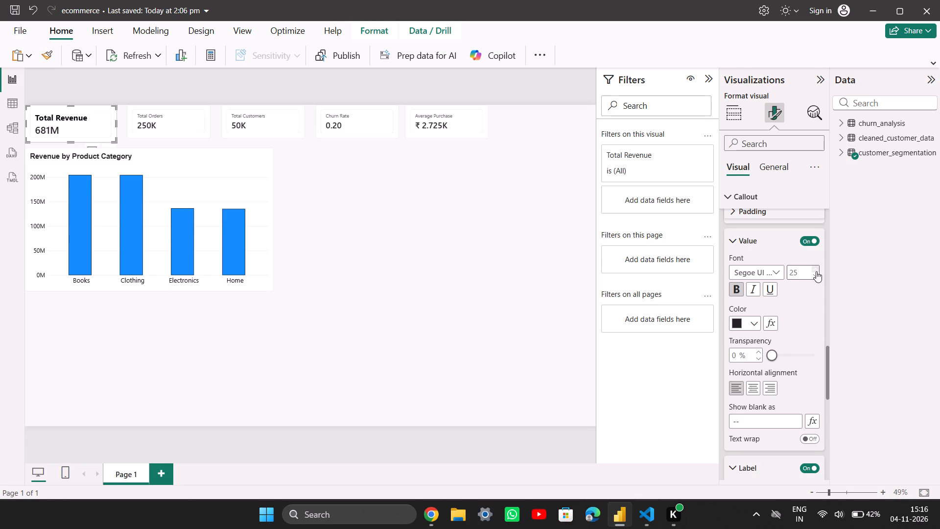
click(816, 276)
click(737, 289)
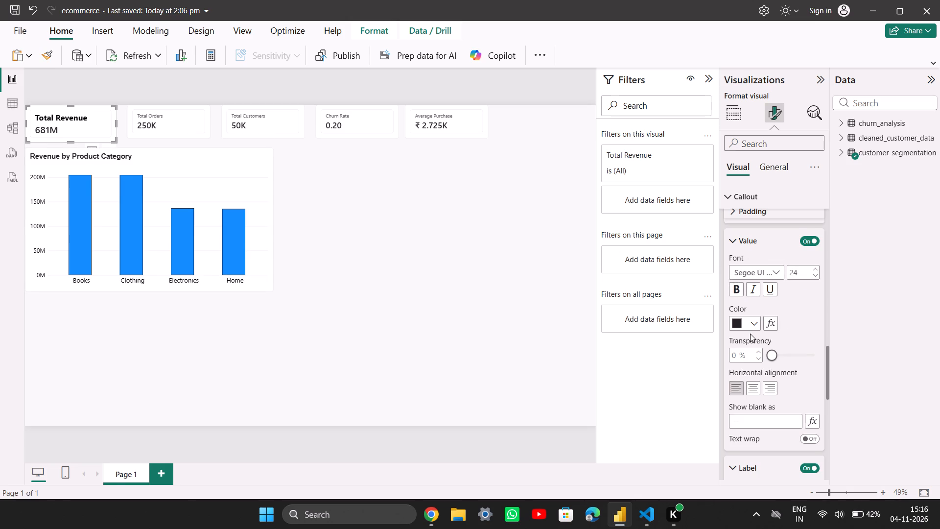
Try a medium gray for the Total Revenue card's callout value and settle on a dark gray theme color.
click(753, 321)
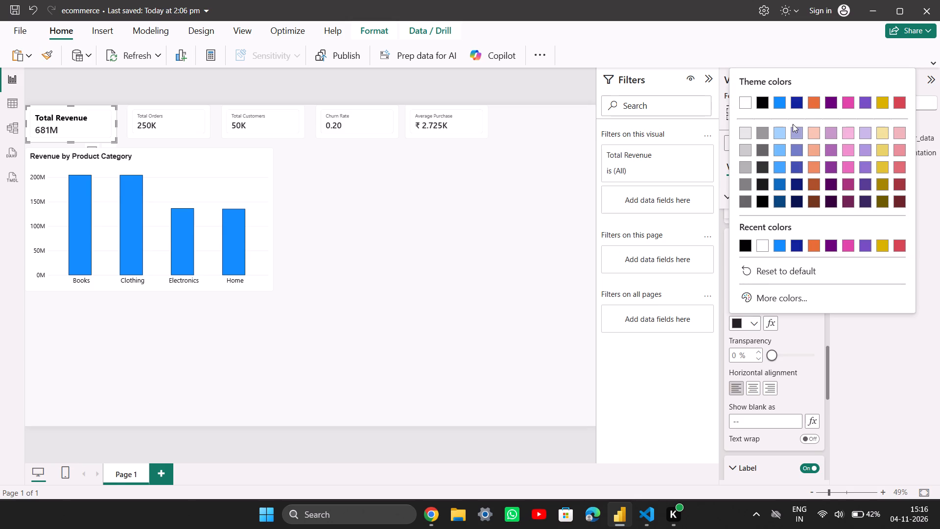
click(765, 131)
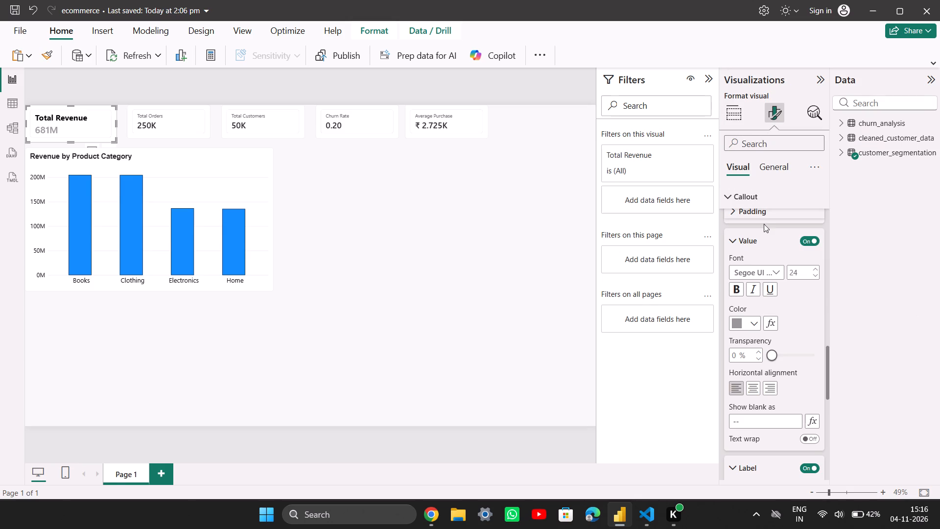
click(755, 316)
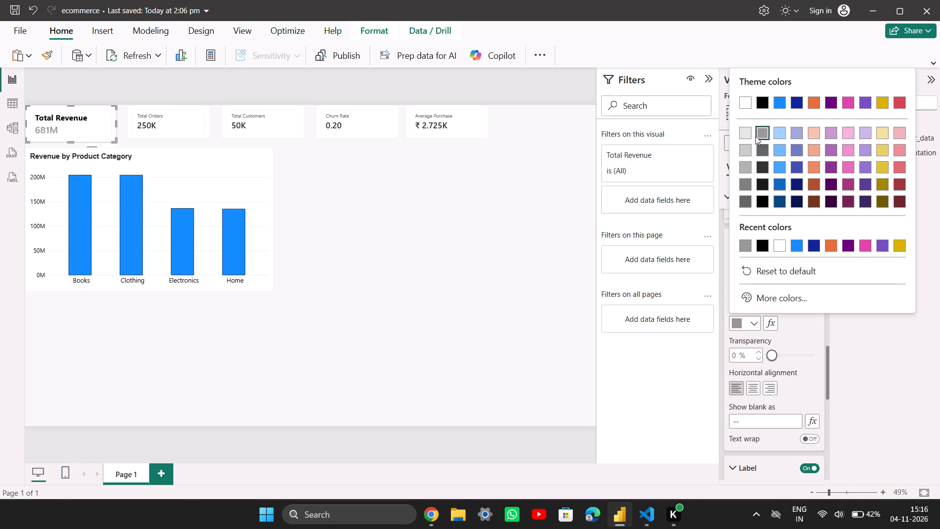
click(760, 168)
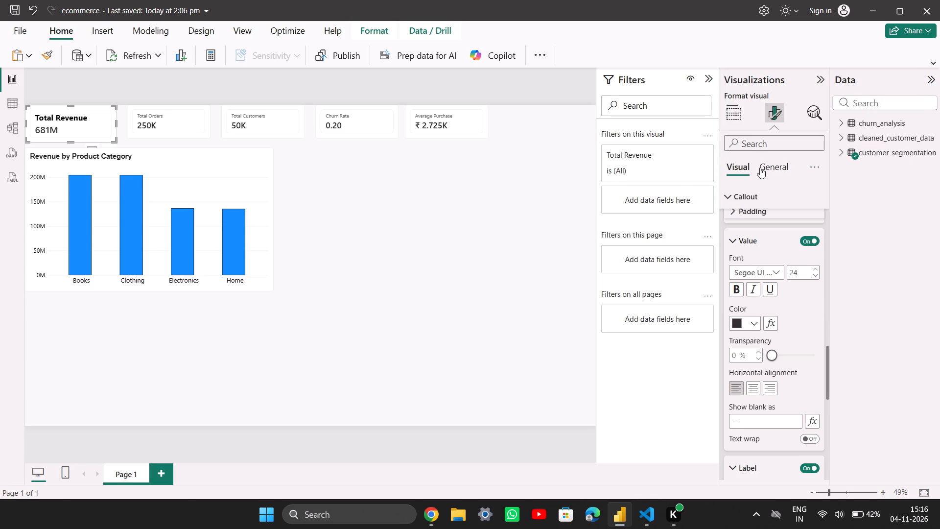
click(377, 185)
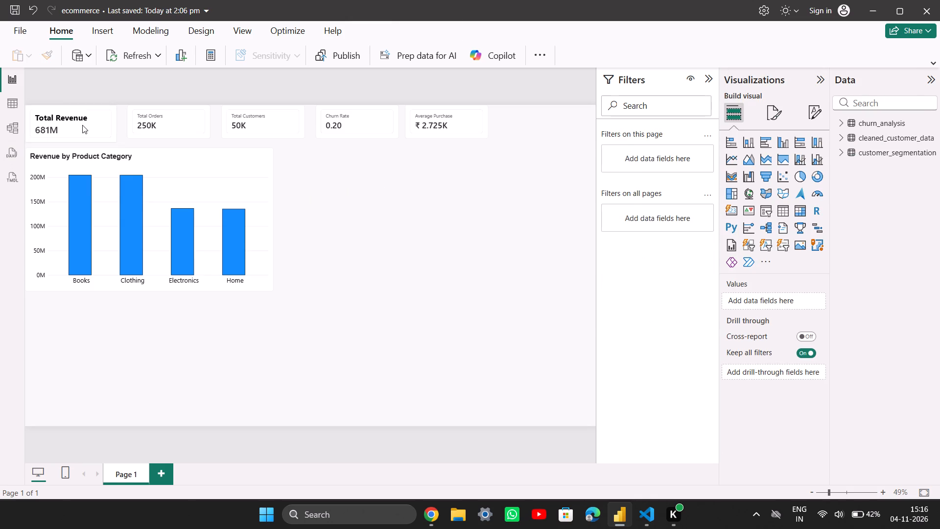
Copy the Total Revenue card's formatting to the Total Orders, Total Customers, Churn Rate and Average Purchase cards with Format painter.
click(82, 125)
click(53, 52)
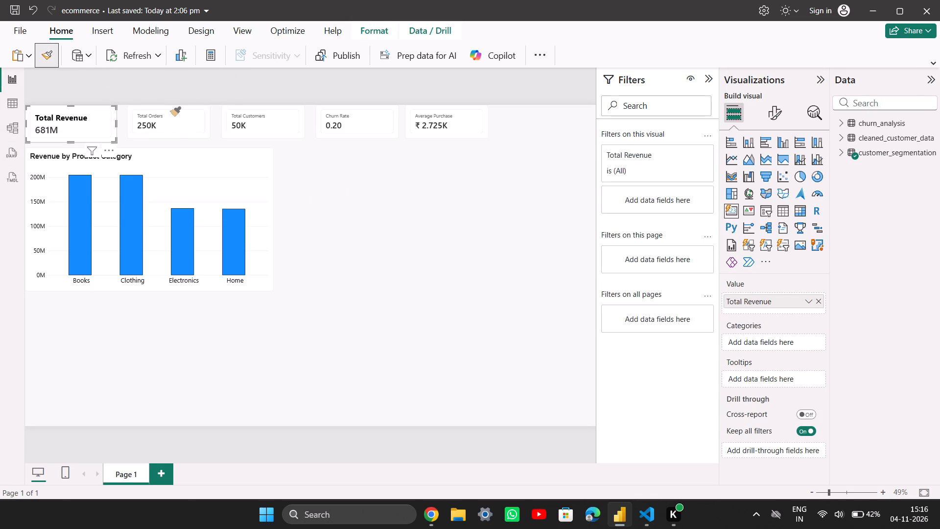
click(169, 105)
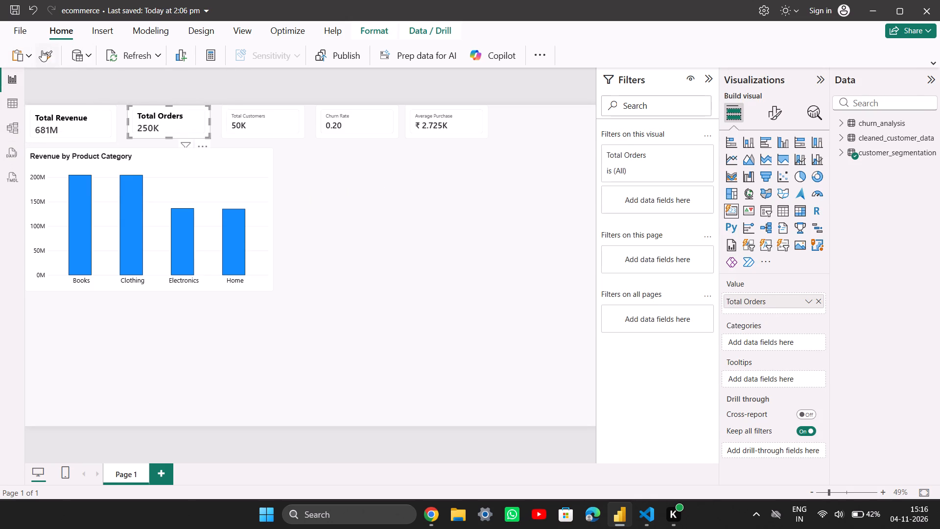
click(53, 57)
click(242, 120)
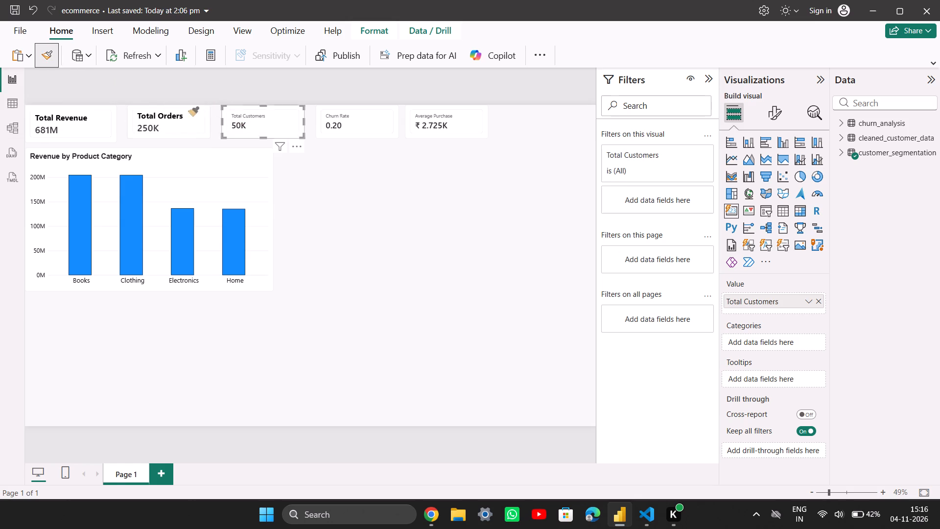
click(46, 53)
click(340, 114)
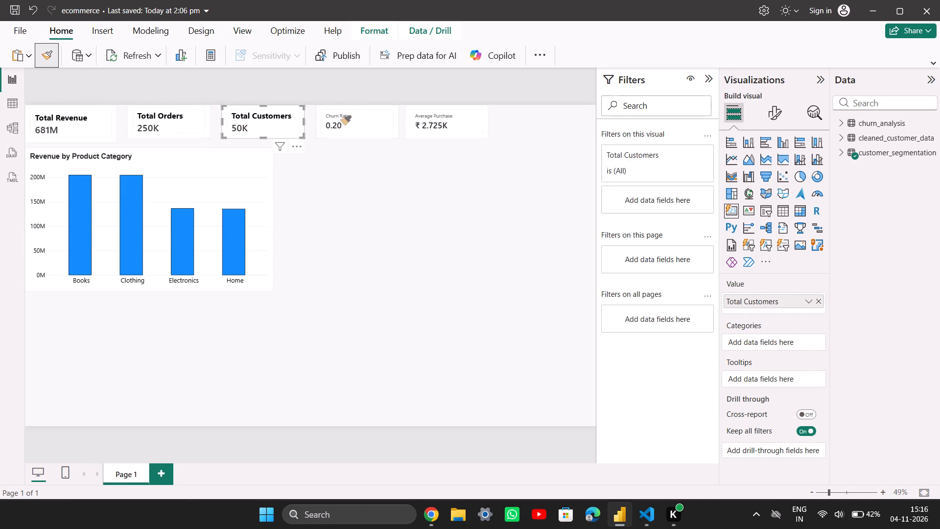
click(52, 54)
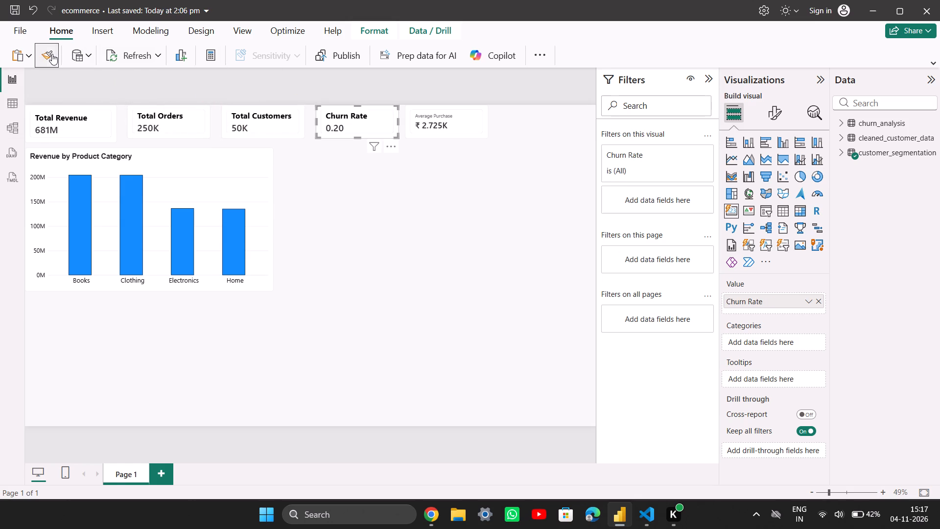
click(453, 120)
click(444, 123)
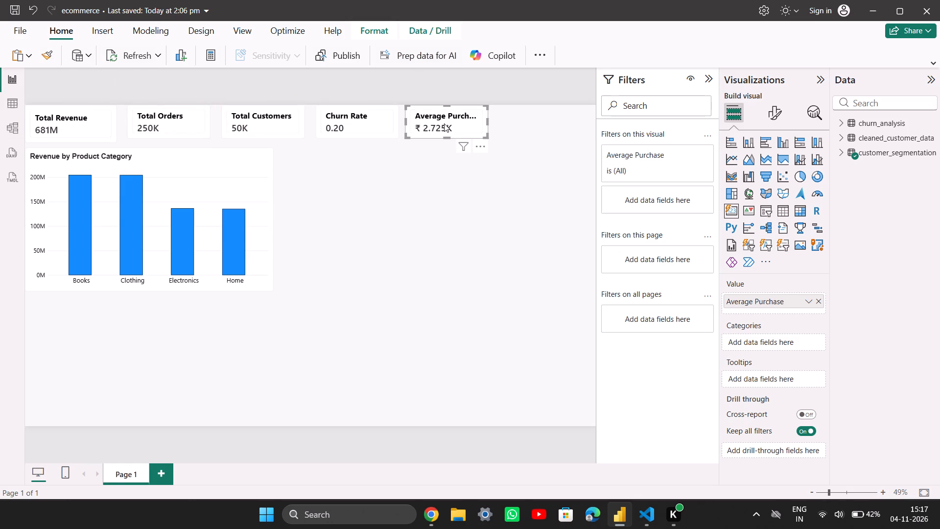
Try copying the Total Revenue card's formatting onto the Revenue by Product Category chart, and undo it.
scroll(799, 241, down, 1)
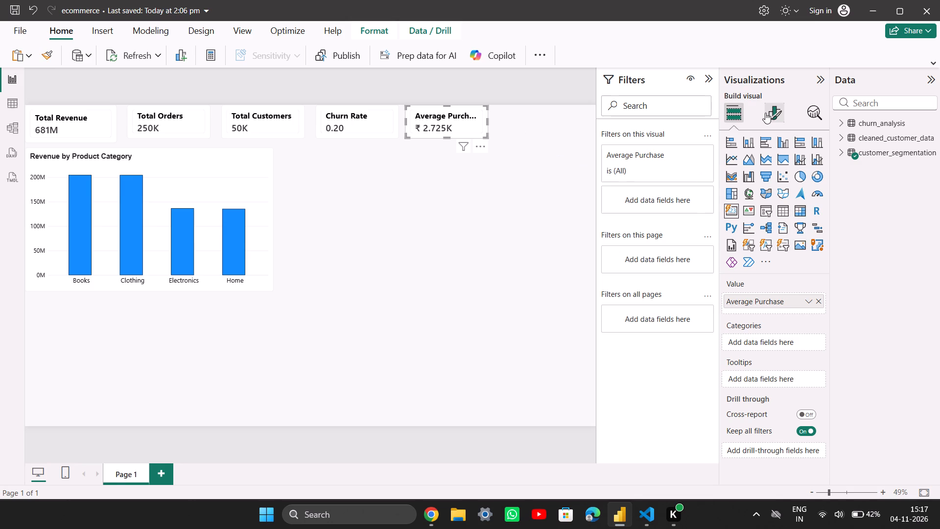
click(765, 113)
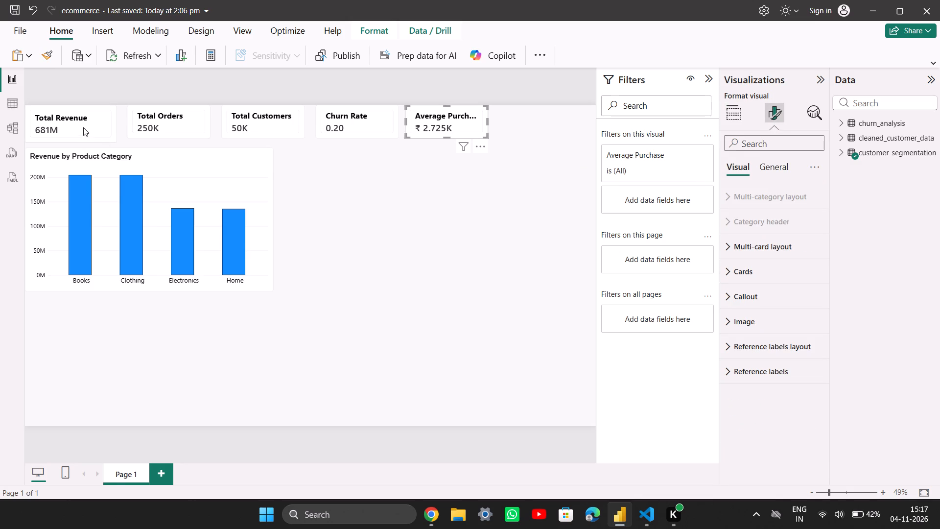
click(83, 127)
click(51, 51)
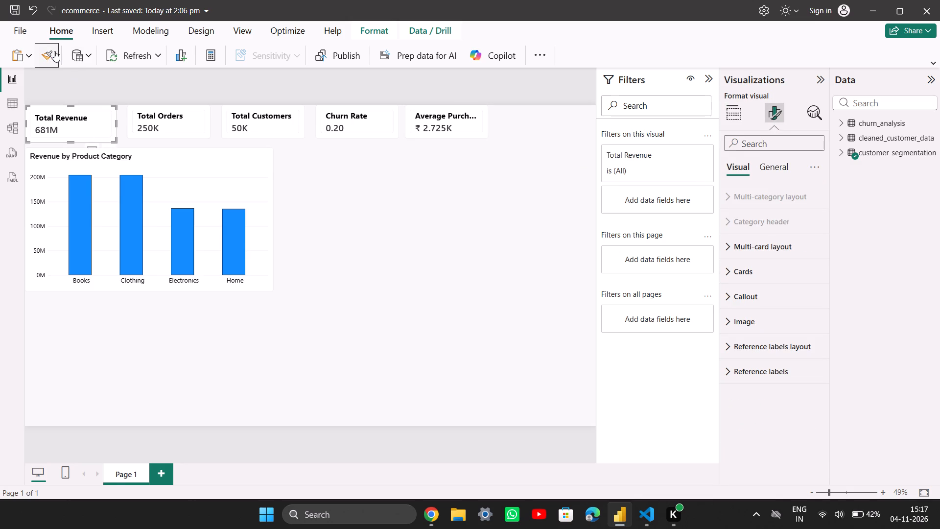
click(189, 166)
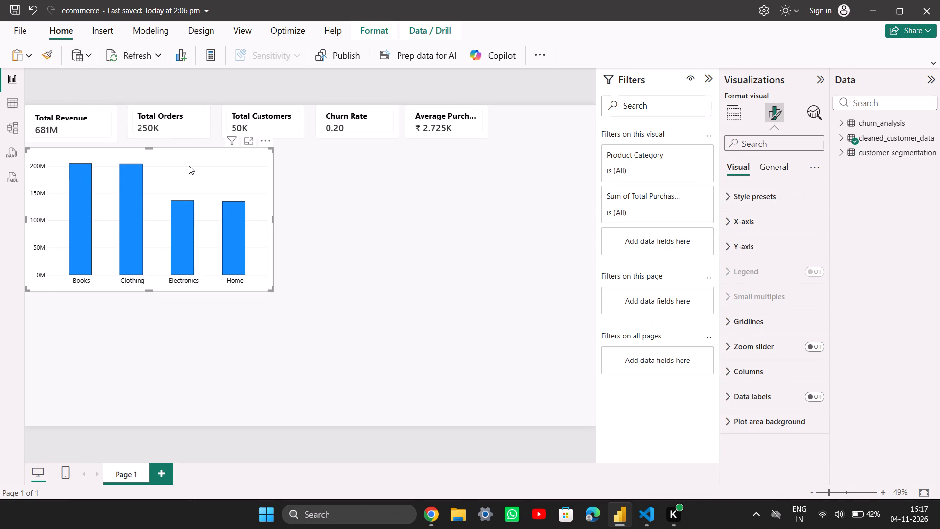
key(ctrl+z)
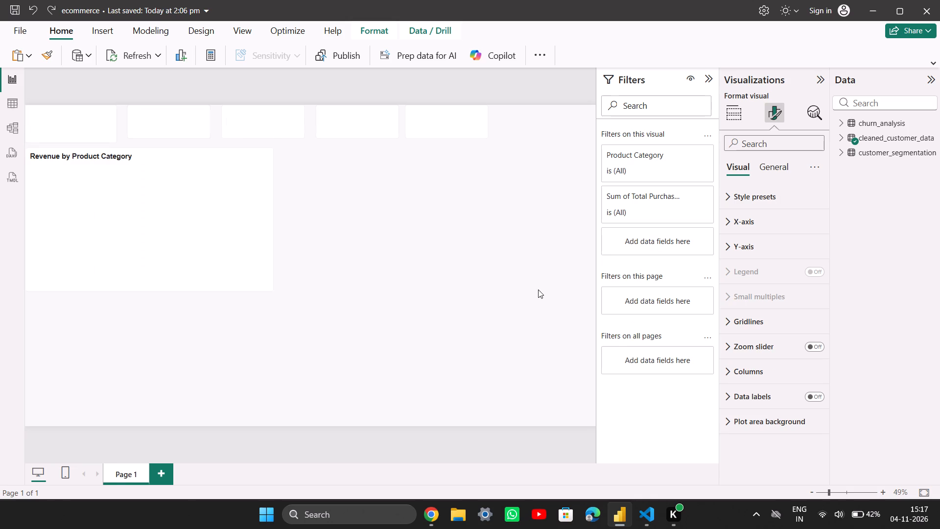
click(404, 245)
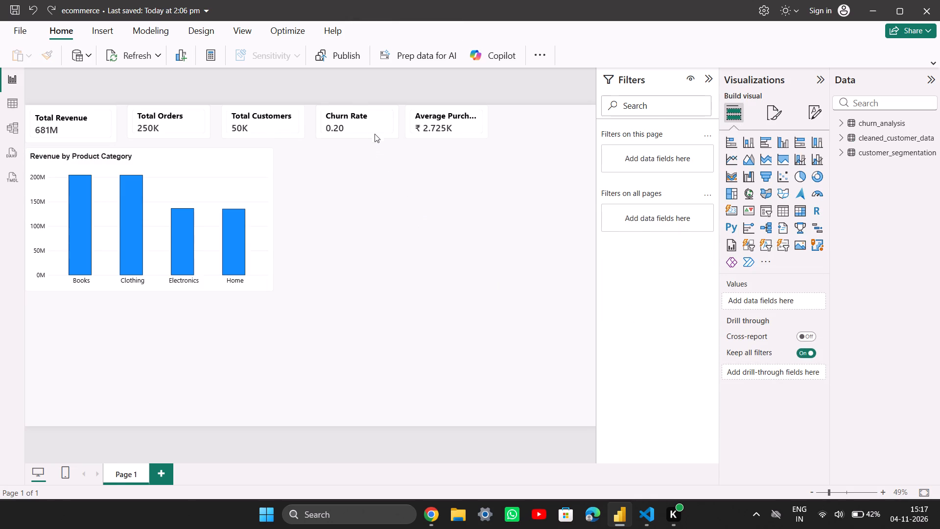
Set the data format of the Churn Rate card's value to Percentage.
click(375, 129)
click(777, 120)
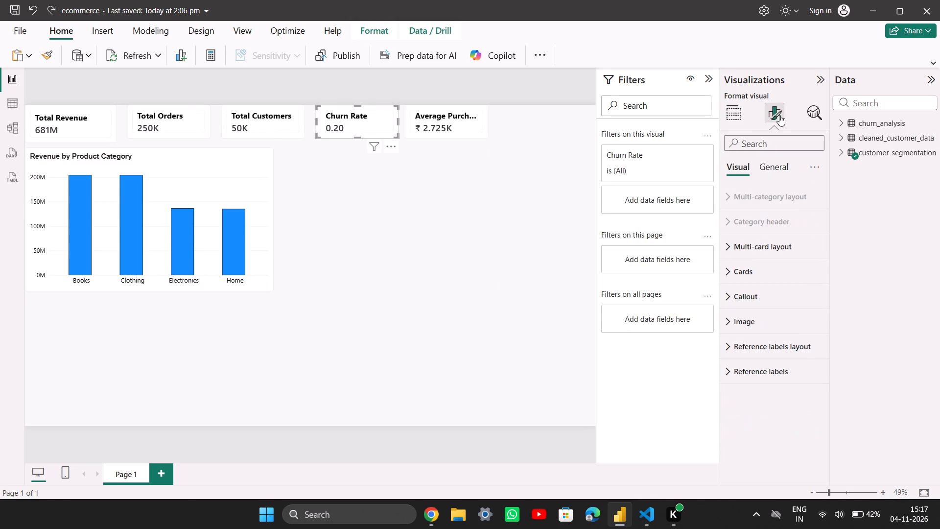
scroll(780, 185, down, 1)
click(777, 160)
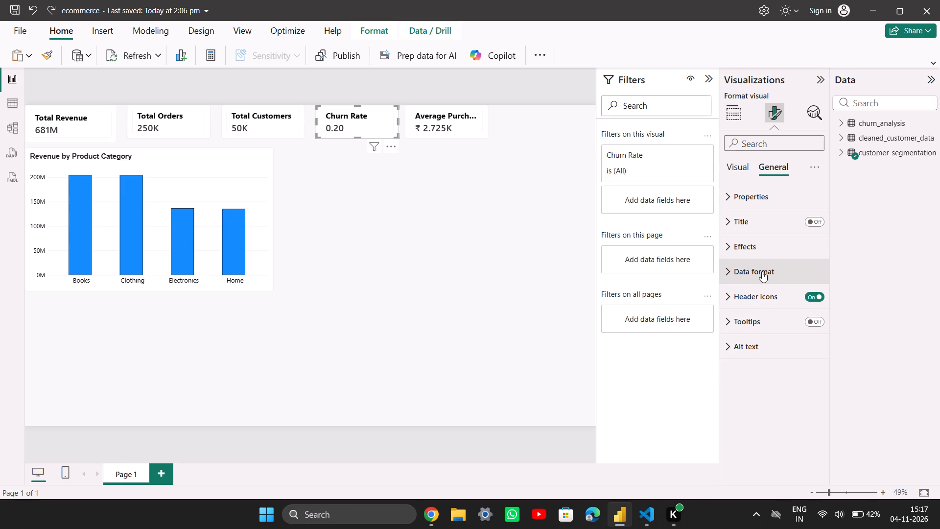
click(765, 270)
scroll(764, 268, down, 1)
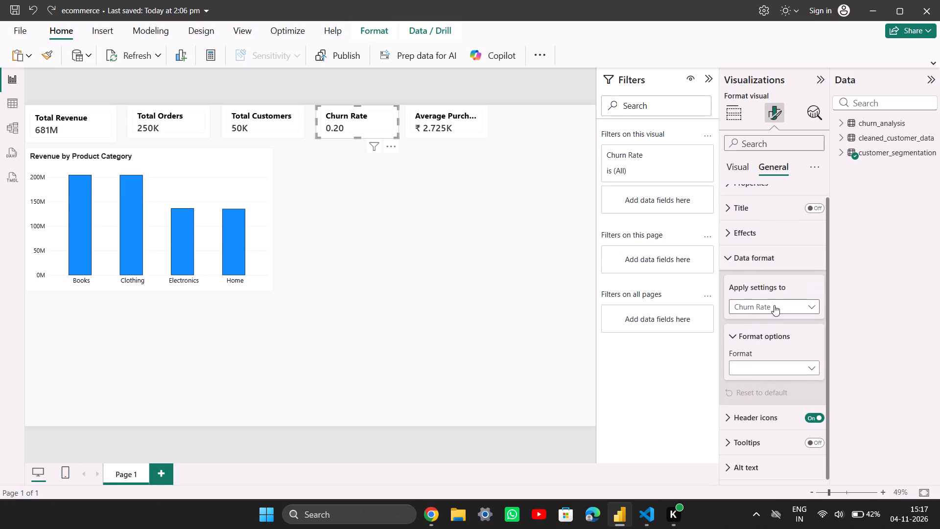
click(774, 305)
click(774, 305)
click(767, 362)
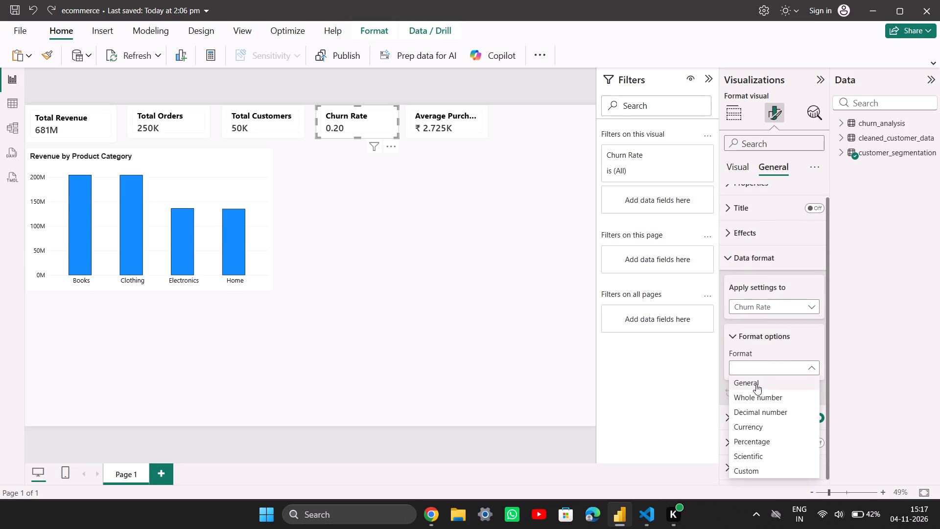
click(756, 442)
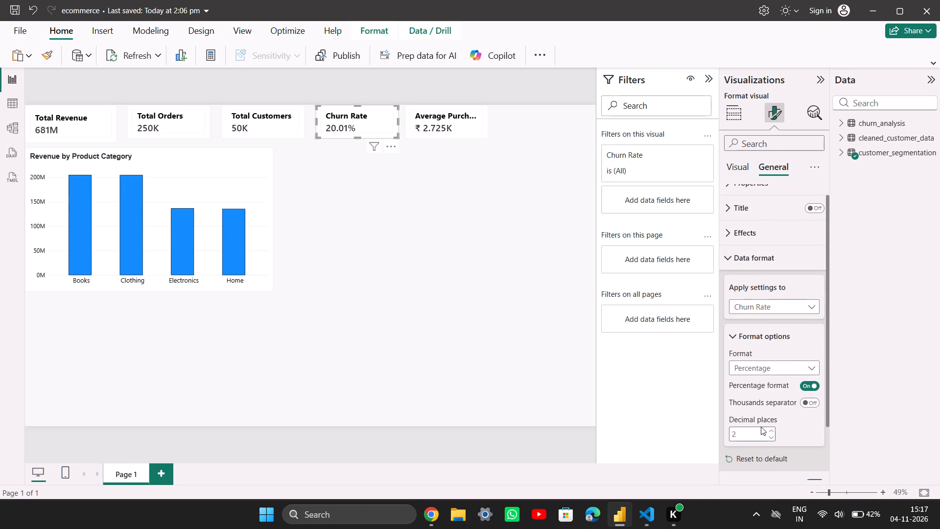
scroll(760, 379, down, 1)
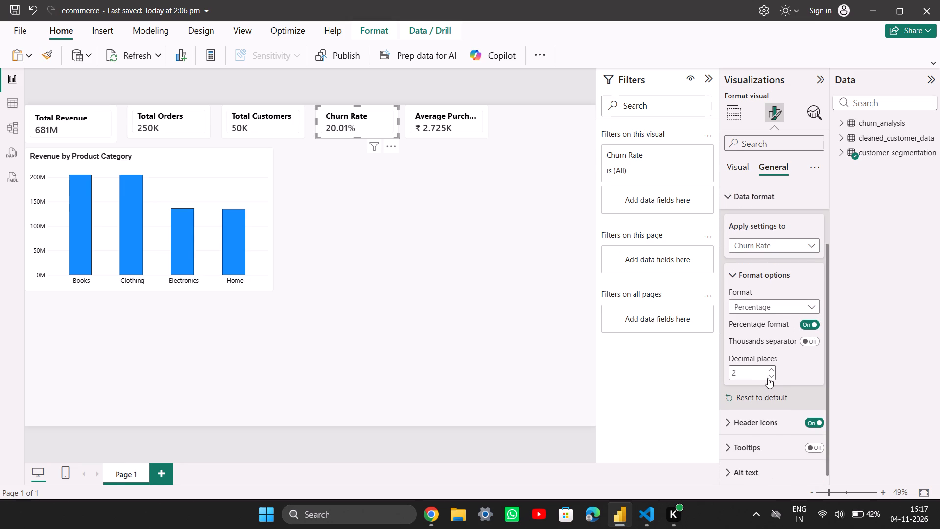
Set the Churn Rate card's value to 1 decimal place.
click(770, 378)
click(464, 286)
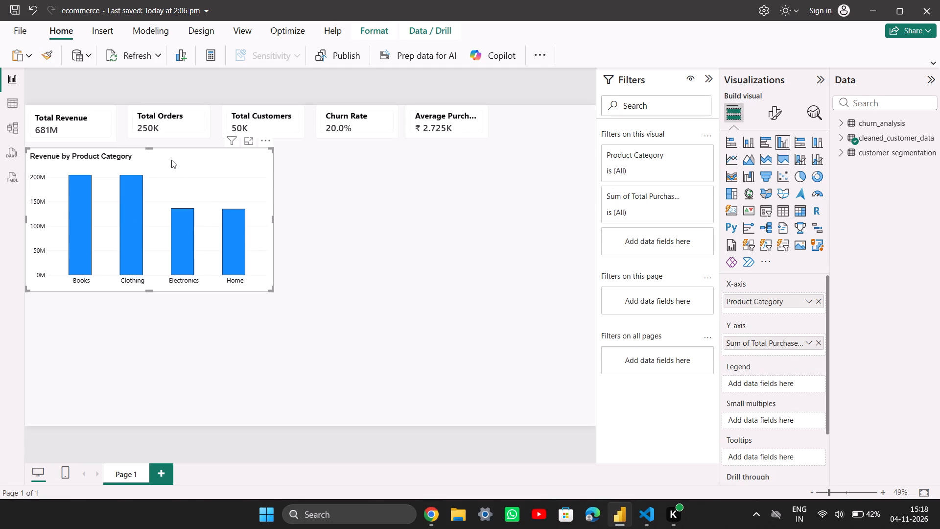
click(164, 169)
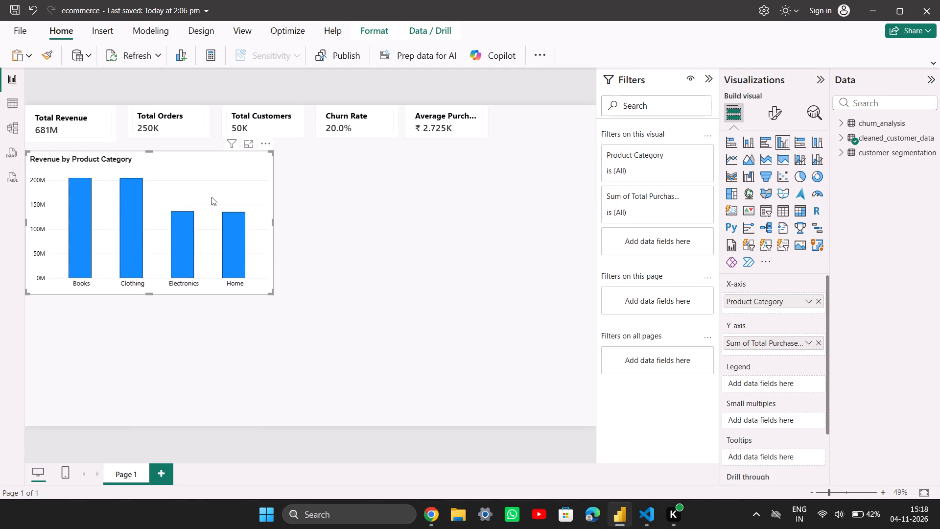
click(775, 119)
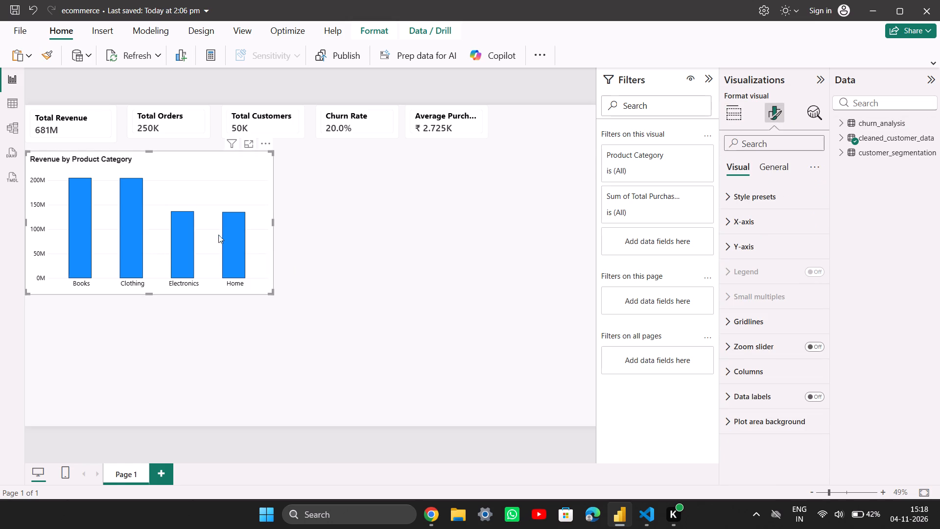
click(388, 228)
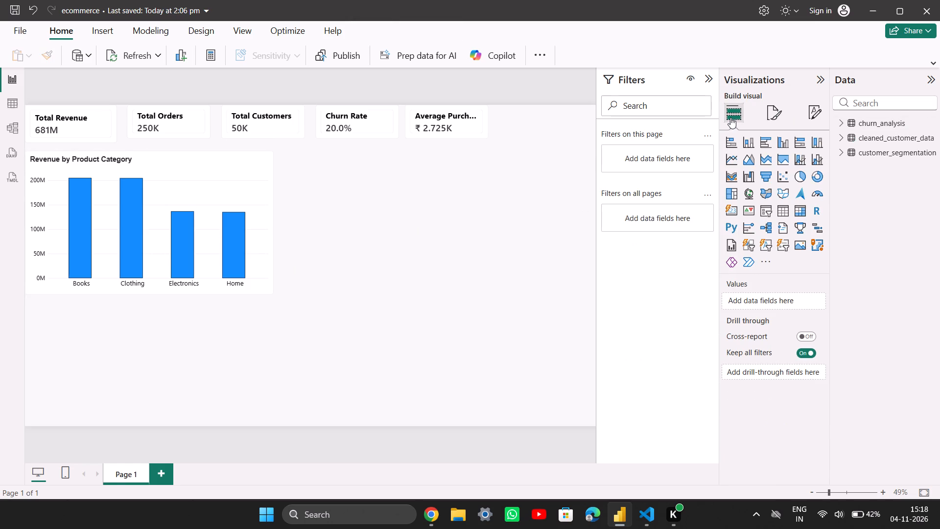
Collapse the Filters pane and widen the Average Purchase card to about 291 so its full label fits.
click(709, 79)
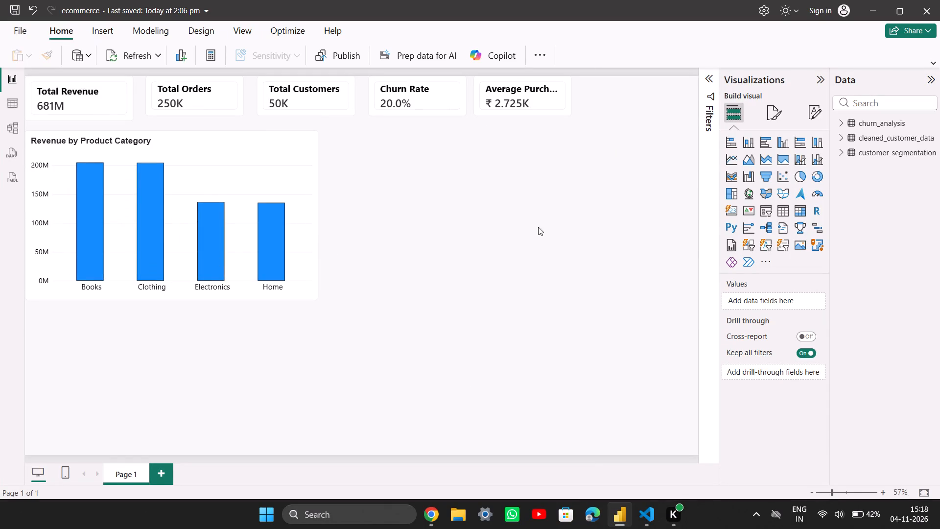
click(543, 97)
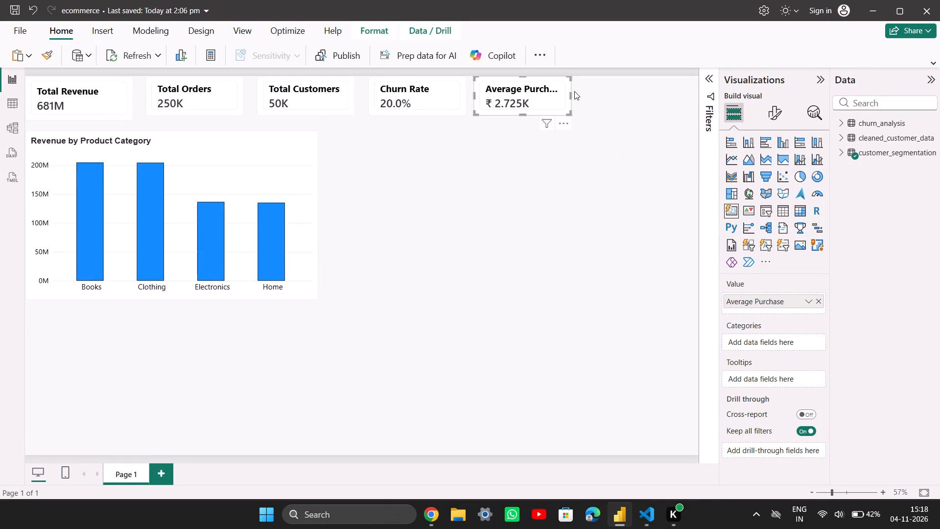
click(569, 95)
drag(570, 95, 579, 95)
drag(579, 95, 575, 95)
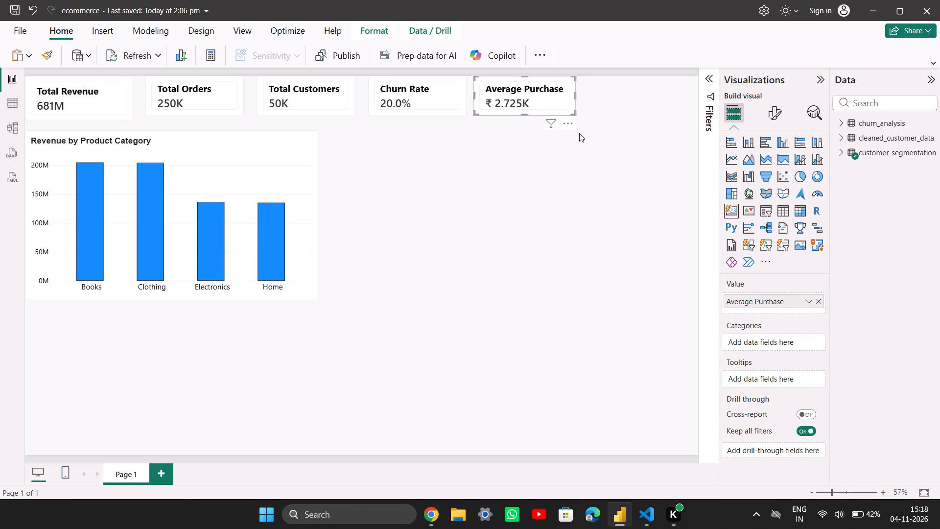
Examine the callout value settings of the Average Purchase card.
click(777, 119)
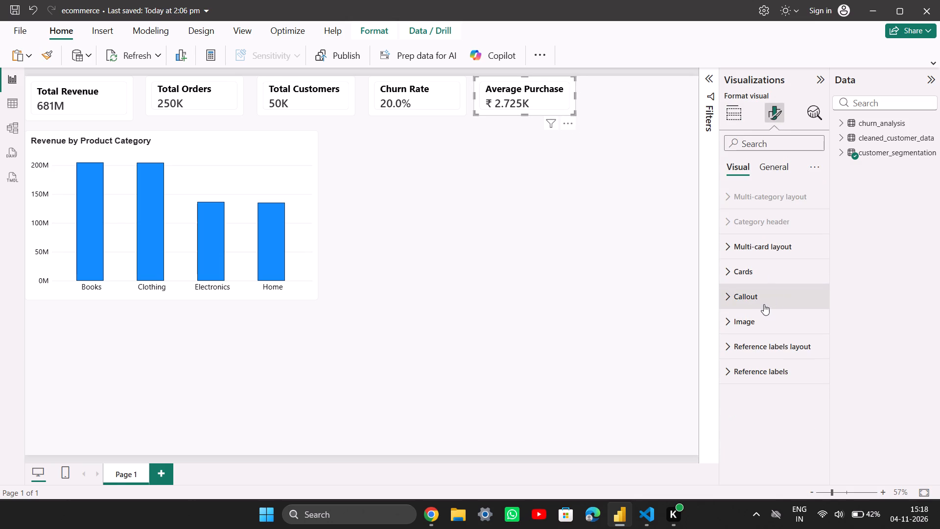
click(764, 304)
scroll(771, 304, down, 3)
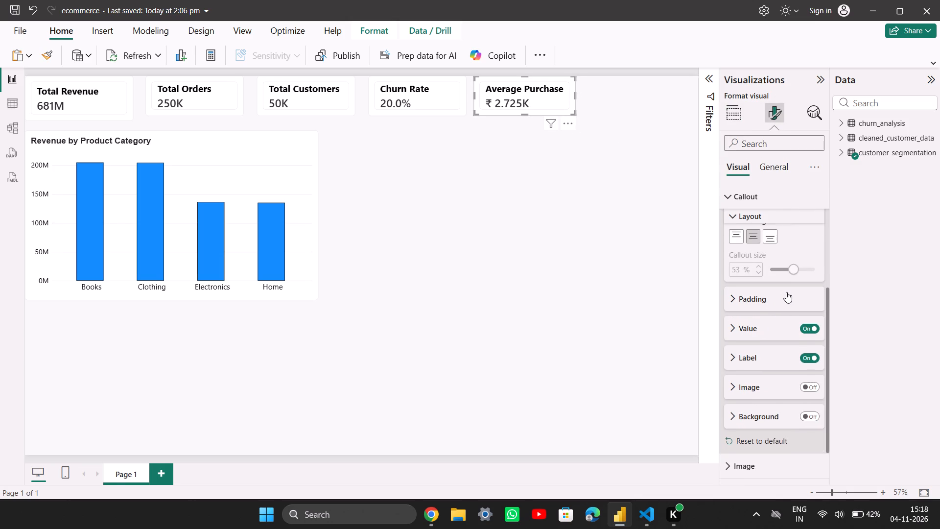
scroll(786, 291, down, 1)
click(742, 282)
scroll(789, 312, down, 1)
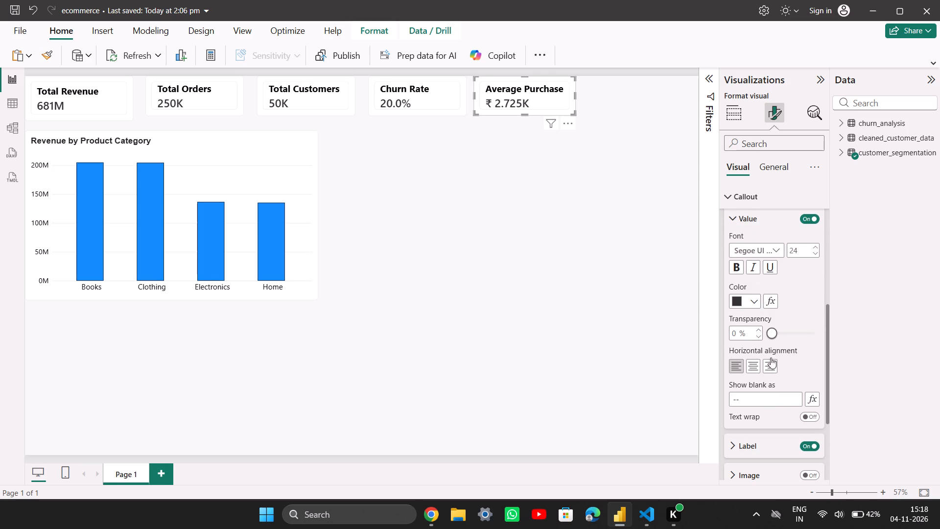
scroll(772, 376, down, 1)
scroll(767, 297, up, 1)
scroll(788, 370, down, 1)
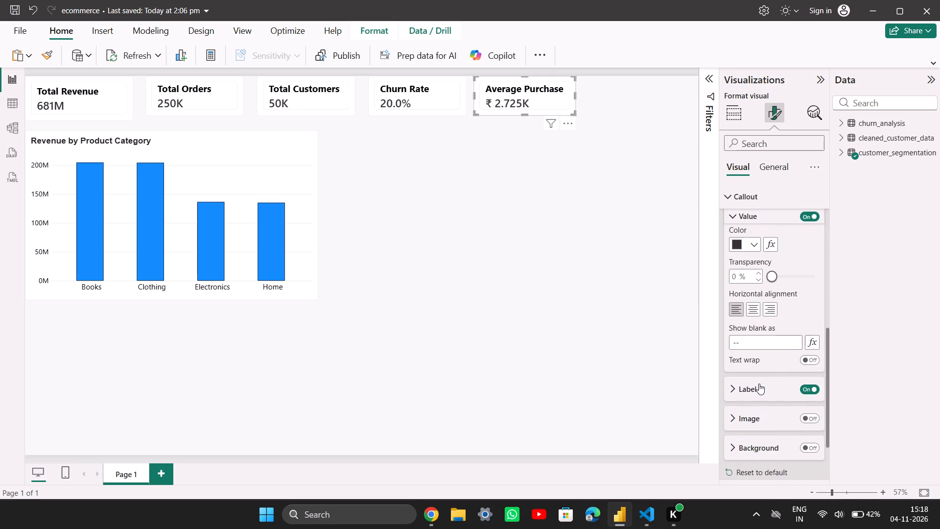
scroll(759, 384, down, 1)
Set the Average Purchase card's data format to 2 decimal places.
click(761, 164)
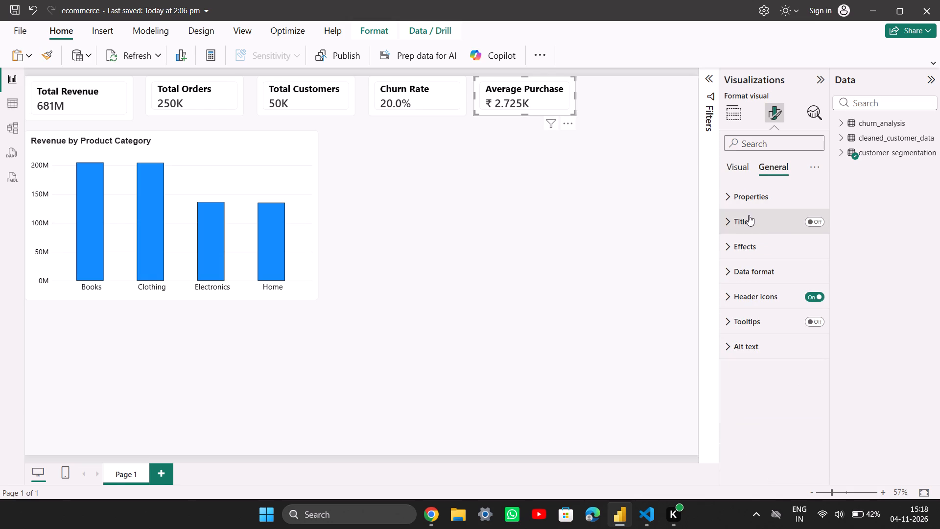
click(755, 216)
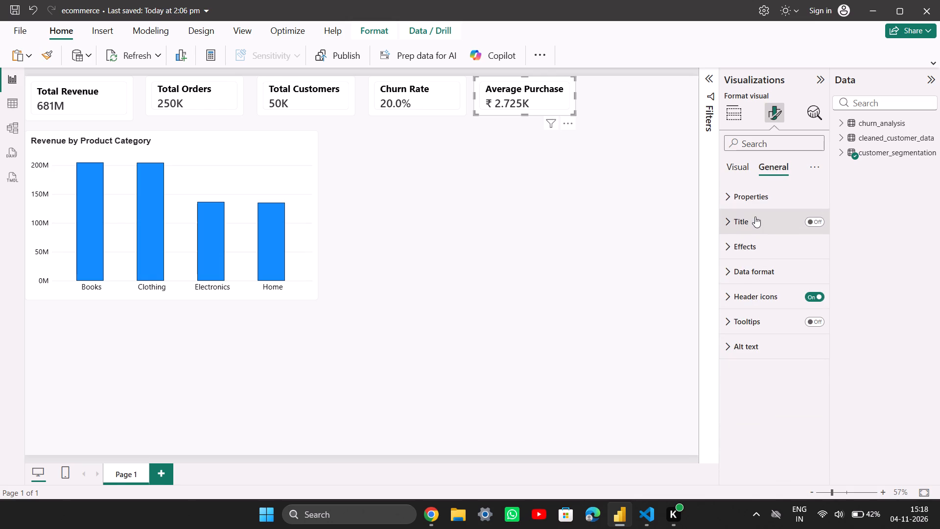
click(751, 208)
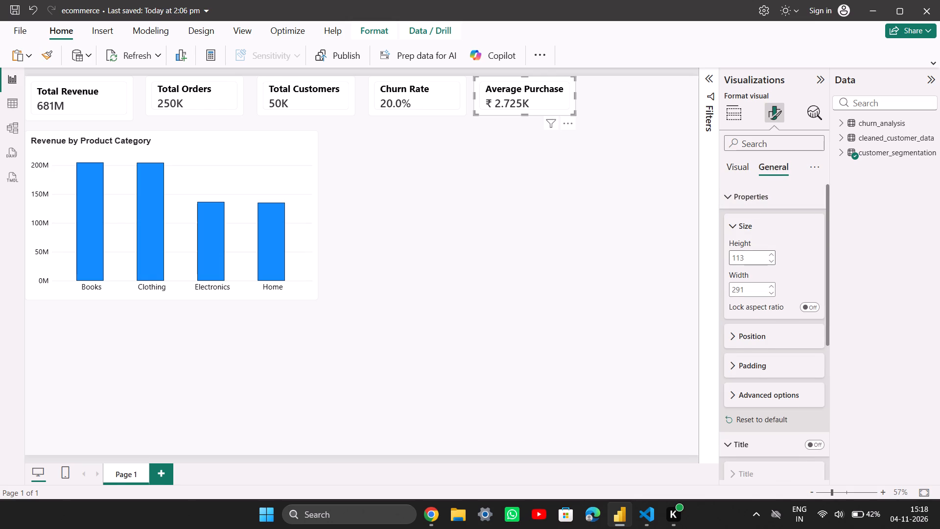
scroll(753, 262, down, 5)
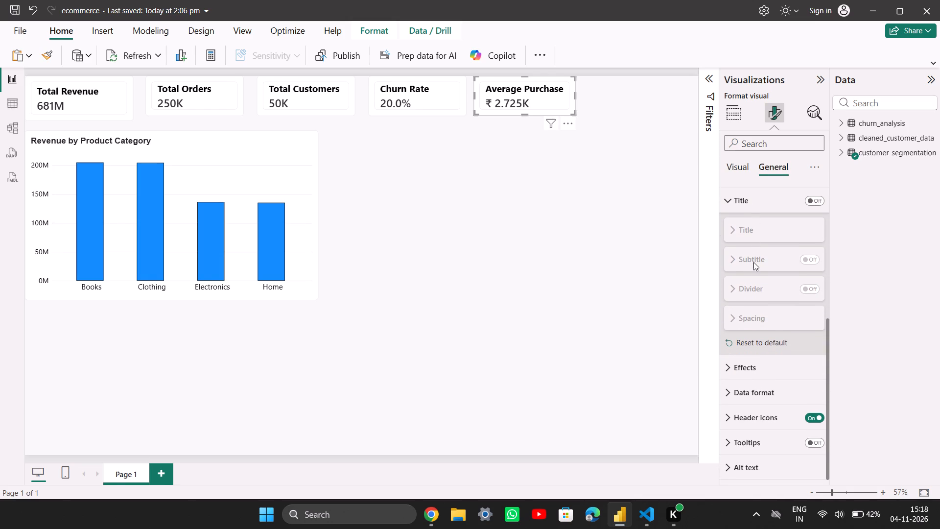
scroll(753, 262, down, 3)
click(753, 405)
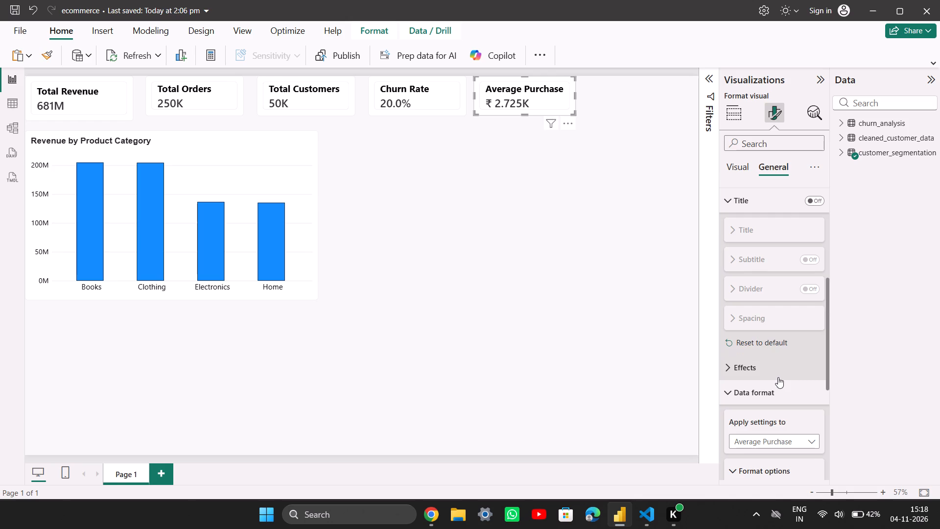
scroll(778, 377, down, 3)
click(770, 423)
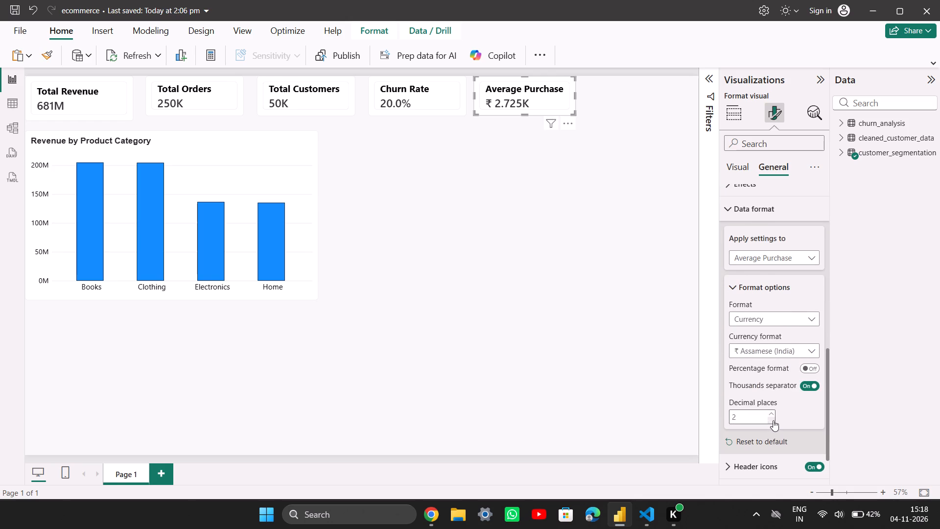
click(644, 320)
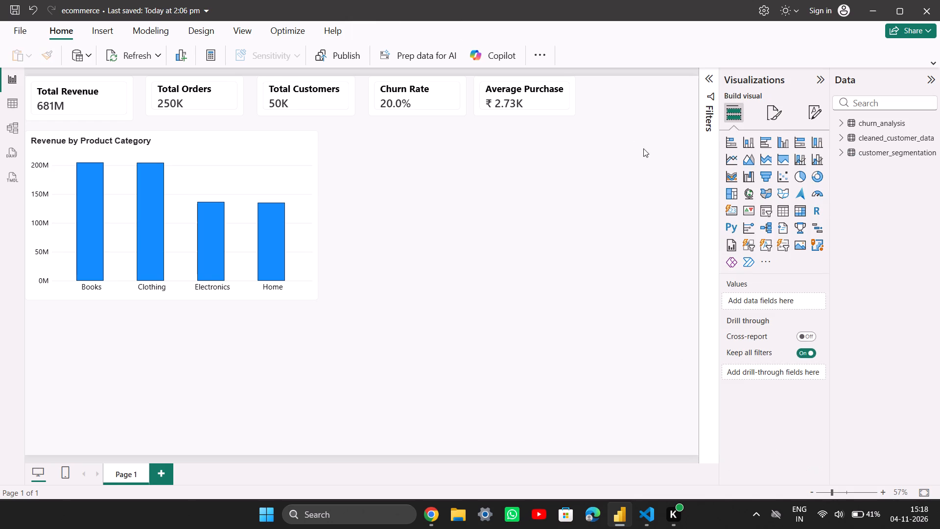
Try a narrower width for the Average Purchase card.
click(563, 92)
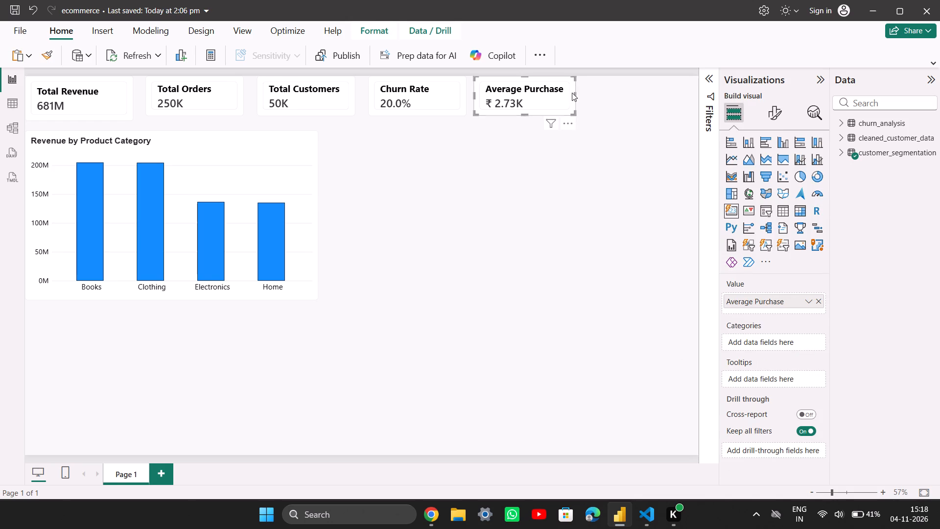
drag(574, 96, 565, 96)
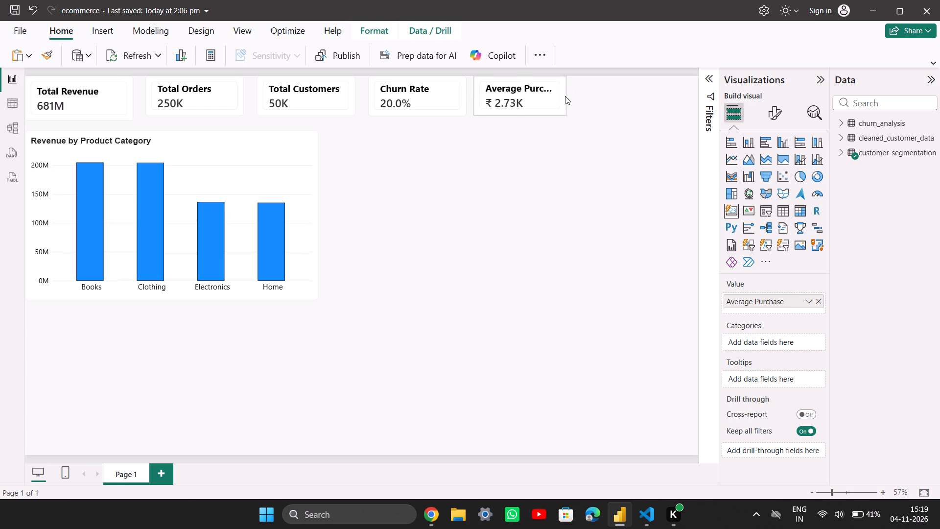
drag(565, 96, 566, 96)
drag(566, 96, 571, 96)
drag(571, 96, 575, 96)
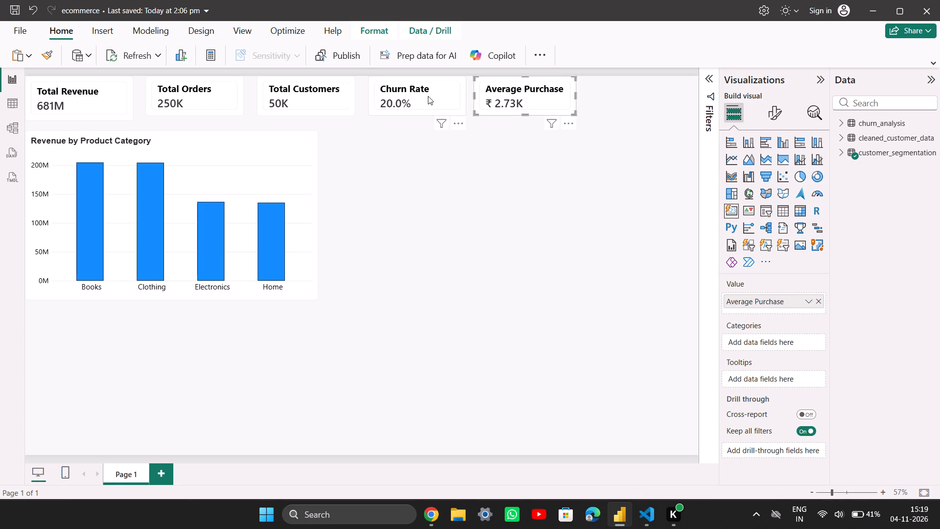
Narrow the Churn Rate card slightly.
click(457, 97)
click(466, 96)
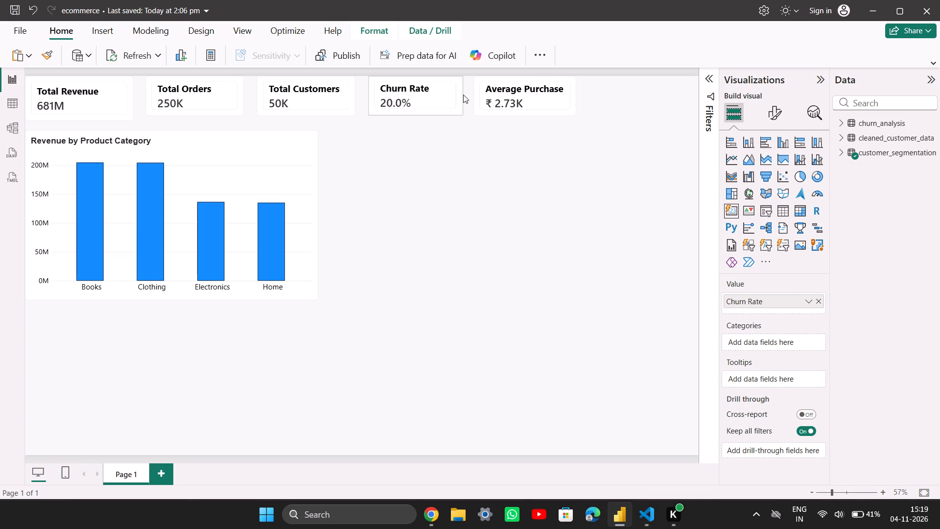
click(323, 97)
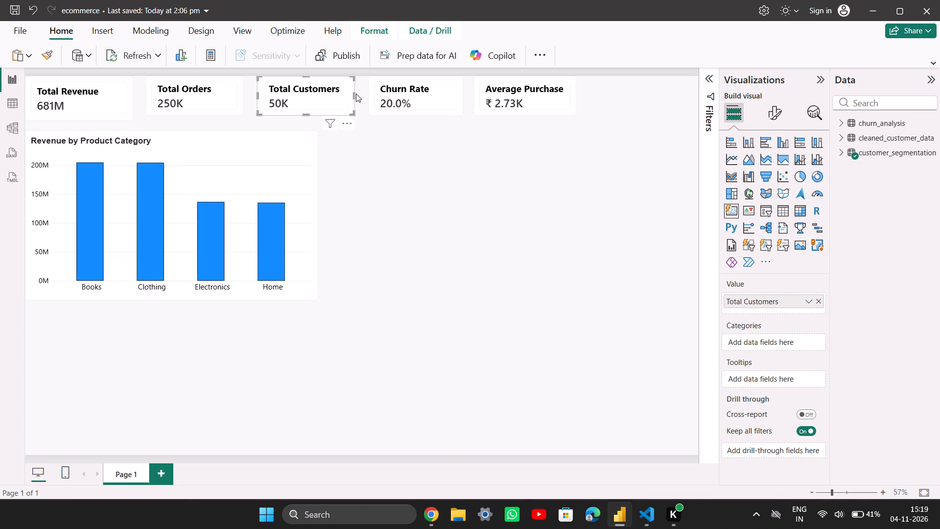
click(408, 217)
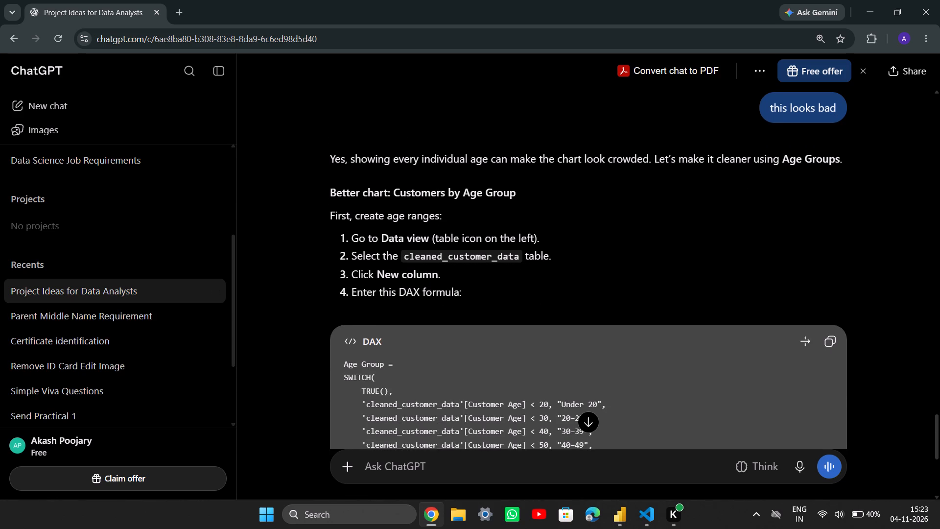
drag(394, 192, 520, 193)
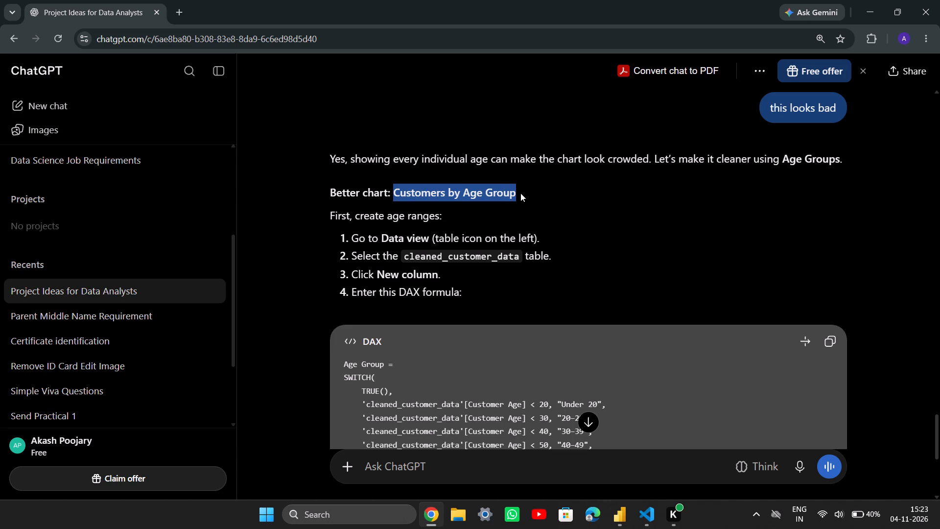
key(ctrl+c)
key(ctrl+c)
key(ctrl+c)
key(ctrl+c)
scroll(513, 271, down, 2)
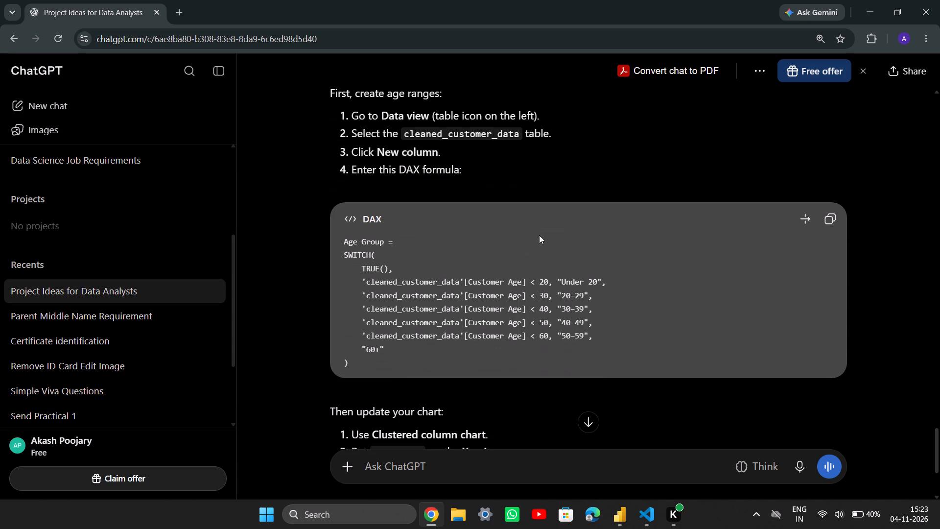
click(563, 195)
click(537, 174)
click(835, 219)
click(615, 513)
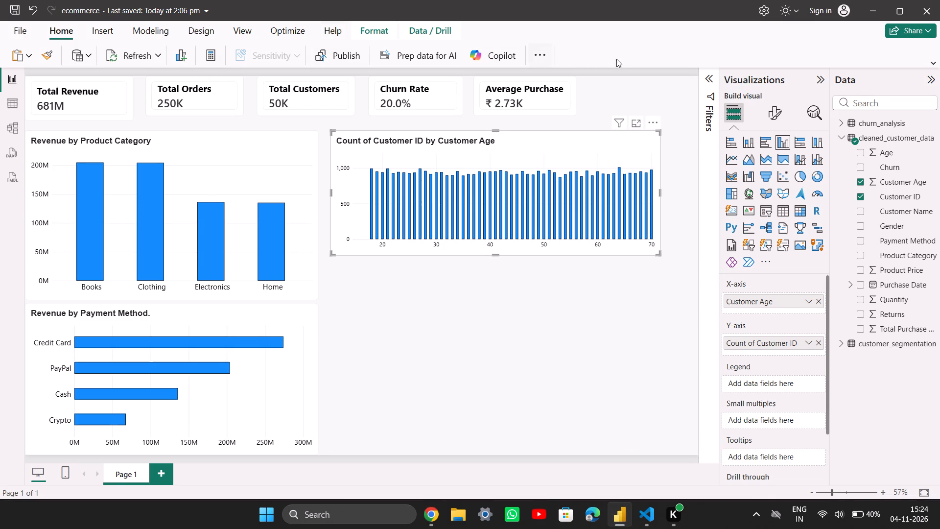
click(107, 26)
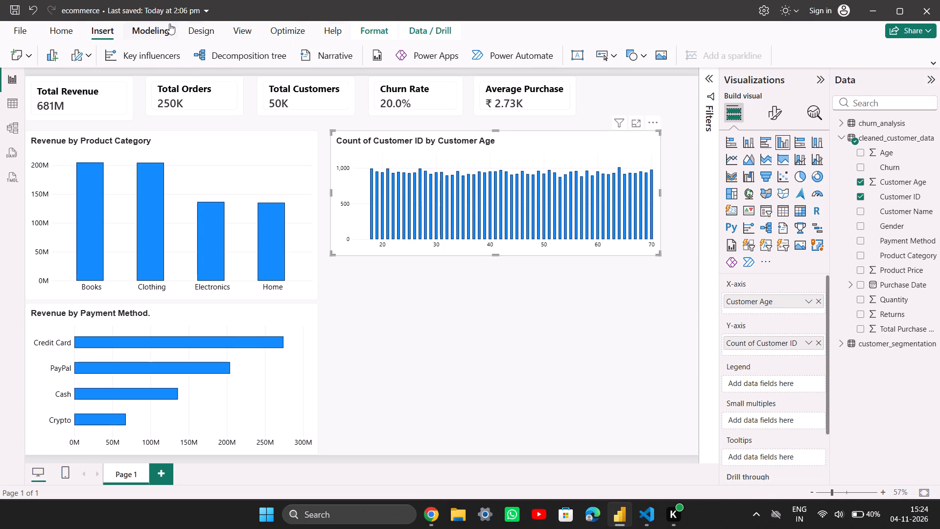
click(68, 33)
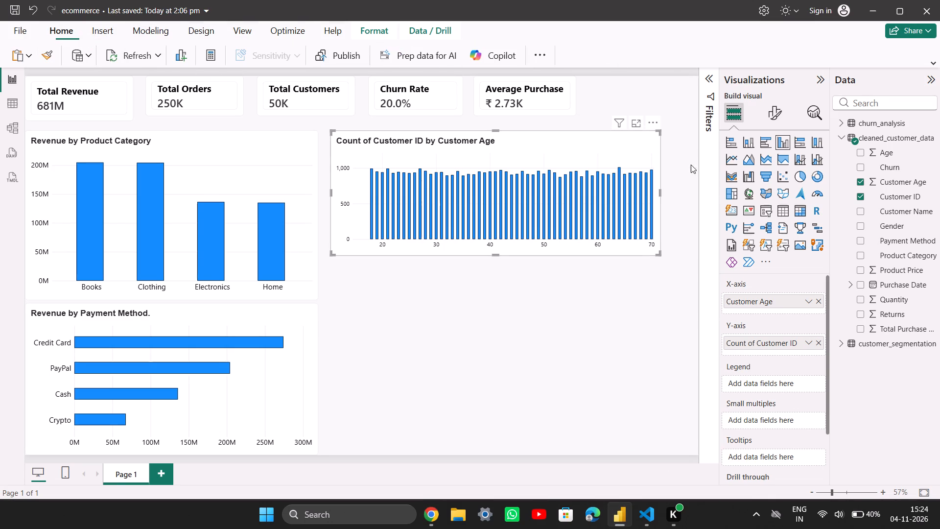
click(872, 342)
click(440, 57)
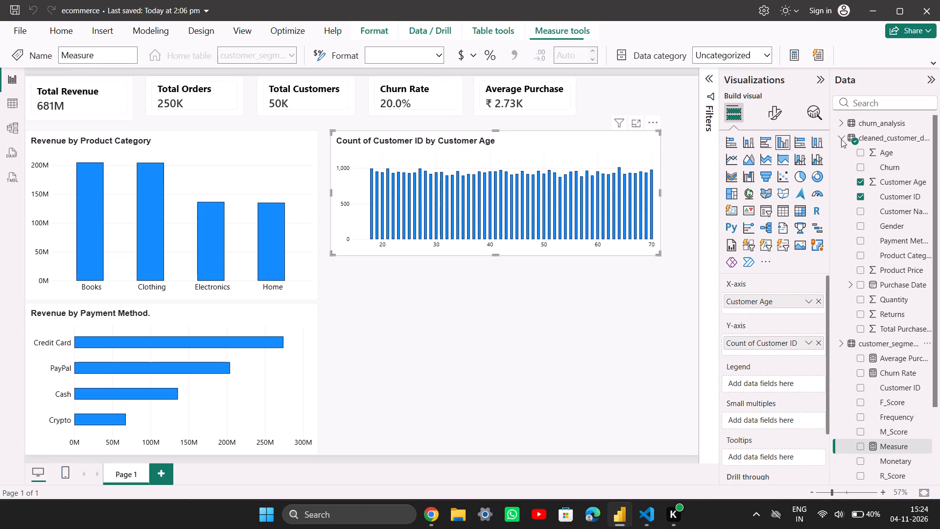
Create a measure in the cleaned_customer_data table from the copied Age Group SWITCH formula.
click(874, 140)
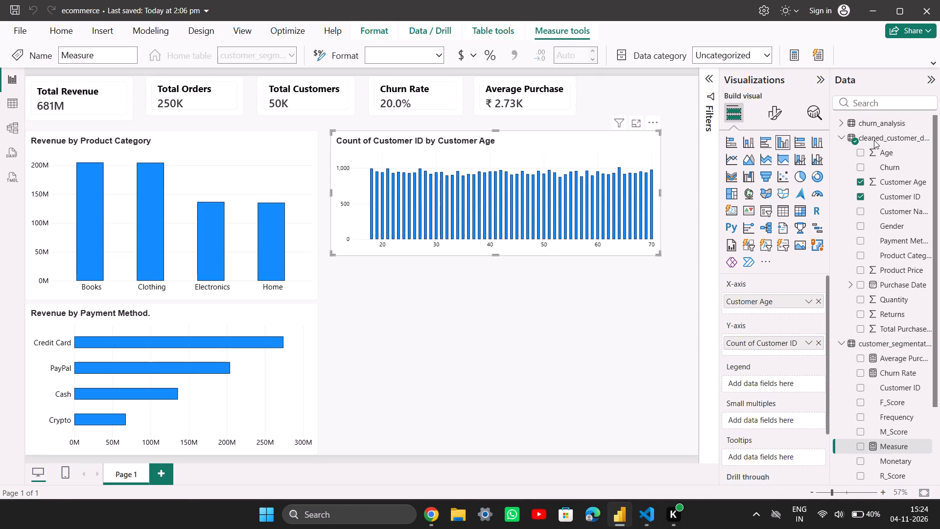
click(876, 140)
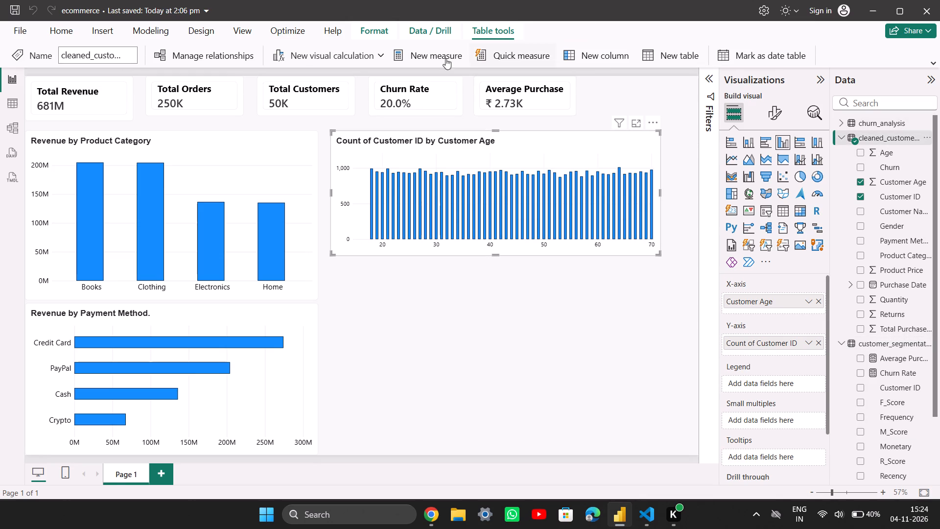
click(439, 54)
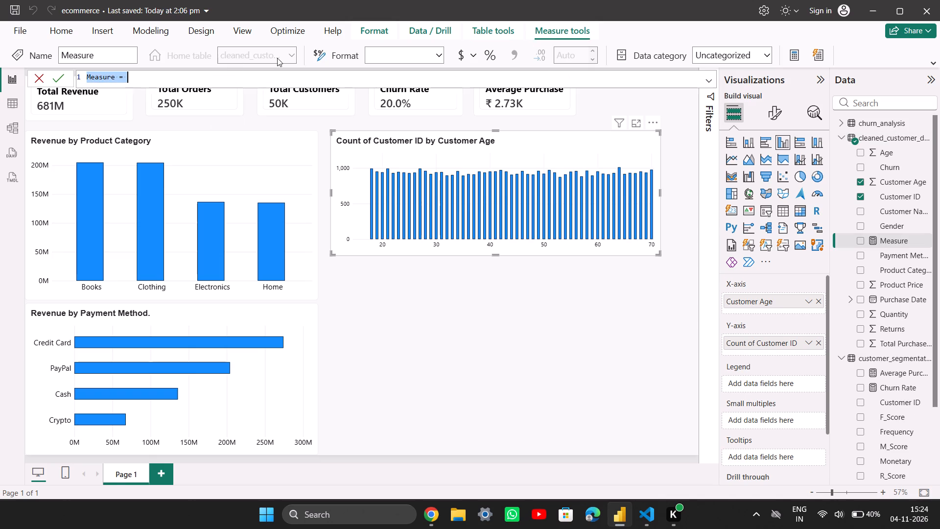
key(ctrl+v)
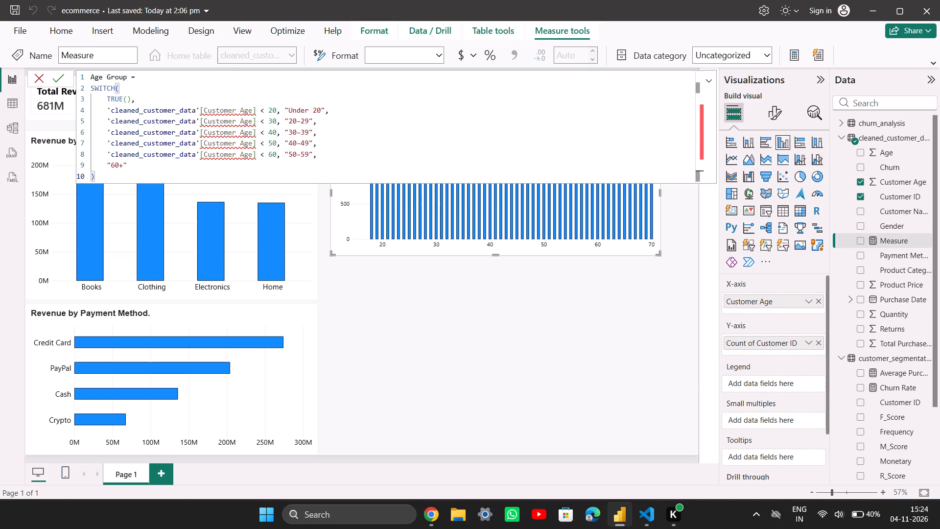
click(60, 83)
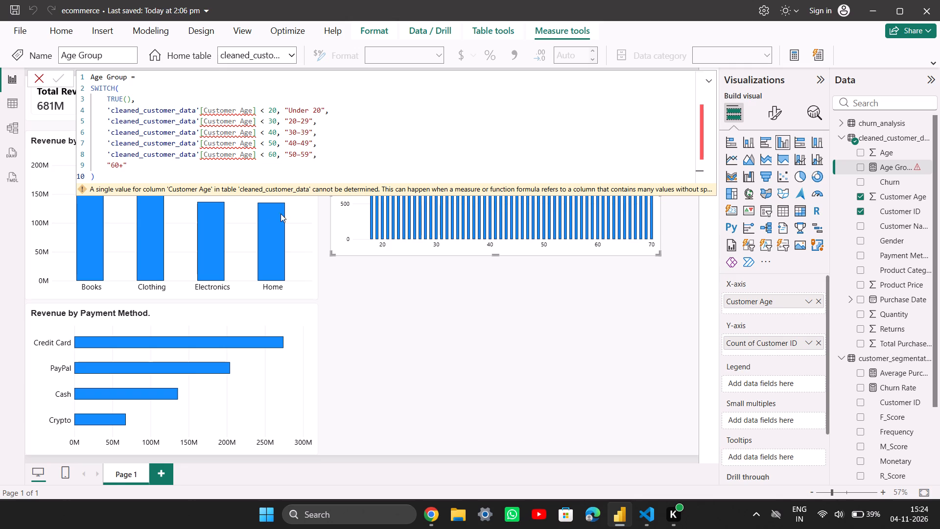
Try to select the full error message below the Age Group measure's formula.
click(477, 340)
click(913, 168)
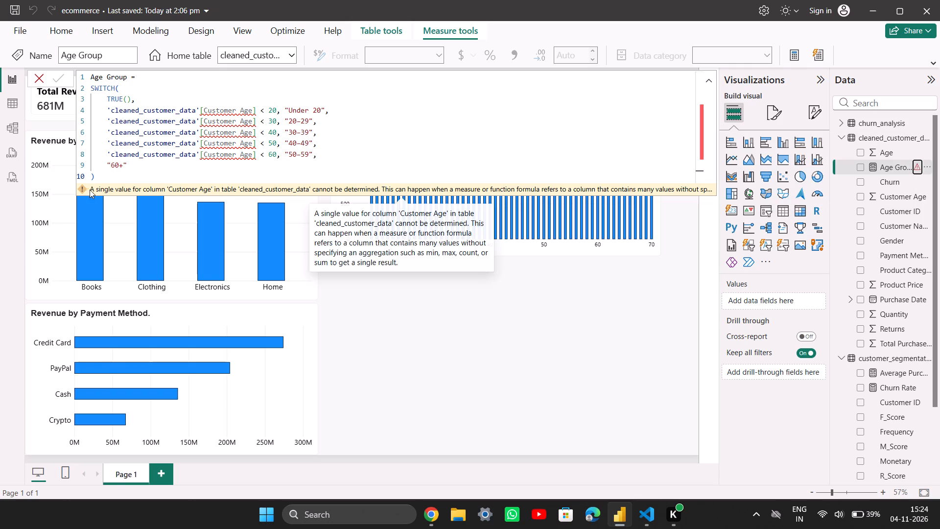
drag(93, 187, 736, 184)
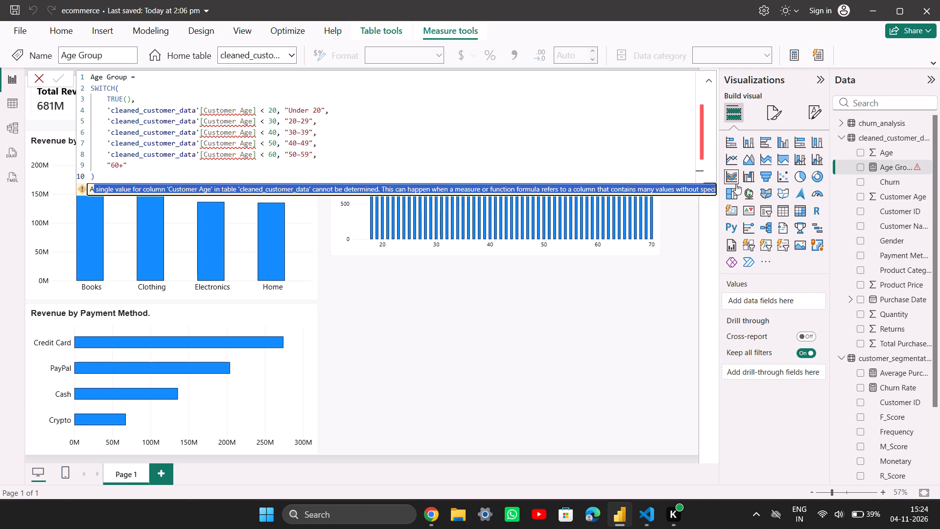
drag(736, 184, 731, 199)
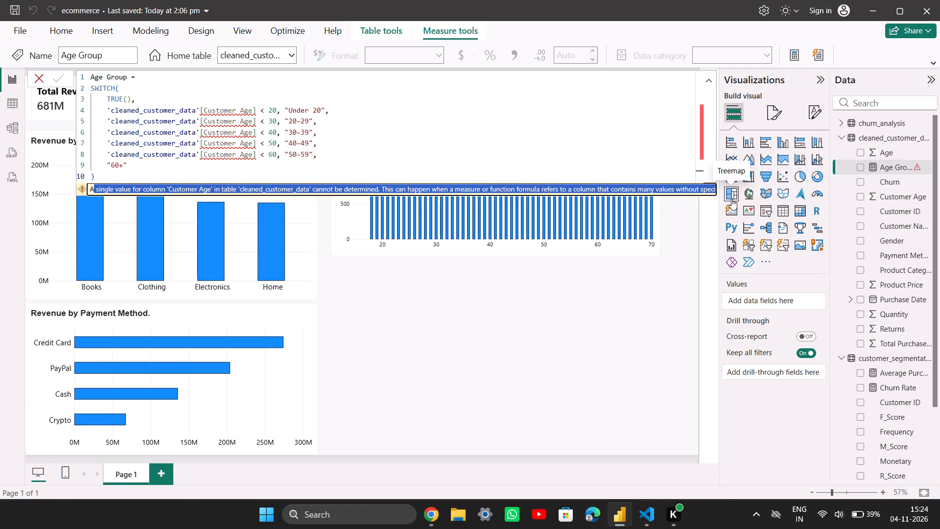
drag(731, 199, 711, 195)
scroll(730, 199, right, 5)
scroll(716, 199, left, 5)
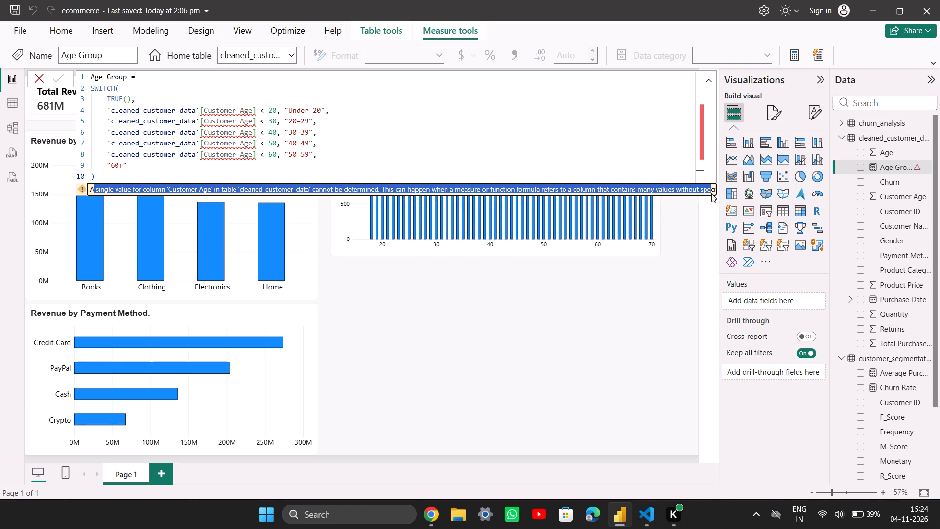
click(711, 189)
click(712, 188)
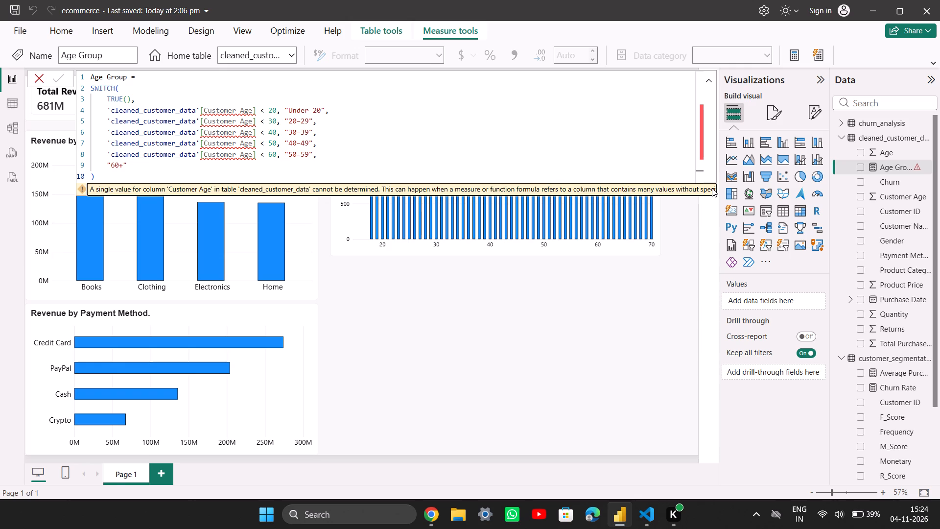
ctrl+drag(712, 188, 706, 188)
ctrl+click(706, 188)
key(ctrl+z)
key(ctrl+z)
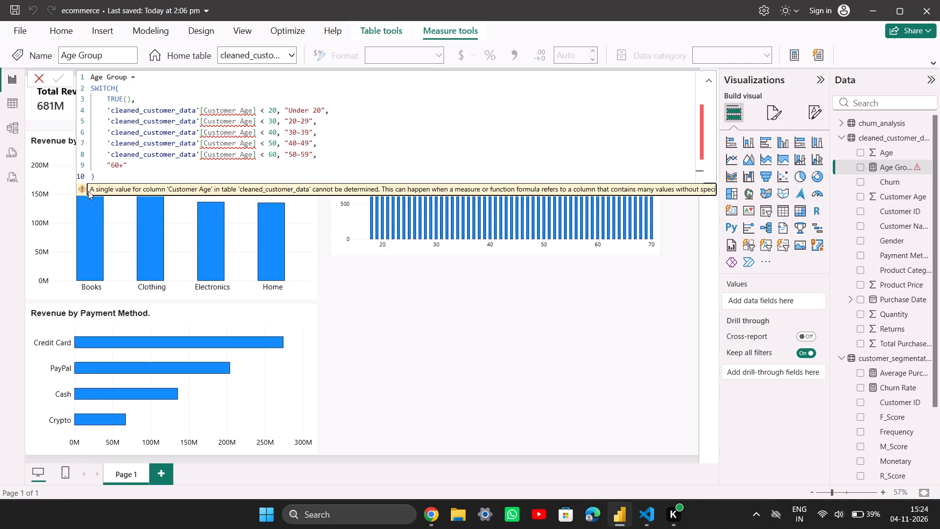
Copy the error message below the Age Group measure's formula and leave the formula editor.
click(90, 189)
drag(90, 189, 473, 188)
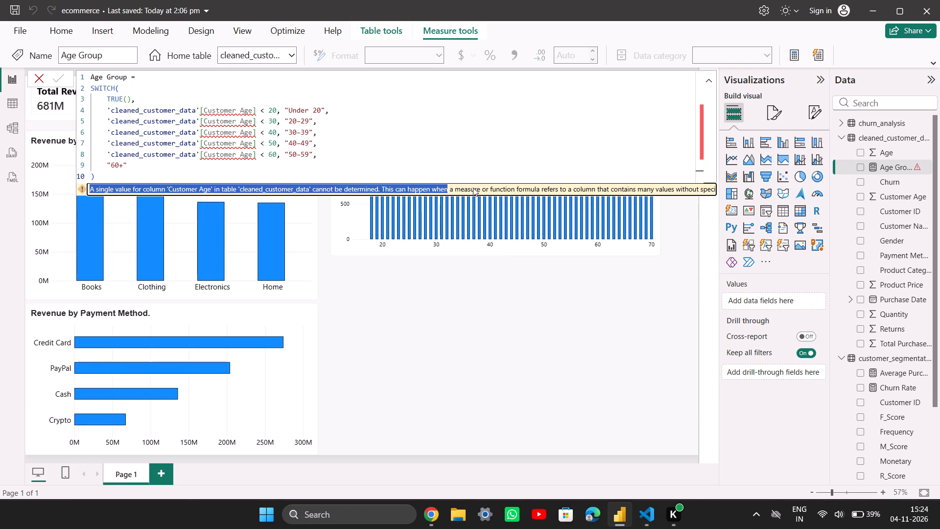
drag(473, 188, 853, 166)
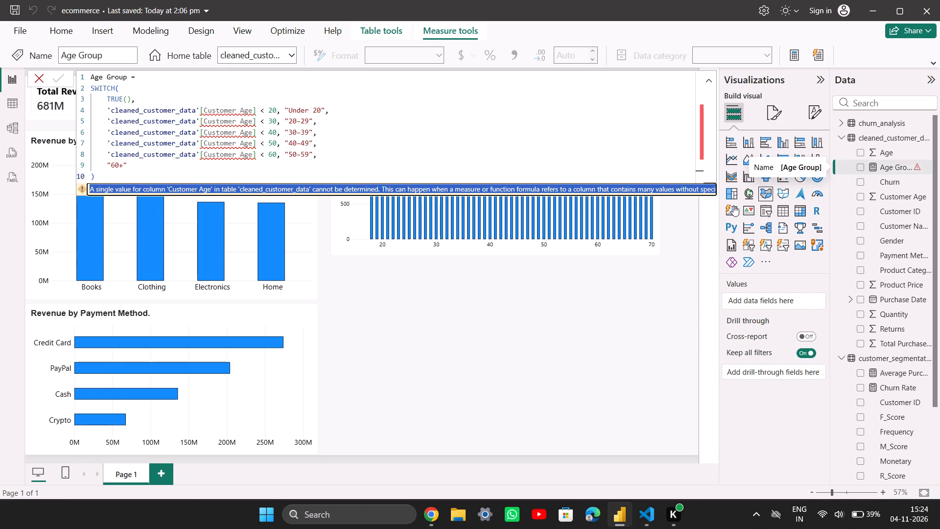
key(ctrl+c)
key(ctrl+c)
key(ctrl+c)
key(ctrl+c)
click(697, 190)
drag(698, 190, 706, 190)
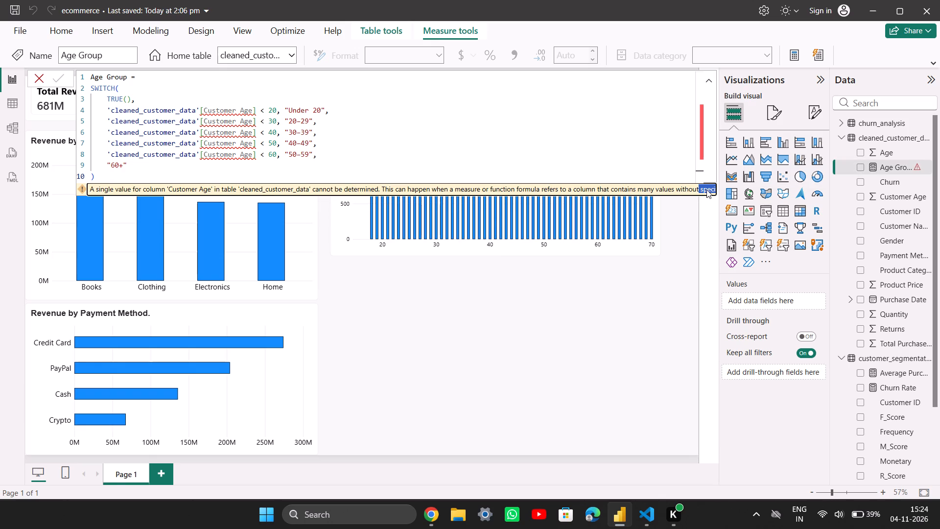
drag(706, 190, 707, 190)
click(710, 187)
drag(710, 187, 684, 189)
click(635, 320)
click(443, 516)
click(455, 467)
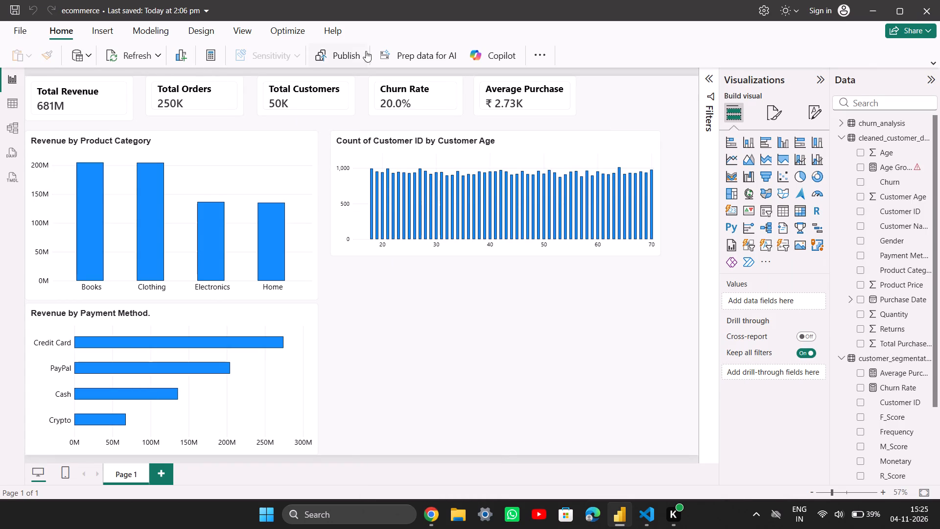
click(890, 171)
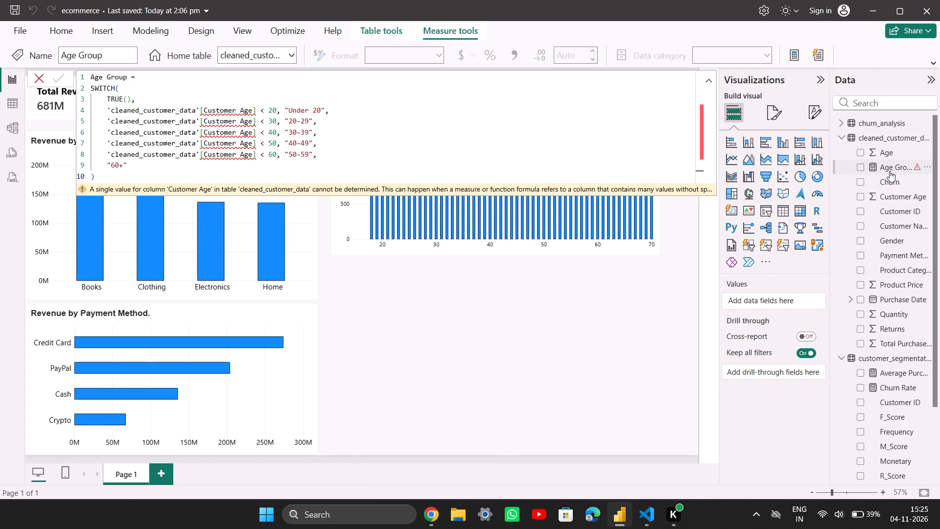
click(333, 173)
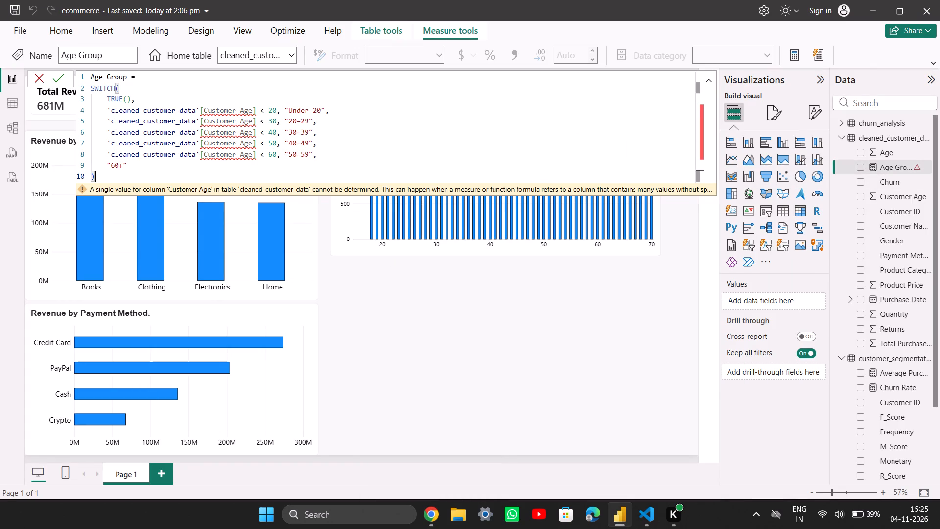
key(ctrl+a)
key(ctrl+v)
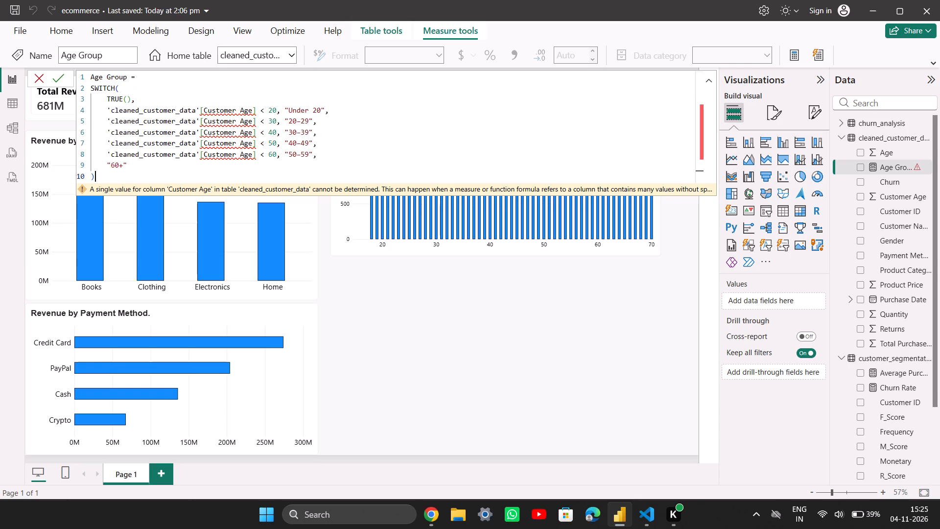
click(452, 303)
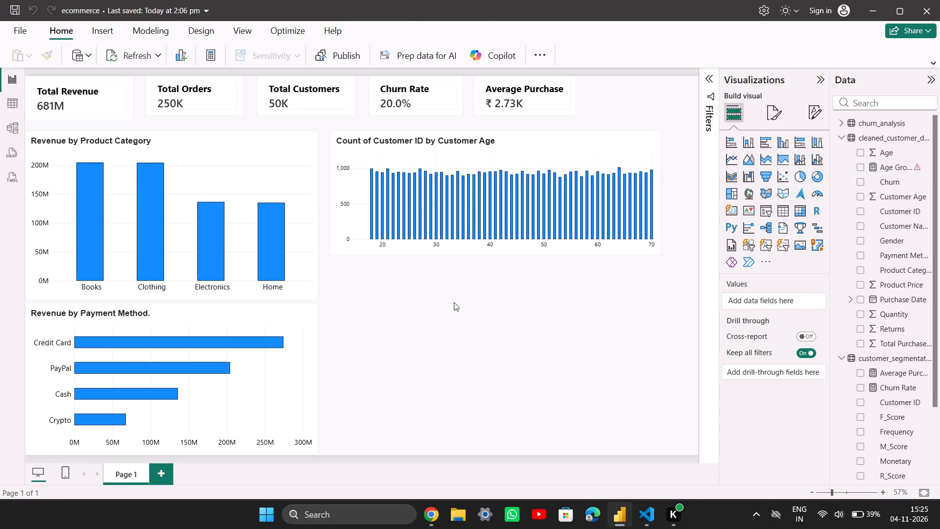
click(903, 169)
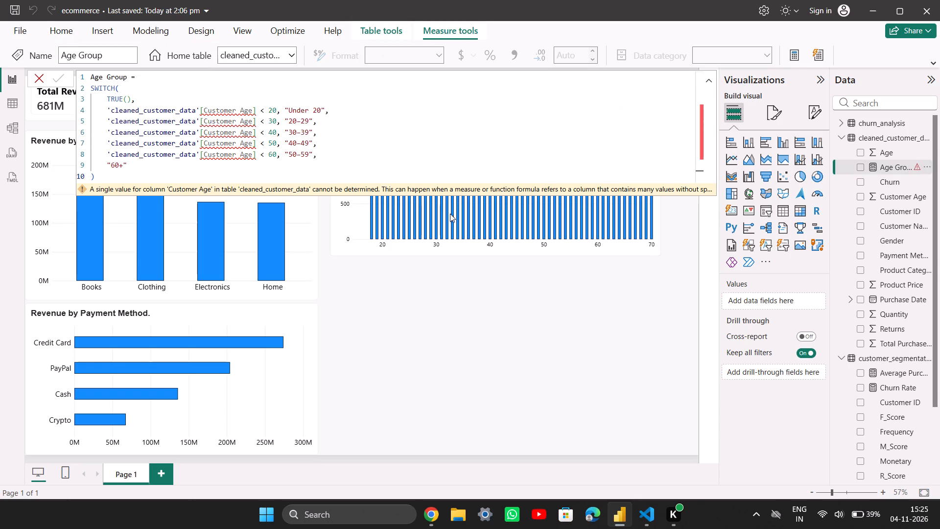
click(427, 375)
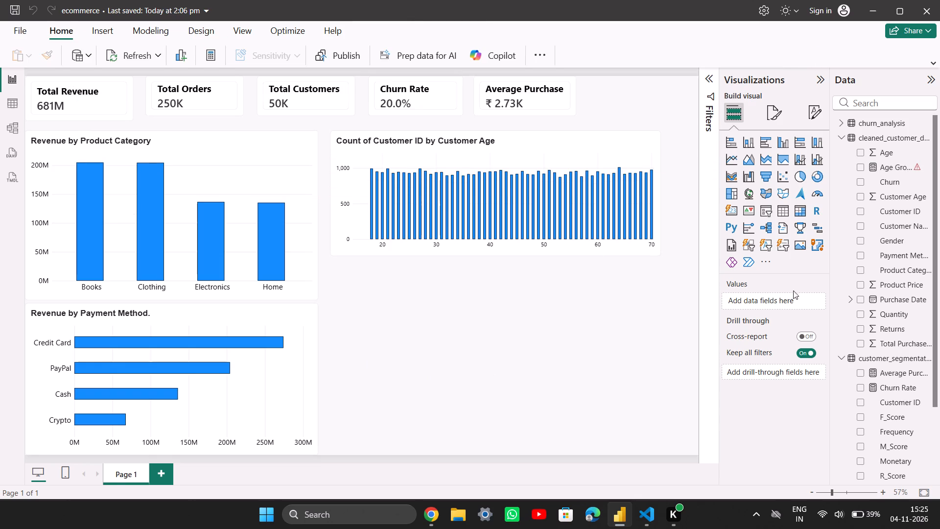
Recheck ChatGPT's fix steps, and in Power BI add a new calculated column to the cleaned_customer_data table.
click(422, 509)
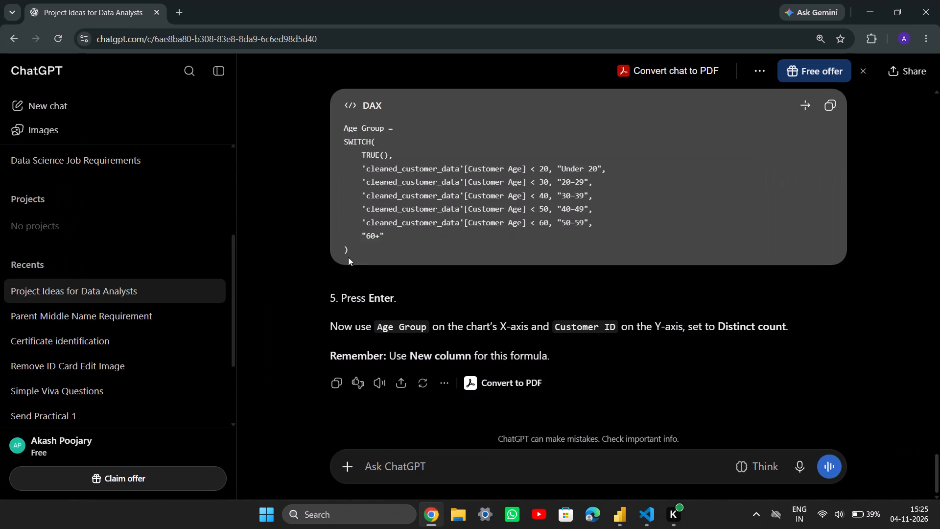
scroll(441, 313, up, 3)
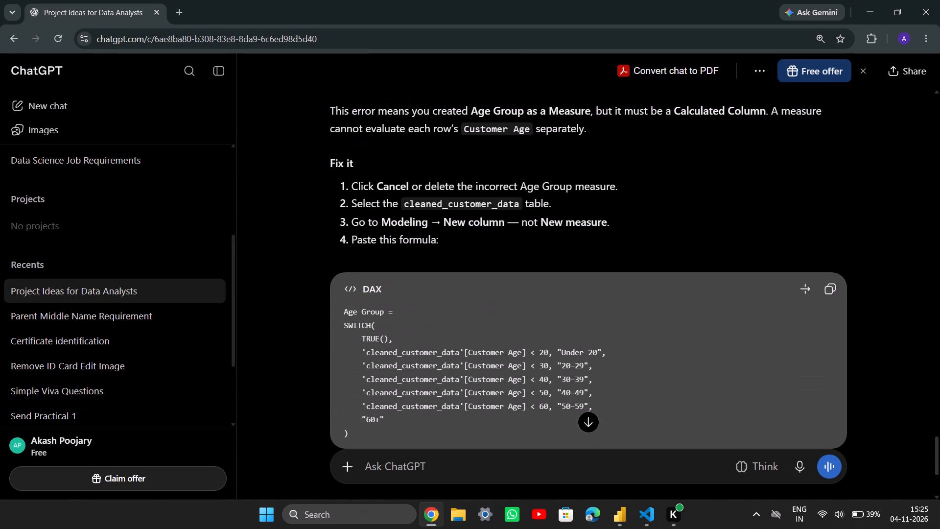
scroll(424, 211, up, 2)
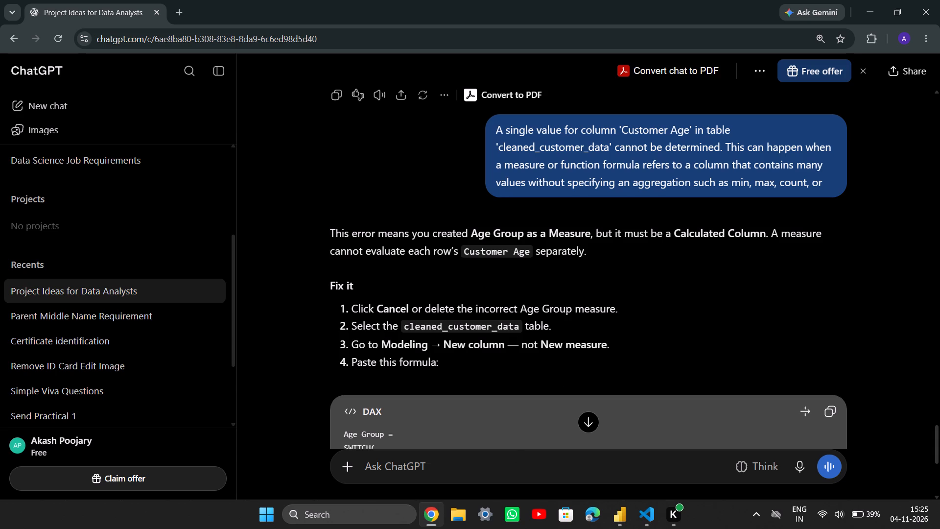
click(434, 523)
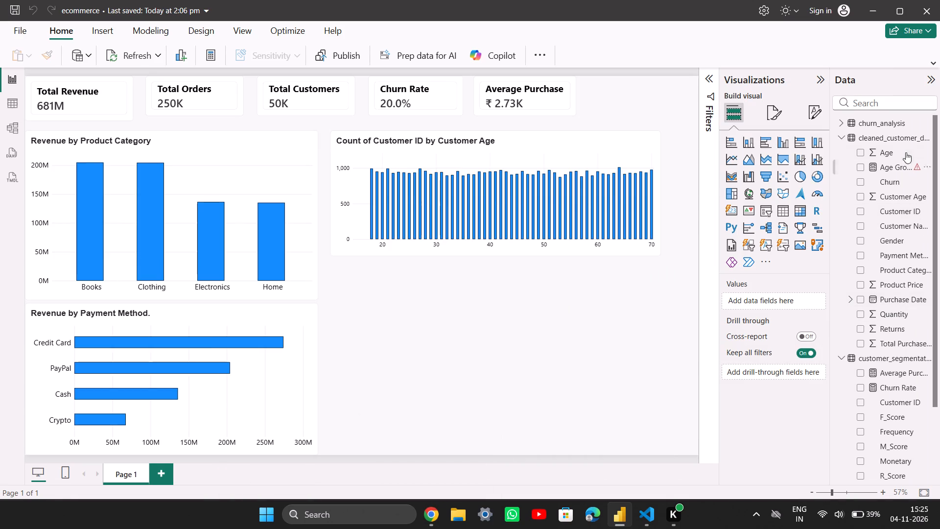
click(893, 141)
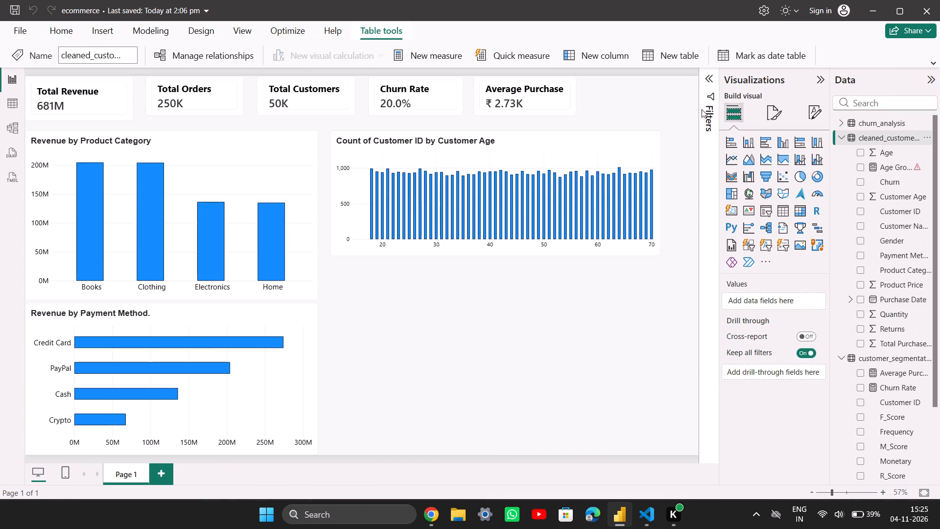
click(585, 54)
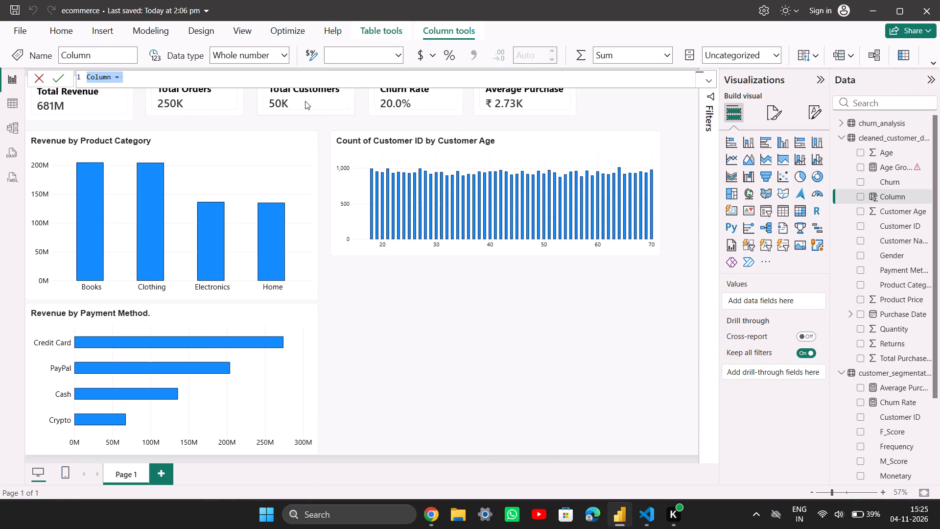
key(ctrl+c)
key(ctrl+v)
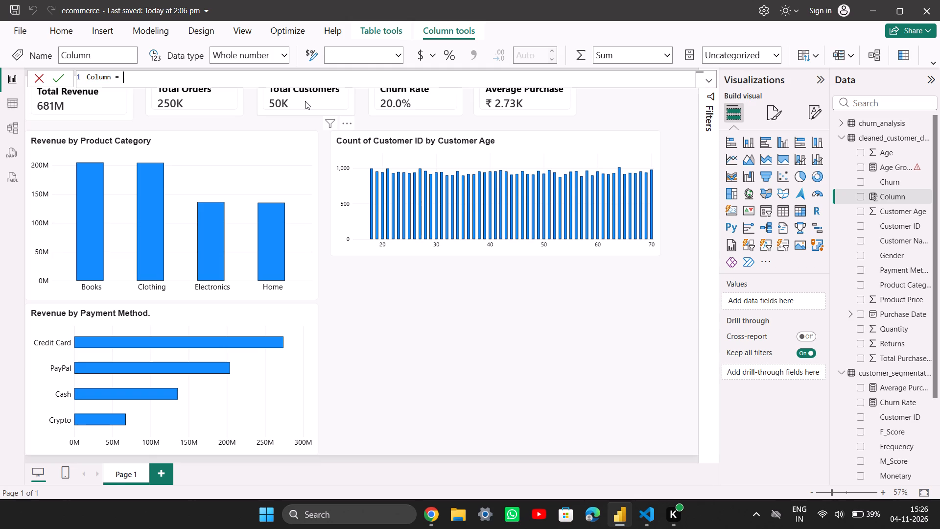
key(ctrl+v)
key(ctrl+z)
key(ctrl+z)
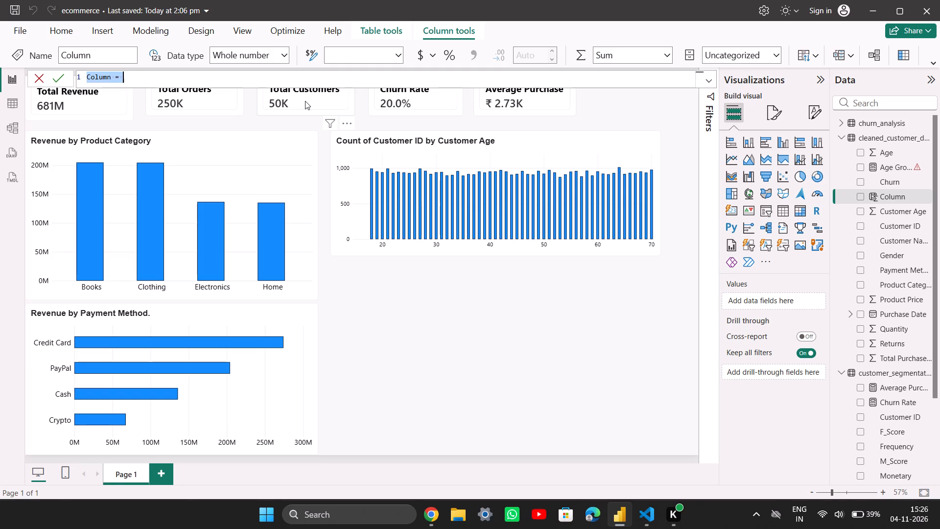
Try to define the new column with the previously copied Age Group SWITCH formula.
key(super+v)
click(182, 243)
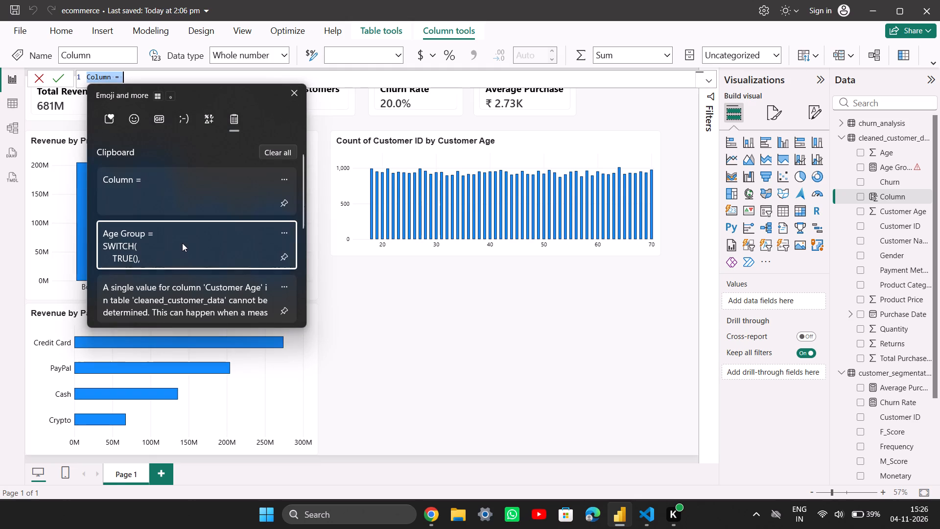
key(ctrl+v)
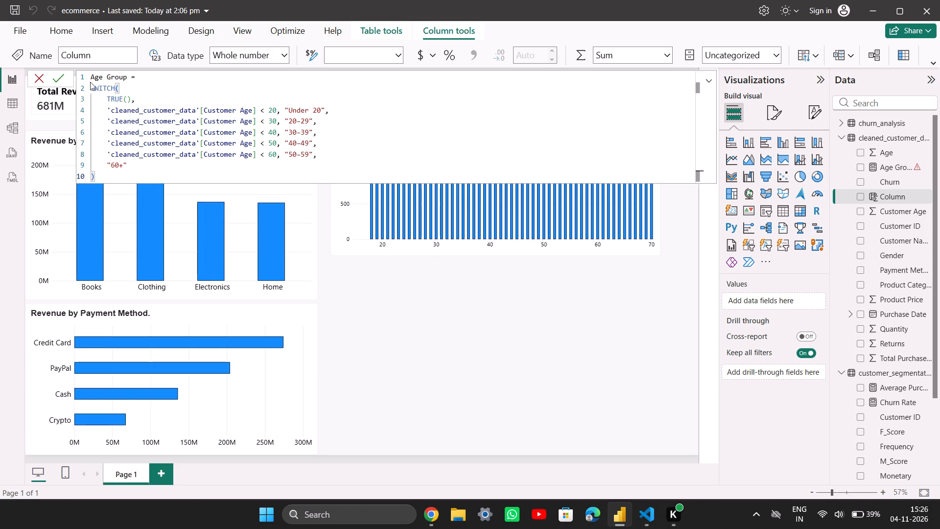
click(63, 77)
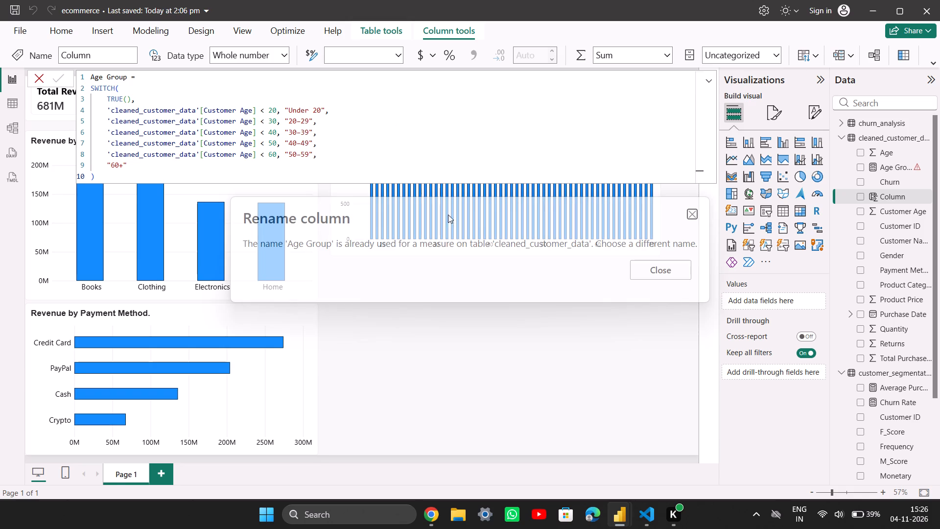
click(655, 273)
Delete the faulty Age Group measure from the cleaned_customer_data table.
click(882, 166)
right_click(884, 164)
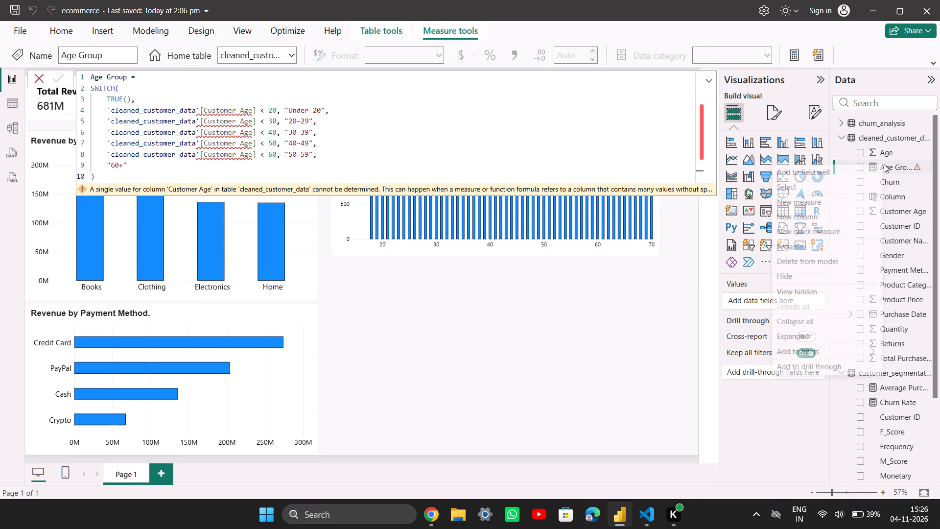
click(916, 168)
click(924, 167)
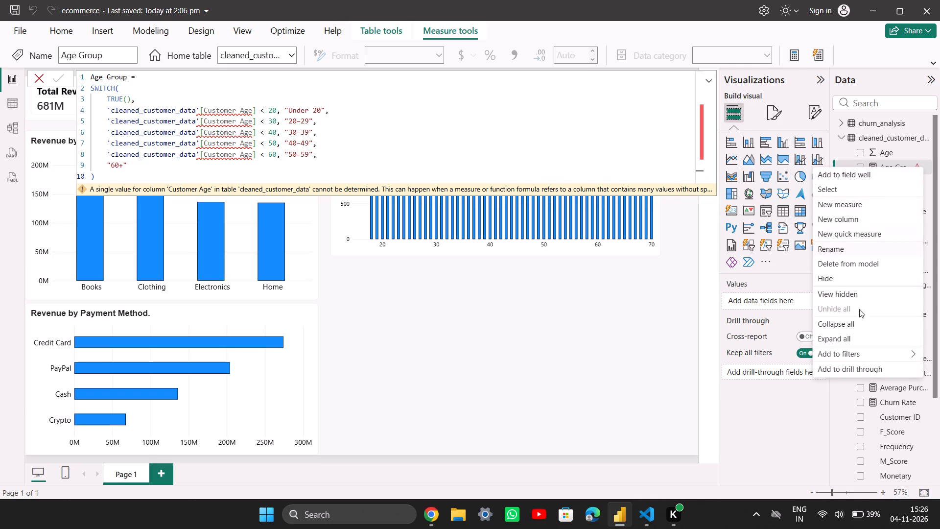
click(843, 265)
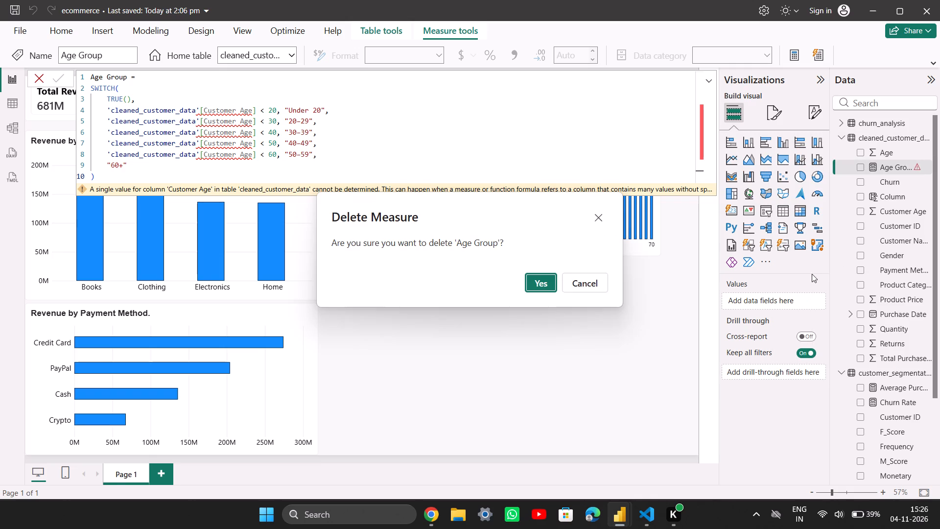
click(546, 287)
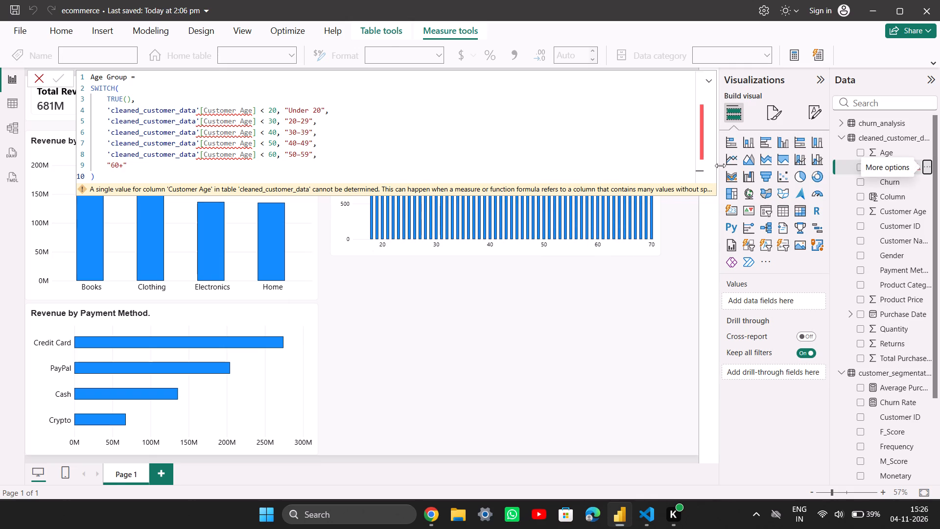
Create another calculated column in the cleaned_customer_data table using the copied Age Group SWITCH formula.
click(864, 138)
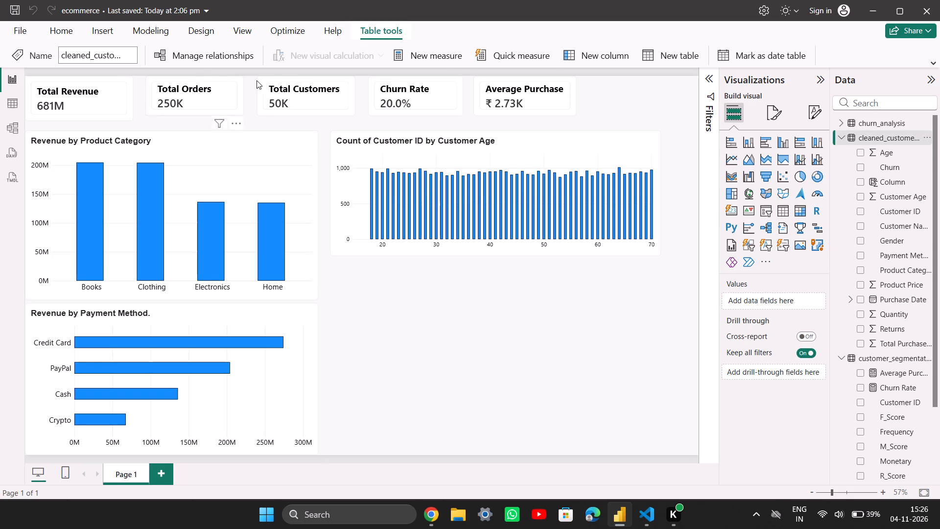
click(577, 53)
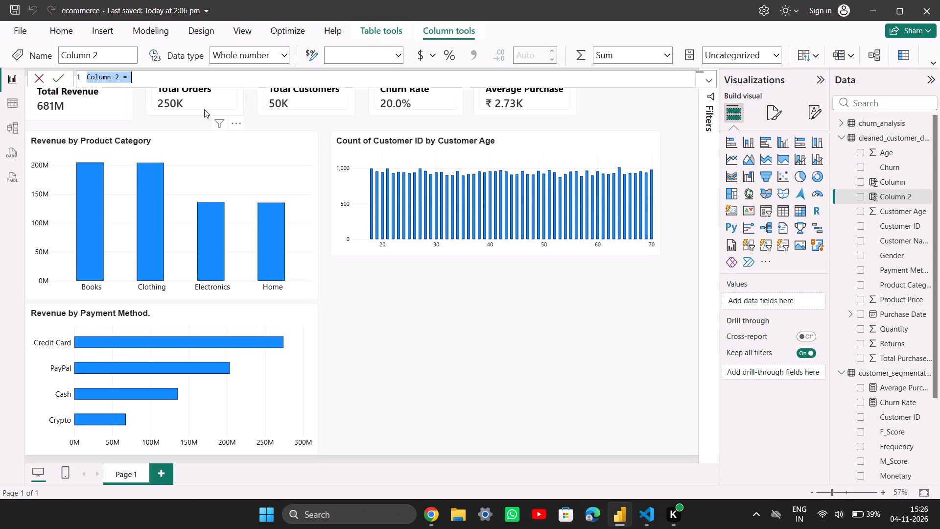
key(super+v)
click(177, 258)
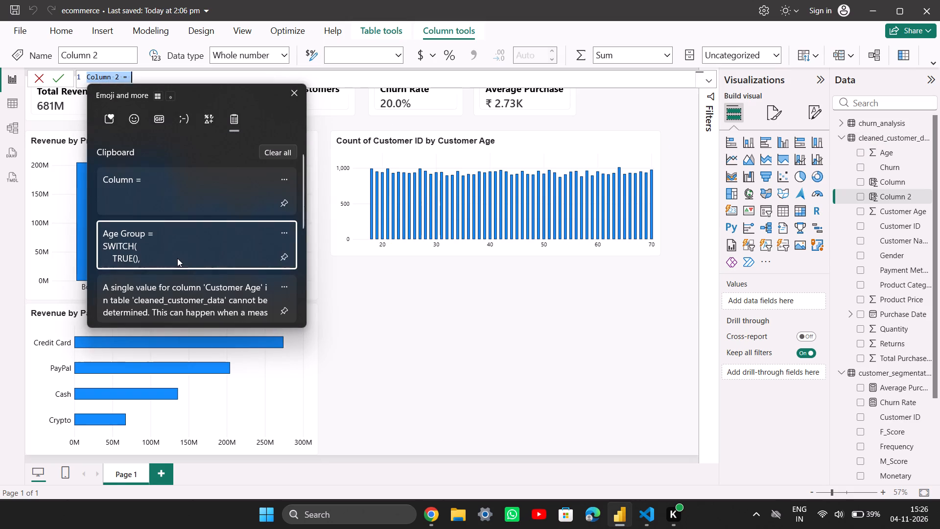
key(ctrl+v)
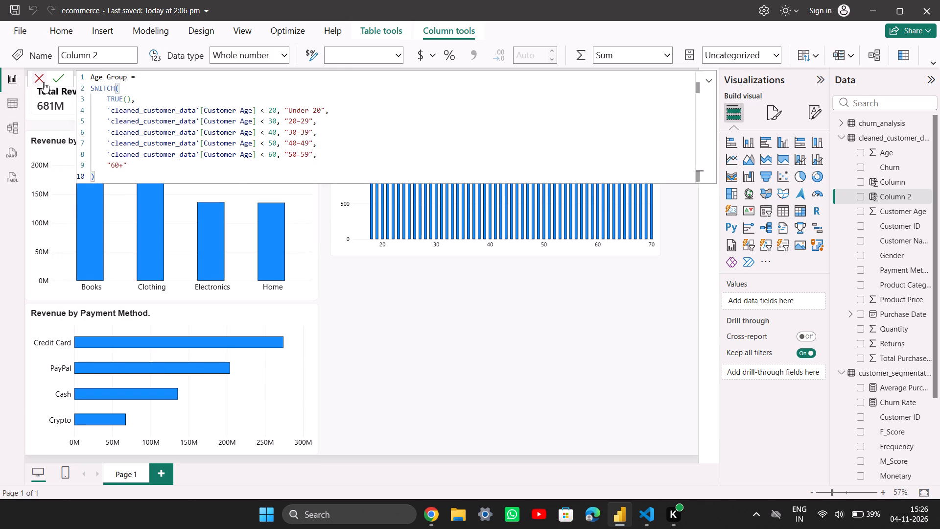
click(51, 77)
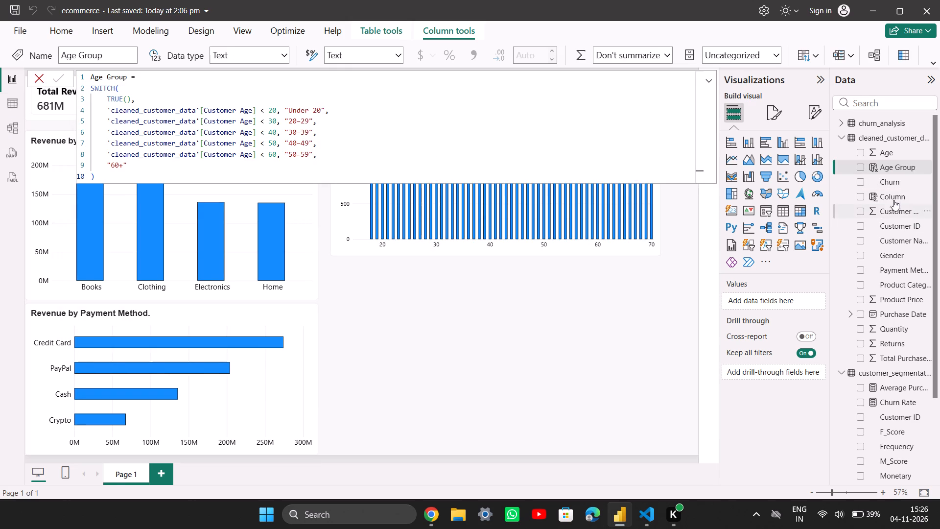
click(548, 298)
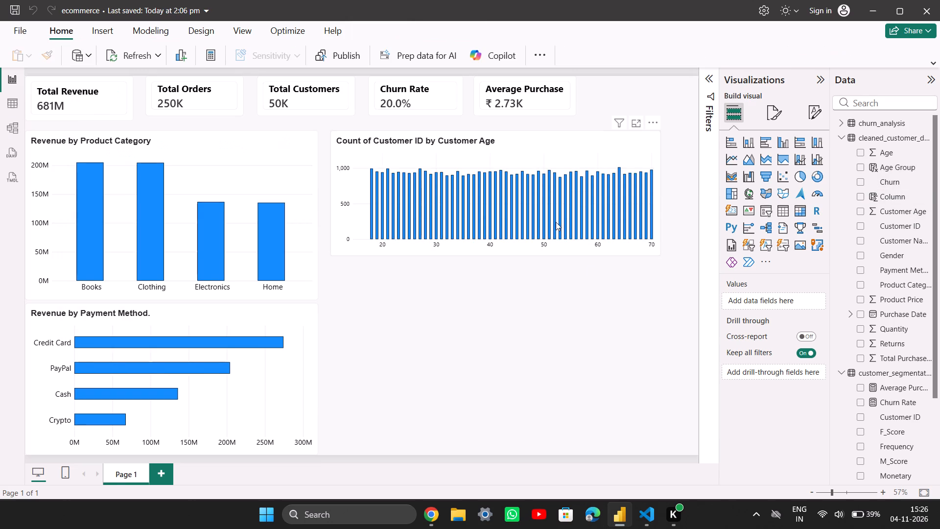
click(498, 166)
click(440, 506)
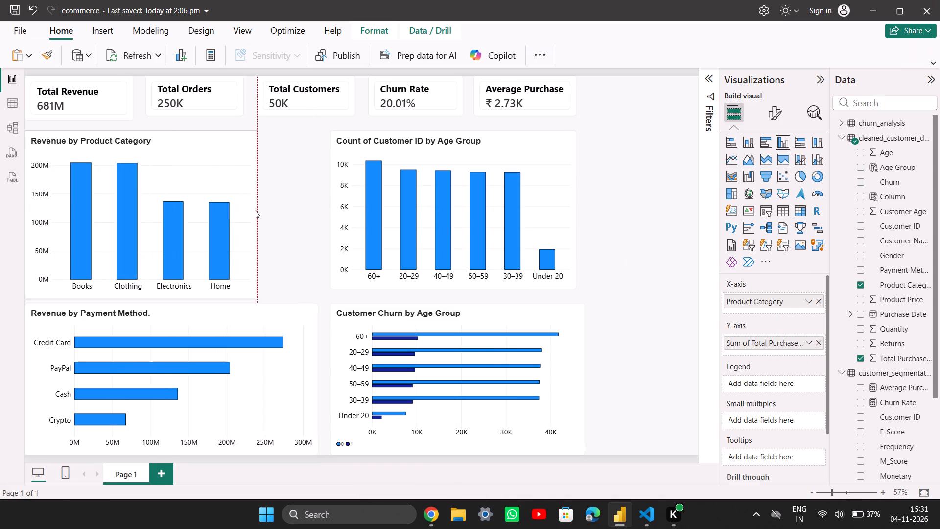
drag(255, 210, 236, 210)
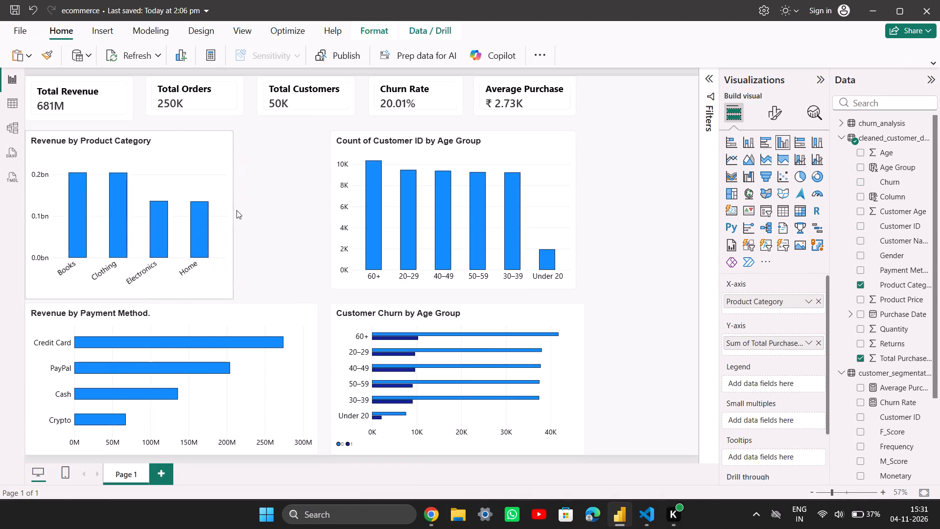
drag(236, 210, 238, 210)
Narrow the Revenue by Payment Method chart by pulling in its right edge.
click(171, 321)
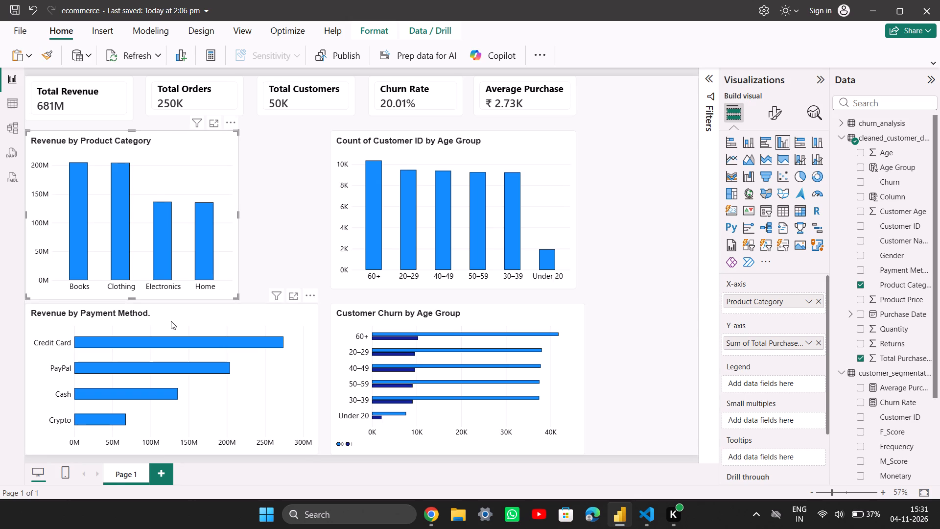
scroll(168, 319, down, 1)
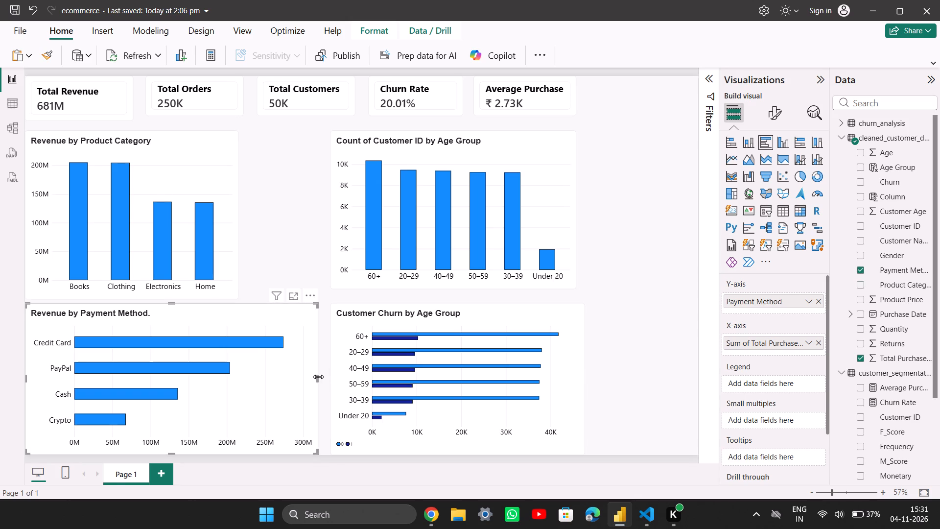
drag(318, 377, 285, 377)
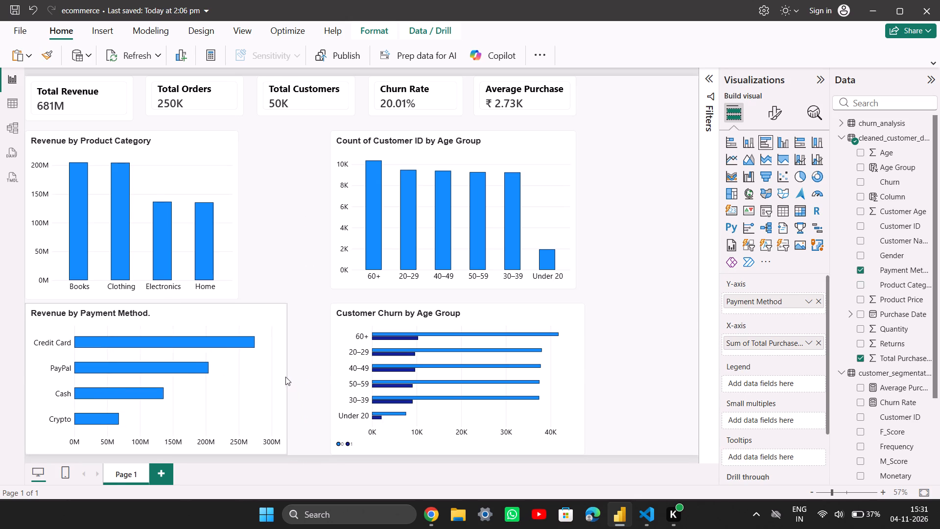
drag(285, 377, 269, 376)
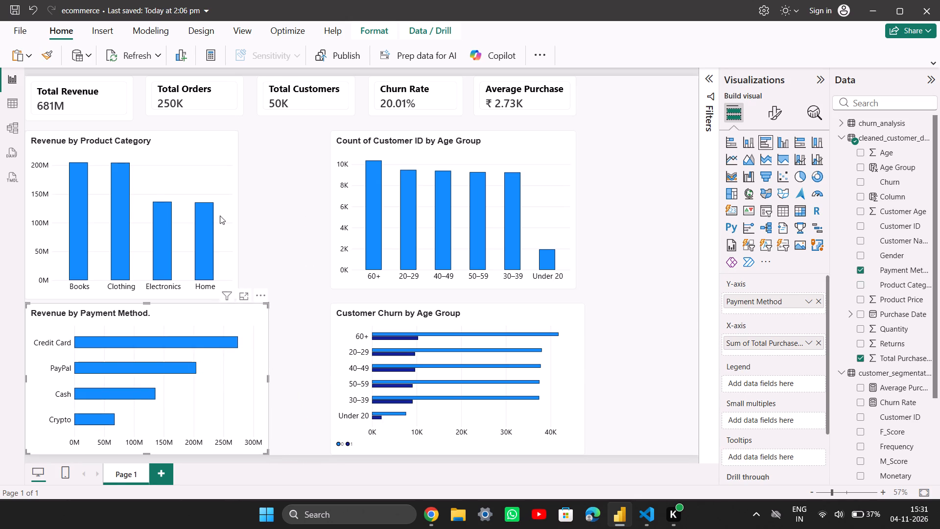
Shorten the Revenue by Product Category chart slightly from its bottom edge and place it higher, just below the KPI cards.
click(178, 176)
drag(130, 298, 134, 284)
drag(155, 166, 157, 155)
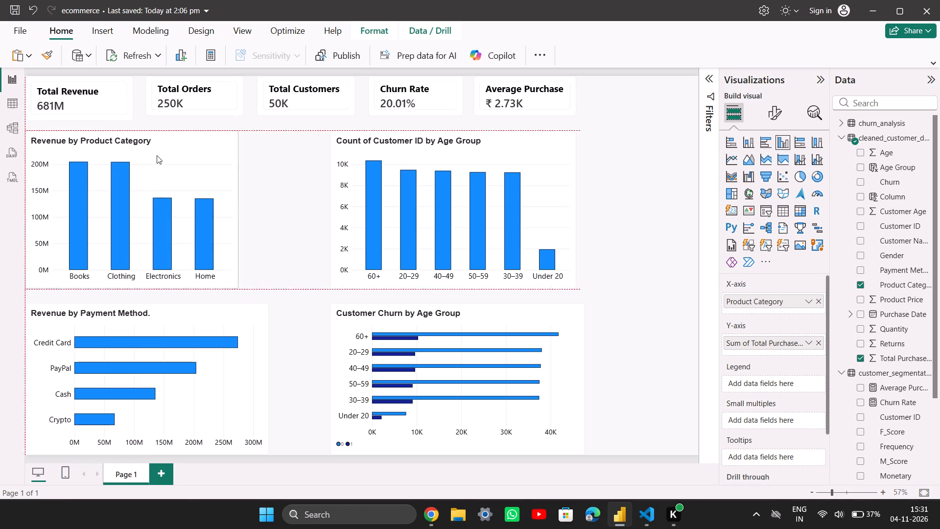
drag(157, 155, 154, 160)
Move the Revenue by Payment Method chart up under the product category chart and extend its bottom and top edges slightly.
drag(144, 325, 142, 312)
drag(145, 439, 145, 441)
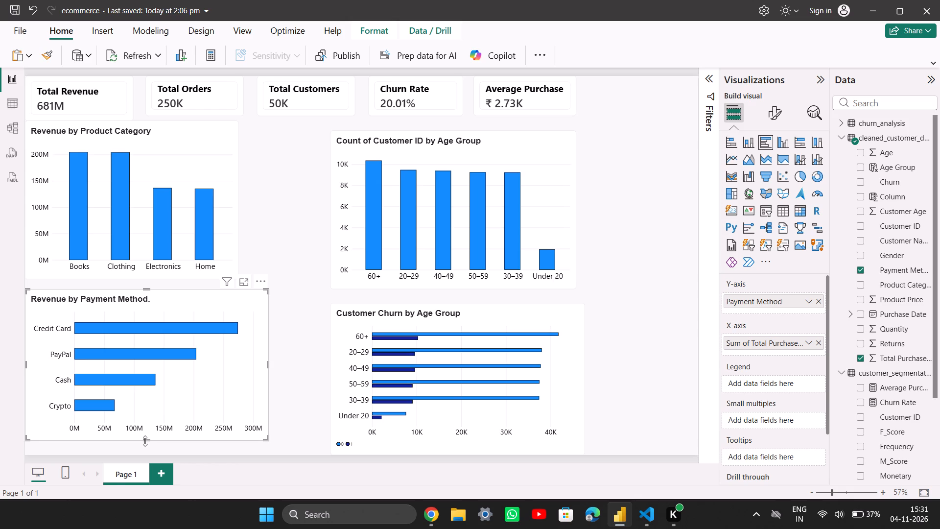
drag(145, 441, 146, 447)
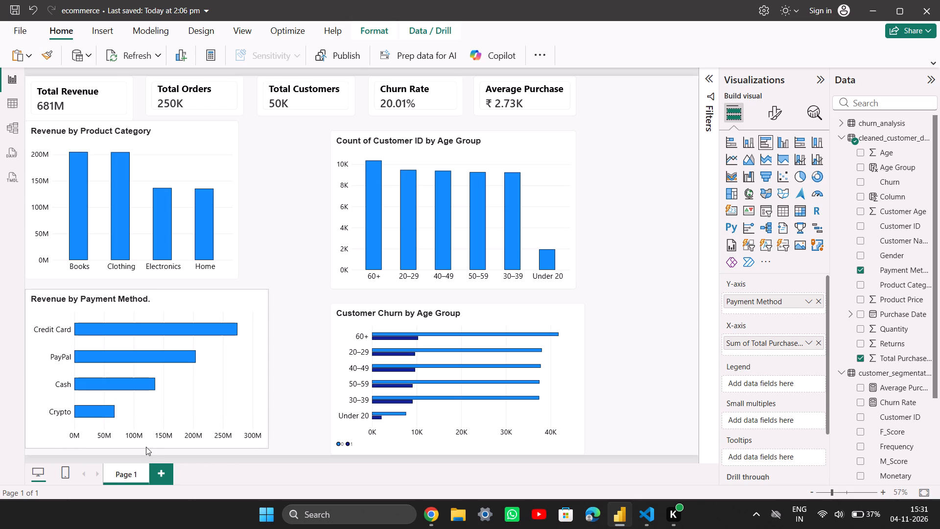
drag(146, 447, 141, 446)
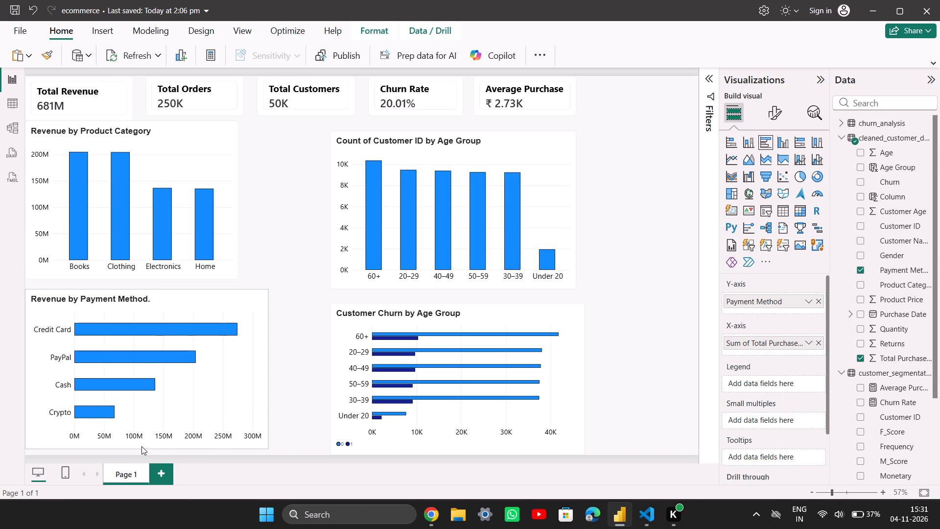
drag(141, 446, 141, 446)
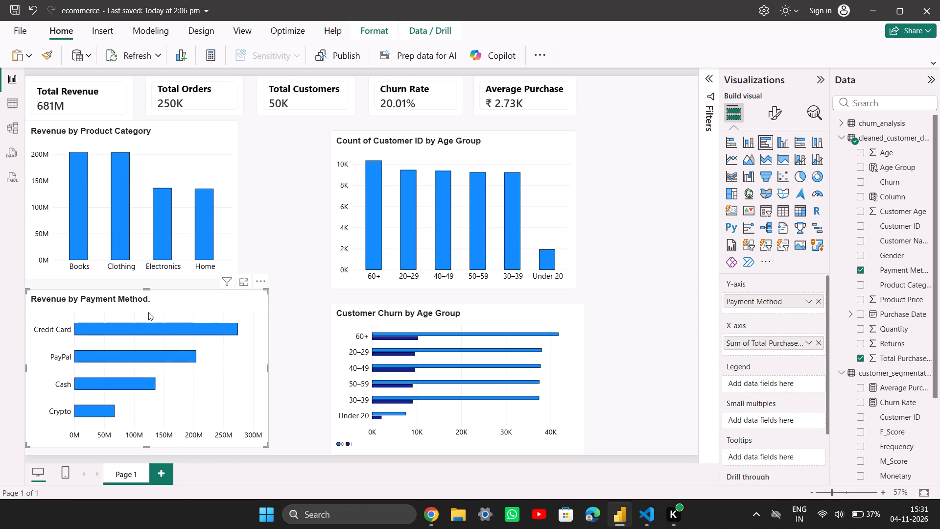
drag(147, 290, 150, 289)
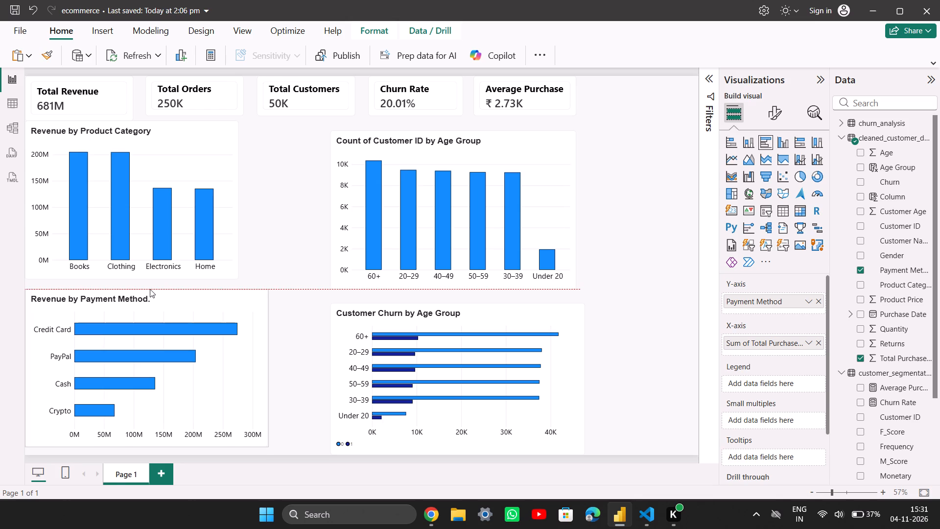
drag(150, 289, 149, 286)
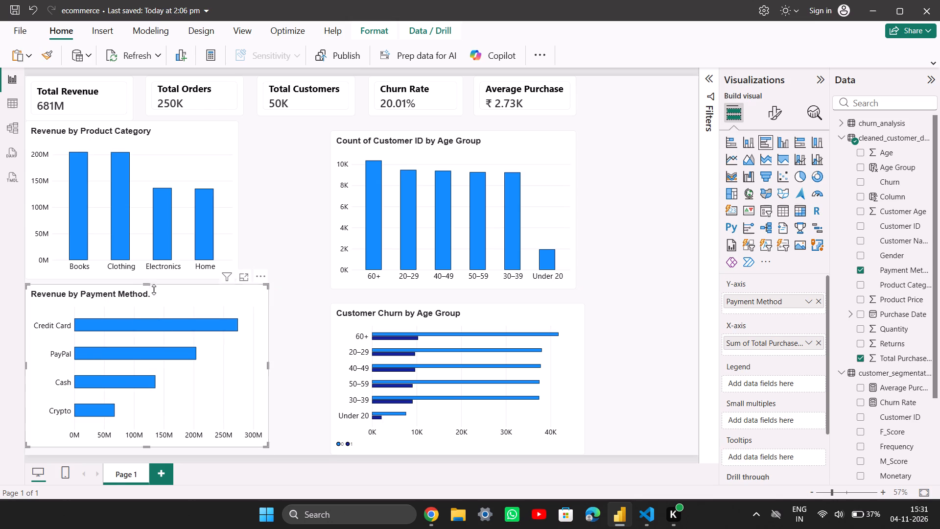
Align the right edges of the two revenue charts by widening Revenue by Product Category and narrowing Revenue by Payment Method.
click(227, 181)
drag(238, 198, 243, 200)
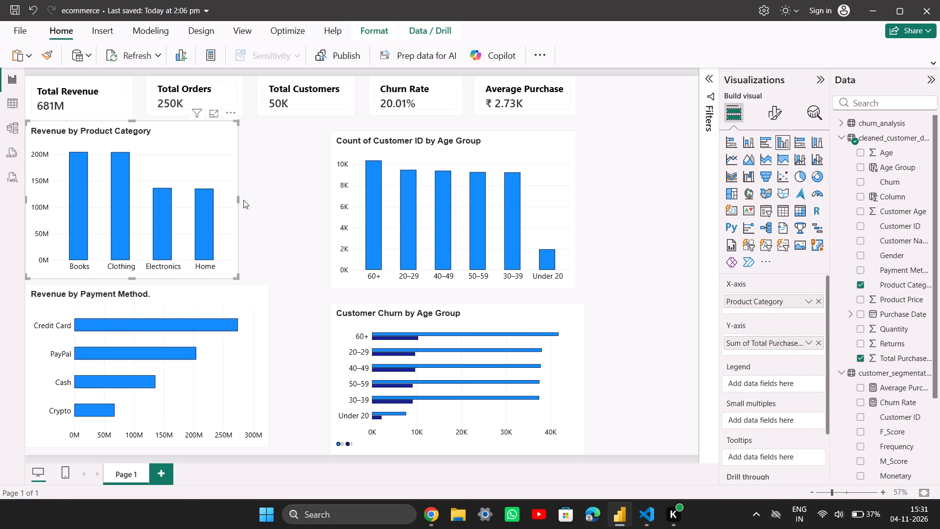
drag(243, 200, 258, 201)
click(268, 343)
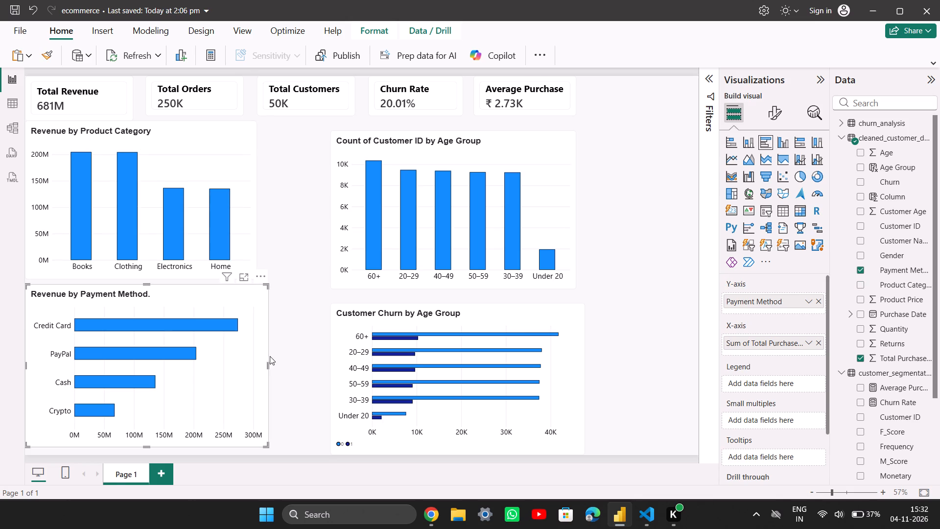
drag(267, 362, 260, 361)
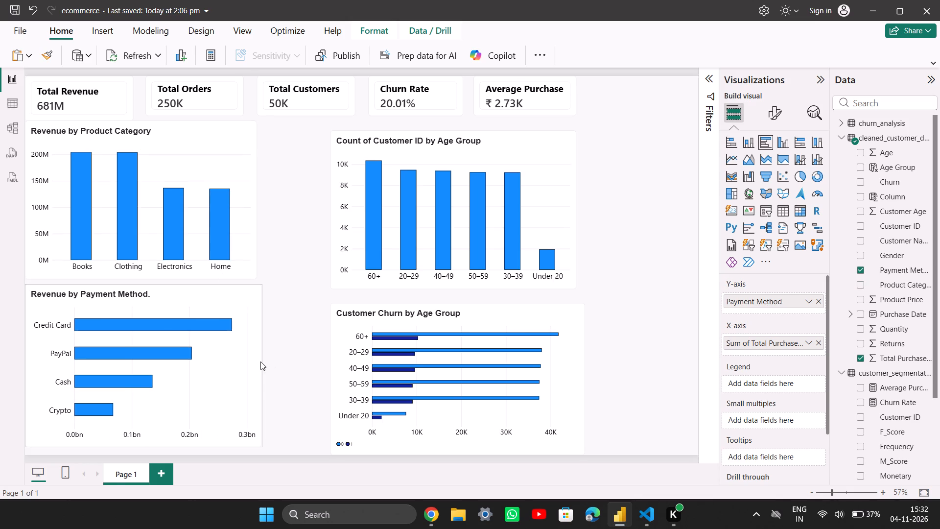
drag(260, 361, 254, 360)
Move the Count of Customer ID by Age Group chart beside the Revenue by Product Category chart, level with its top edge.
click(421, 190)
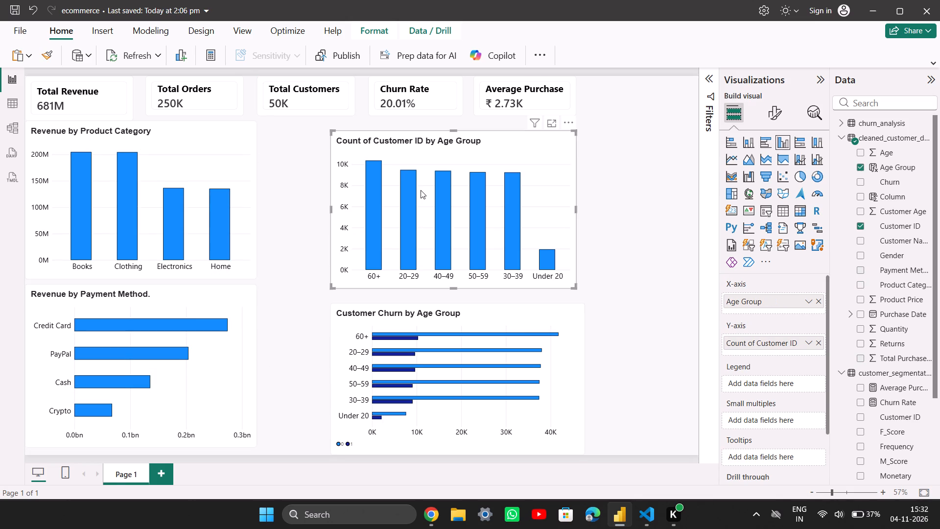
drag(421, 190, 358, 188)
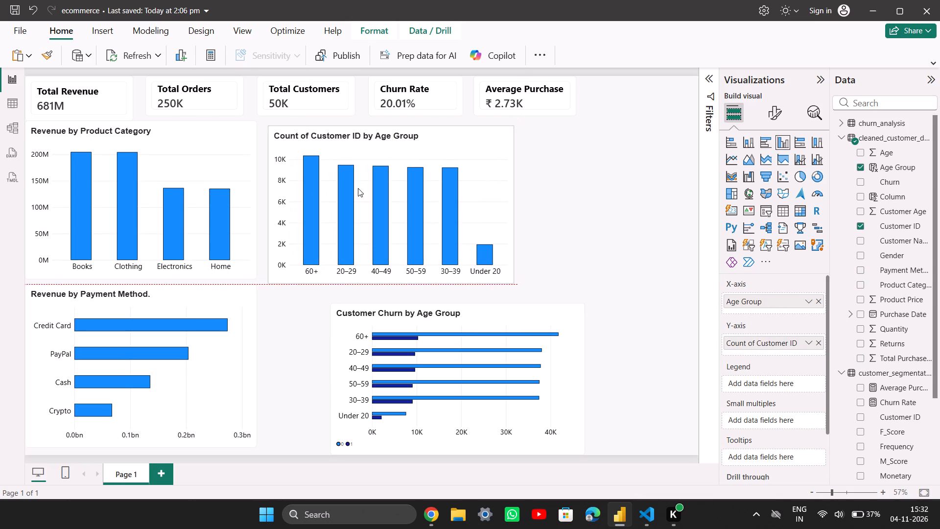
drag(358, 188, 358, 184)
drag(358, 184, 358, 183)
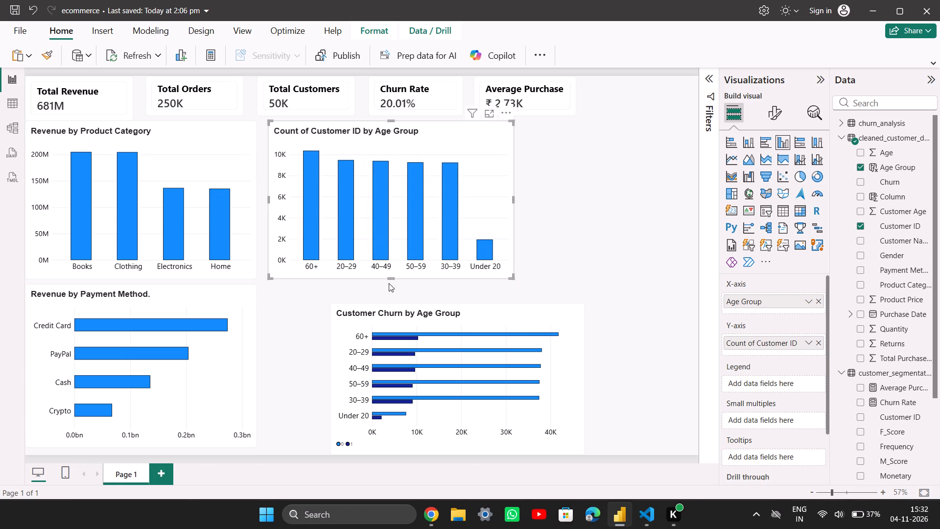
click(391, 276)
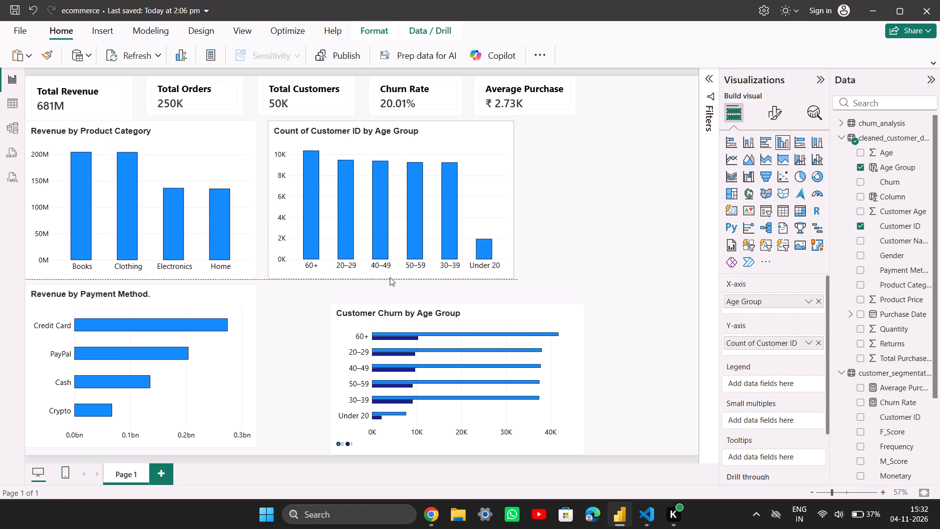
click(514, 196)
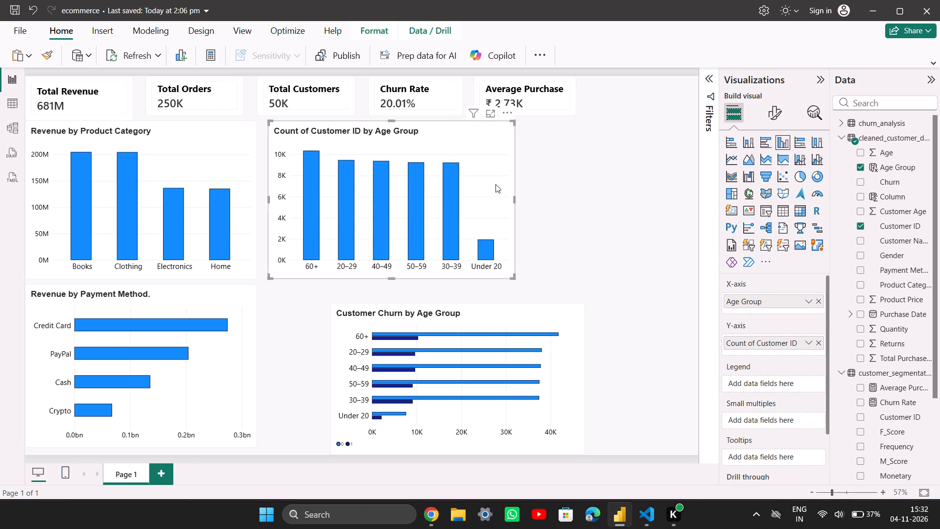
Move the Customer Churn by Age Group chart under the Count of Customer ID chart, then extend its bottom edge and narrow it to align with neighbouring charts.
click(482, 329)
drag(478, 329, 428, 322)
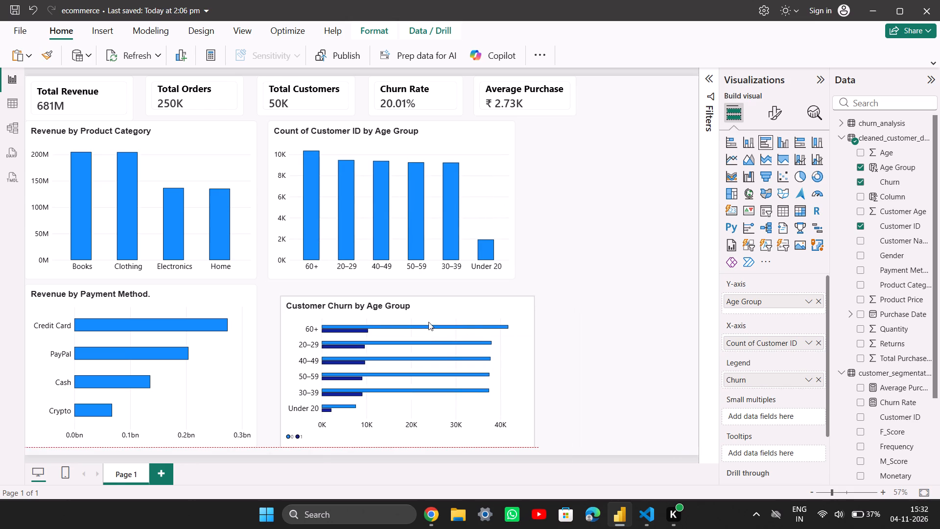
drag(428, 322, 420, 313)
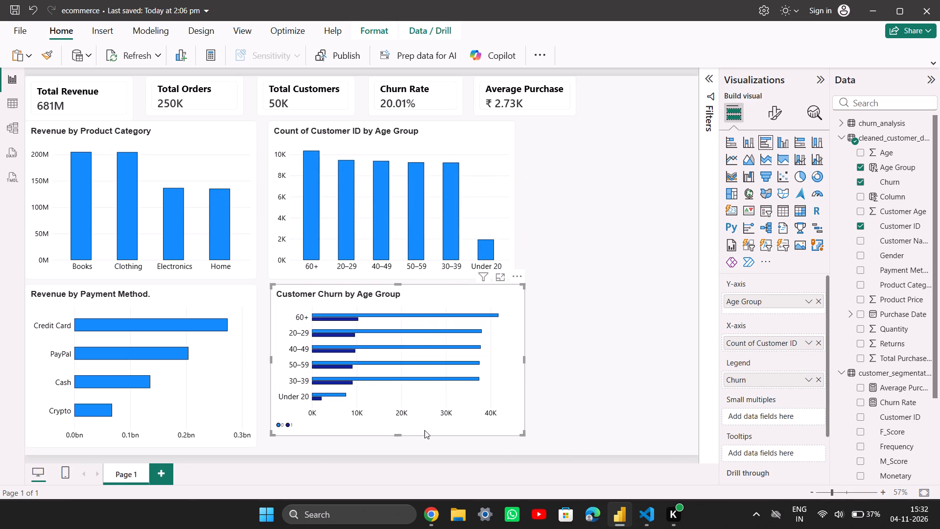
drag(396, 432, 396, 439)
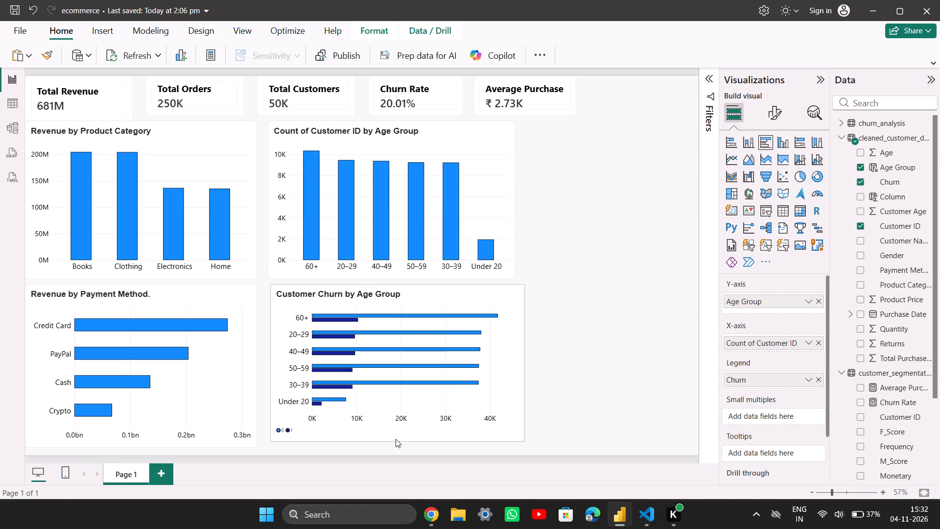
drag(396, 439, 396, 439)
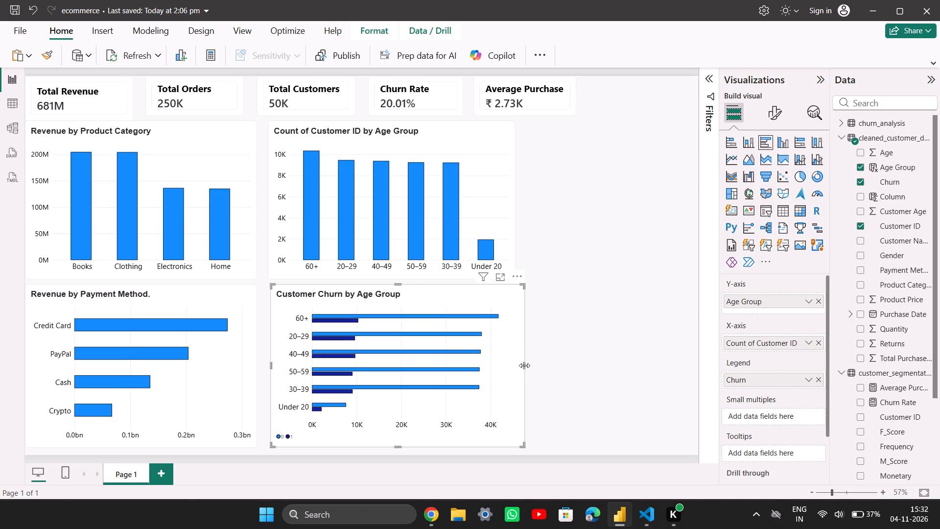
drag(524, 365, 513, 365)
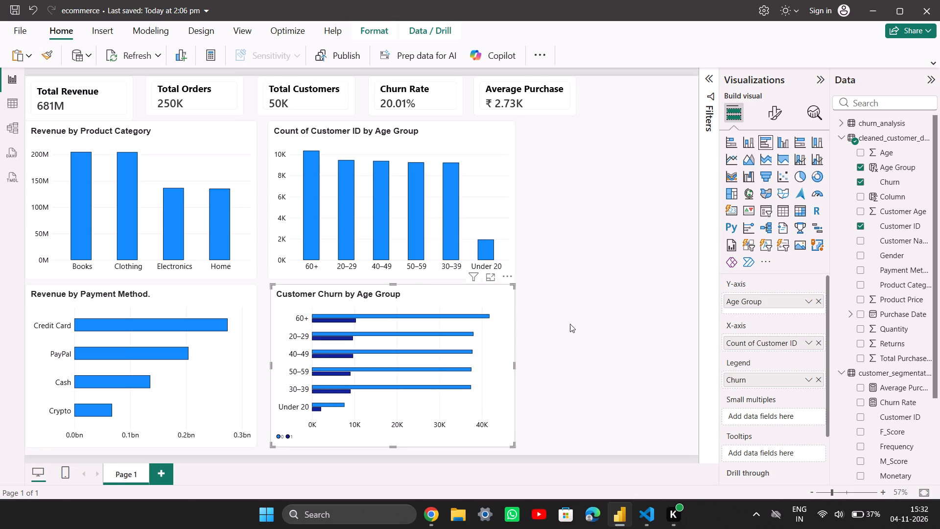
Add an empty line chart beside the Count of Customer ID by Age Group chart, leaving a small gap between them.
click(570, 324)
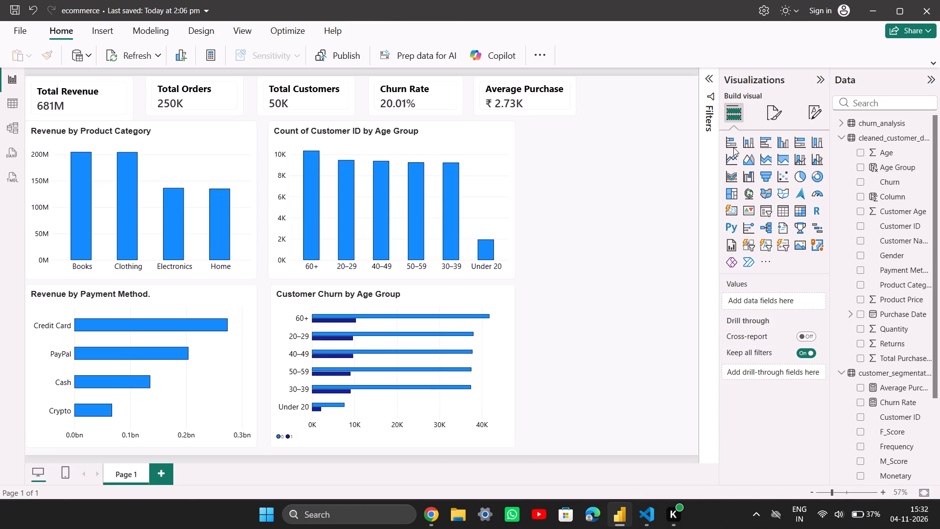
click(732, 160)
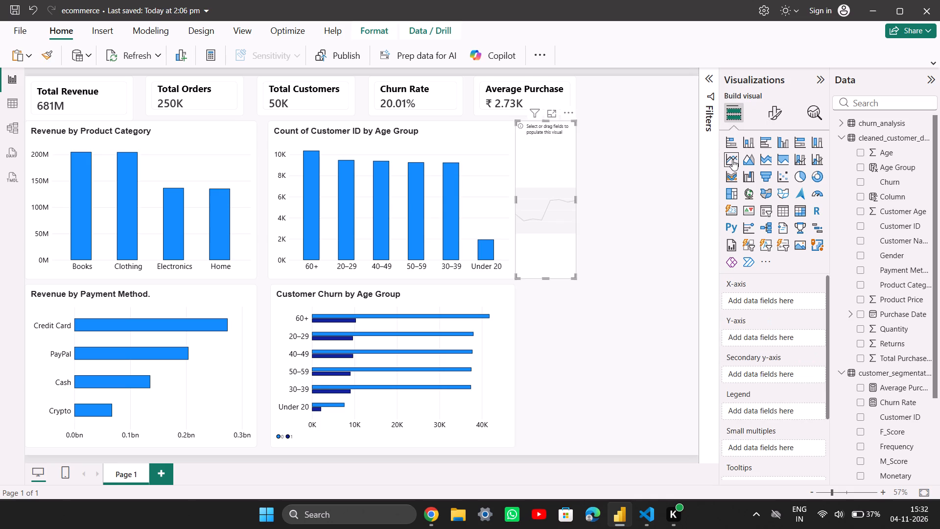
drag(542, 213, 552, 212)
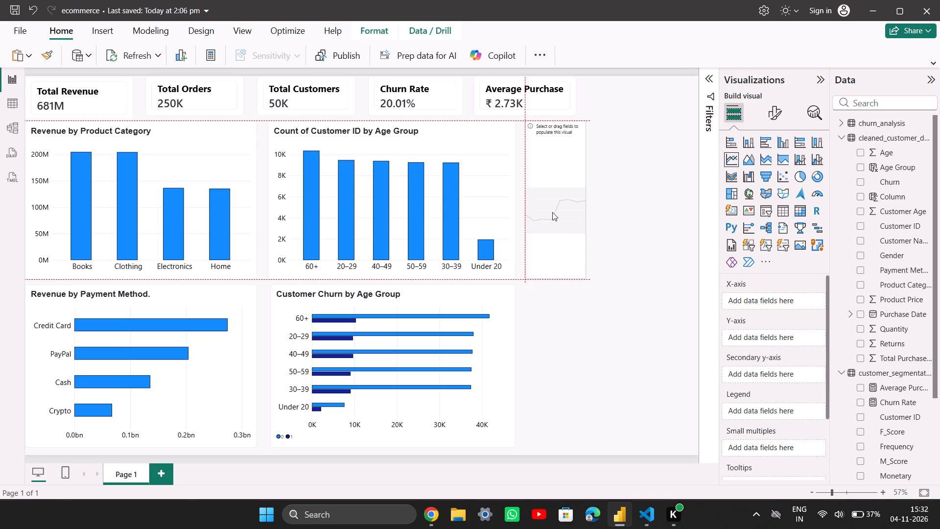
drag(552, 212, 551, 212)
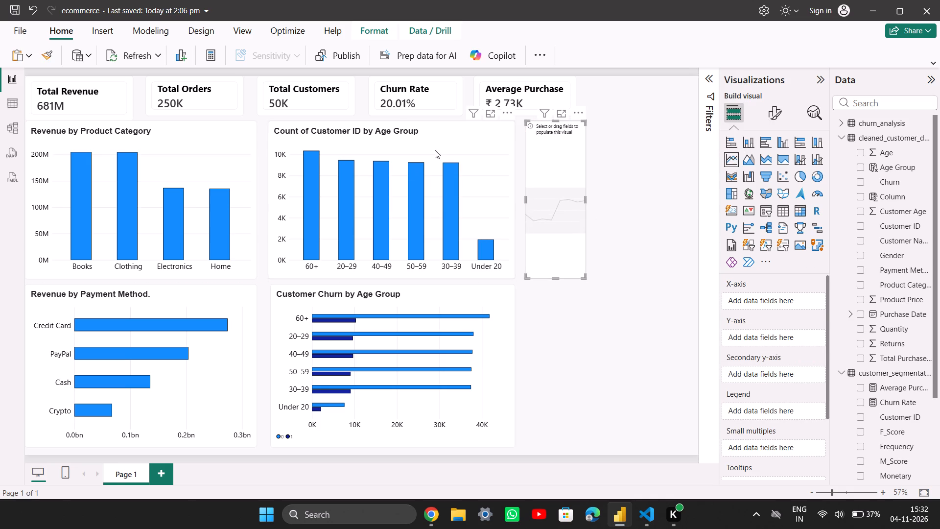
Shift both age group charts slightly closer to the revenue charts, keeping them stacked in one column.
click(435, 150)
drag(382, 139, 377, 139)
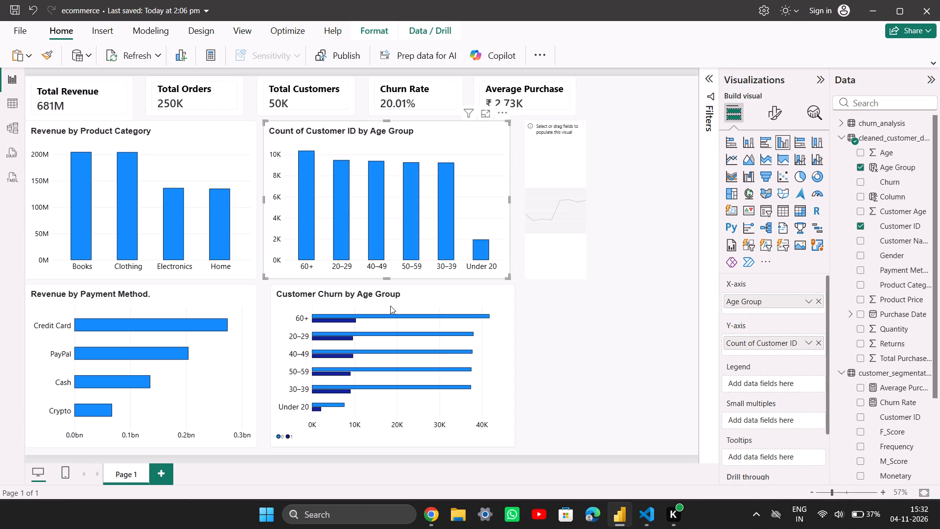
drag(391, 305, 384, 305)
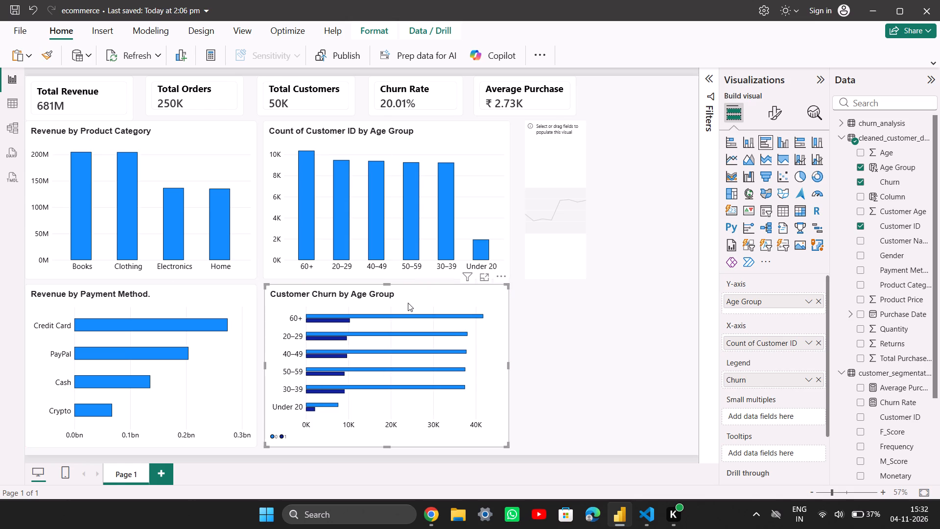
click(408, 303)
click(408, 303)
click(560, 327)
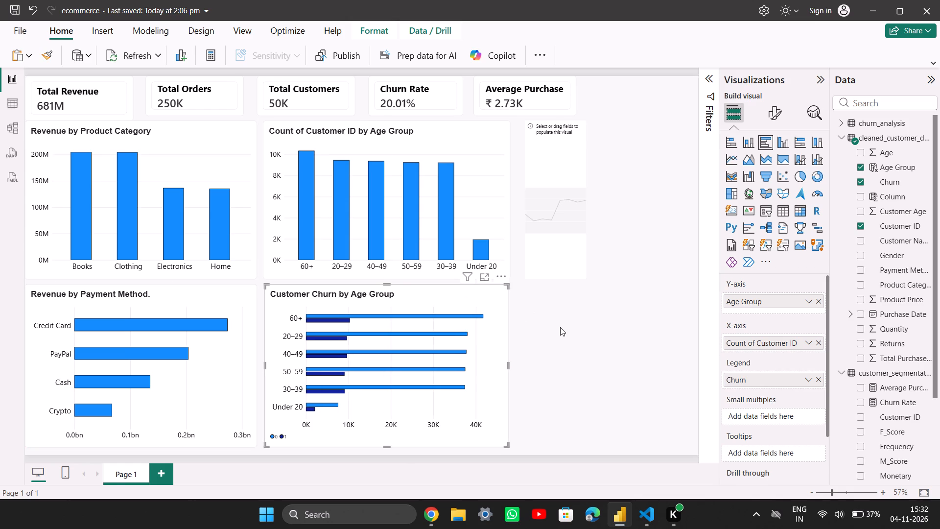
Check ChatGPT's Step 15 instructions and assign Purchase Date to the X-axis of the empty line chart.
click(547, 170)
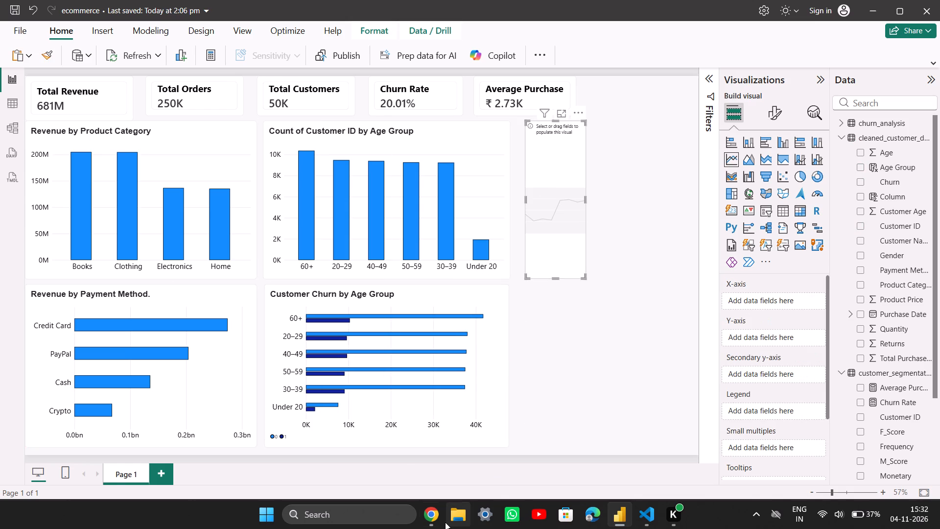
click(439, 518)
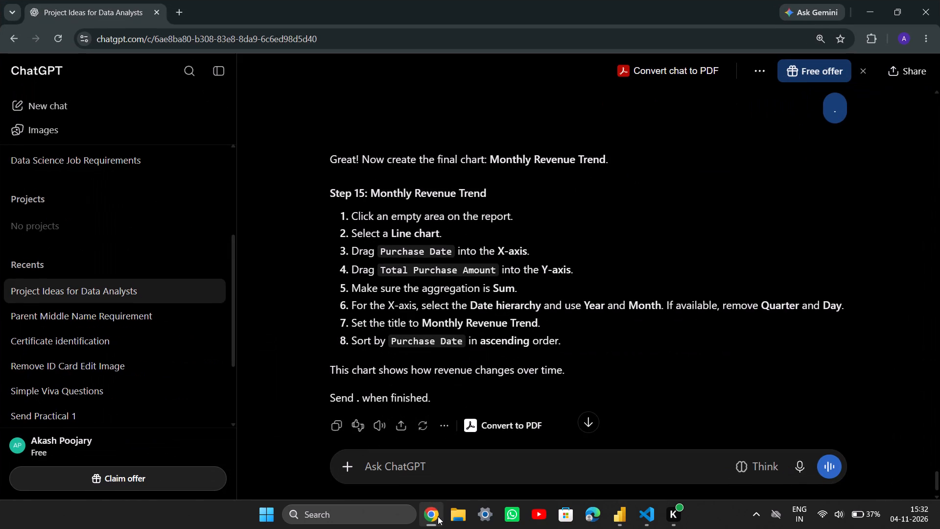
click(438, 516)
click(438, 516)
click(438, 516)
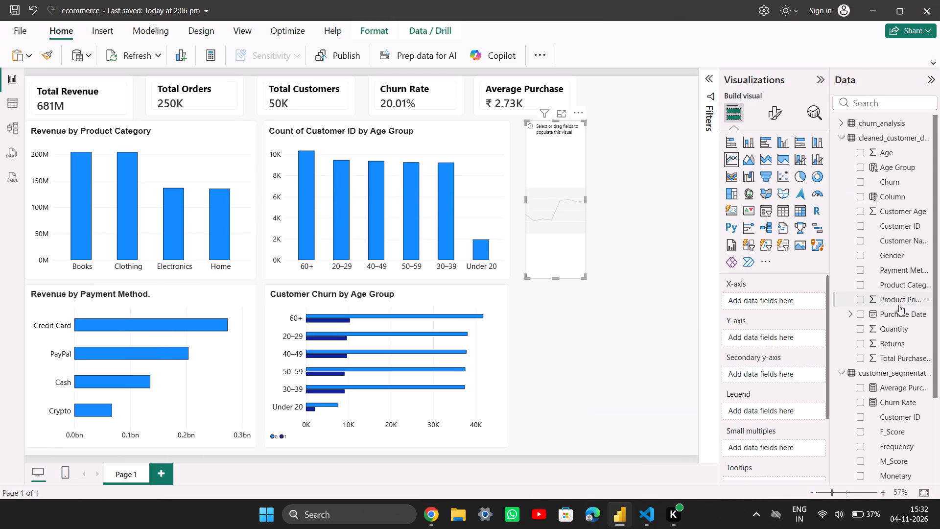
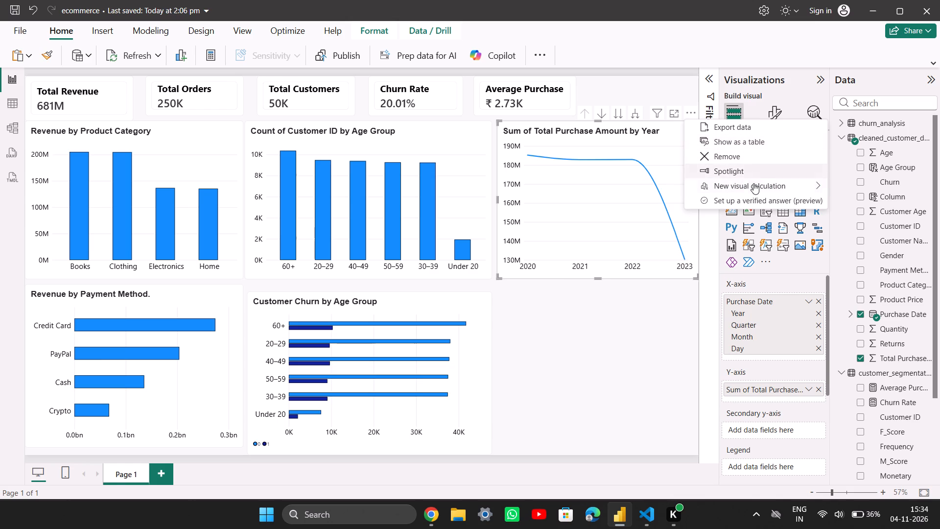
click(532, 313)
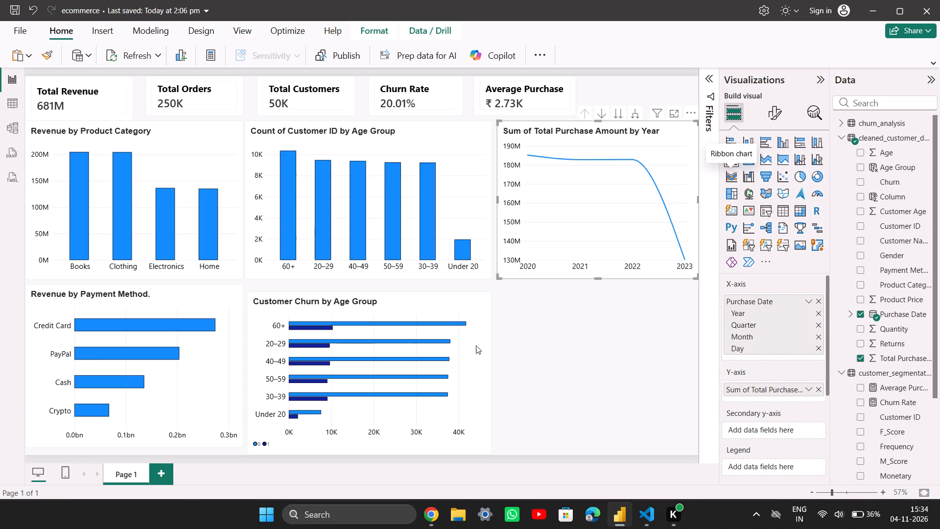
Narrow the Count of Customer ID by Age Group chart from its right edge and extend its bottom edge slightly downward.
click(461, 186)
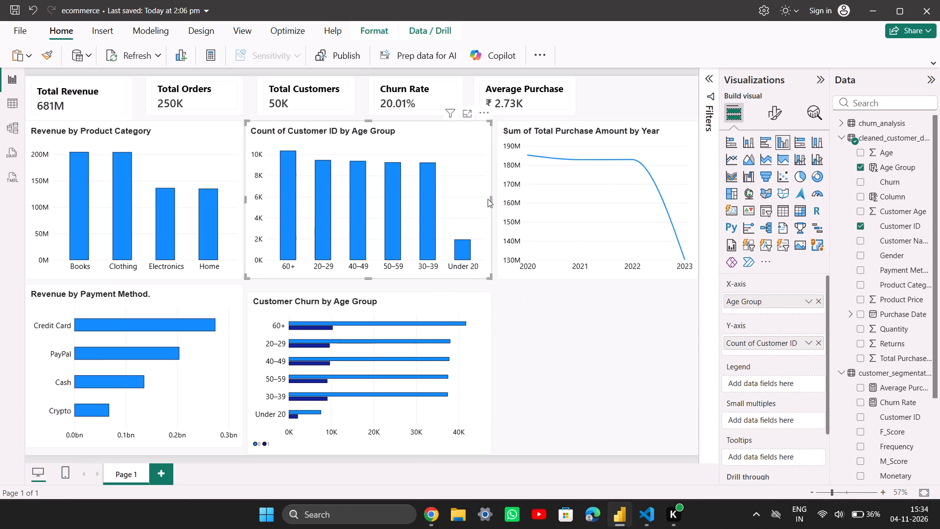
drag(491, 199, 482, 199)
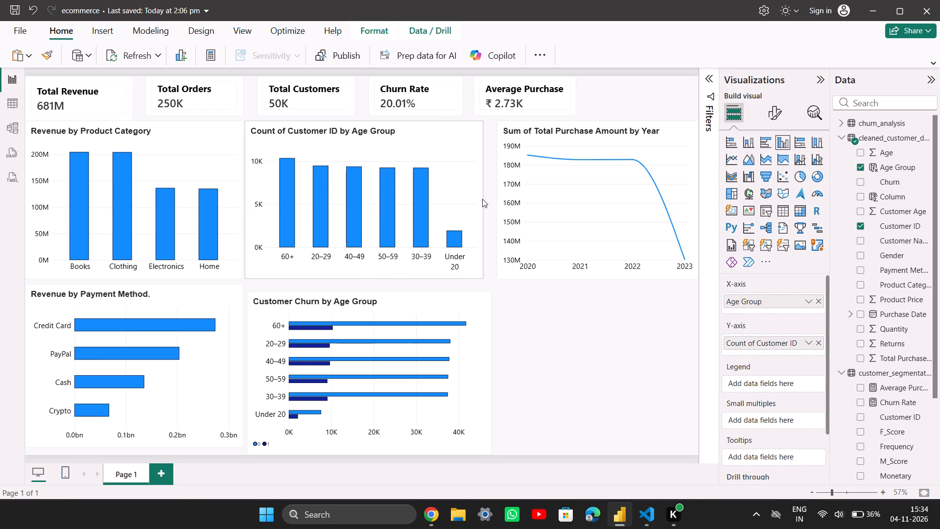
drag(482, 199, 486, 199)
drag(368, 276, 366, 282)
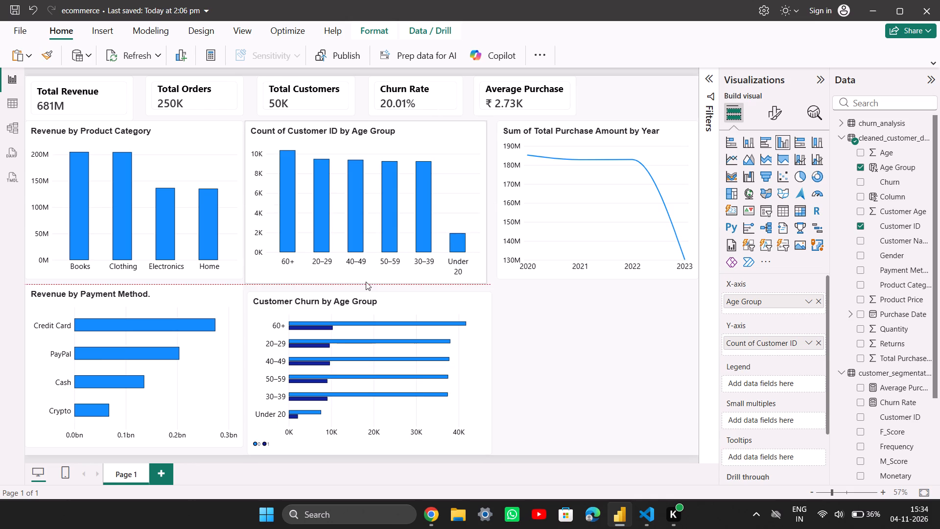
drag(366, 282, 366, 282)
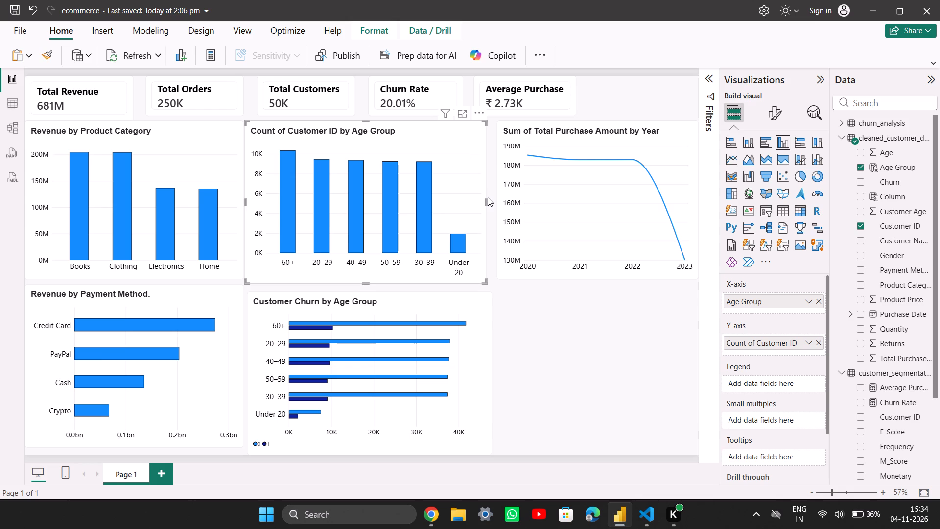
drag(485, 199, 478, 201)
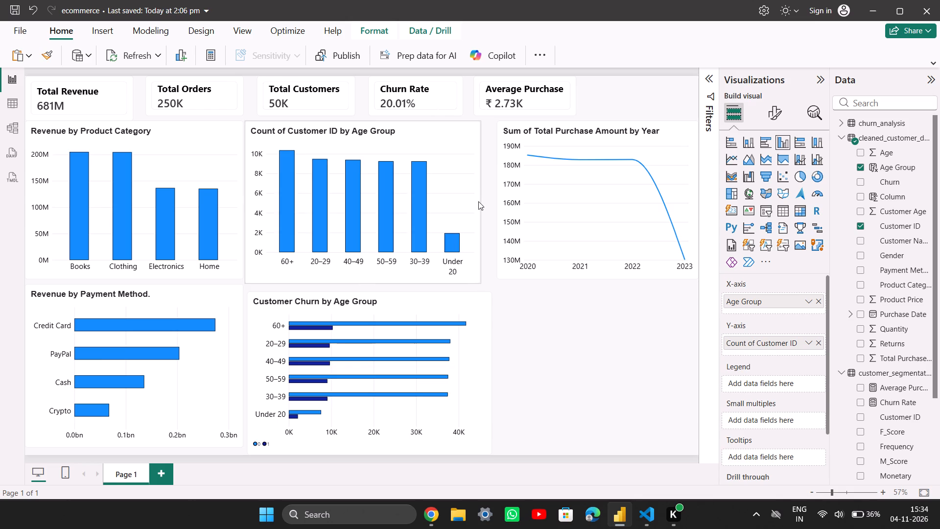
drag(478, 201, 473, 206)
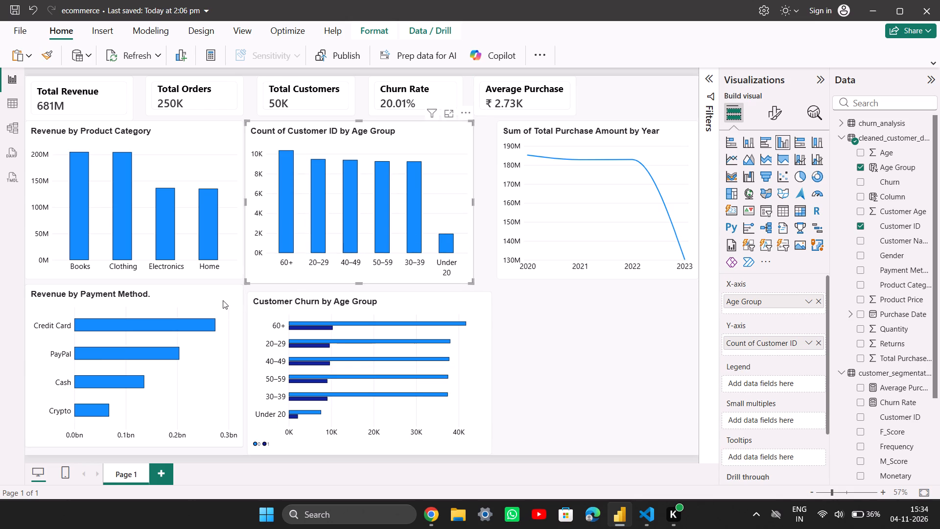
Lower the top edge of the Revenue by Payment Method chart to align with the top of the Customer Churn chart.
click(223, 300)
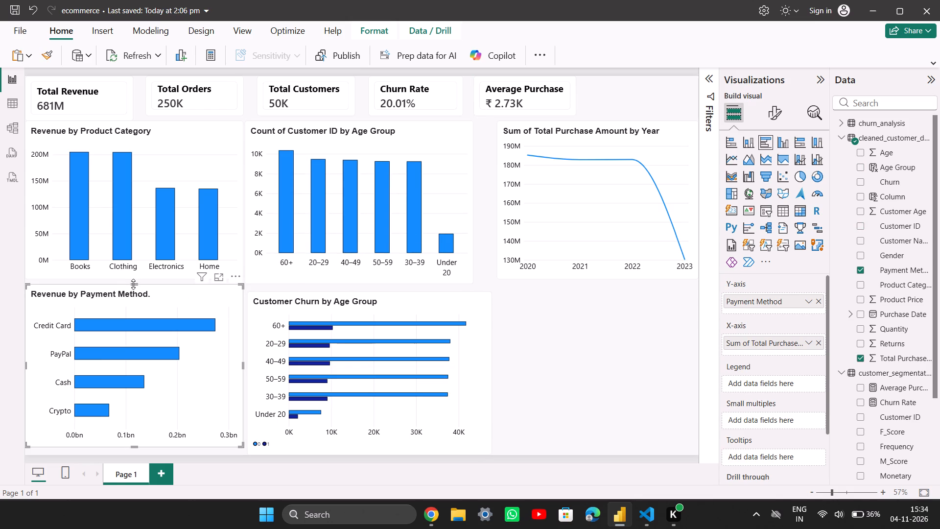
drag(133, 284, 133, 289)
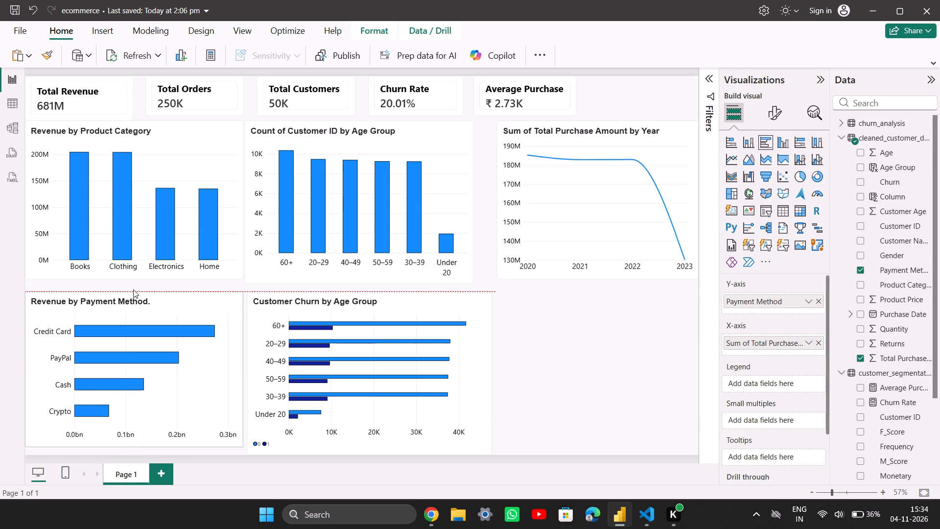
drag(133, 289, 133, 289)
Extend the Revenue by Product Category chart's bottom edge down to align with the Count of Customer ID by Age Group chart.
click(139, 252)
drag(134, 278, 134, 285)
click(158, 303)
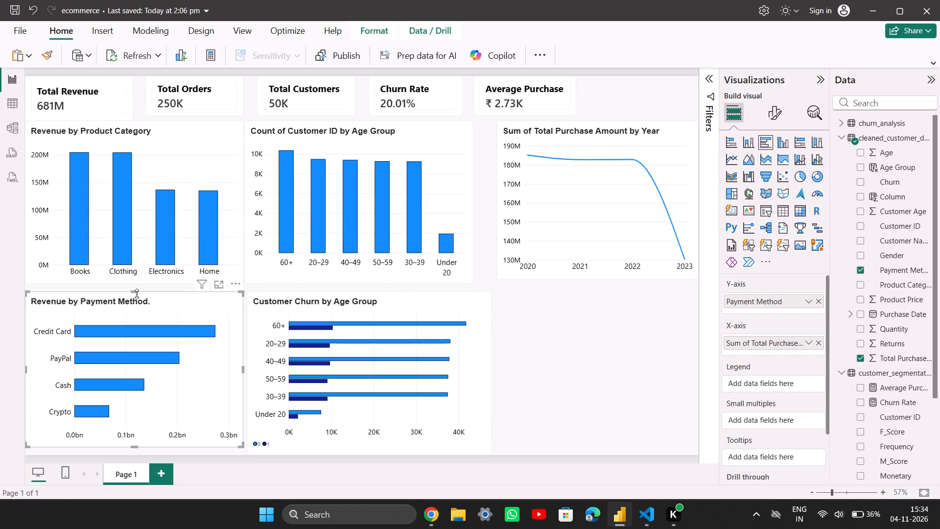
click(135, 291)
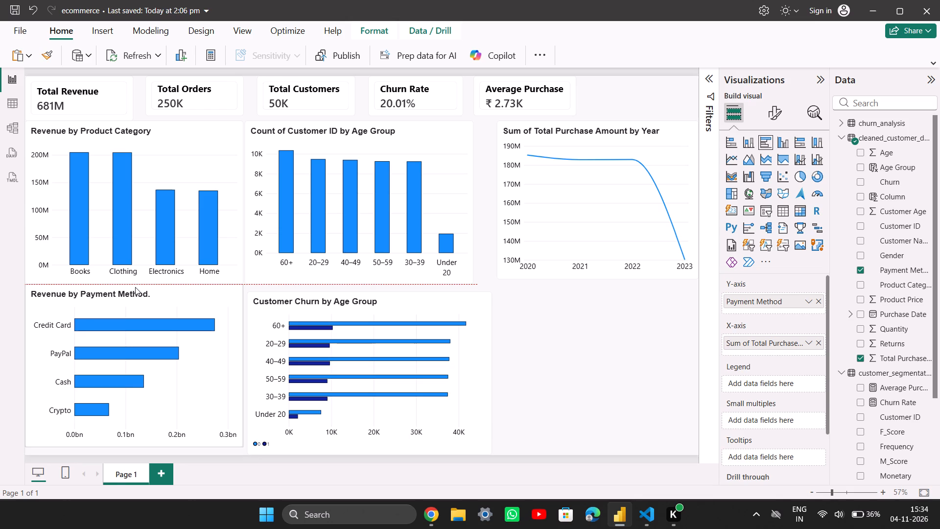
Narrow the Customer Churn by Age Group chart from its right edge, ending slightly past the right edge of the chart above.
click(316, 309)
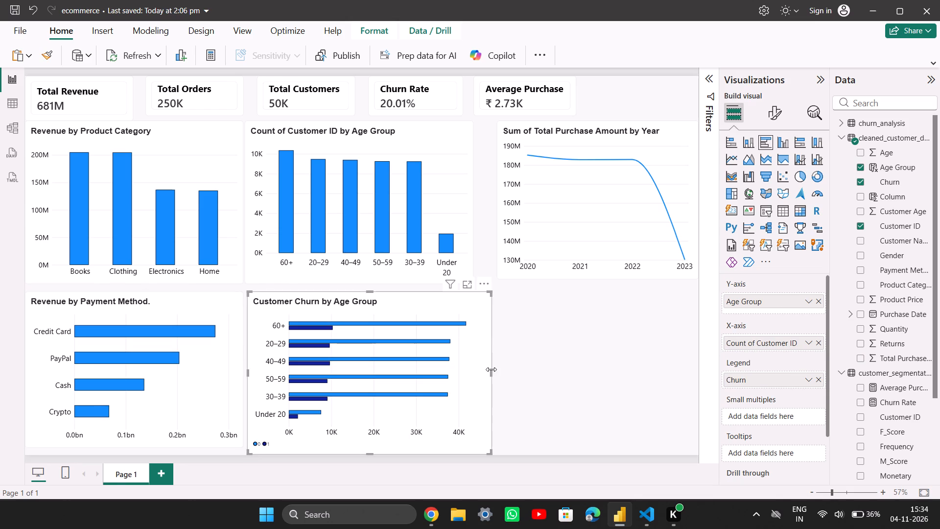
drag(491, 369, 470, 370)
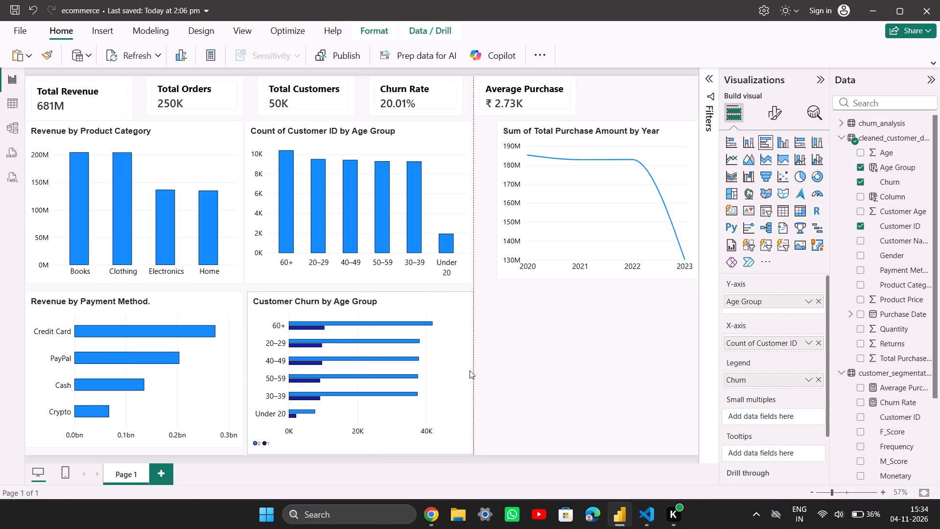
drag(470, 370, 472, 371)
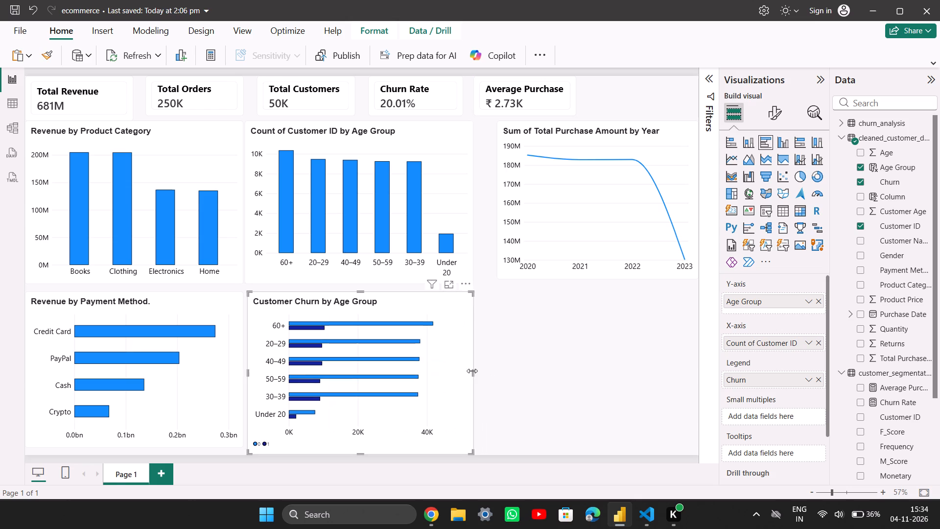
click(550, 371)
click(470, 369)
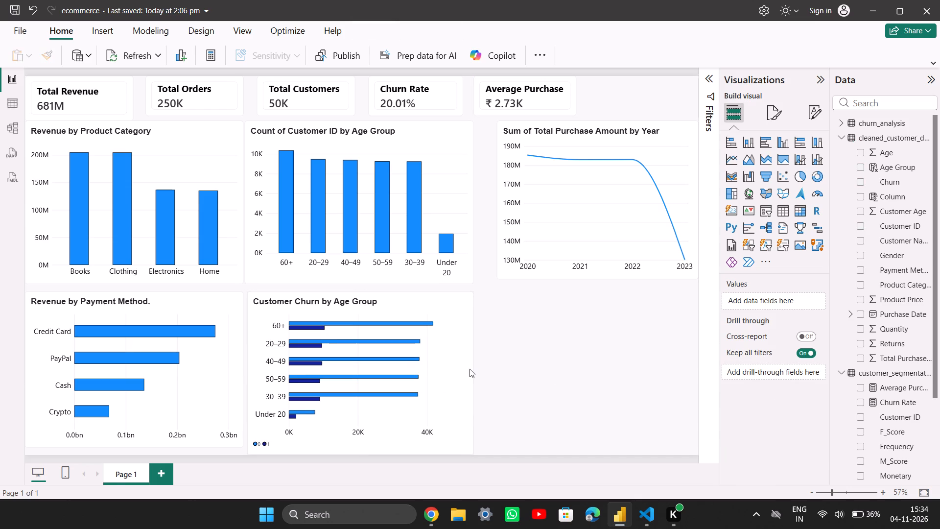
click(472, 367)
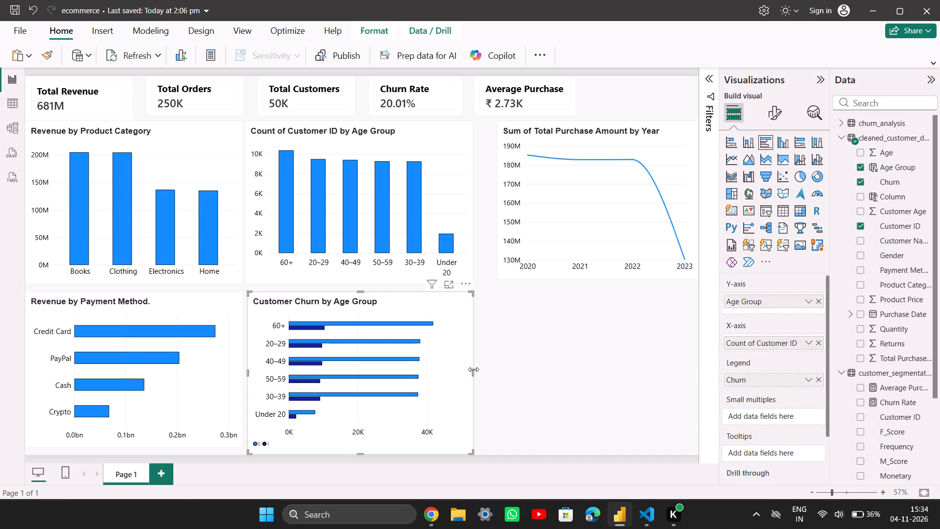
drag(473, 369, 476, 369)
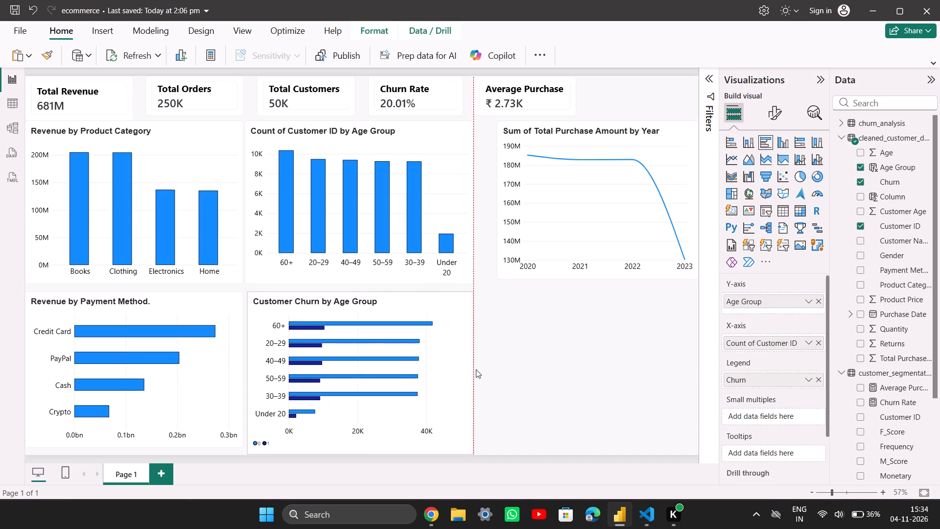
drag(476, 369, 477, 369)
drag(477, 369, 478, 368)
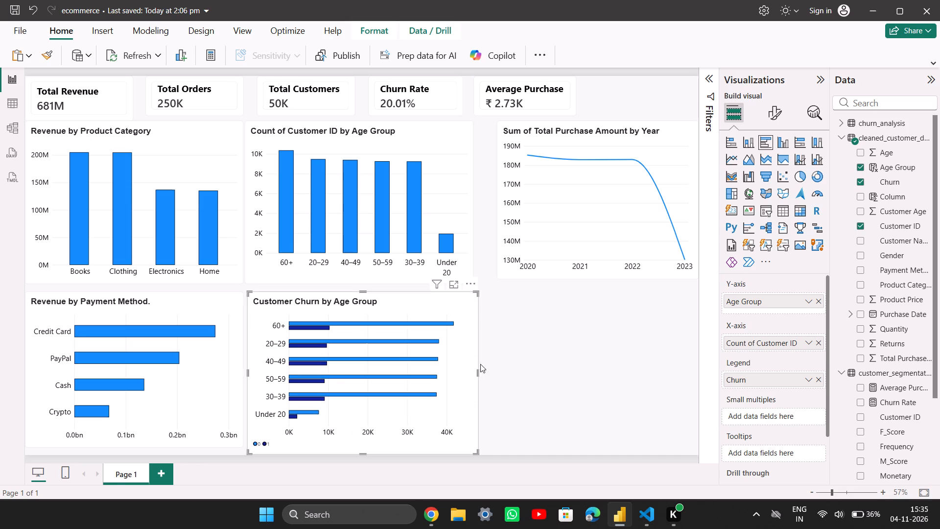
click(505, 337)
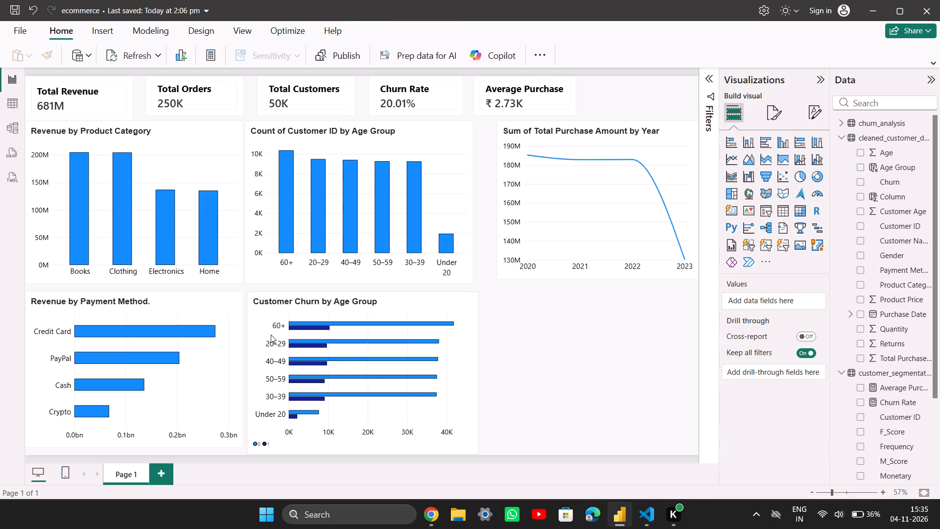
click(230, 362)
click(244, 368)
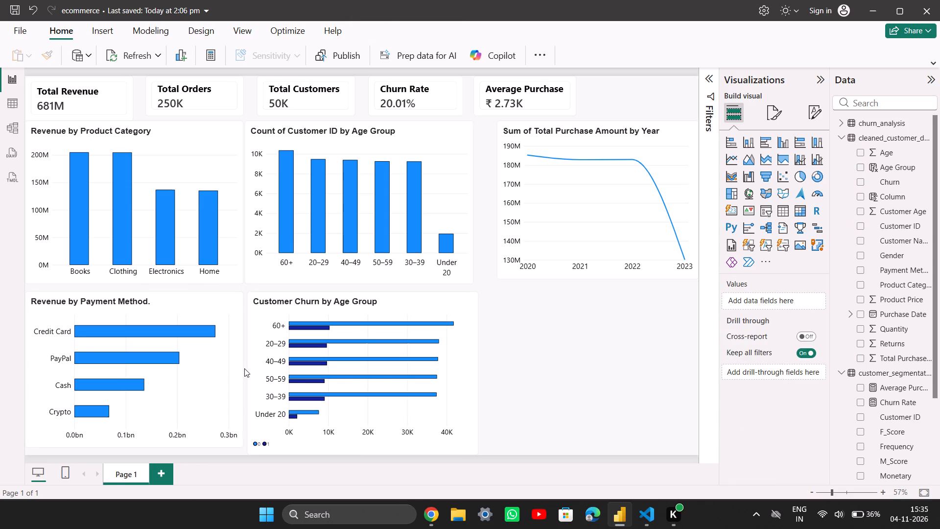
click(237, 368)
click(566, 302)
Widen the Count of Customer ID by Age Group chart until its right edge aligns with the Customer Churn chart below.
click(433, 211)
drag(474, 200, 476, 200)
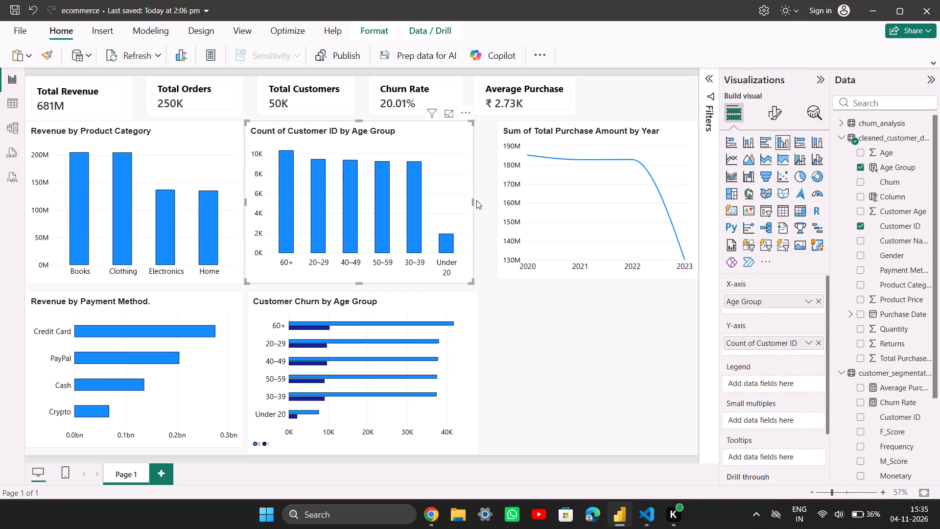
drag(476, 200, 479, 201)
Extend the Sum of Total Purchase Amount by Year chart's left edge to the neighbouring chart and its bottom edge to align with that row.
click(539, 190)
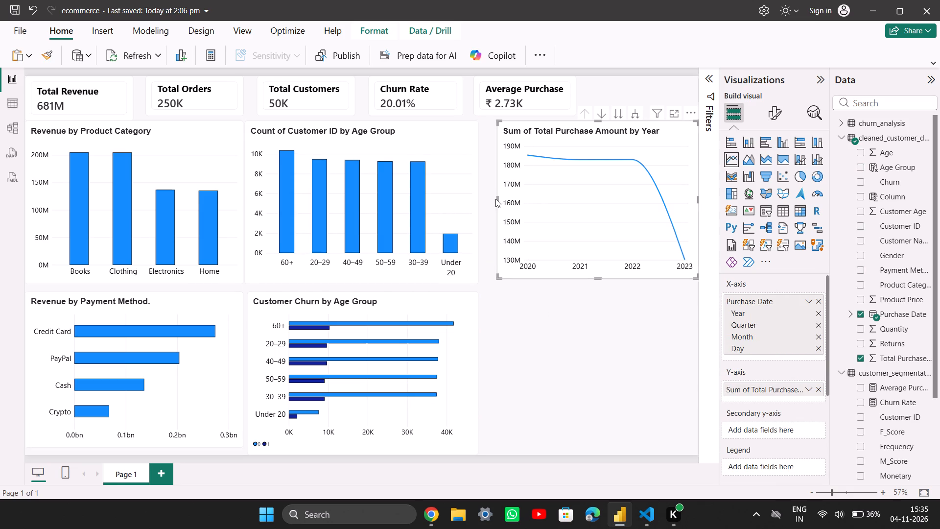
drag(497, 199, 486, 199)
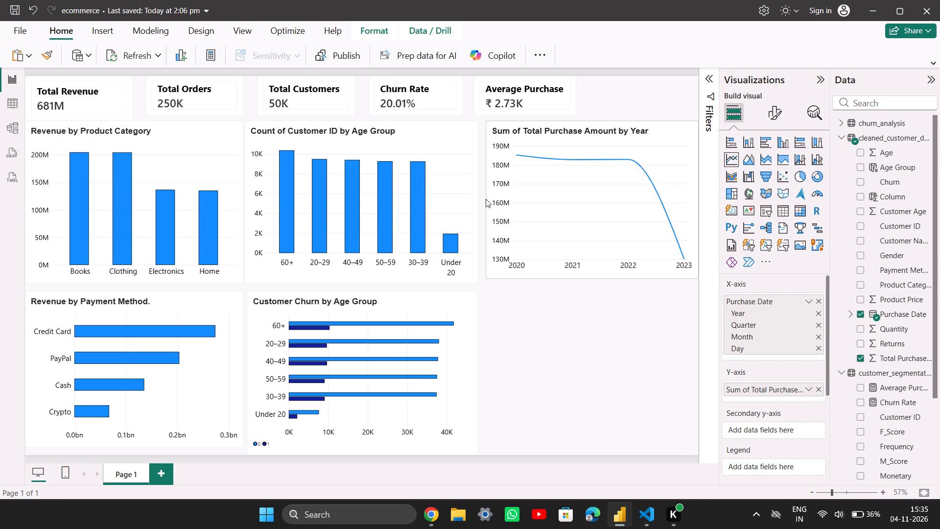
drag(486, 199, 481, 199)
click(511, 313)
click(550, 248)
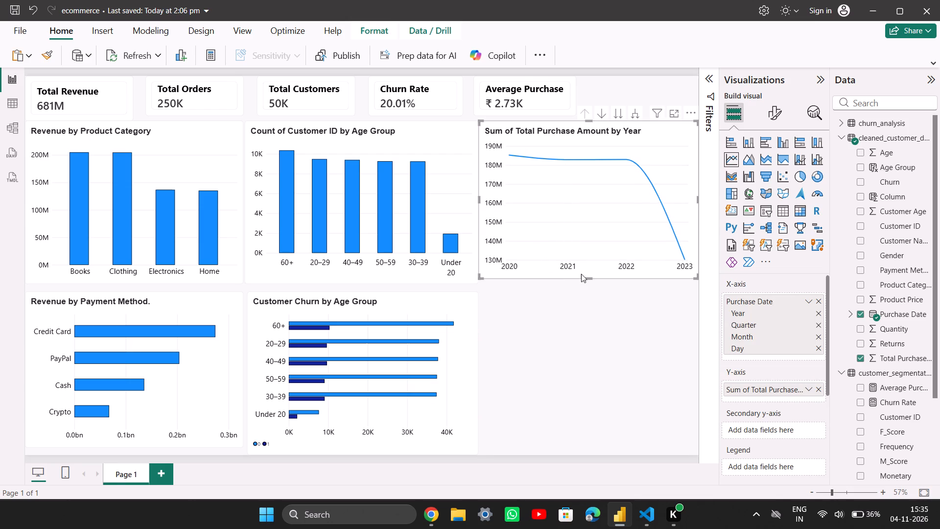
drag(589, 278, 589, 282)
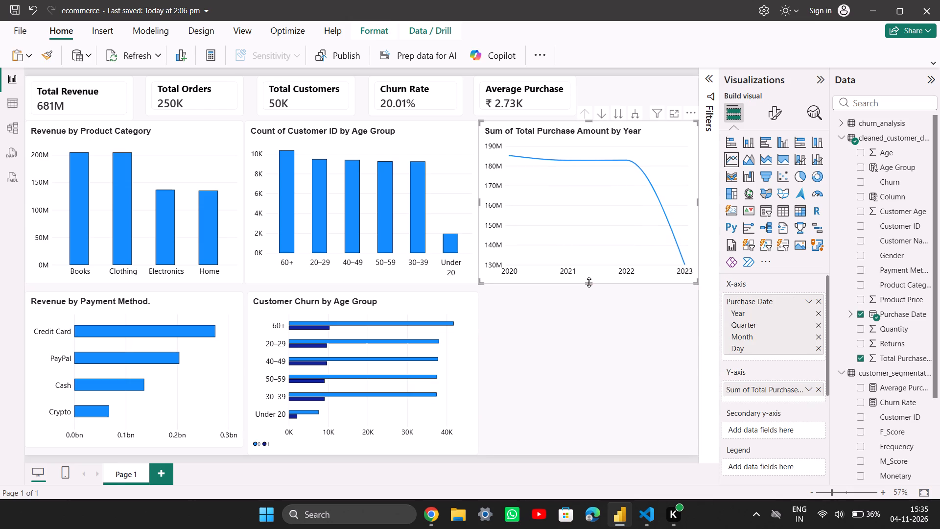
click(579, 319)
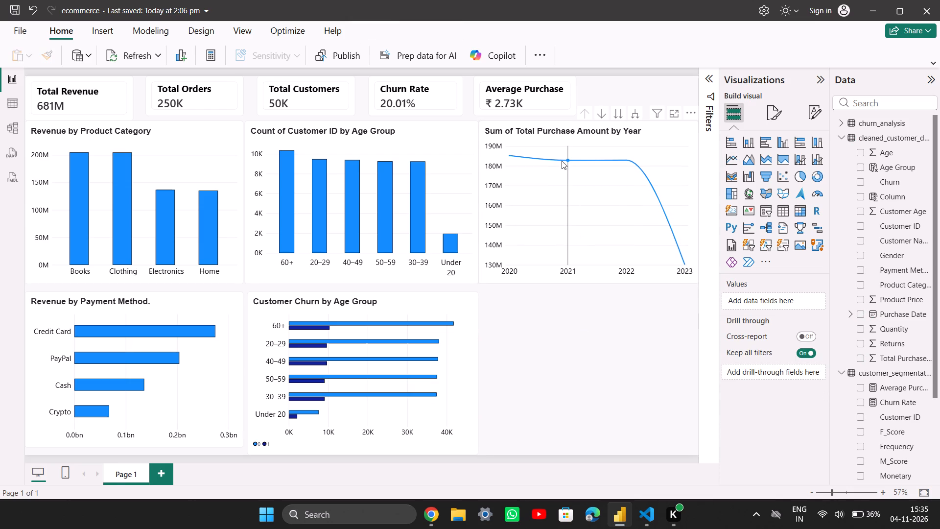
Narrow the Count of Customer ID by Age Group chart from its right edge, leaving a gap before the line chart.
click(284, 134)
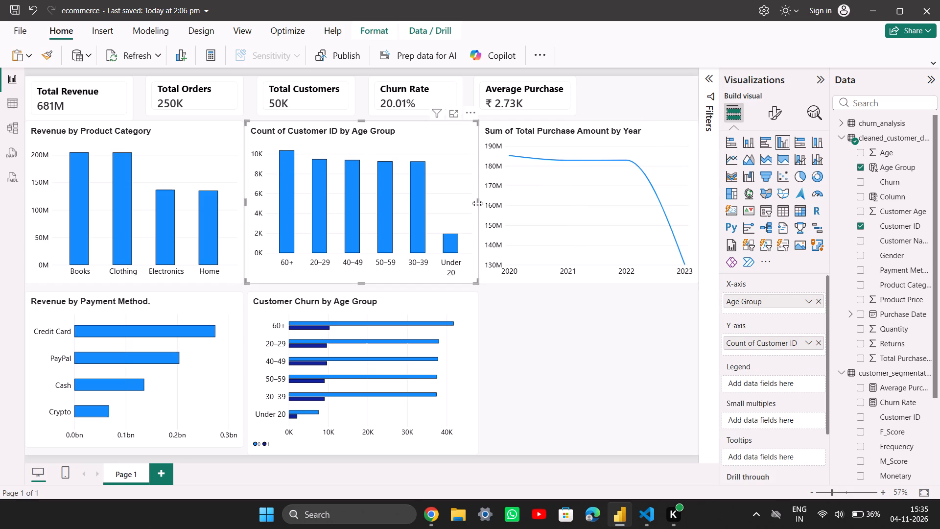
drag(477, 203, 467, 204)
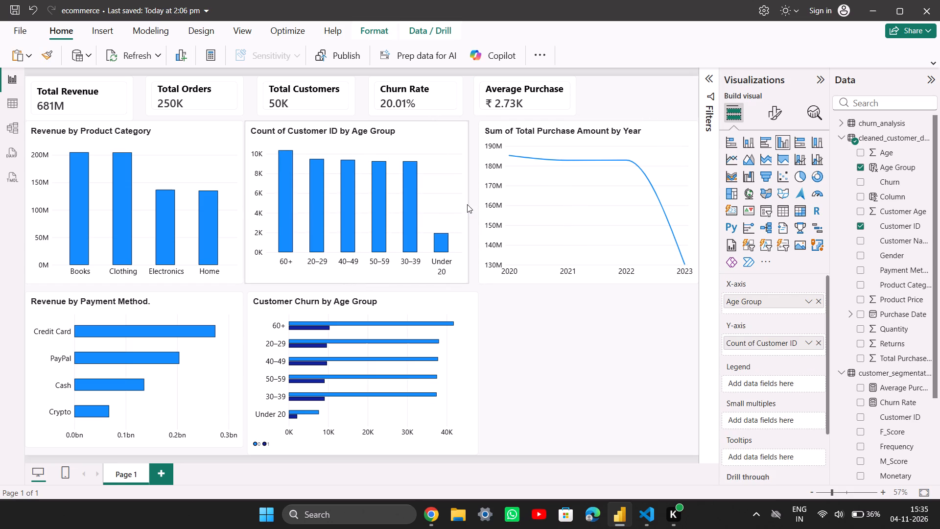
drag(467, 204, 467, 204)
Narrow the Revenue by Product Category chart slightly from its right edge, keeping its category labels horizontal.
click(226, 166)
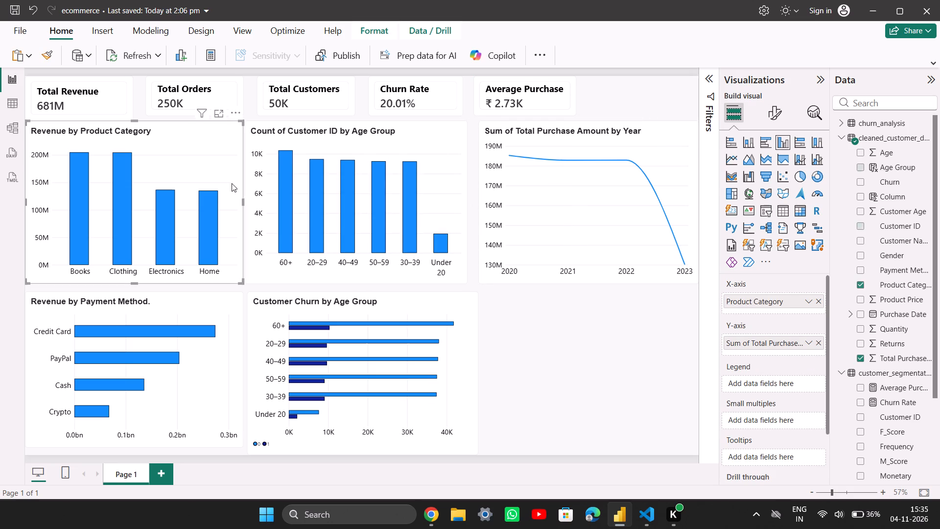
drag(243, 200, 239, 200)
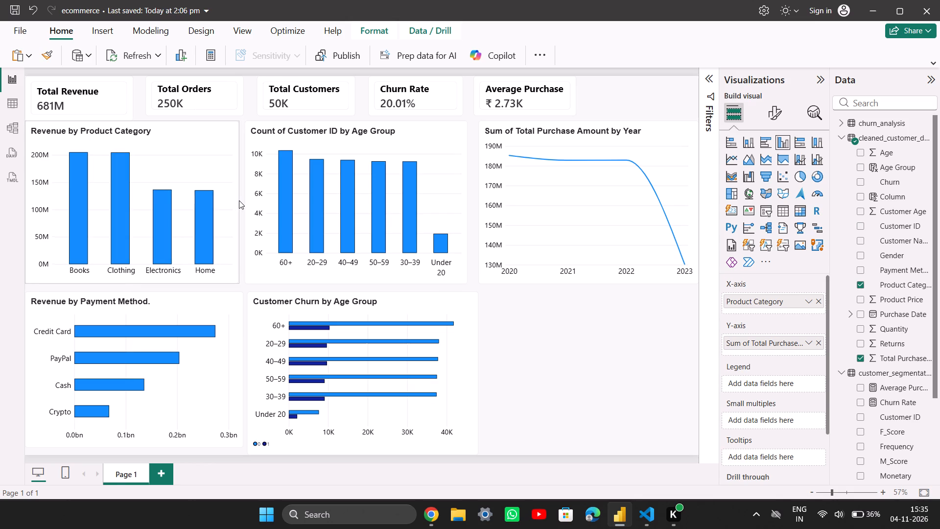
drag(239, 200, 230, 200)
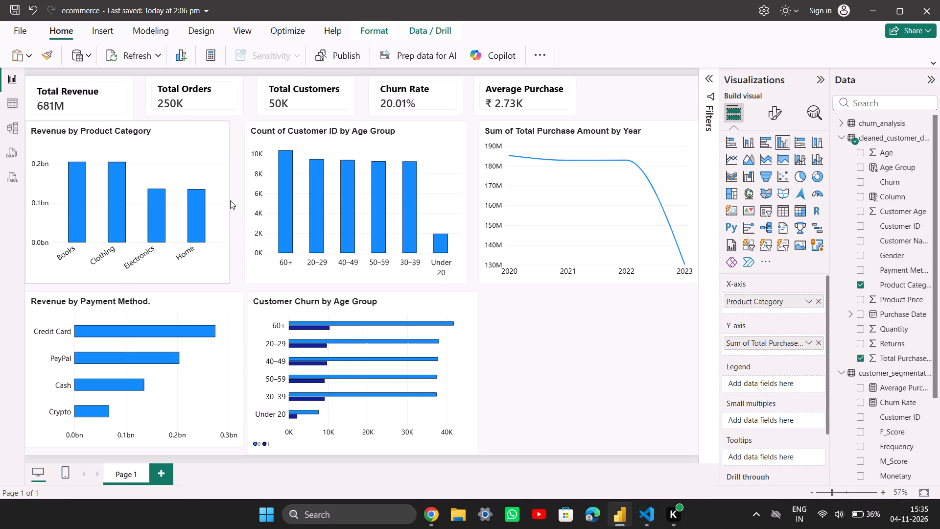
drag(230, 200, 234, 200)
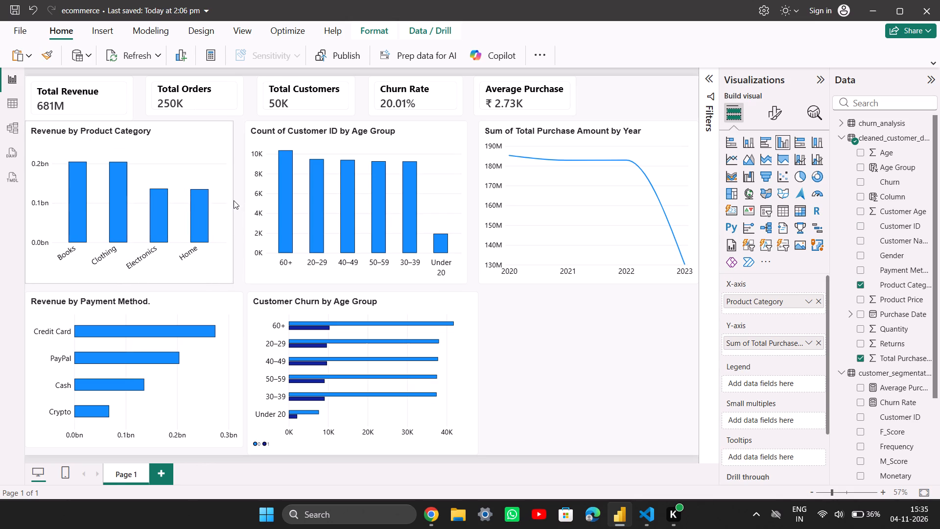
drag(234, 200, 236, 200)
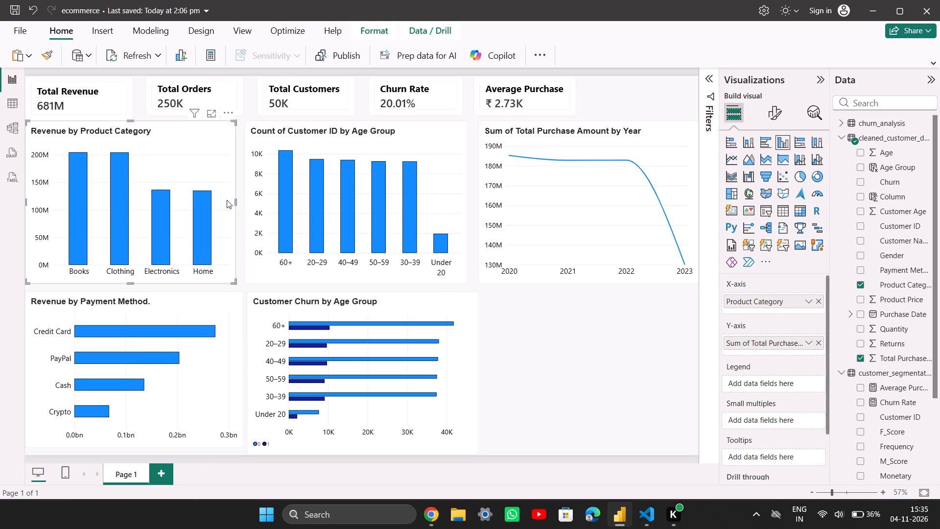
Narrow the Revenue by Payment Method chart to the width of the chart above and raise its top edge to meet that chart.
click(150, 304)
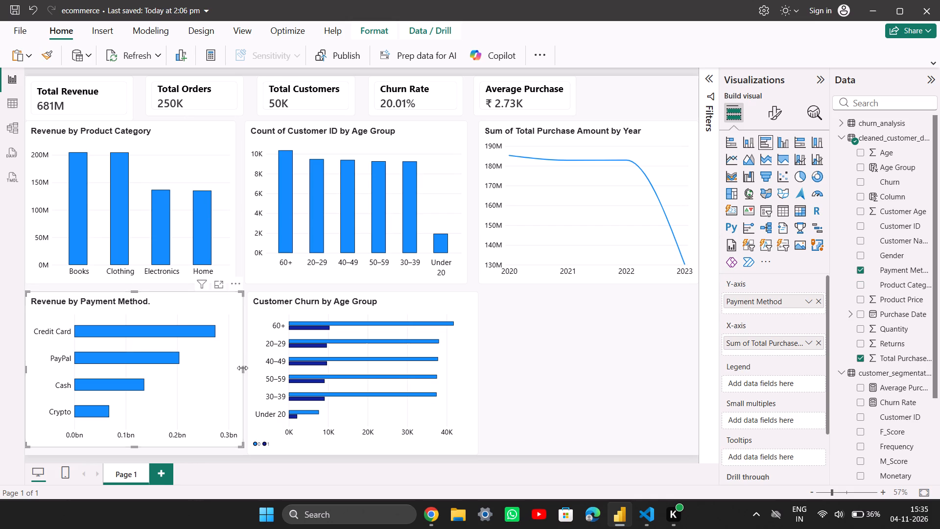
drag(242, 370, 237, 371)
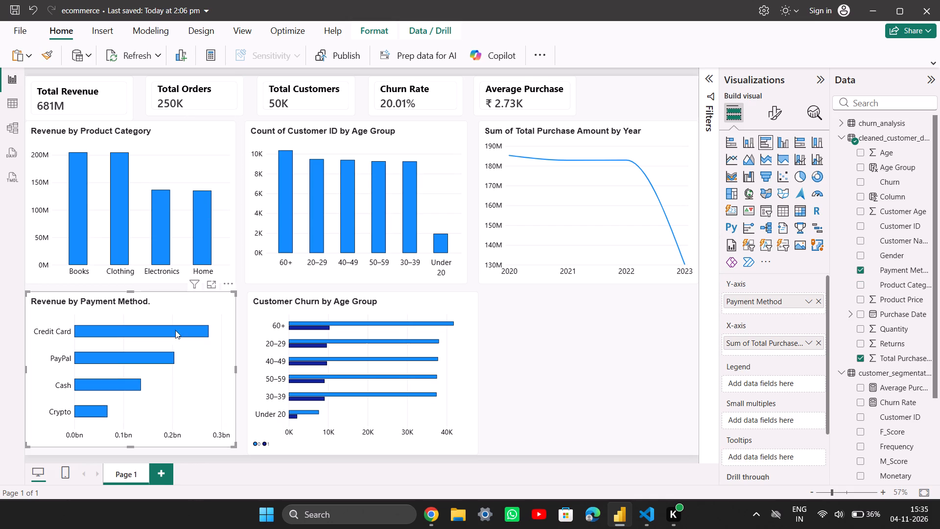
click(128, 289)
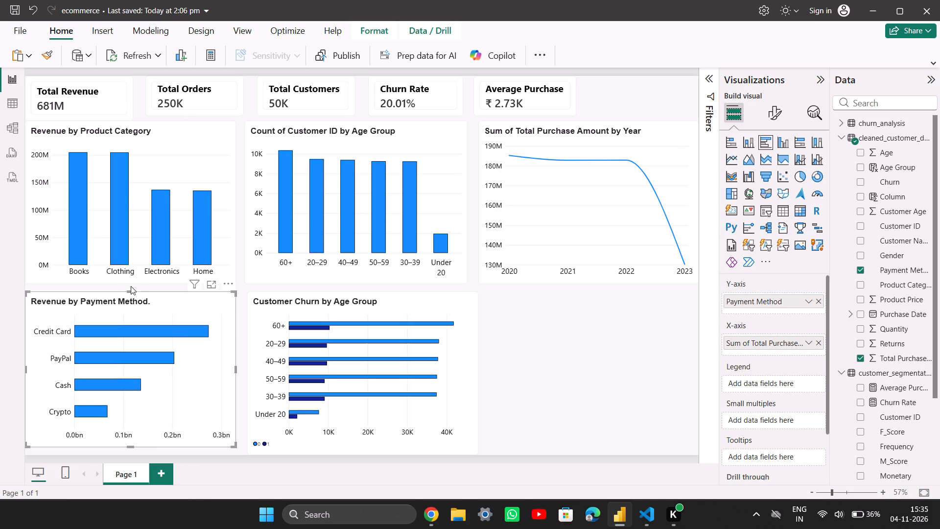
click(133, 292)
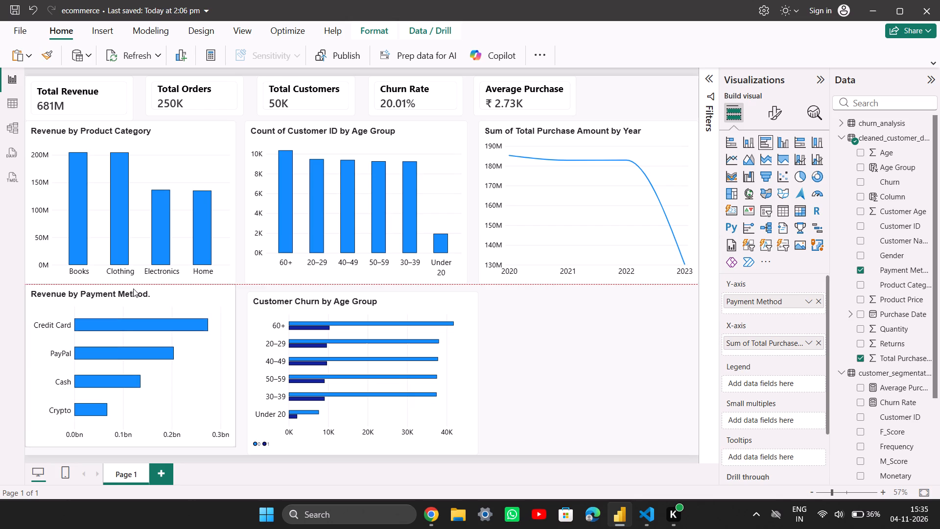
Move the Count of Customer ID by Age Group chart left, leaving a small gap beside the Revenue by Product Category chart.
click(311, 268)
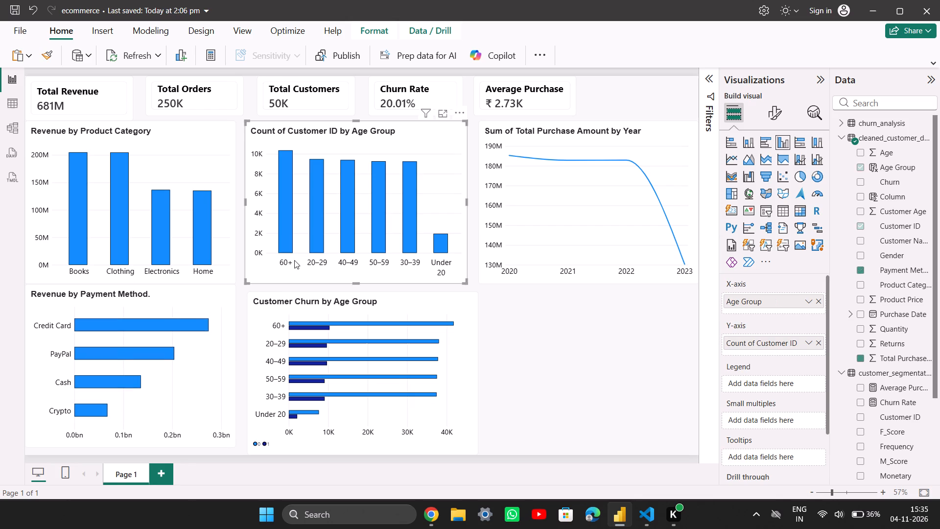
drag(289, 267, 282, 267)
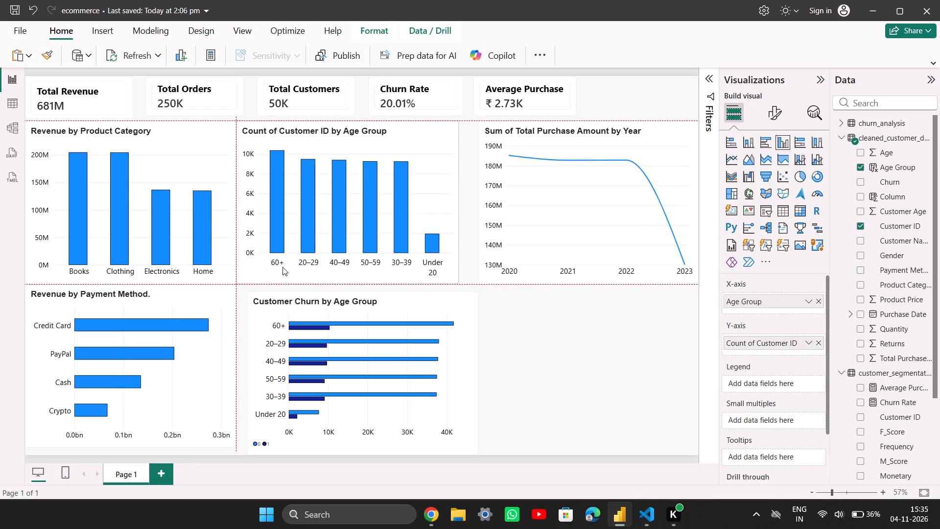
drag(282, 267, 284, 267)
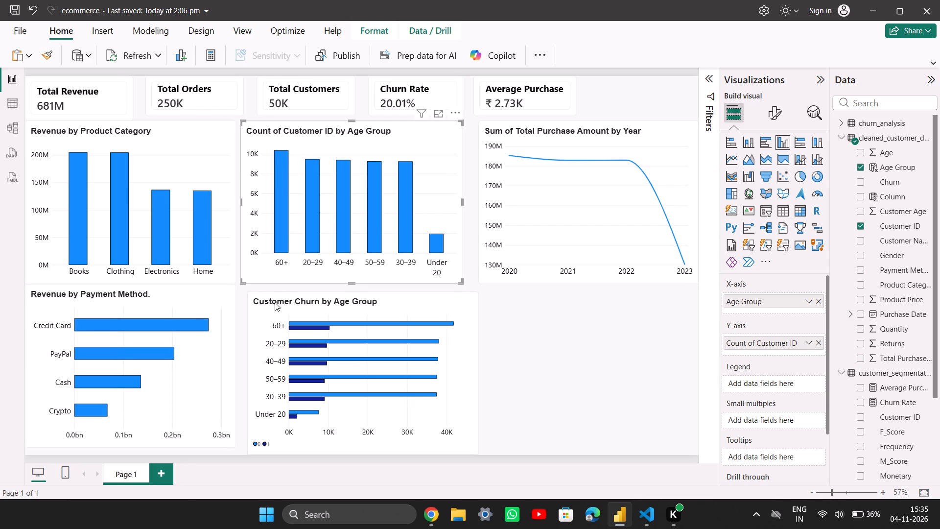
Move the Customer Churn by Age Group chart left to align with the chart above, and raise its top edge to meet it.
drag(273, 308, 267, 309)
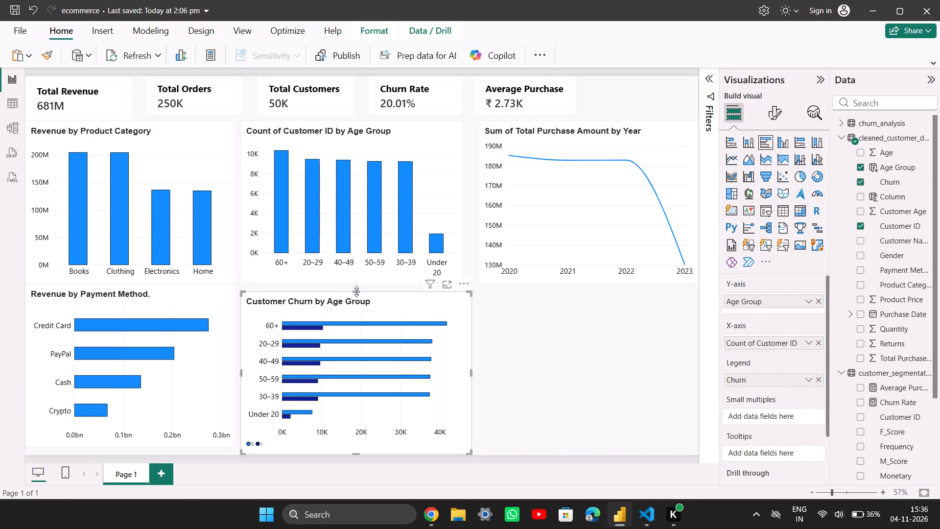
drag(356, 291, 357, 286)
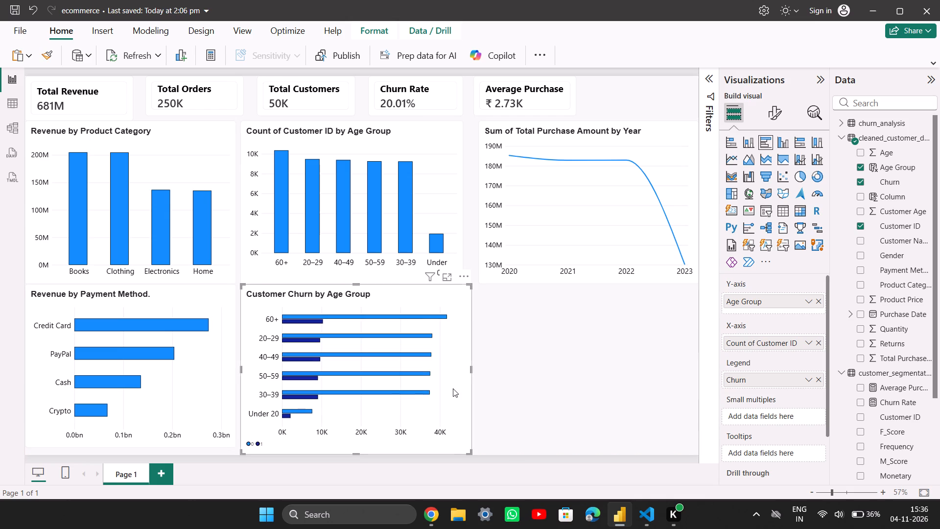
click(505, 344)
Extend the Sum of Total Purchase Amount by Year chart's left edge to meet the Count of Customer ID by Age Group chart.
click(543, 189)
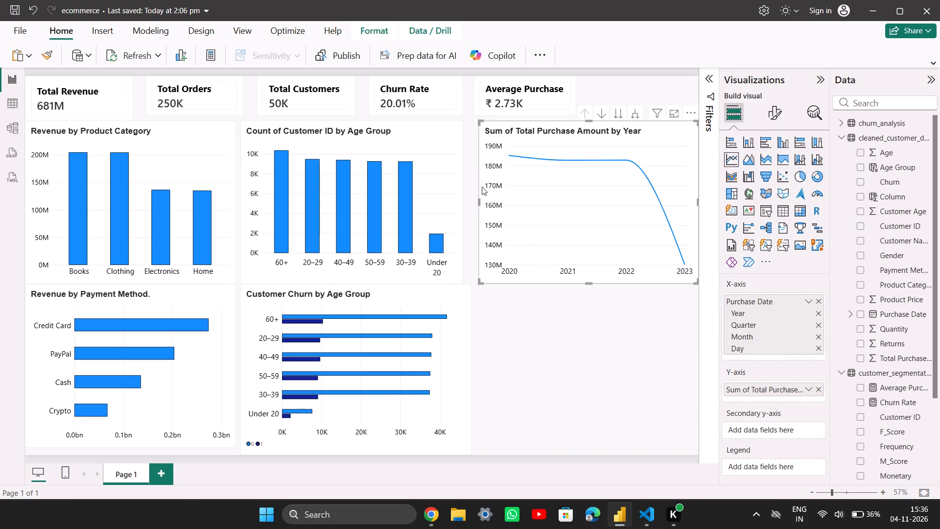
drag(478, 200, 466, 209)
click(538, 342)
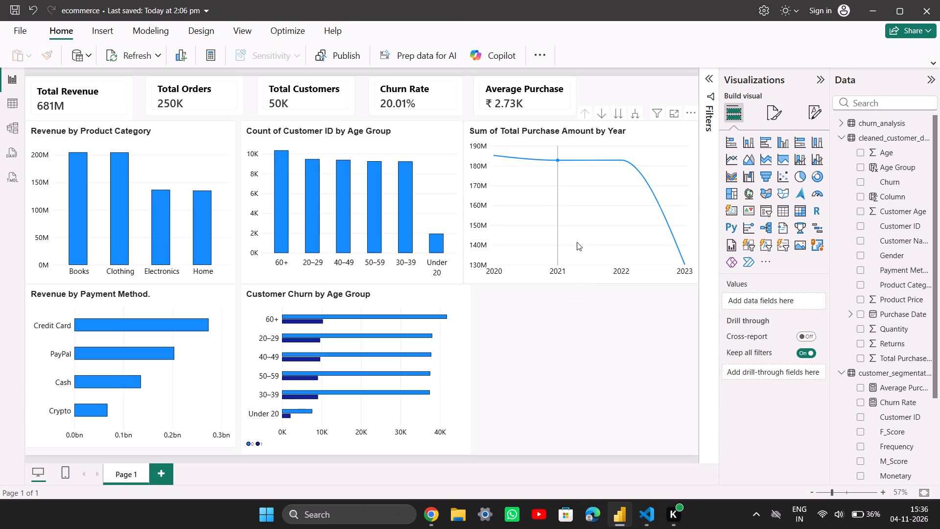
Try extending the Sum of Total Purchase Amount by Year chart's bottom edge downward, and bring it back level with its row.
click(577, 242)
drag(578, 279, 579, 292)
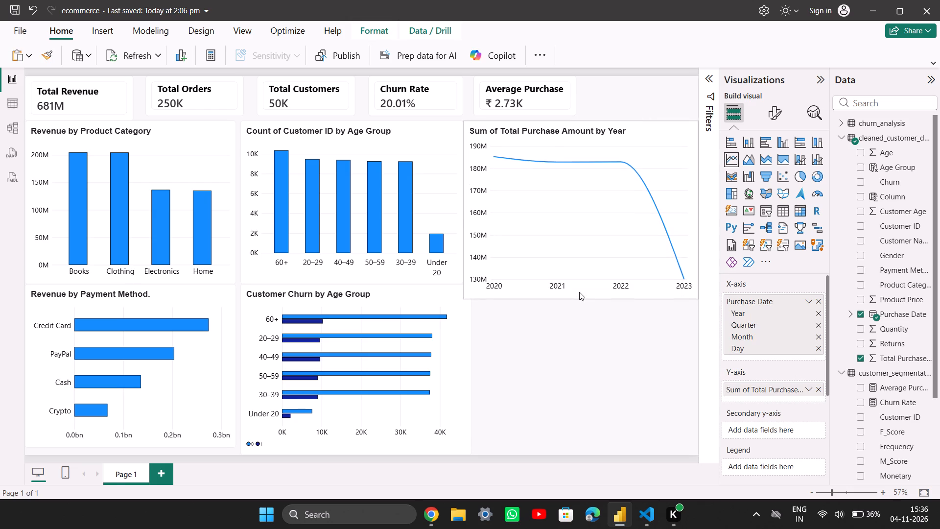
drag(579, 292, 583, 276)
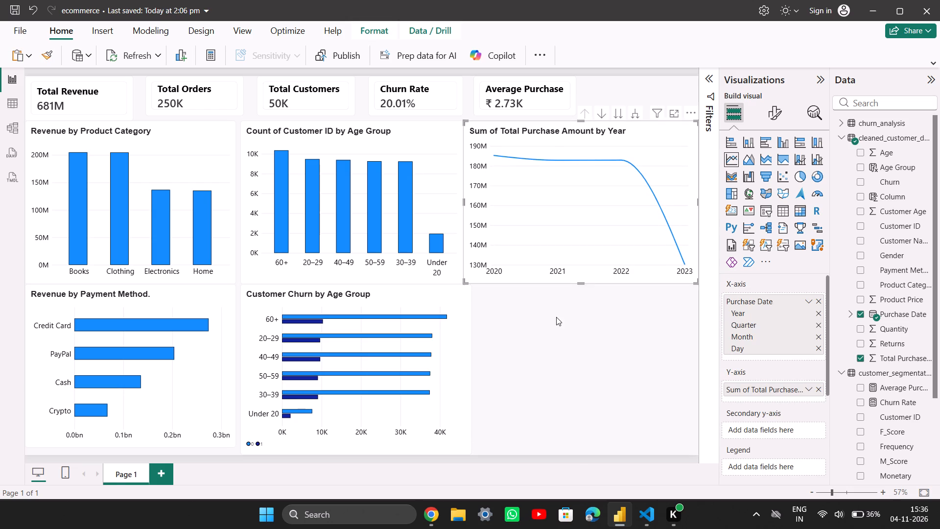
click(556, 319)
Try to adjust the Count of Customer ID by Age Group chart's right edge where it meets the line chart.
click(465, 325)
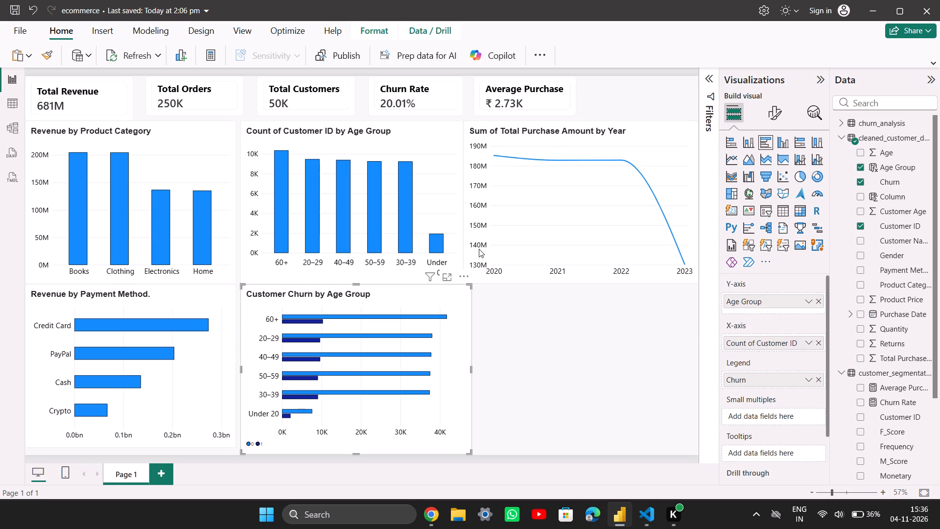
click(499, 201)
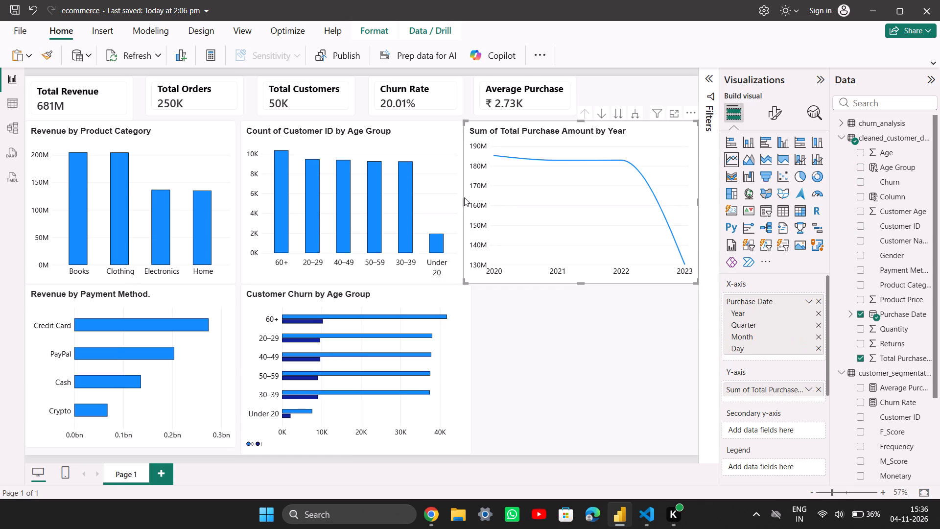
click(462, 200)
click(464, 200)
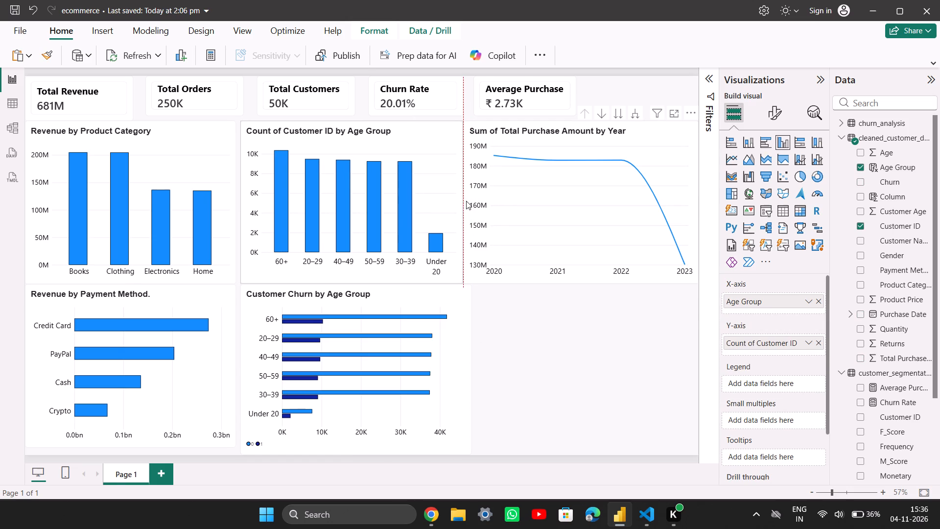
Narrow the Sum of Total Purchase Amount by Year chart from its left edge to align with the Customer Churn chart's right edge.
click(518, 198)
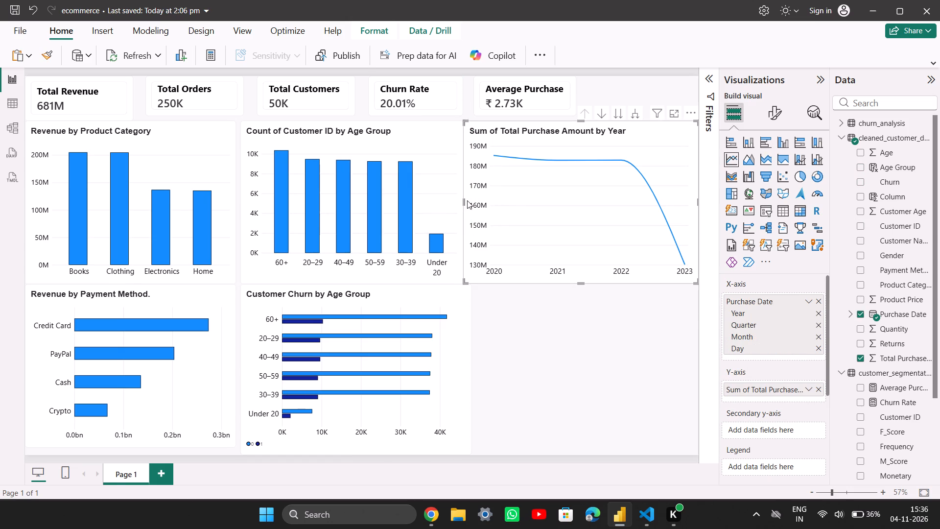
drag(464, 200, 467, 200)
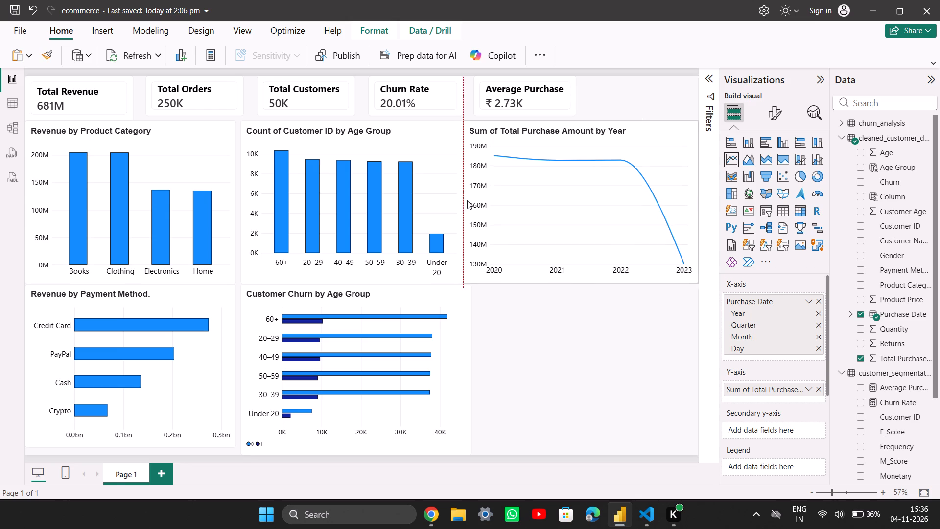
drag(467, 200, 469, 200)
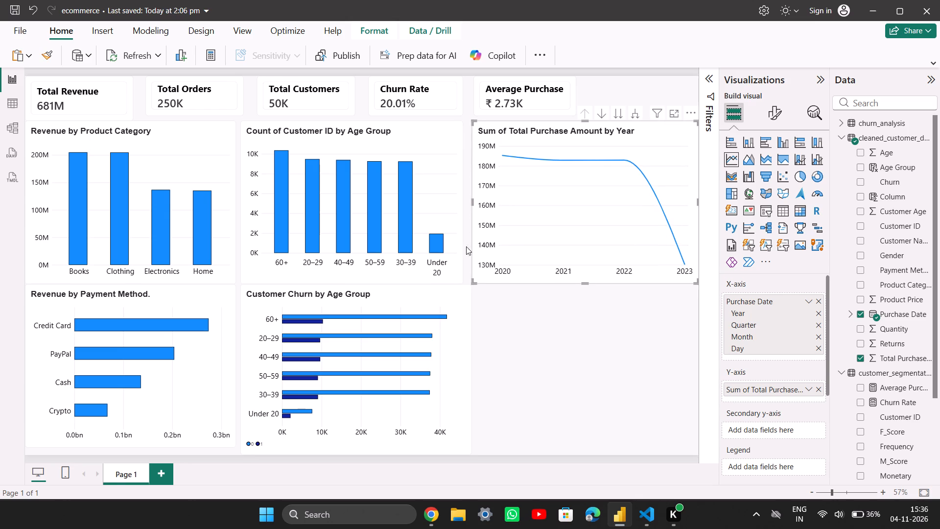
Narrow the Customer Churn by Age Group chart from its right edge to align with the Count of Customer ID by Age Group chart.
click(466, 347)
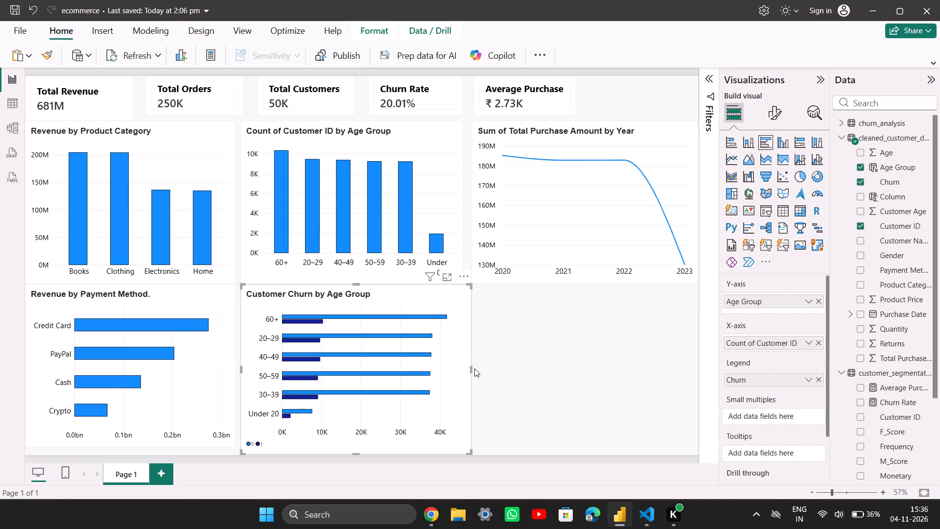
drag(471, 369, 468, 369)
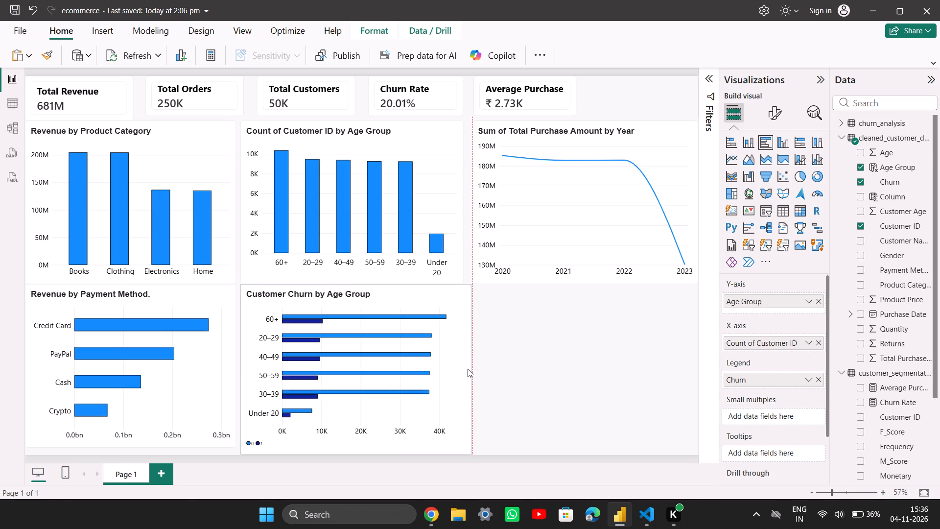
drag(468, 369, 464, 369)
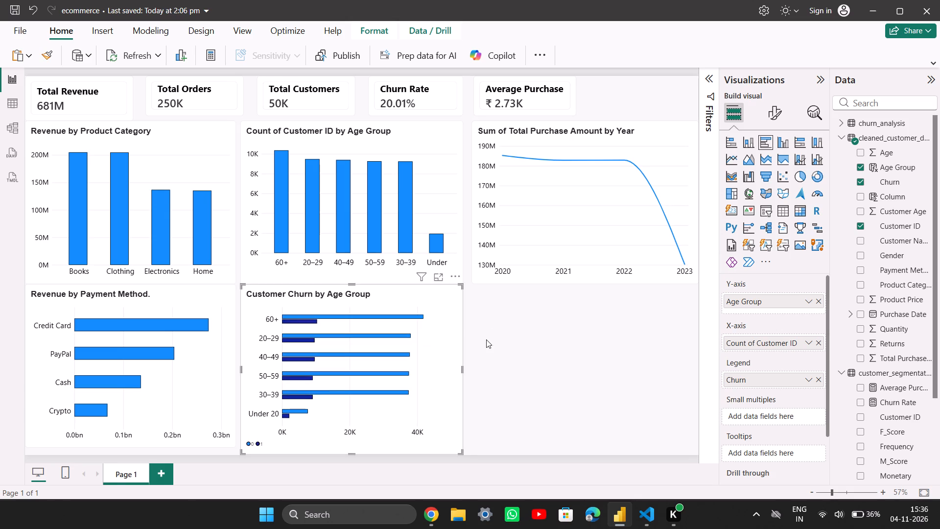
Narrow the Sum of Total Purchase Amount by Year chart slightly from its left edge to align with the Average Purchase card.
click(436, 197)
click(526, 218)
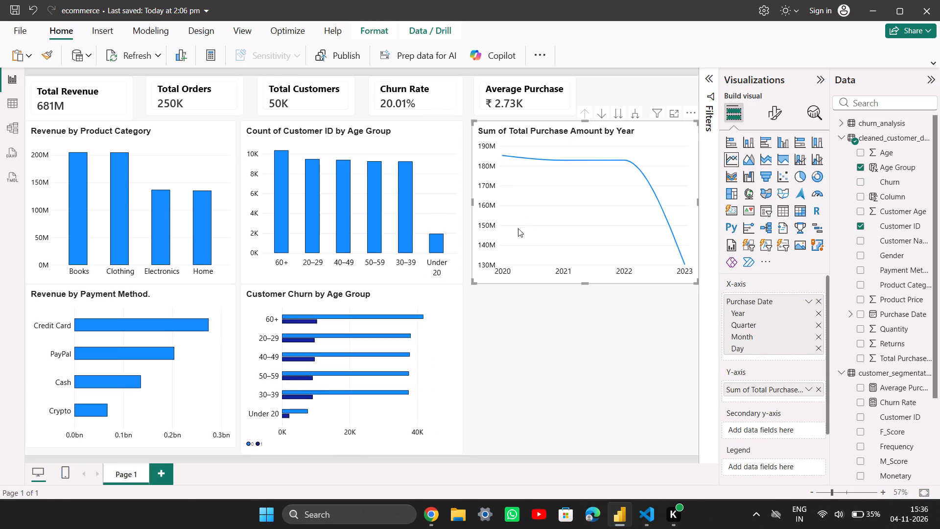
click(472, 200)
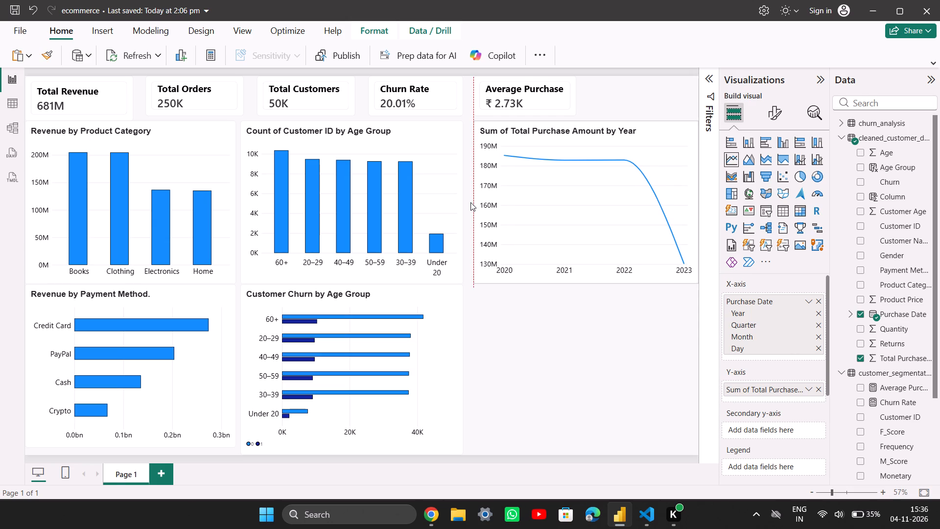
Widen the Count of Customer ID by Age Group chart from its right edge, leaving a small gap before the line chart.
click(457, 196)
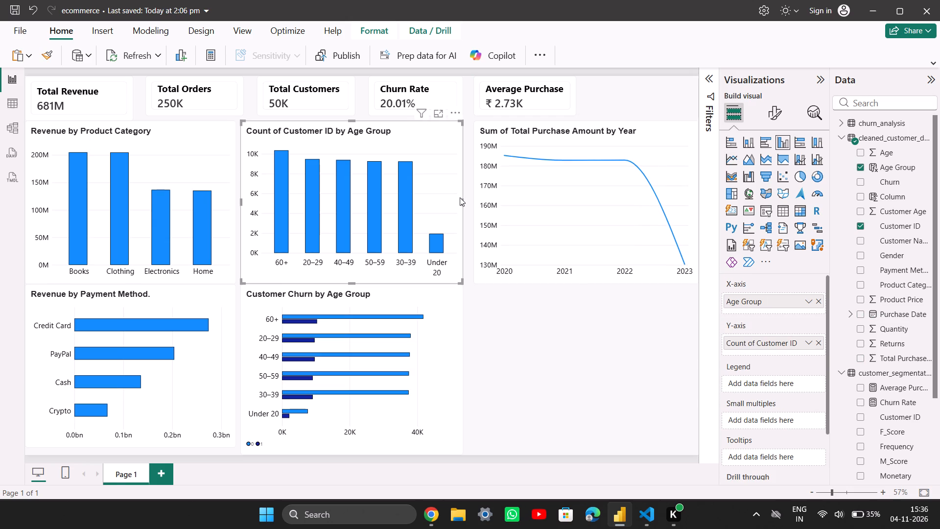
drag(462, 202, 468, 199)
Widen the Customer Churn by Age Group chart from its right edge to align with the Count of Customer ID by Age Group chart.
click(452, 300)
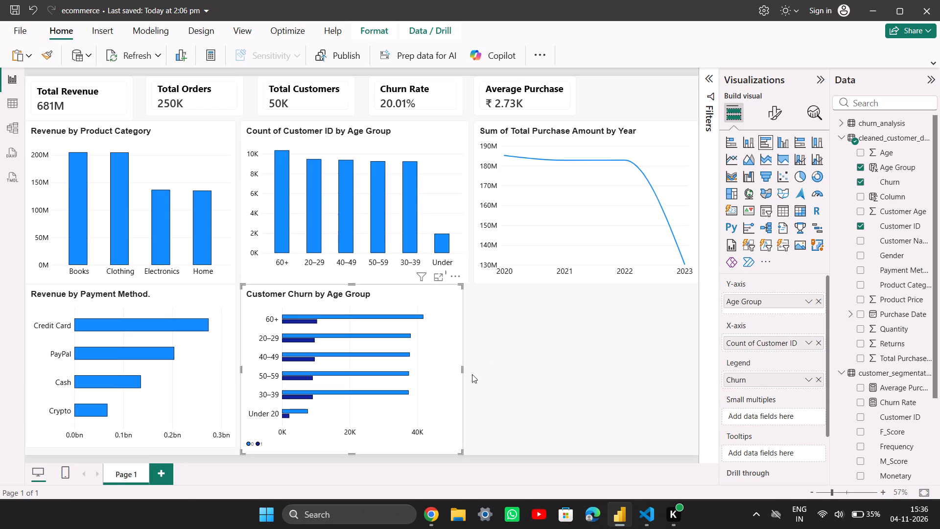
drag(464, 369, 470, 368)
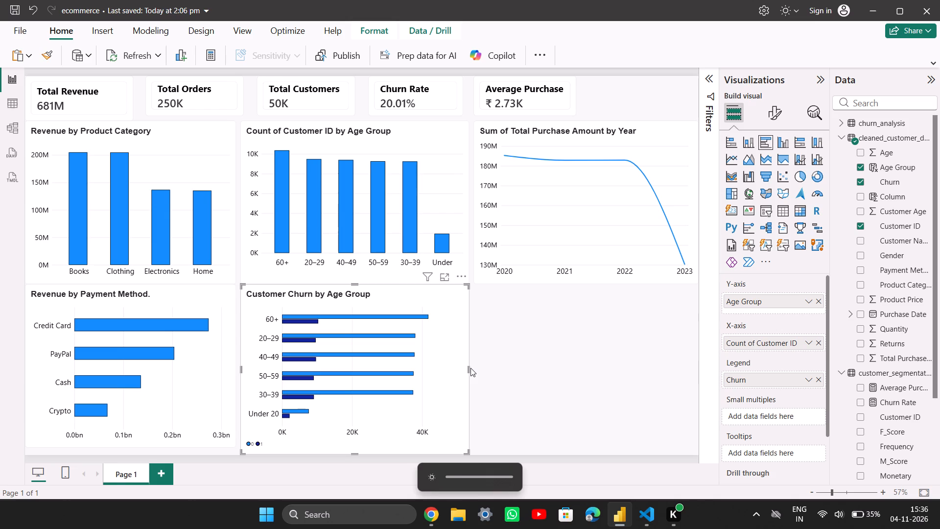
click(558, 353)
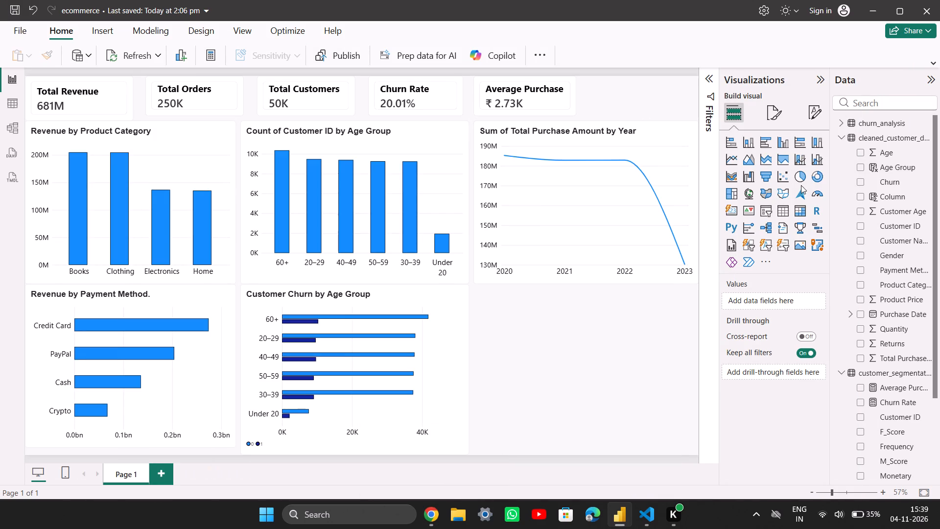
click(816, 175)
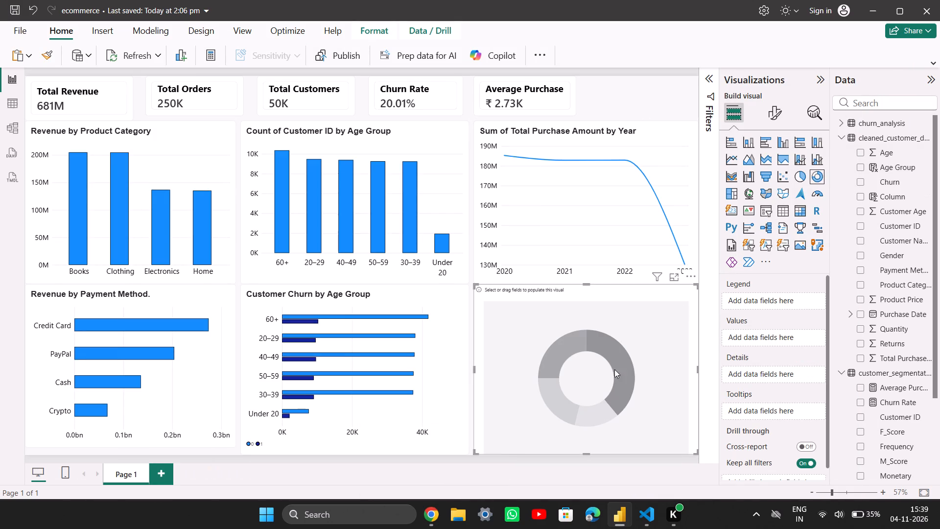
click(439, 510)
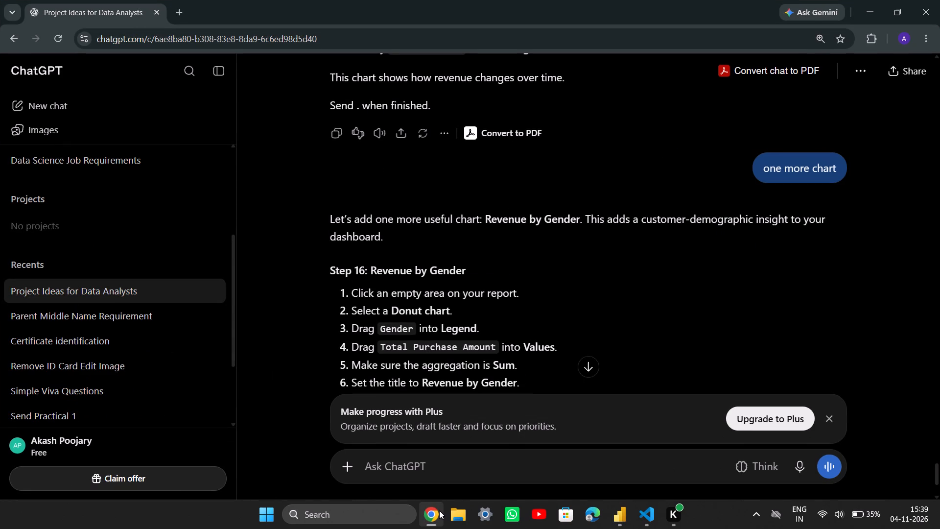
click(439, 510)
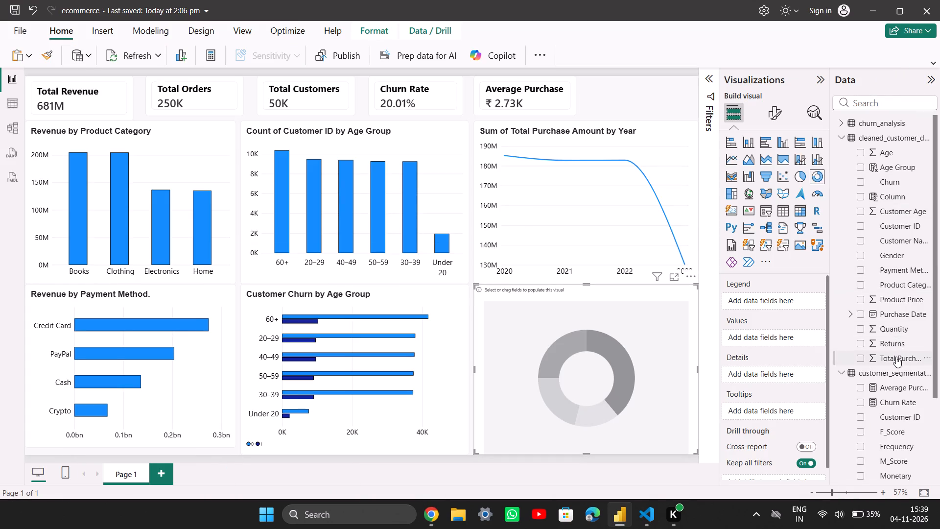
drag(897, 255, 779, 334)
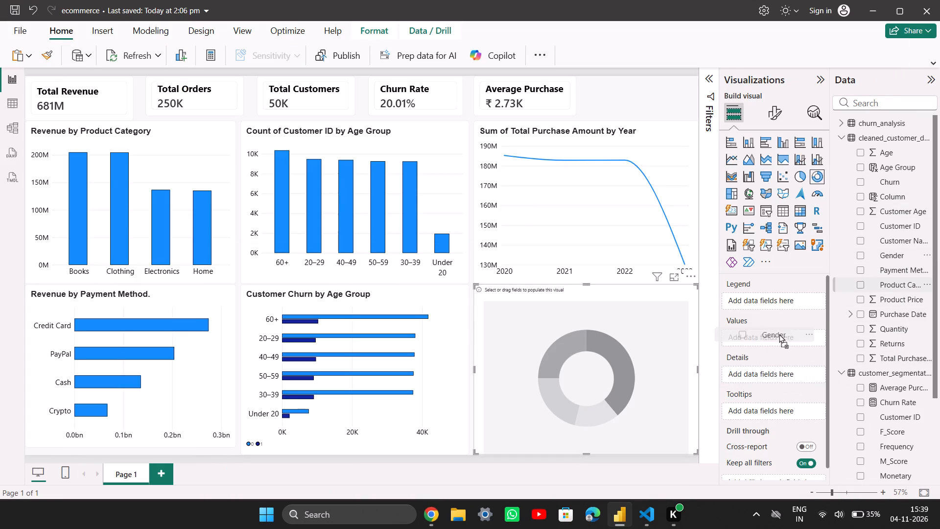
drag(779, 334, 781, 303)
click(439, 520)
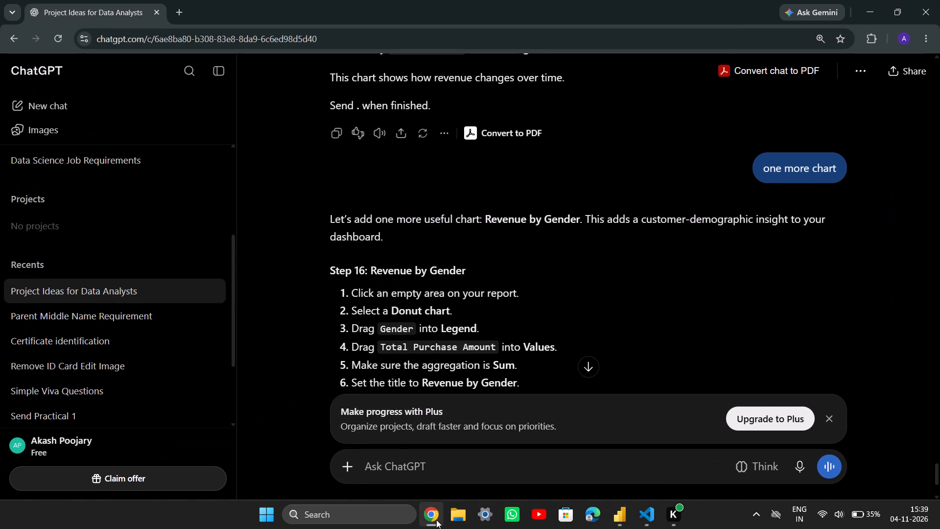
click(436, 520)
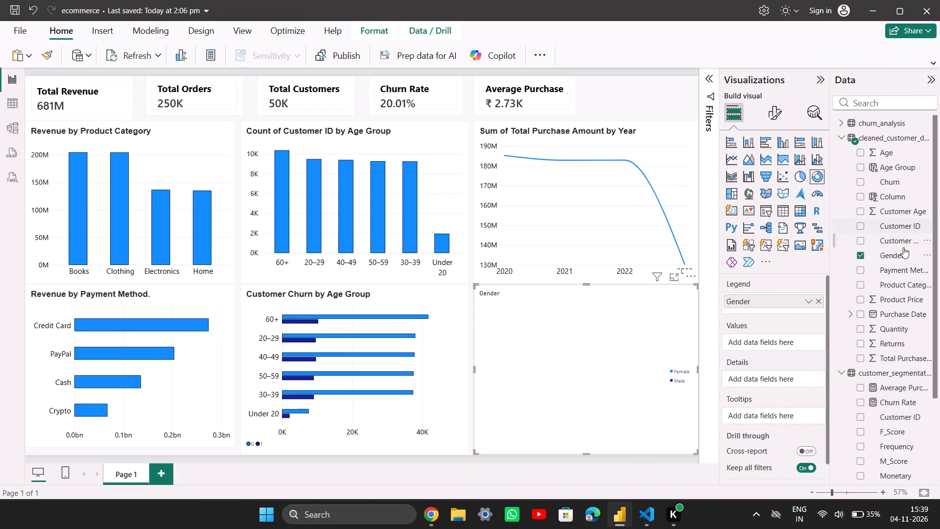
drag(896, 361, 795, 345)
Following ChatGPT's Step 16, replace the donut chart's title in Power BI with the copied text "Revenue by Gender".
click(435, 510)
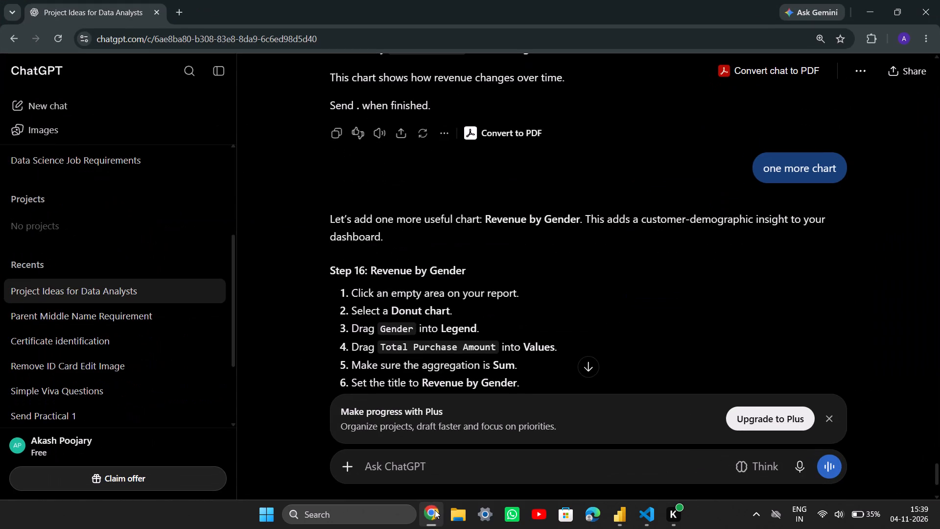
scroll(483, 316, down, 1)
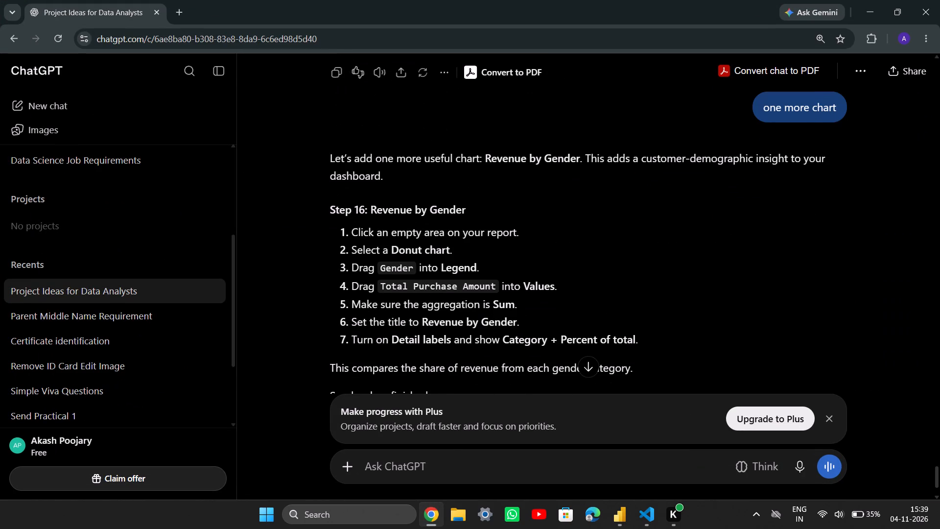
click(428, 503)
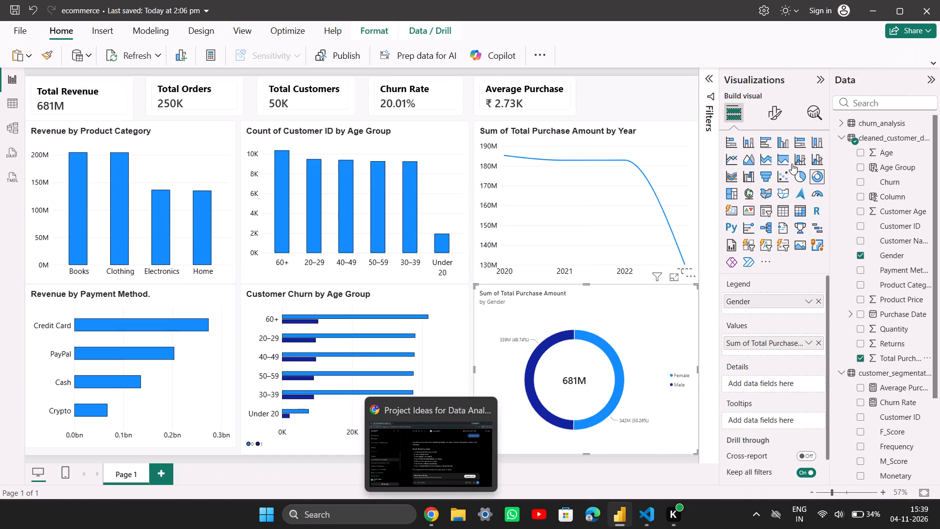
click(779, 108)
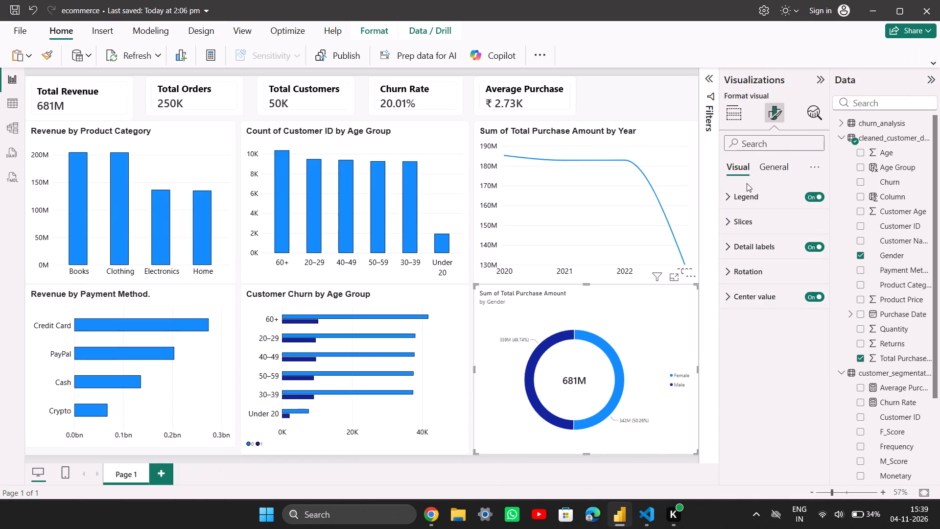
click(767, 166)
click(758, 212)
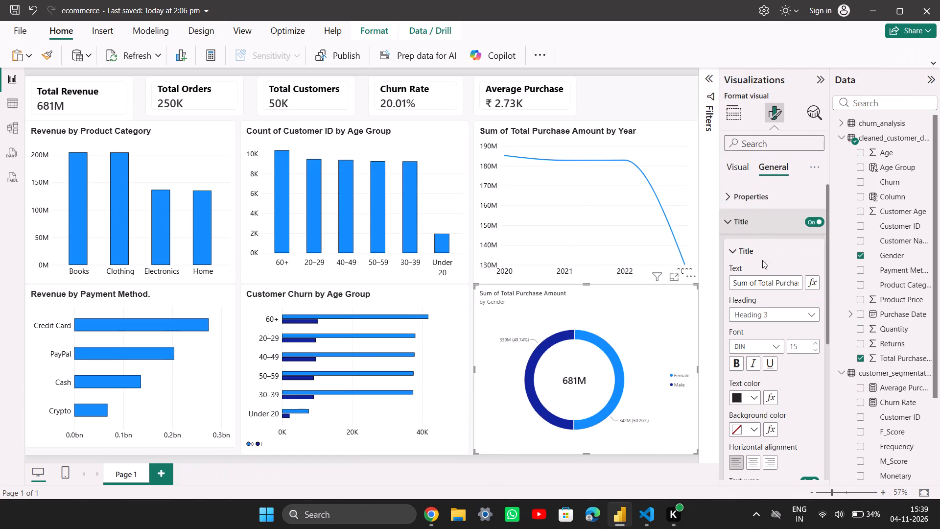
click(765, 281)
double_click(765, 281)
key(ctrl+a)
key(ctrl+v)
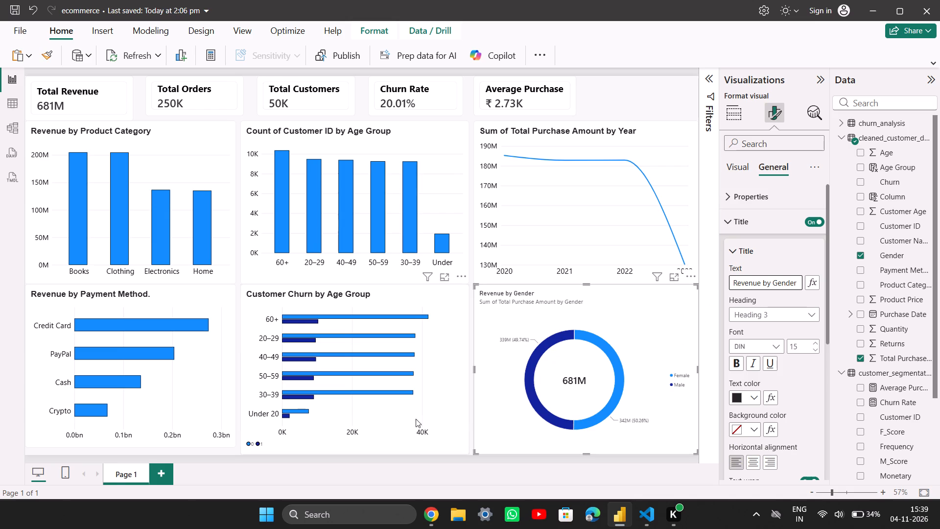
Copy the formatting of the Count of Customer ID by Age Group chart onto the Revenue by Gender donut chart with Format Painter.
click(442, 189)
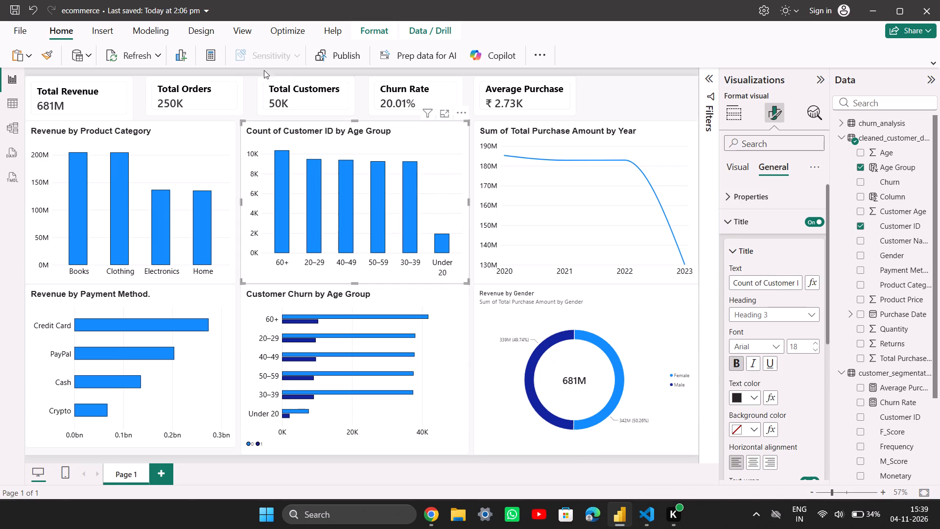
click(46, 58)
click(602, 313)
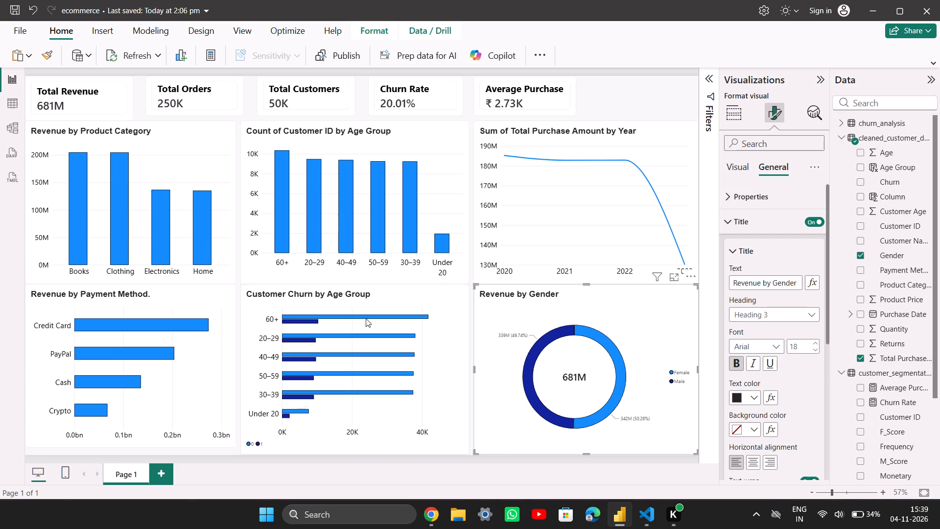
Compare ChatGPT's Step 16 instructions with the Revenue by Gender donut chart and its field assignments in Power BI.
click(427, 521)
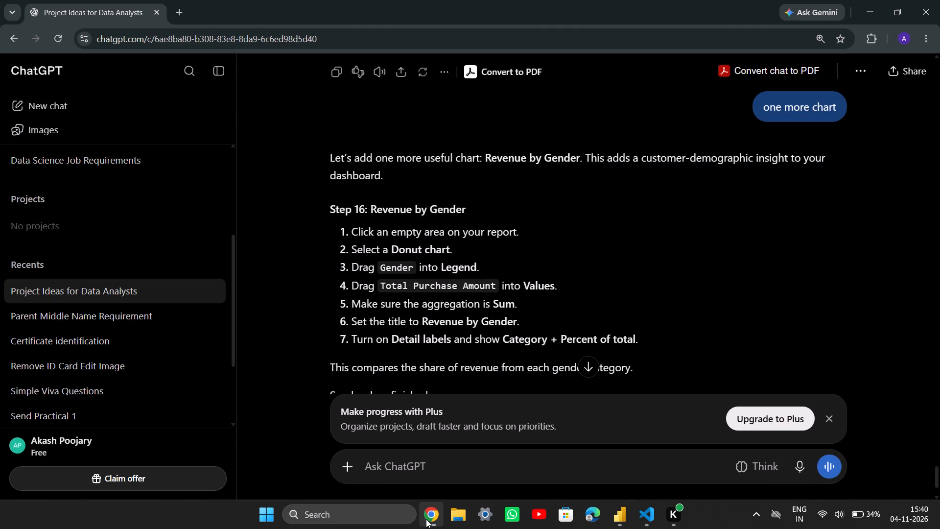
click(426, 519)
click(426, 519)
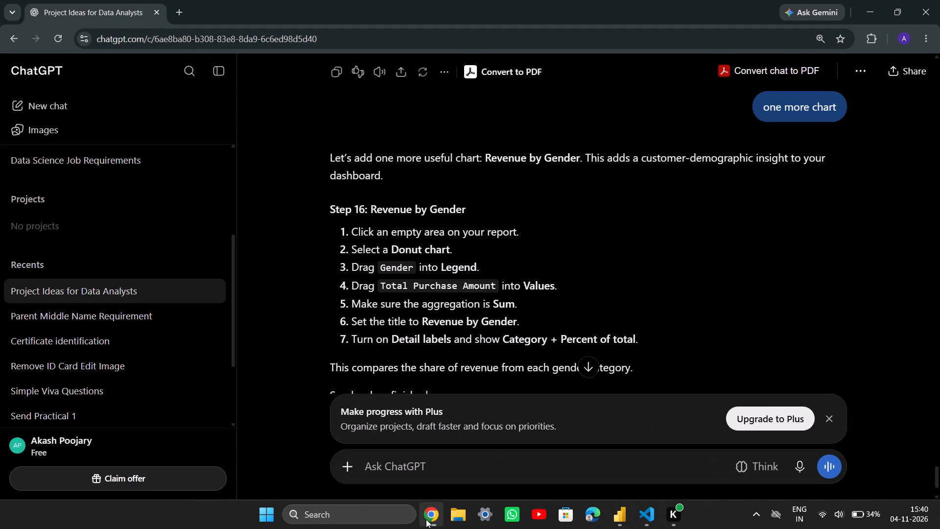
click(426, 519)
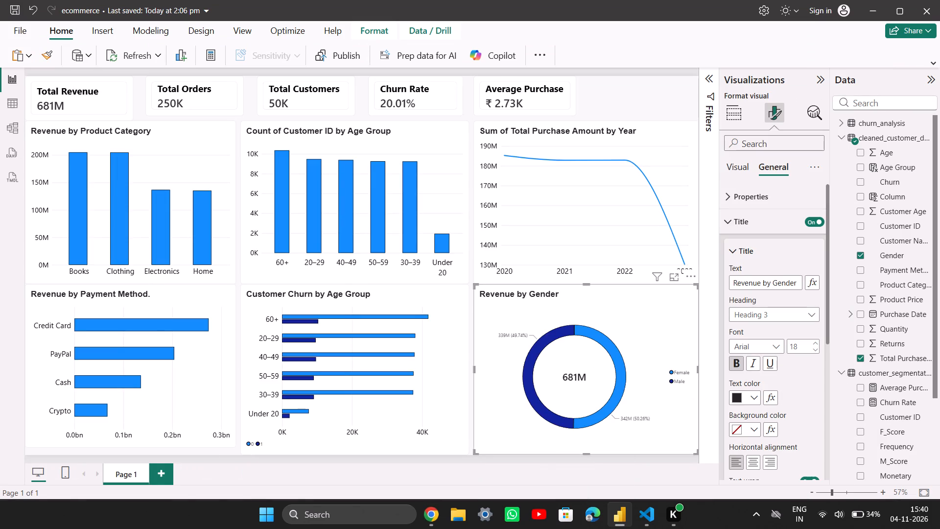
click(667, 341)
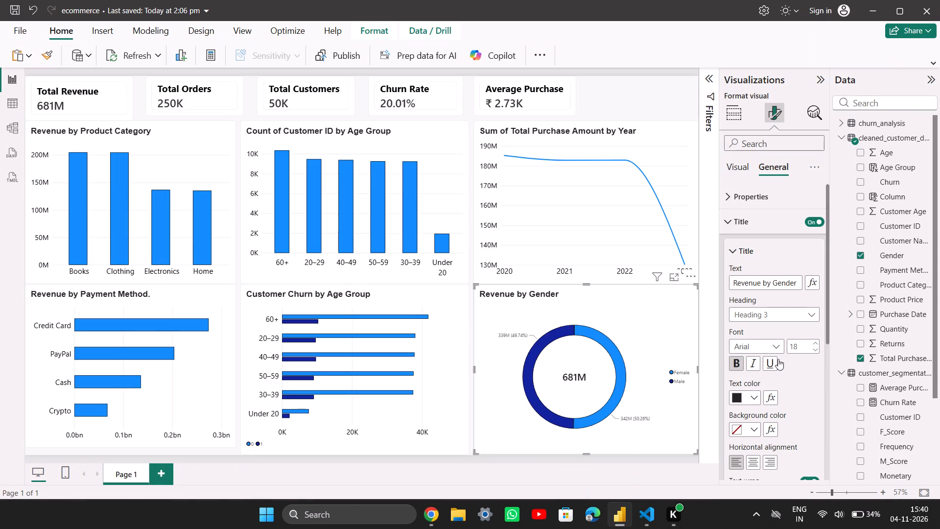
click(731, 123)
click(732, 117)
click(759, 376)
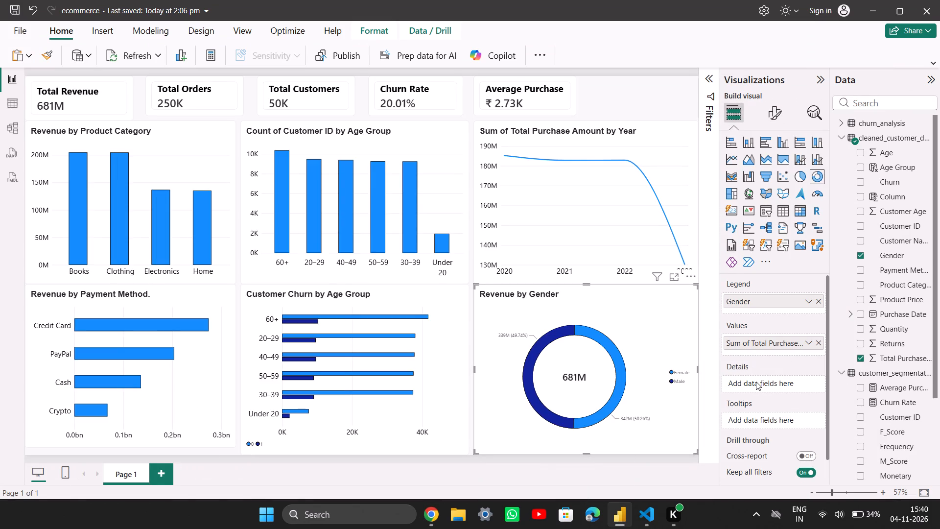
click(756, 382)
click(440, 515)
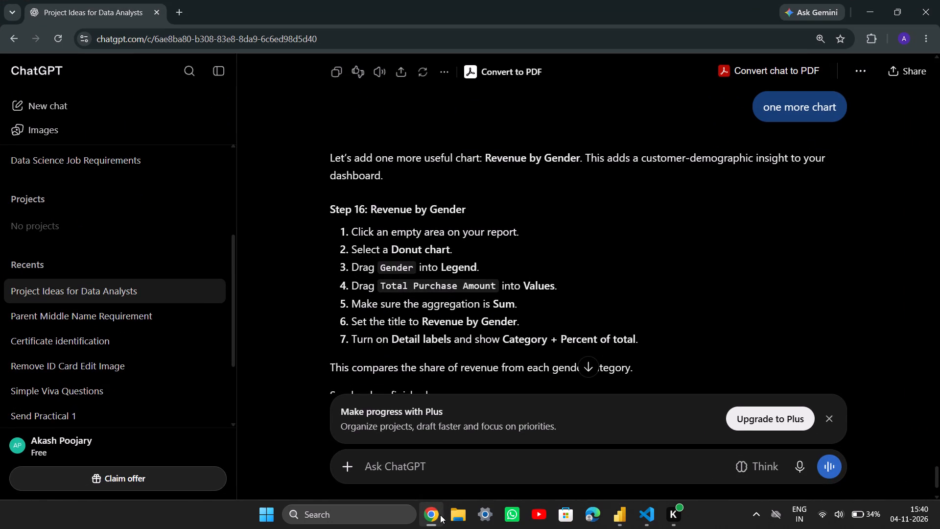
click(440, 515)
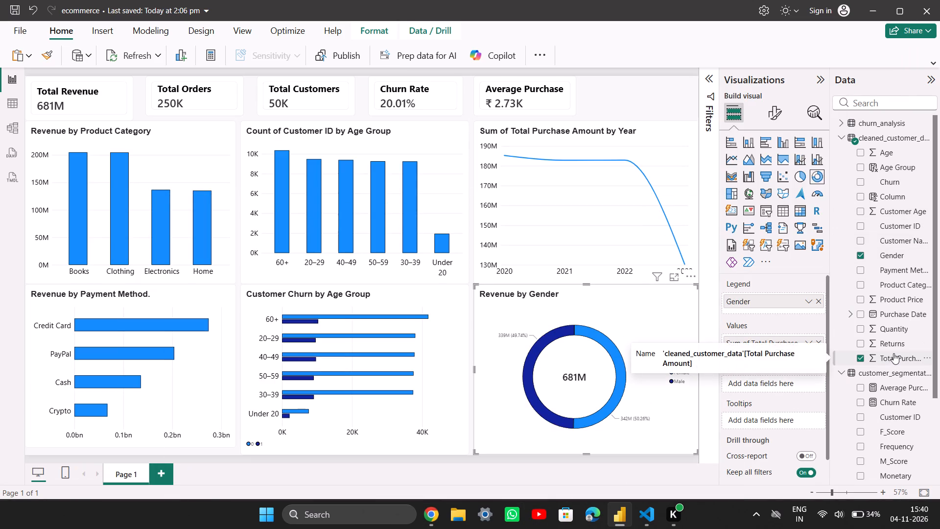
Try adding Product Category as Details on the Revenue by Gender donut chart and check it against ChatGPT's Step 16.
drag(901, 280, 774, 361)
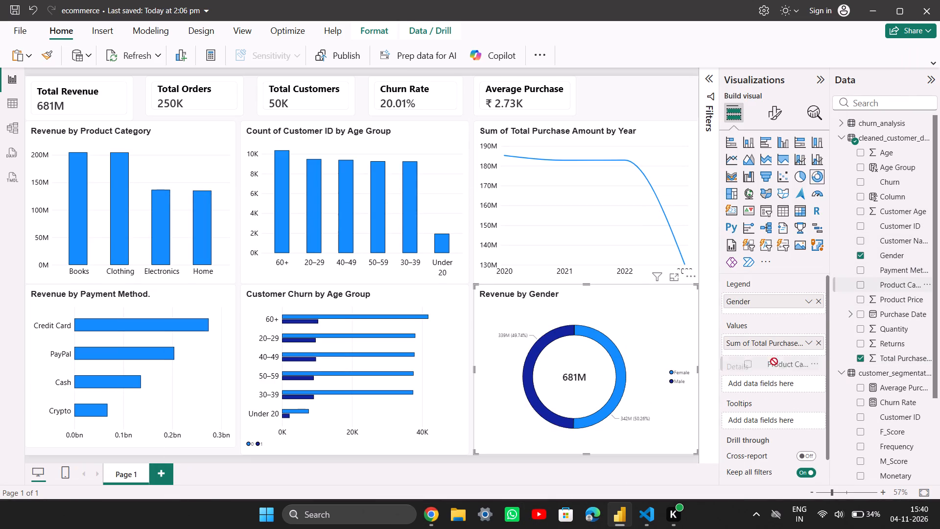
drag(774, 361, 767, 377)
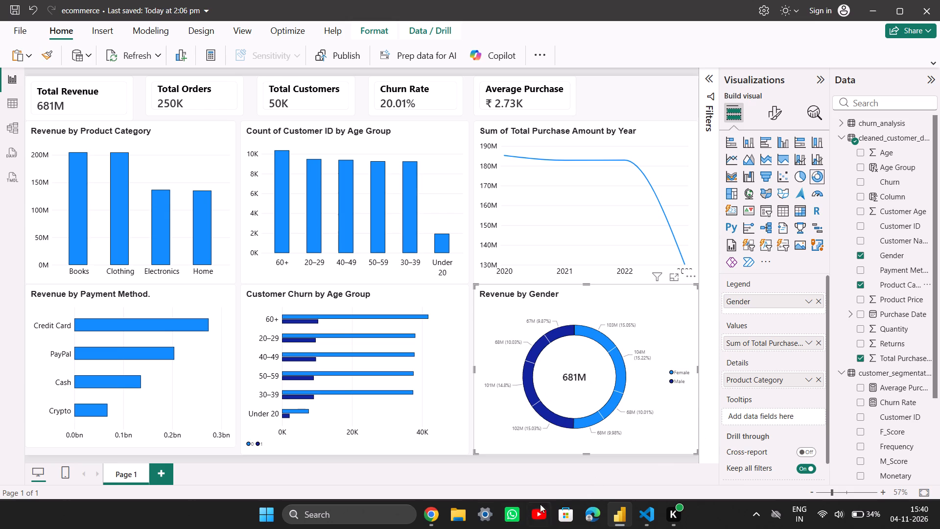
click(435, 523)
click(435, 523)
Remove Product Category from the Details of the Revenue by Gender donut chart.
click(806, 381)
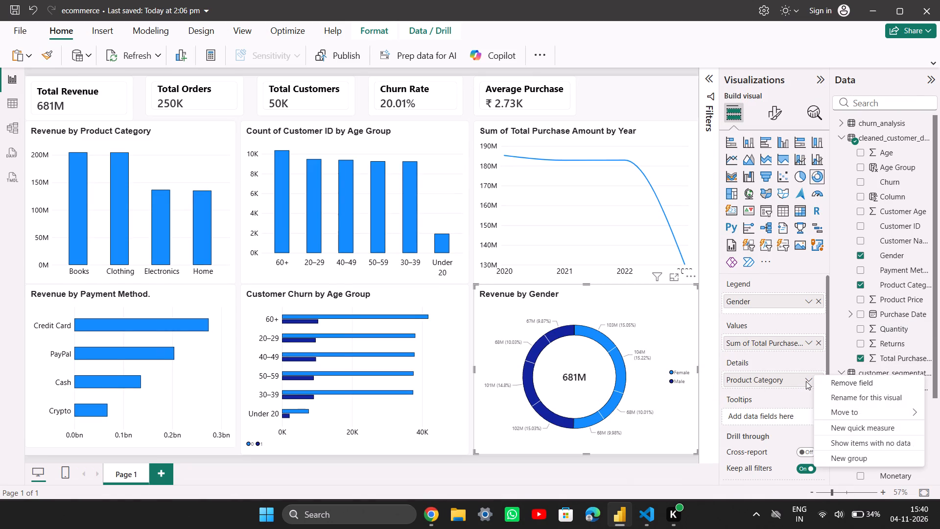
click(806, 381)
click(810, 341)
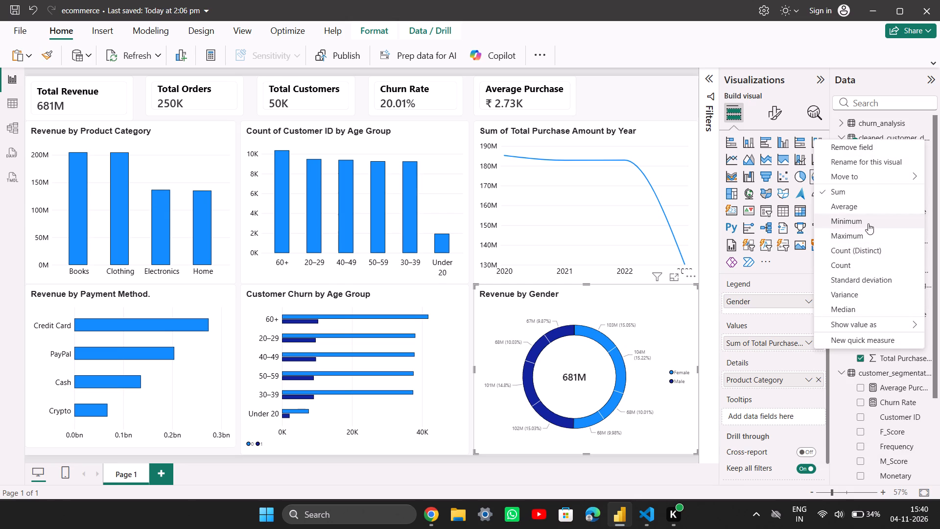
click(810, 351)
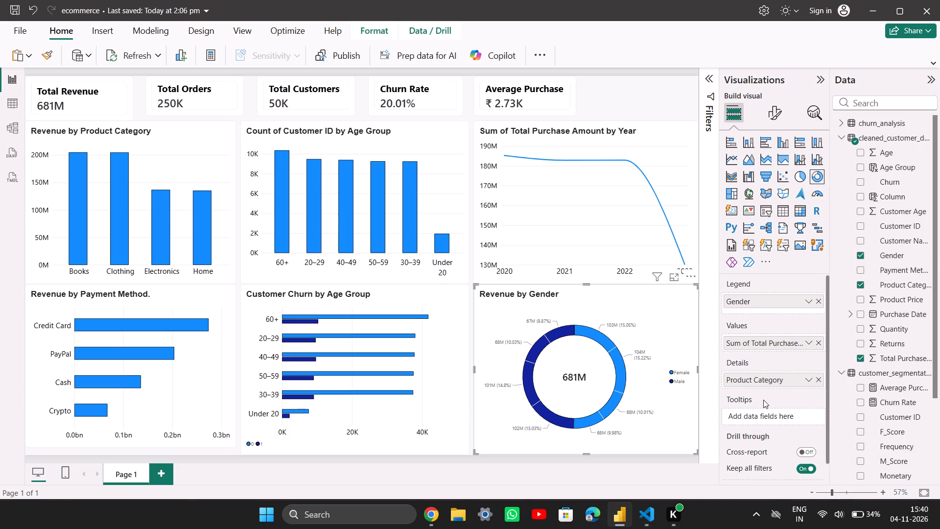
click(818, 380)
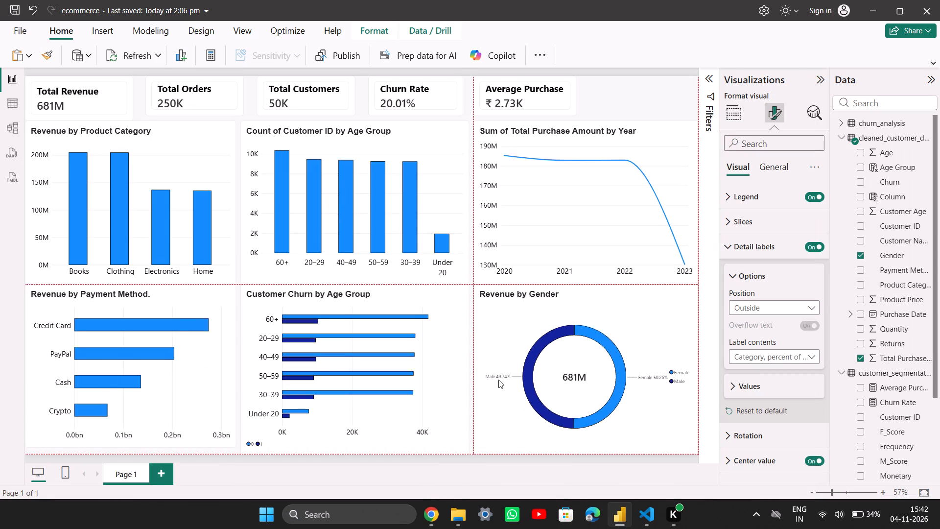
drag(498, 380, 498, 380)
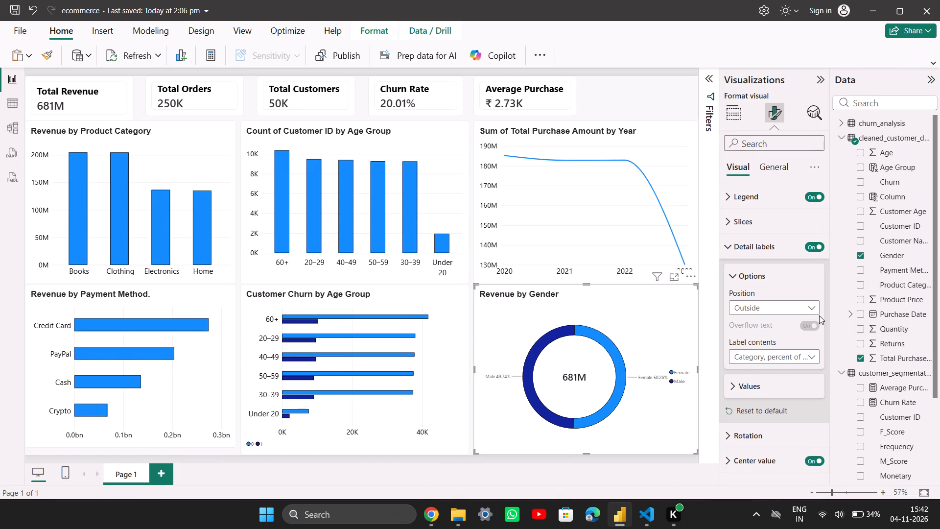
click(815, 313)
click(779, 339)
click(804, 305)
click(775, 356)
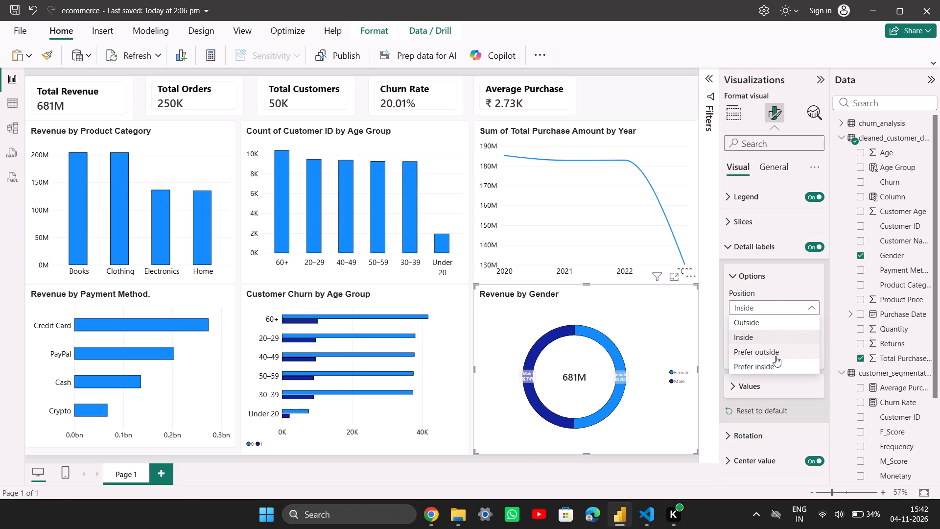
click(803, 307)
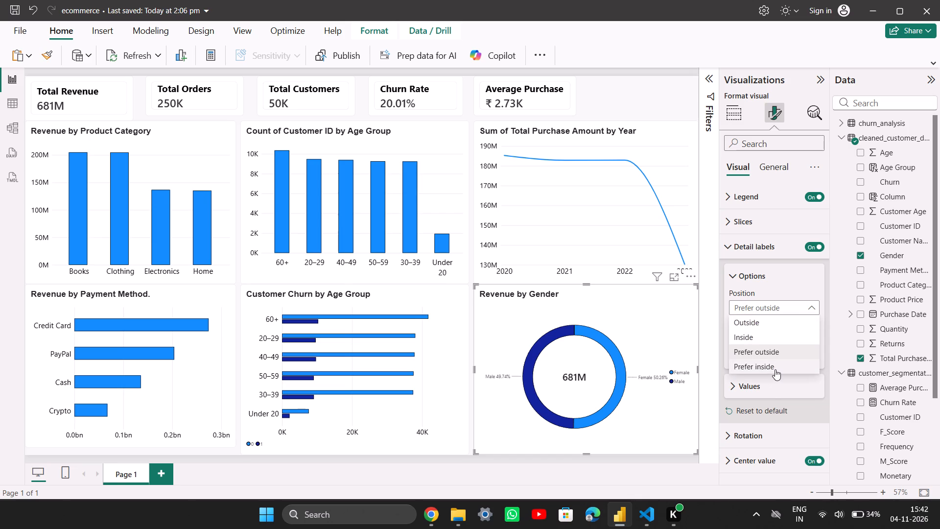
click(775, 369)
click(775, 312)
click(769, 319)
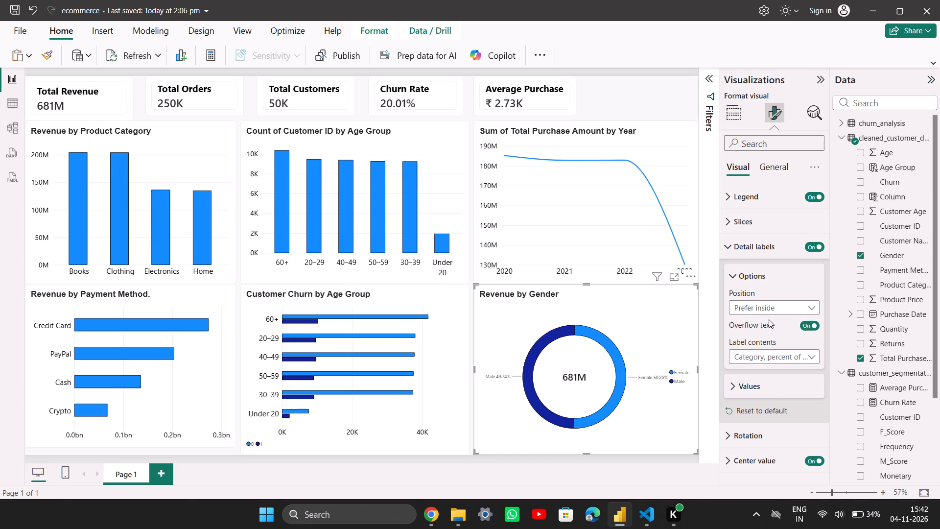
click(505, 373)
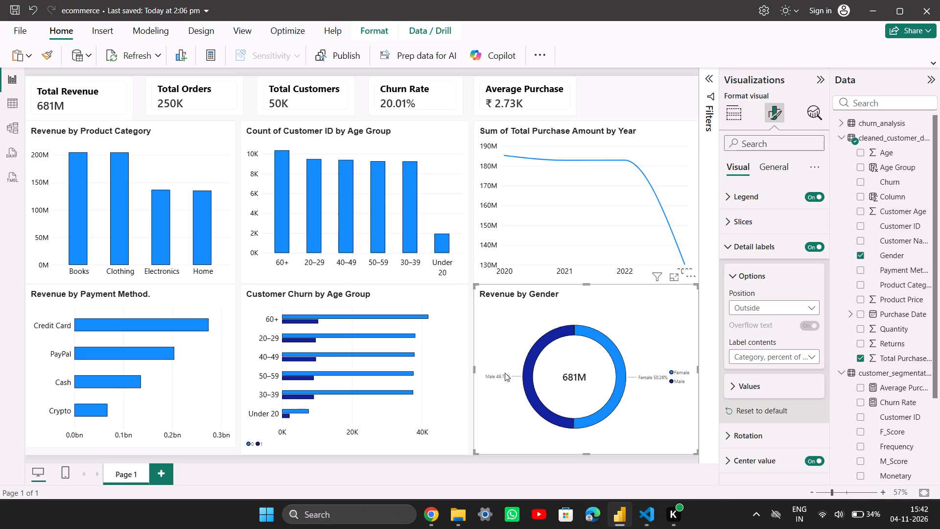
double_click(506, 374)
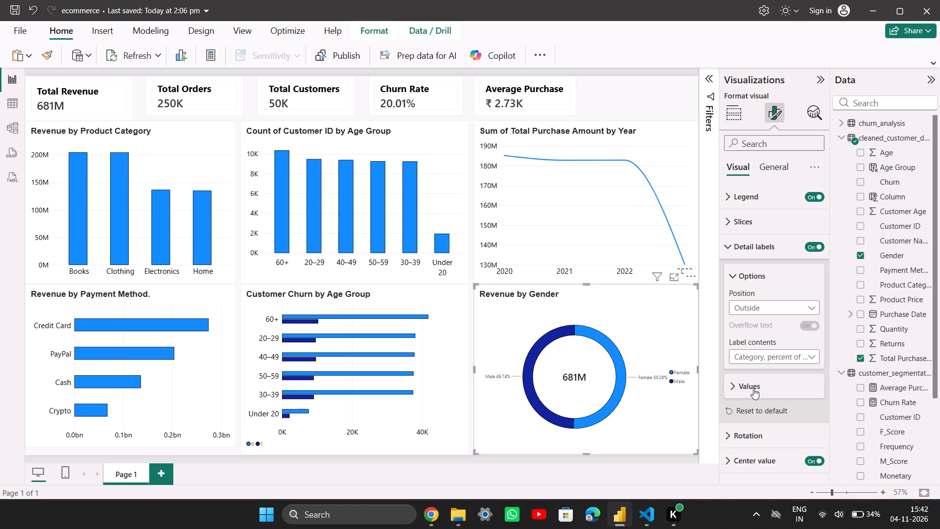
Format the Revenue by Gender chart's detail label values as black, bold text at size 14.
click(753, 388)
scroll(758, 387, down, 1)
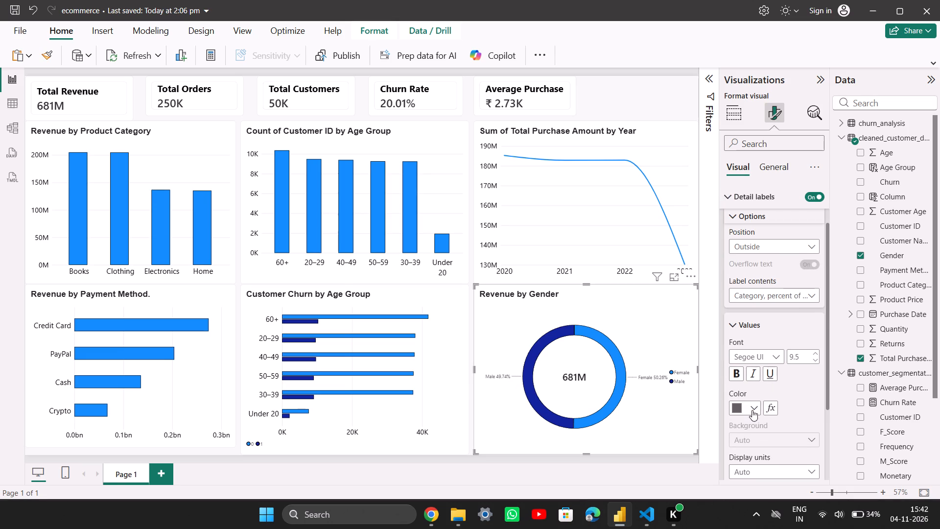
click(757, 409)
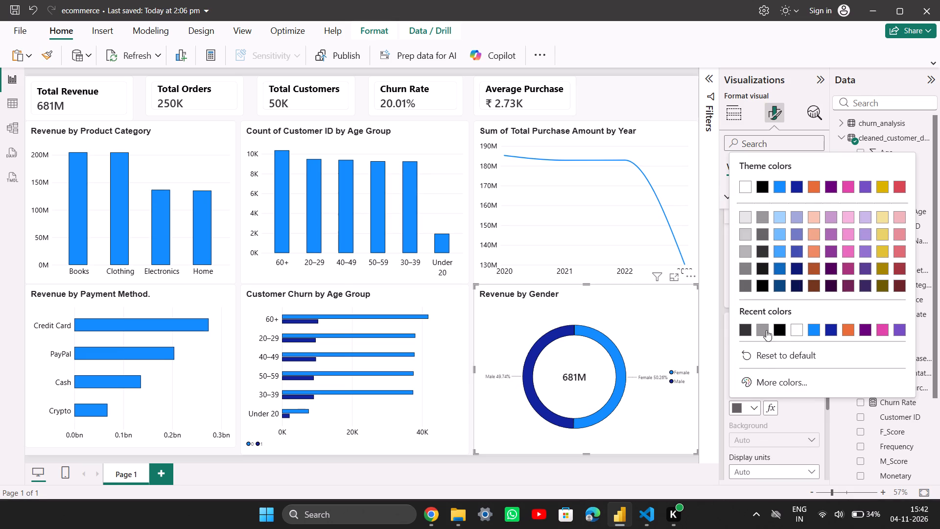
click(777, 330)
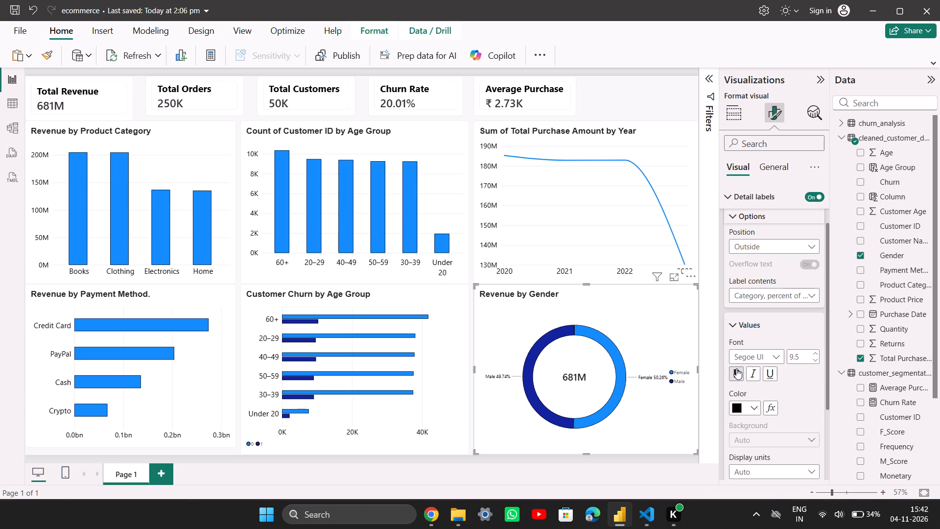
click(736, 368)
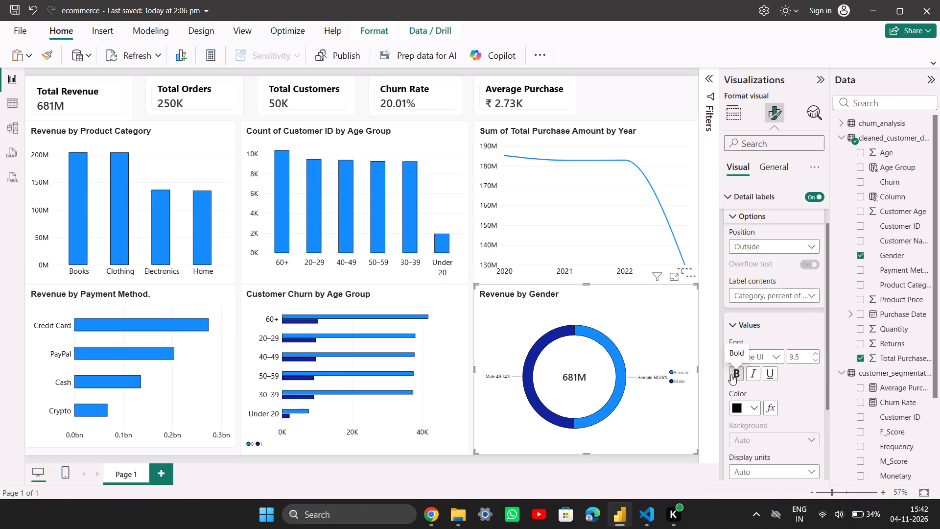
click(741, 377)
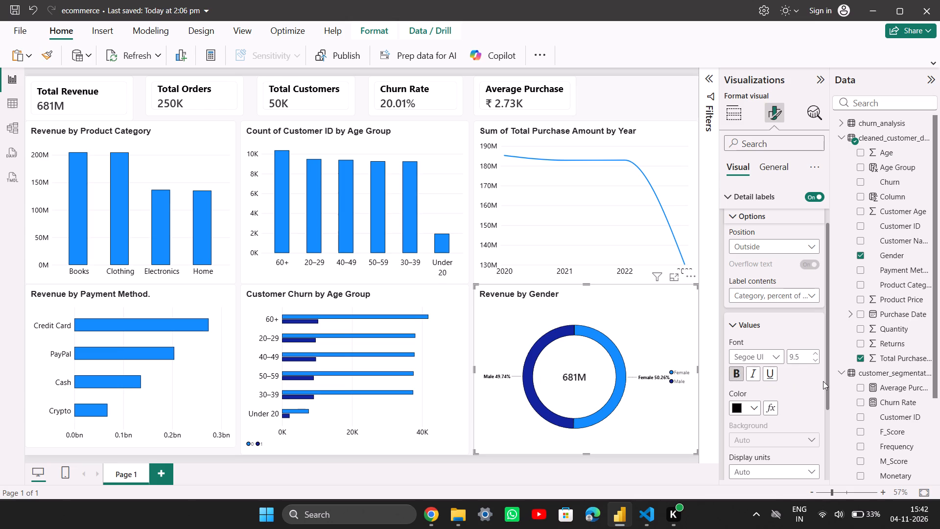
double_click(818, 355)
click(818, 354)
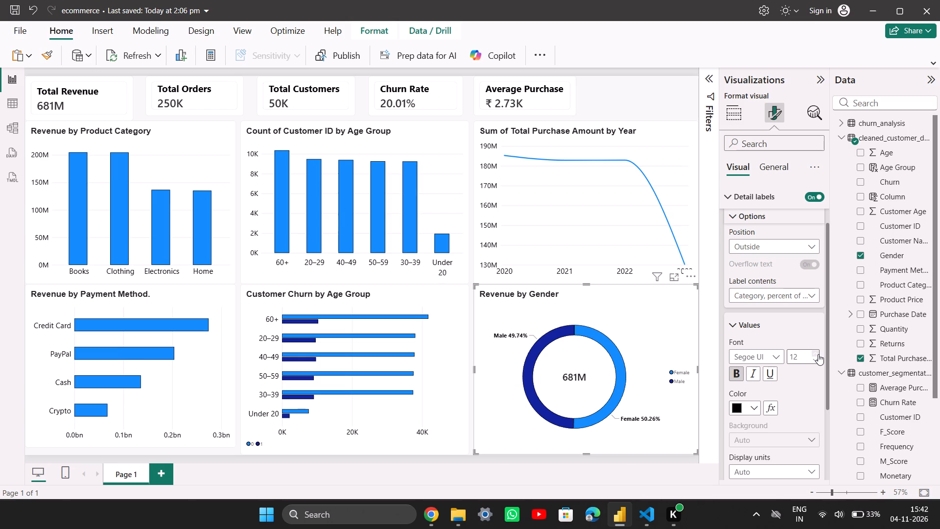
click(818, 354)
triple_click(818, 354)
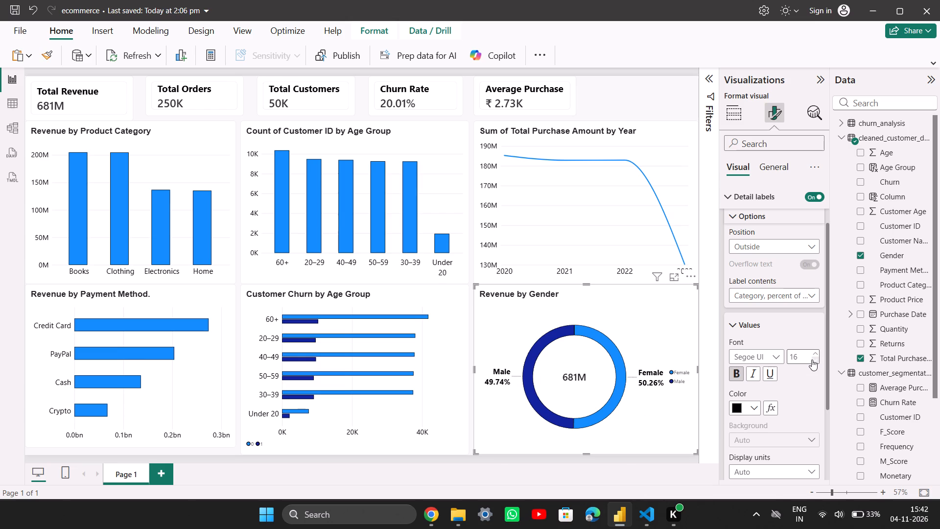
click(813, 360)
click(813, 360)
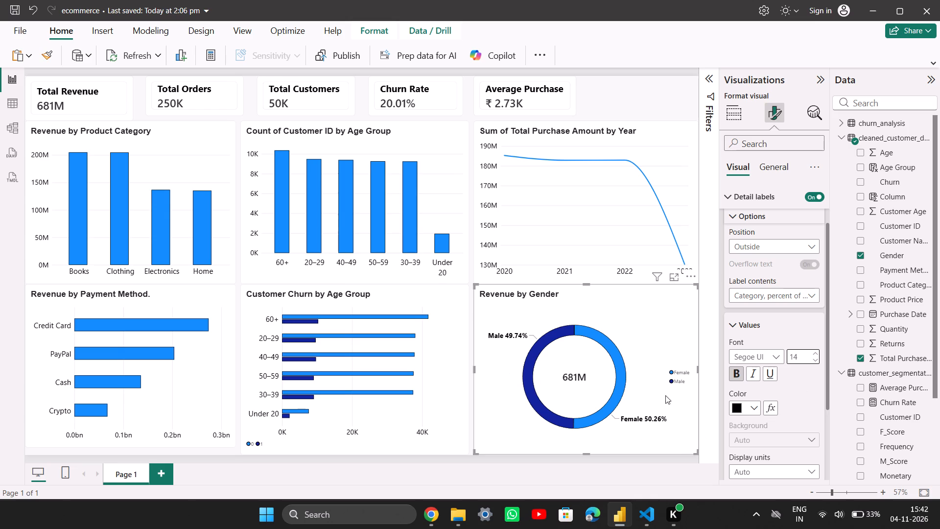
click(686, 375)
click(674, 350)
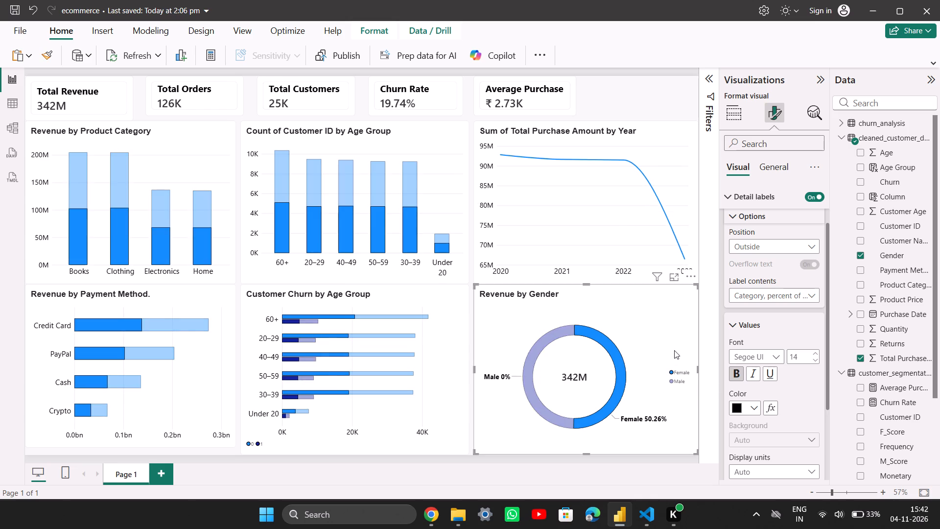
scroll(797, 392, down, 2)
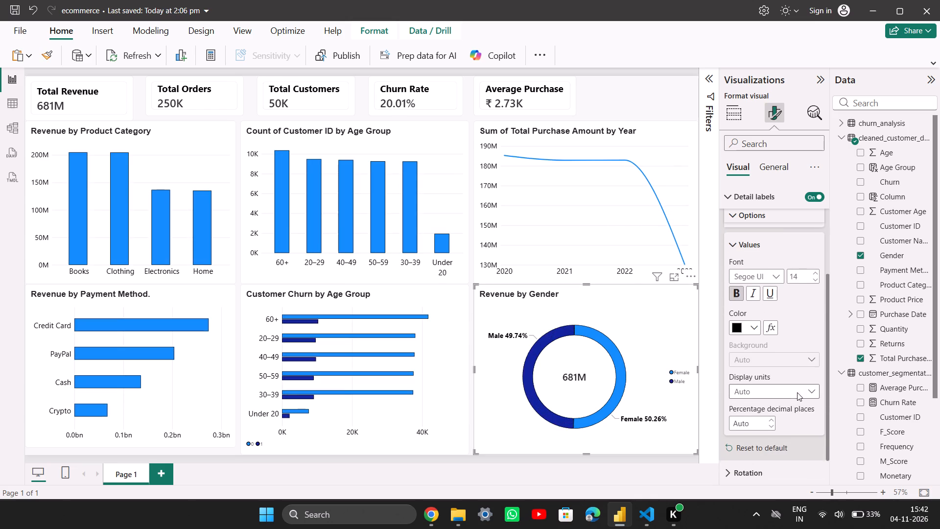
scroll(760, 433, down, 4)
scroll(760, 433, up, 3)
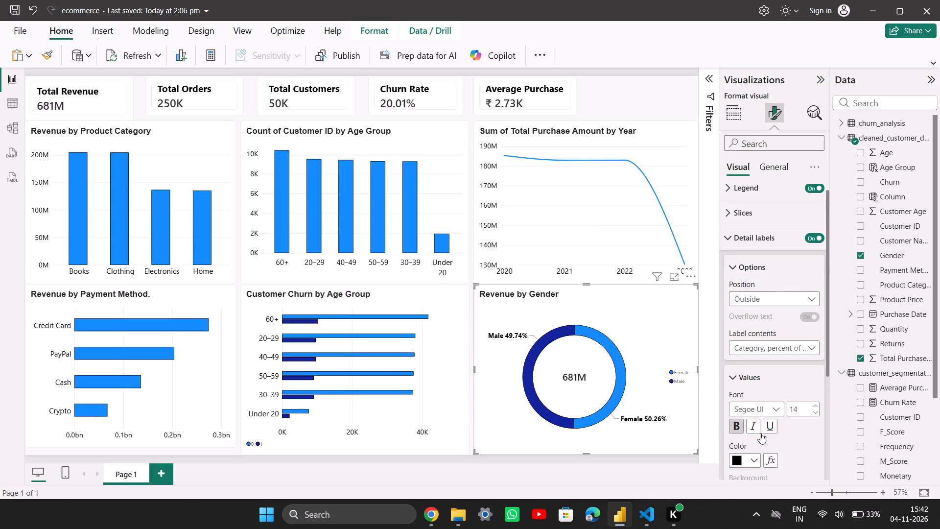
Try the Revenue by Gender chart's legend at Top left, undo it, and set the legend position to Top right stacked.
click(759, 383)
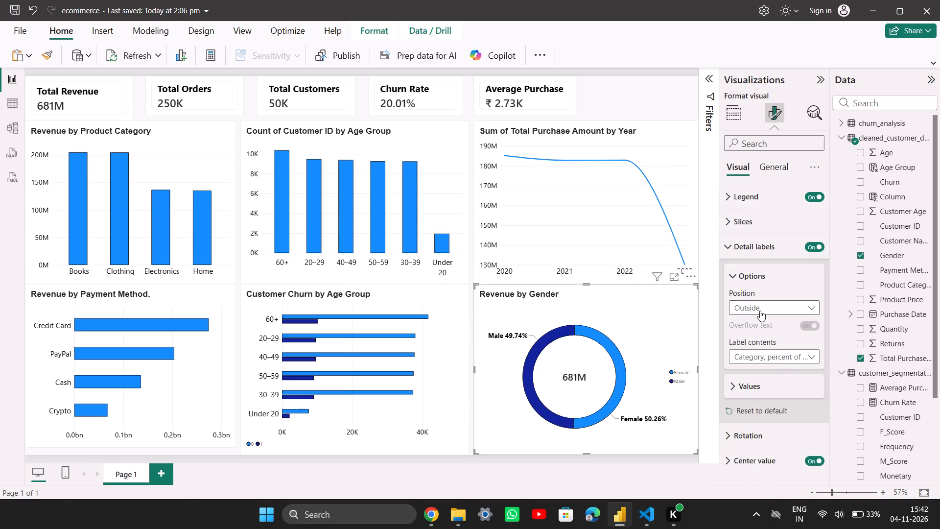
click(758, 280)
click(759, 199)
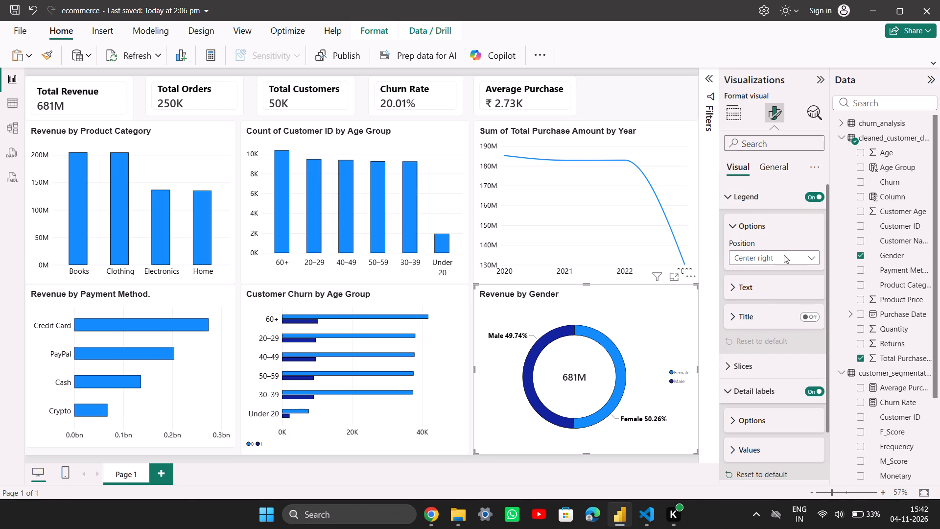
click(808, 256)
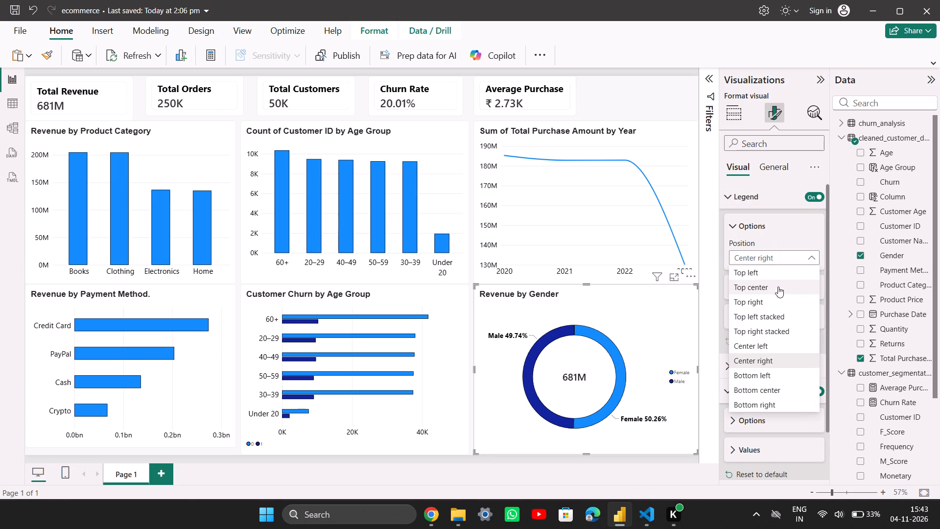
click(782, 274)
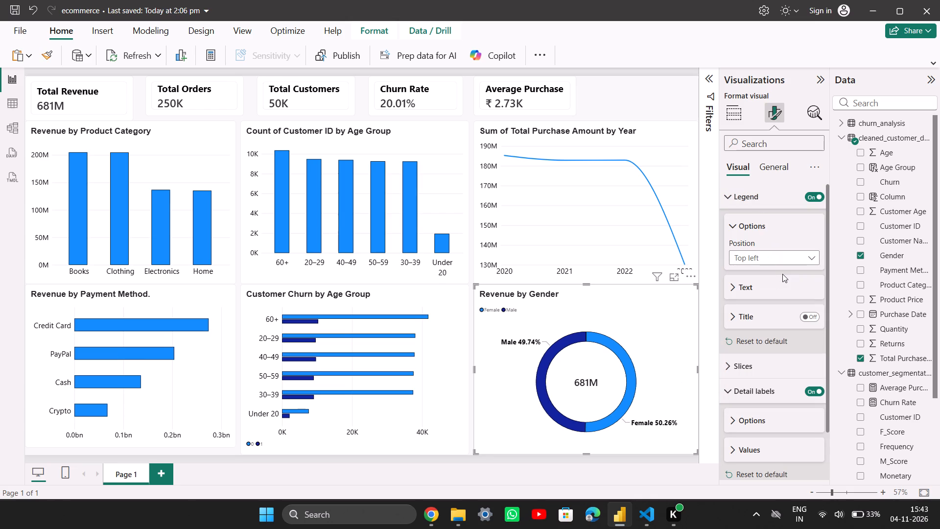
key(ctrl+z)
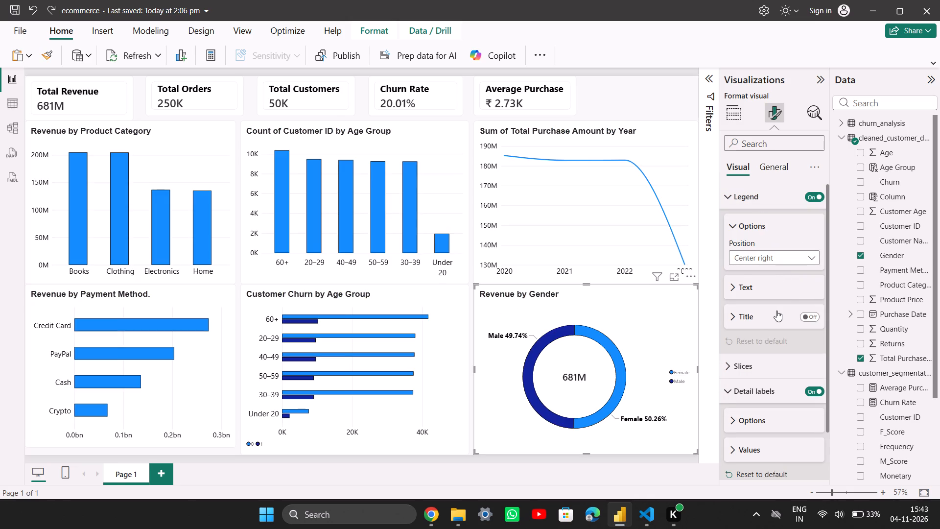
click(679, 377)
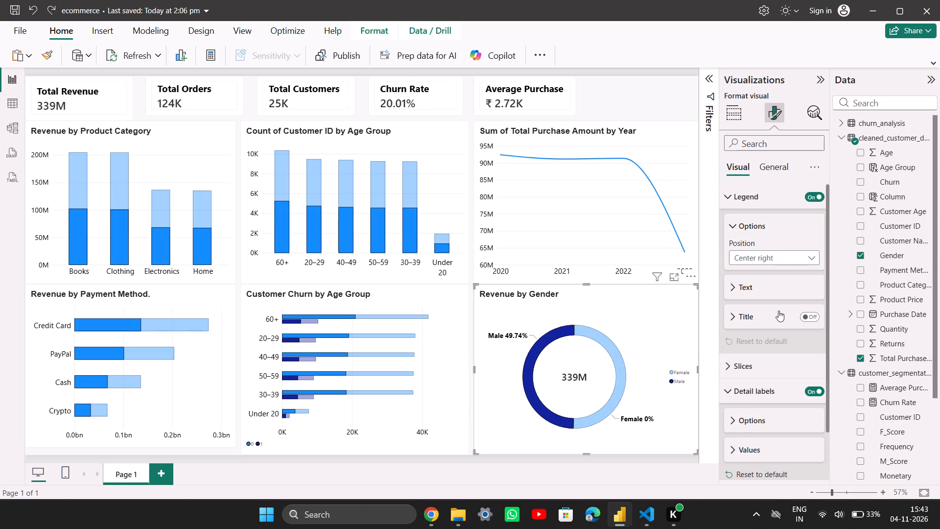
click(773, 257)
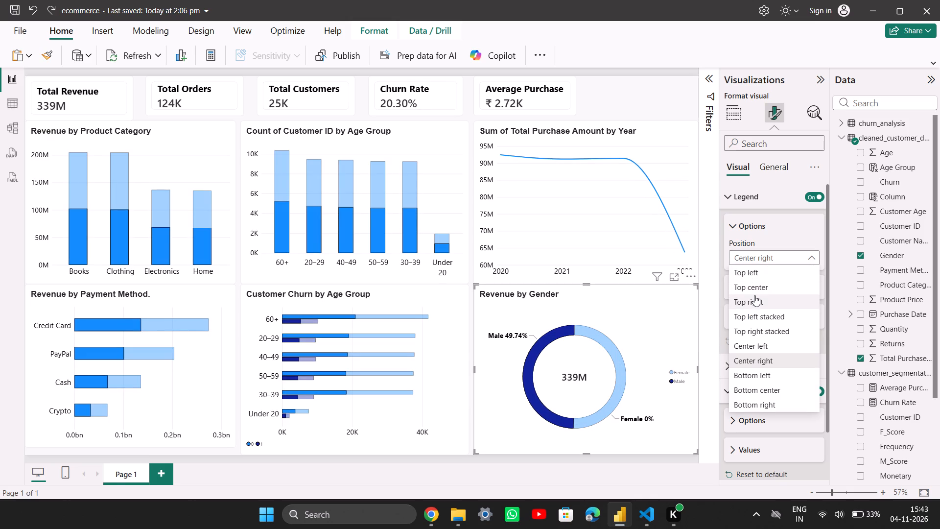
click(765, 327)
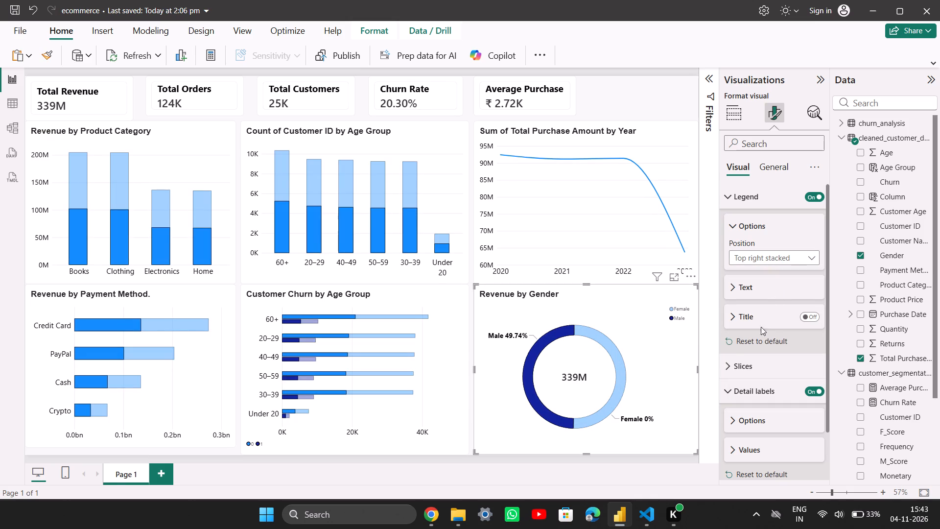
click(672, 352)
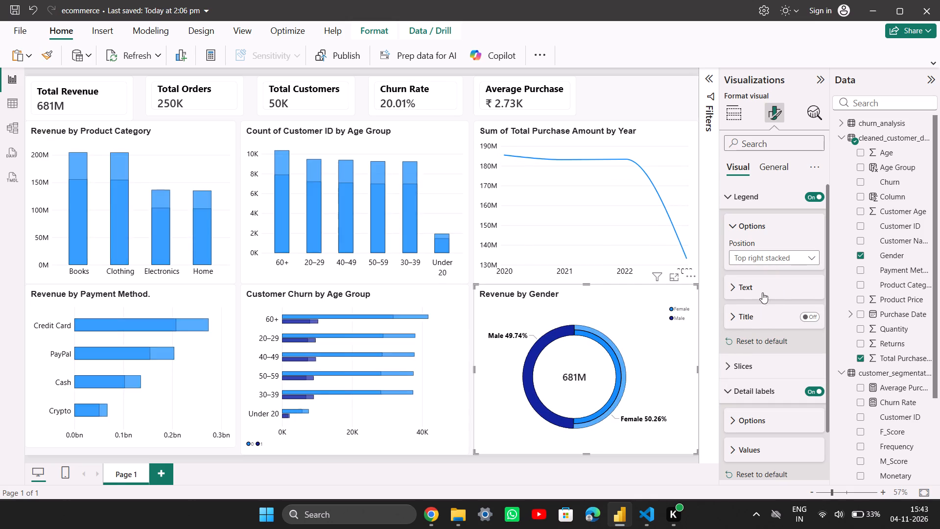
Format the Revenue by Gender chart's legend text as bold at size 13.
click(764, 201)
click(748, 204)
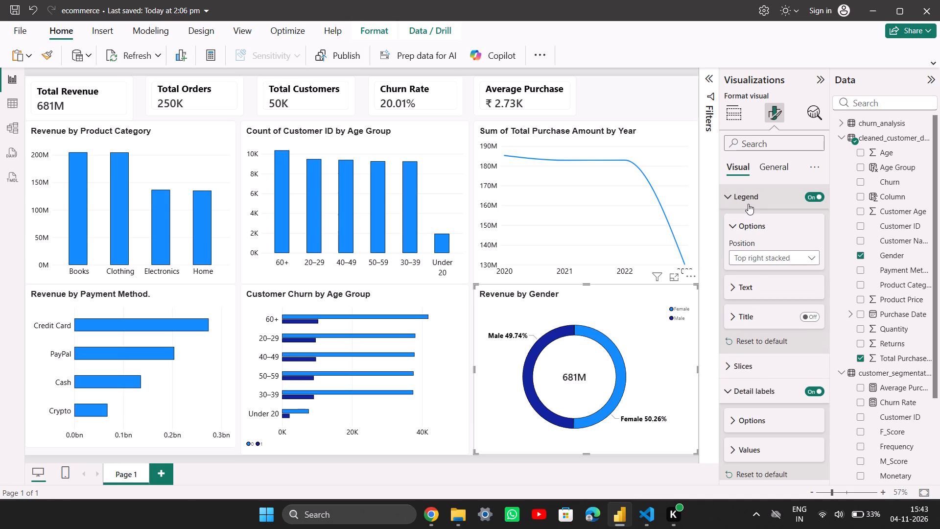
click(757, 288)
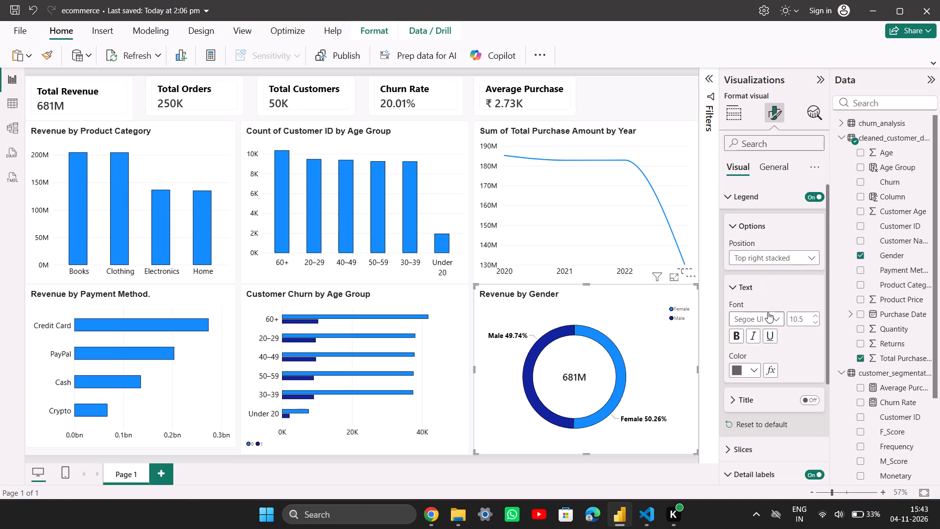
triple_click(814, 318)
click(814, 318)
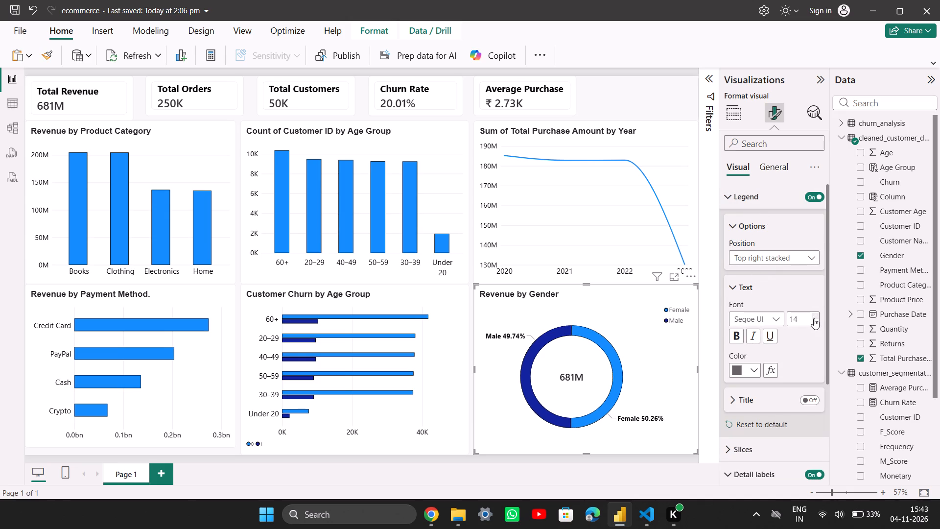
click(815, 322)
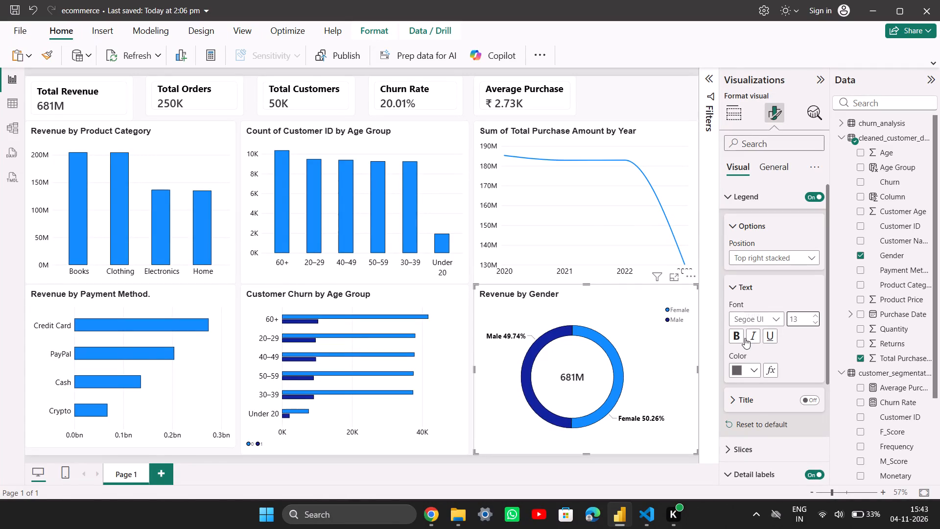
click(738, 338)
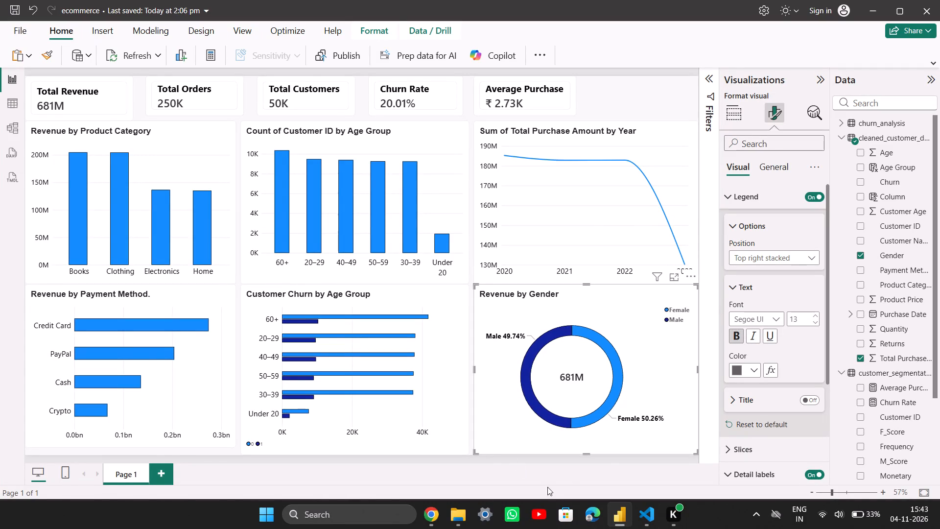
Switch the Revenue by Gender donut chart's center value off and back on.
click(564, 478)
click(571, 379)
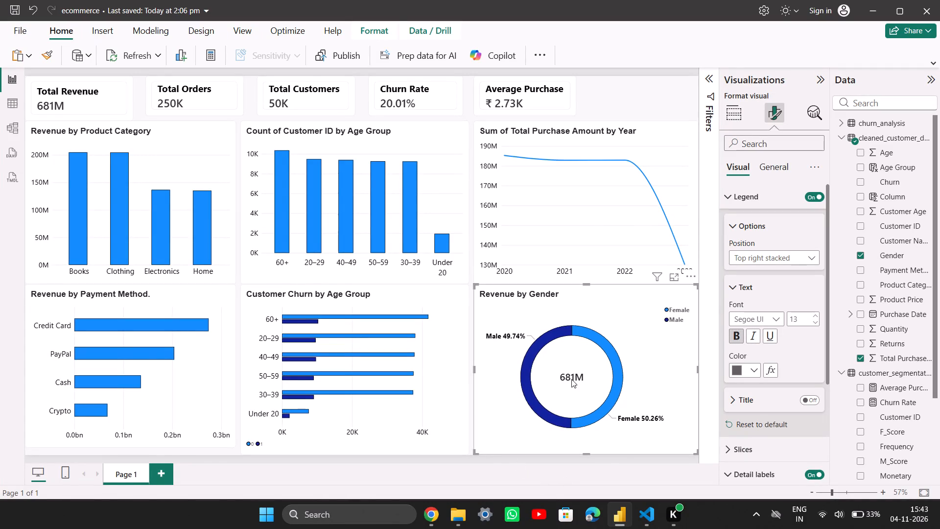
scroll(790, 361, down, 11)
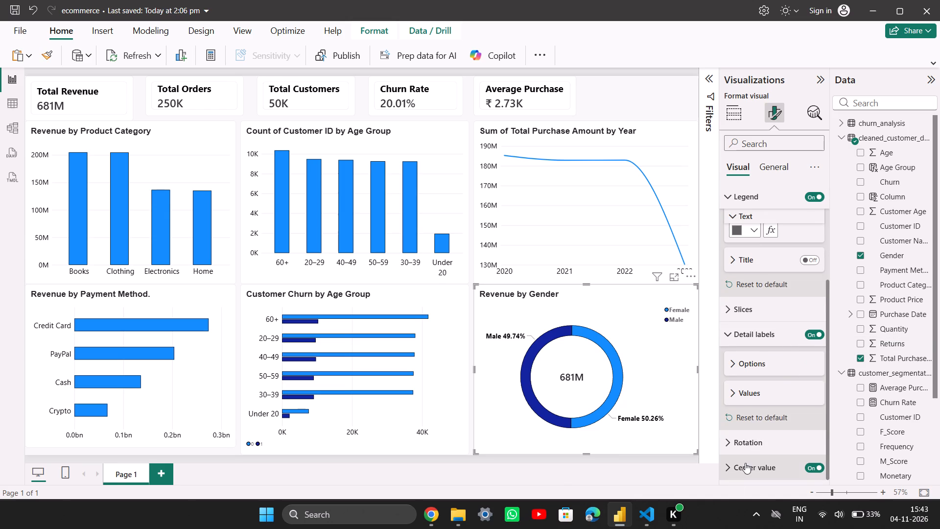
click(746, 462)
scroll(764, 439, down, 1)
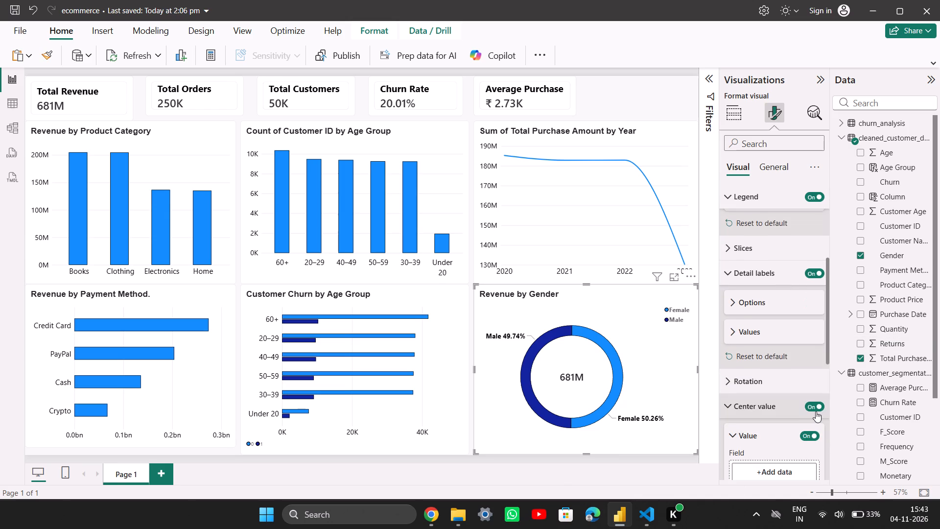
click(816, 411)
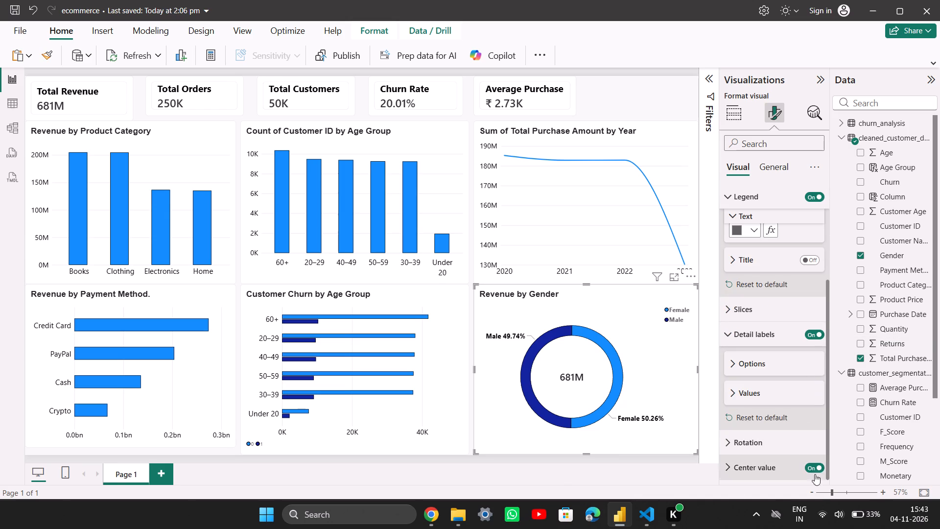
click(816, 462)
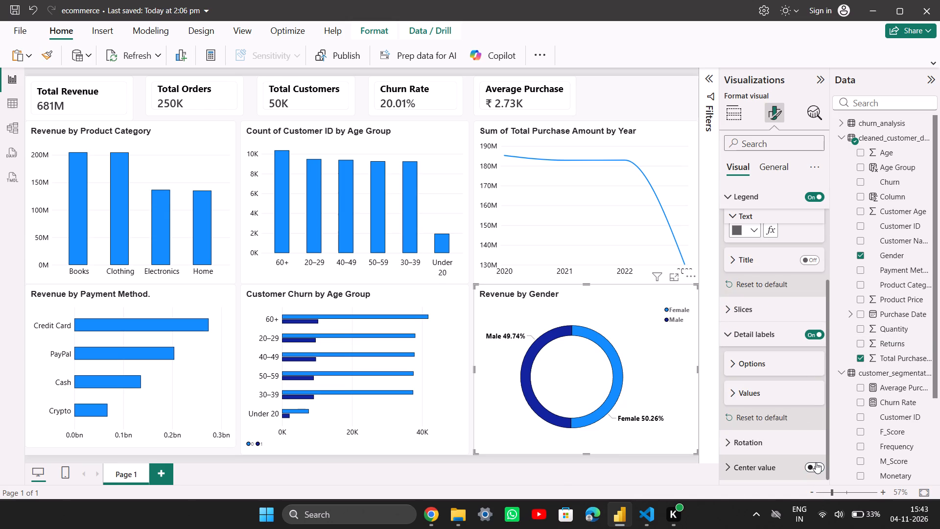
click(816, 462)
Format the Revenue by Gender donut chart's center value as bold at size 17.
scroll(731, 431, down, 2)
click(749, 463)
scroll(750, 462, down, 4)
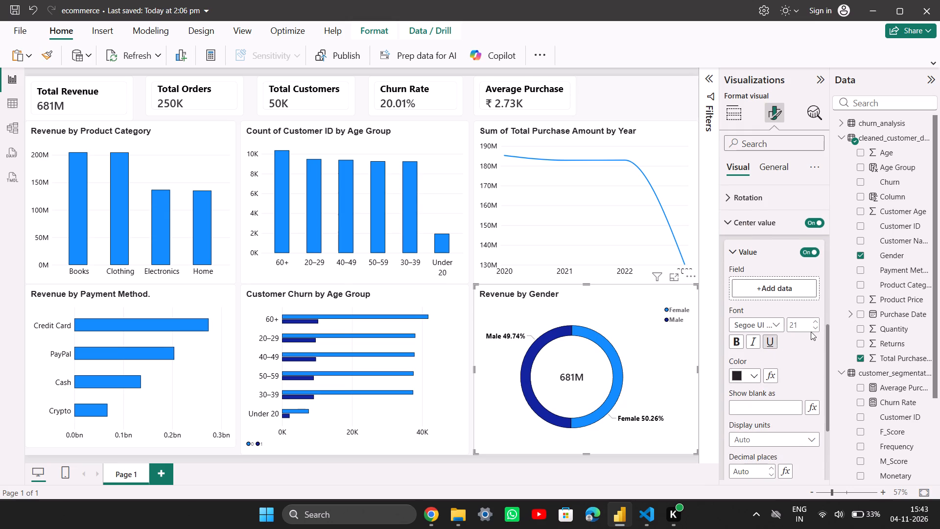
click(813, 330)
click(813, 330)
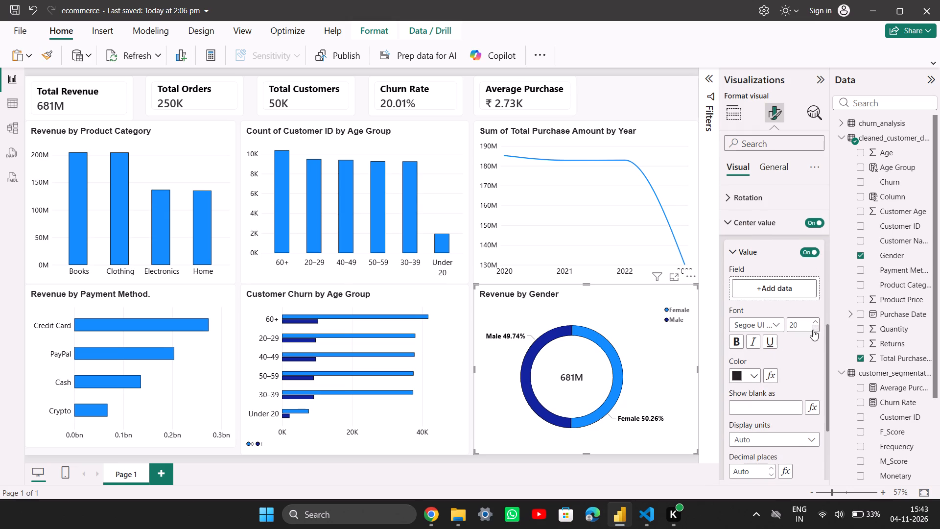
click(813, 330)
triple_click(813, 330)
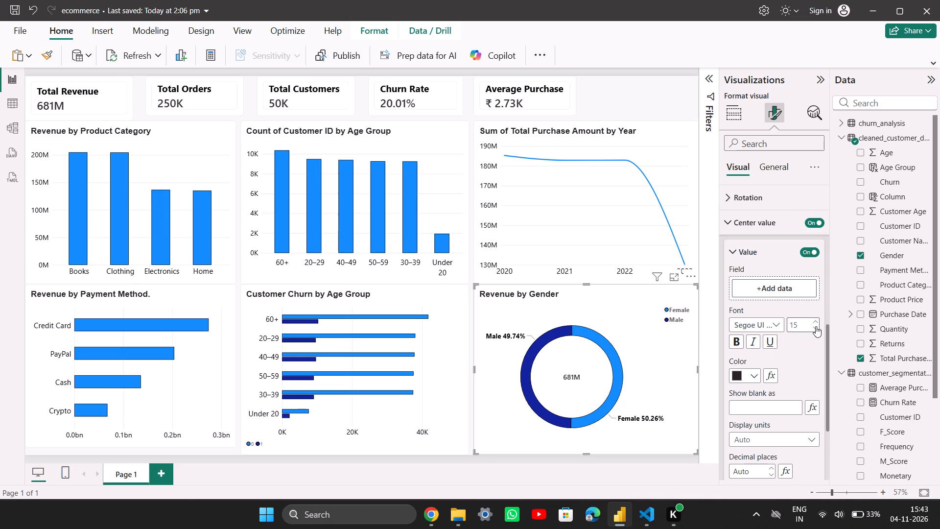
double_click(816, 322)
click(741, 345)
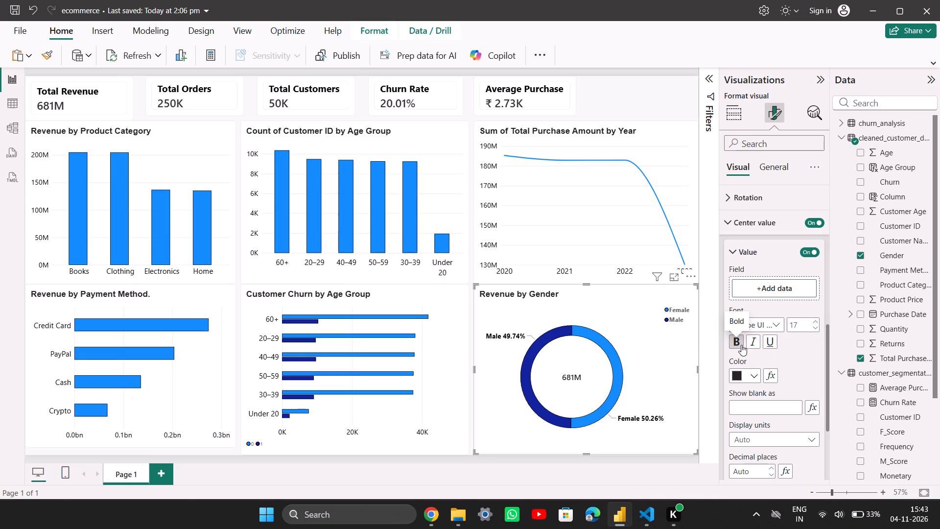
drag(741, 347, 742, 371)
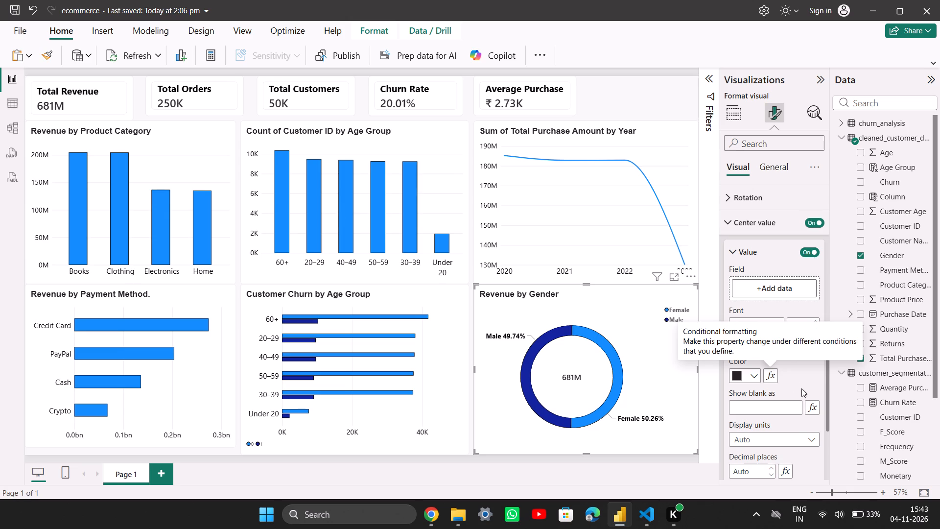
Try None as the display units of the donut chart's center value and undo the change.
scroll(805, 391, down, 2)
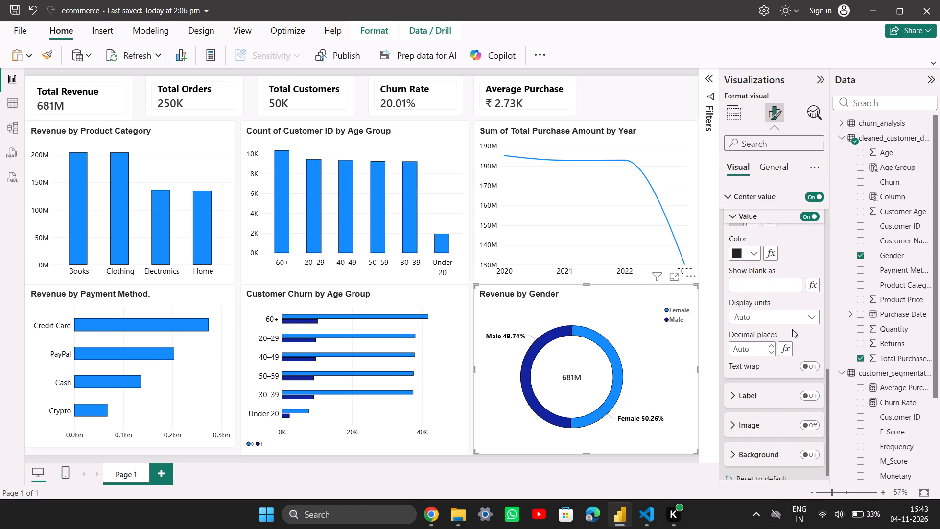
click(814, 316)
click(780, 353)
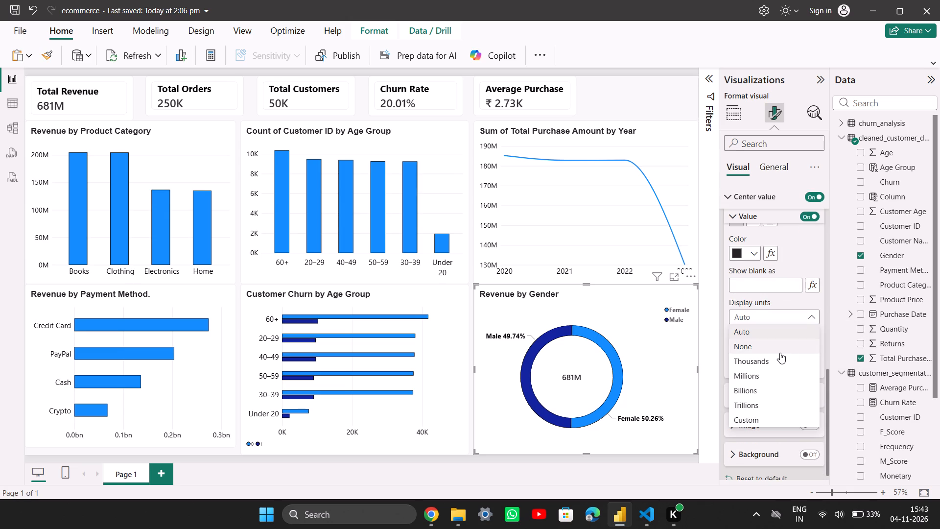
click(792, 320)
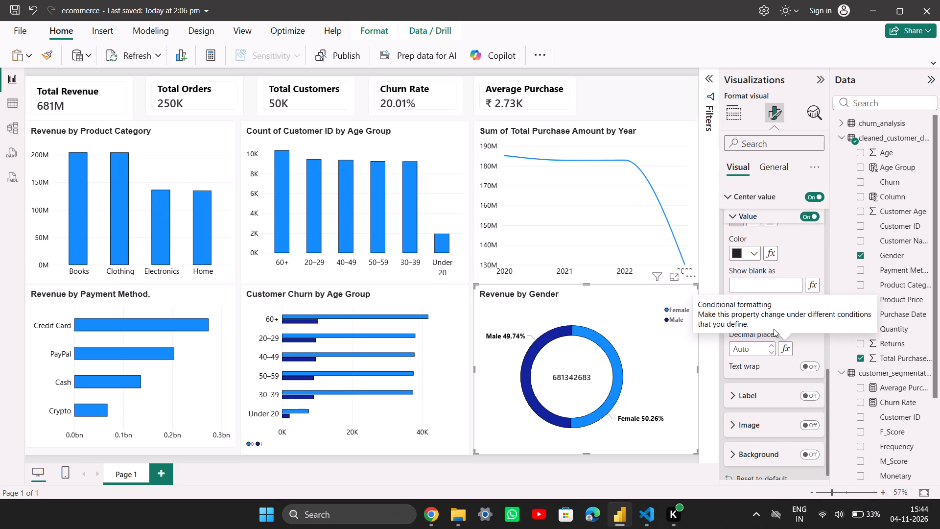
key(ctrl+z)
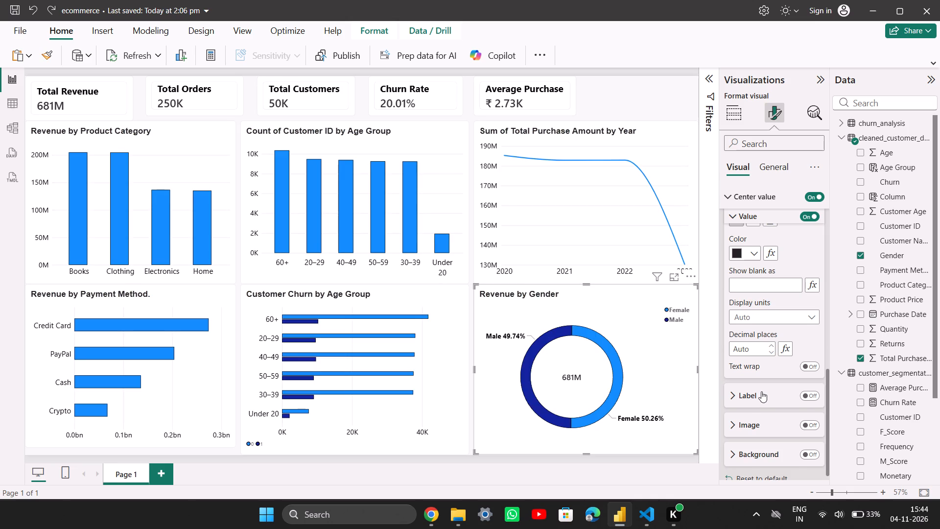
Leave the formatting options and deselect the Revenue by Gender chart on the report page.
scroll(761, 391, down, 1)
scroll(761, 391, up, 2)
click(669, 466)
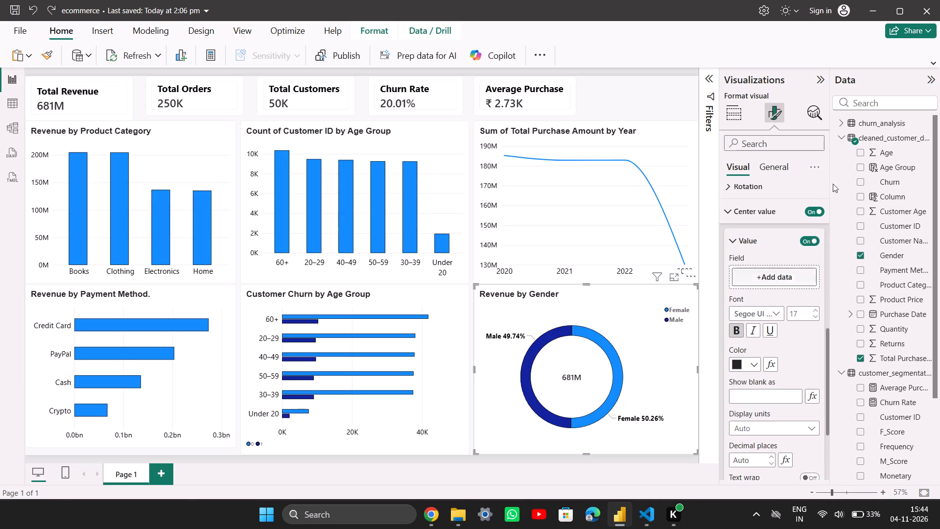
click(744, 115)
click(674, 111)
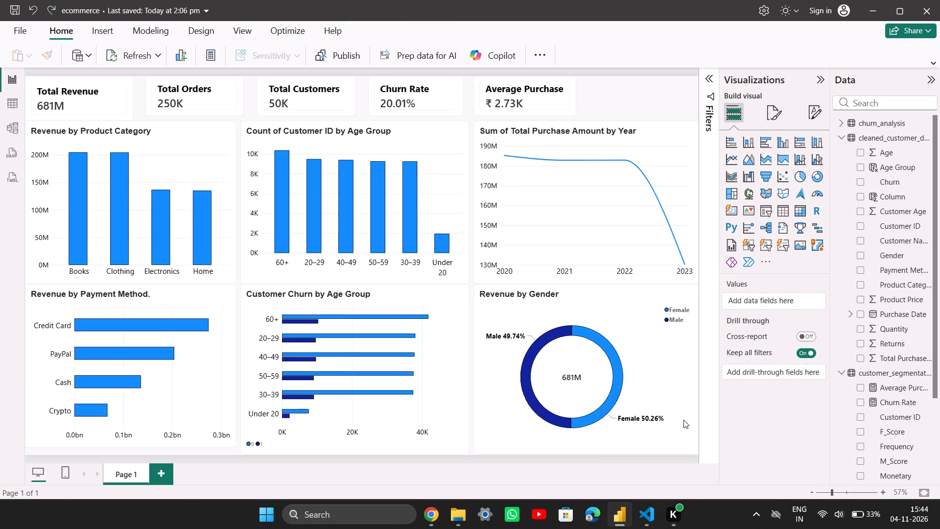
click(431, 518)
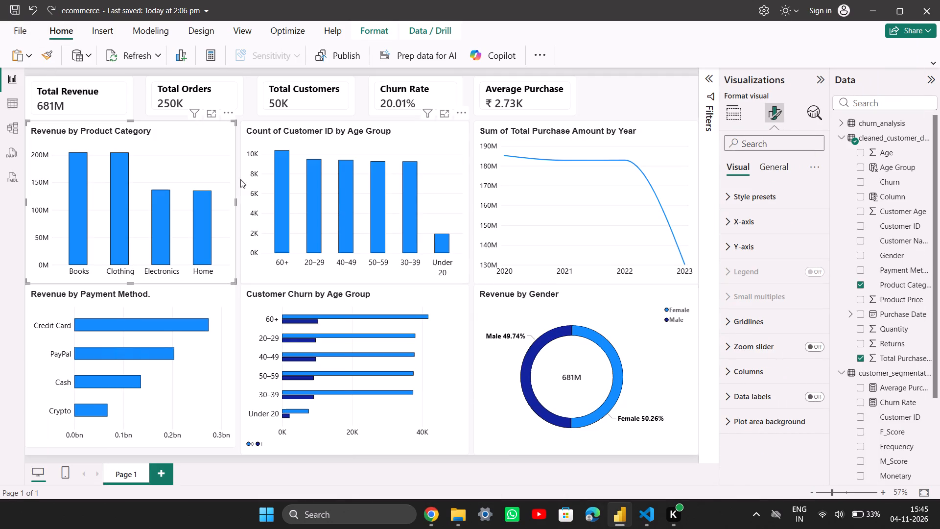
click(199, 294)
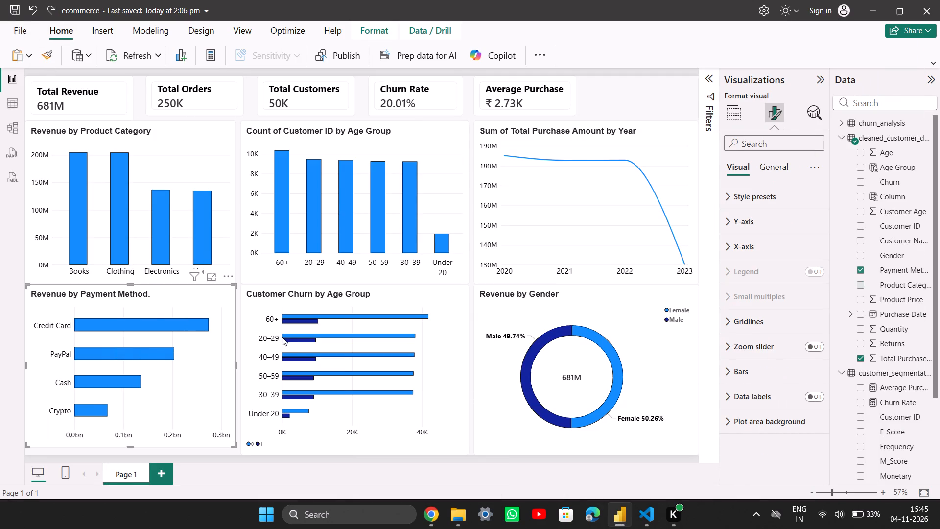
click(822, 83)
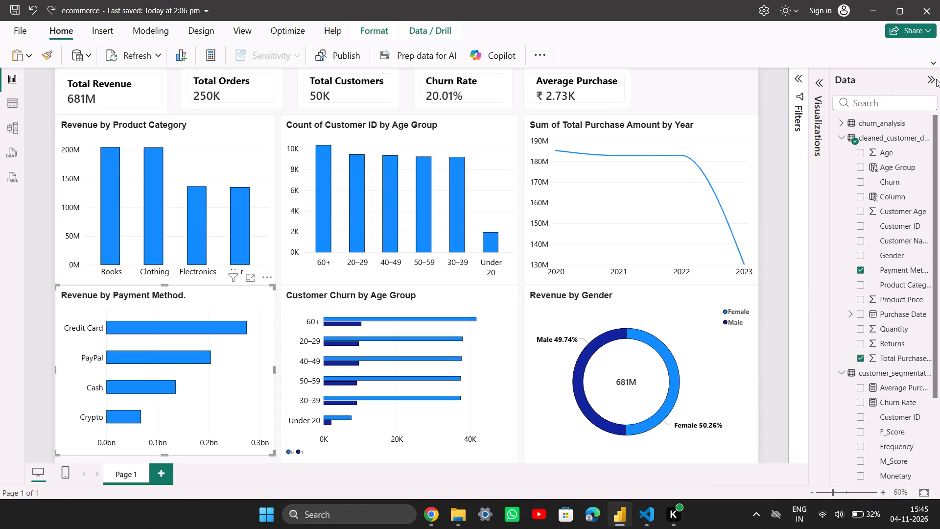
click(936, 79)
click(935, 78)
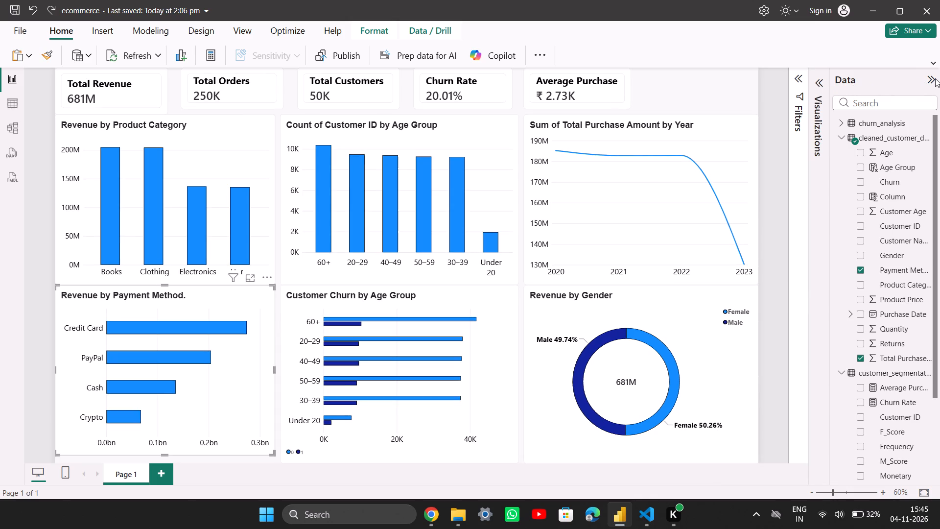
click(930, 79)
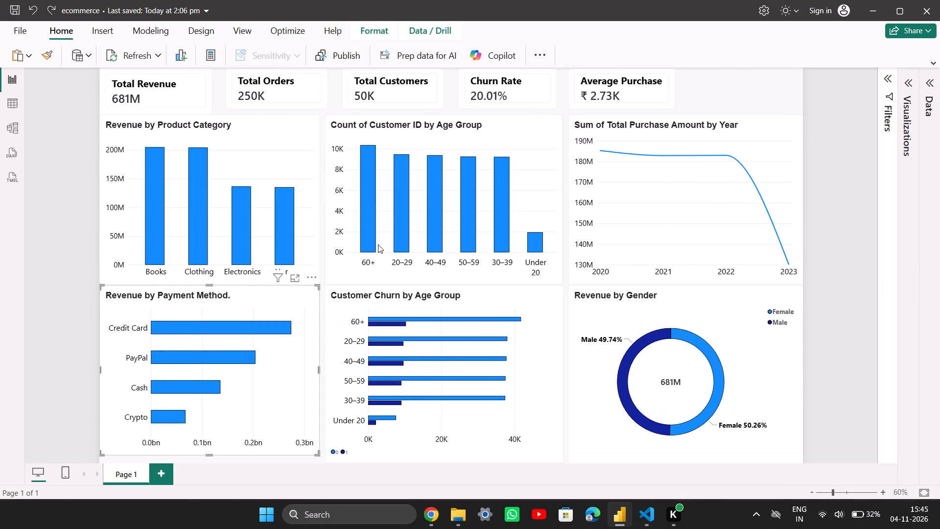
Shorten the Revenue by Payment Method chart by lowering its top edge, keeping its bottom edge in place.
click(40, 328)
click(123, 338)
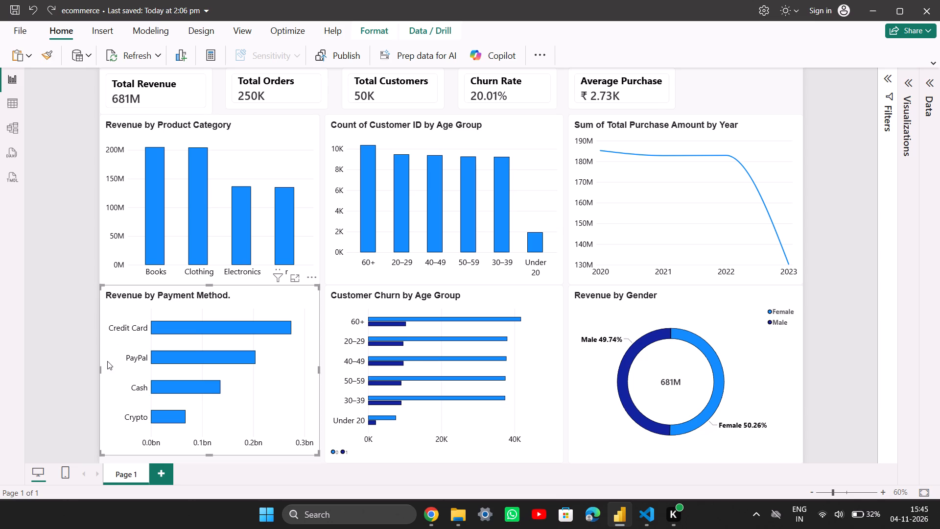
drag(99, 367, 82, 367)
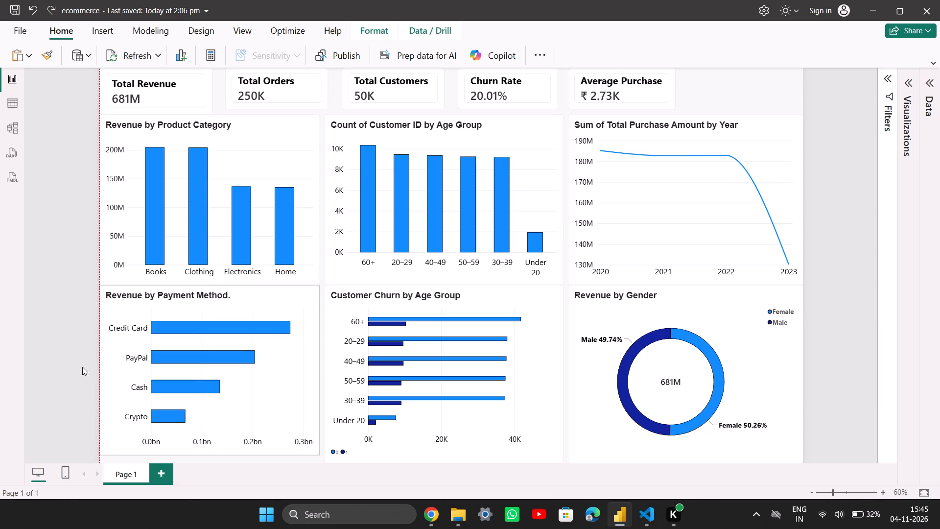
click(258, 306)
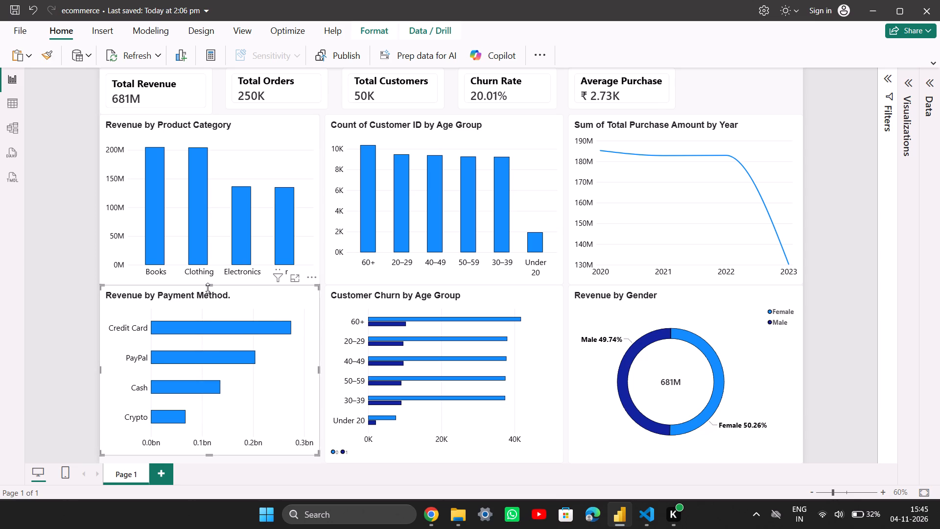
drag(208, 288, 215, 321)
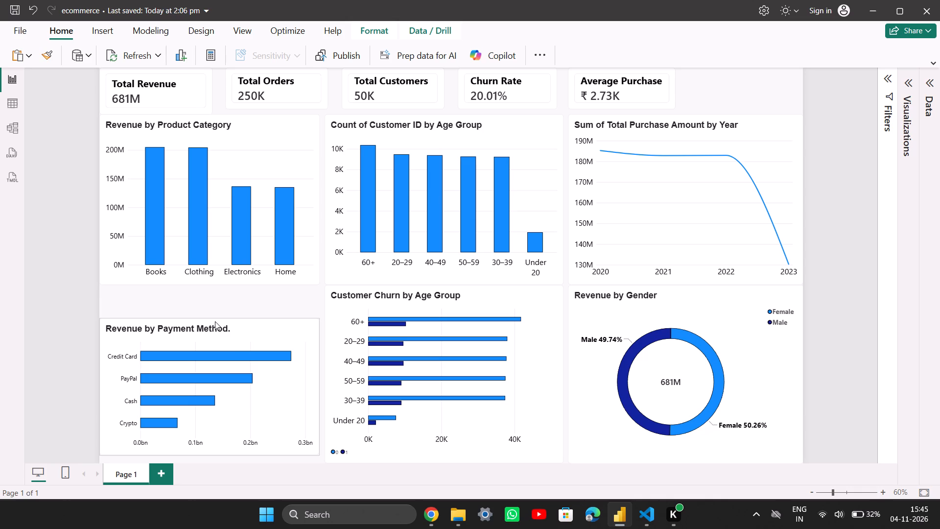
drag(215, 321, 239, 326)
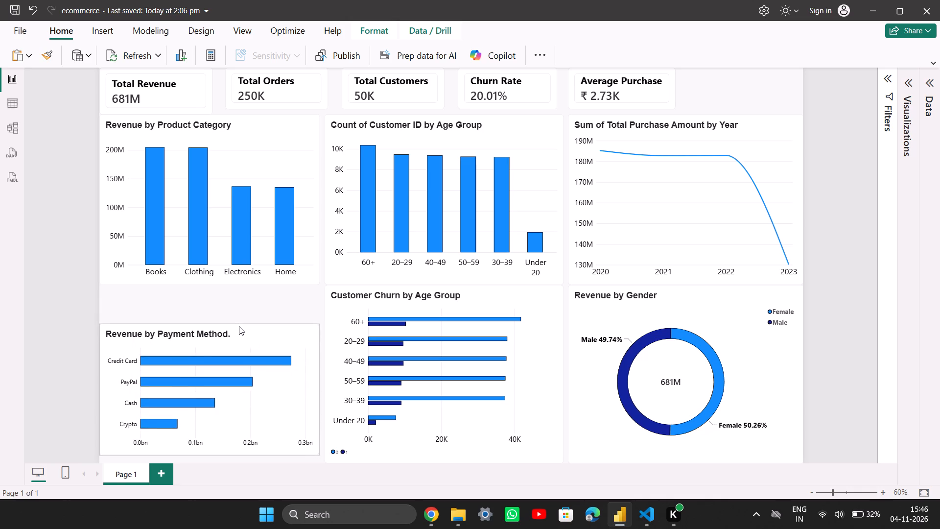
drag(239, 326, 240, 316)
Move the Revenue by Product Category chart down to just above the payment method chart and reduce its height from the top edge.
click(232, 157)
drag(232, 157, 234, 171)
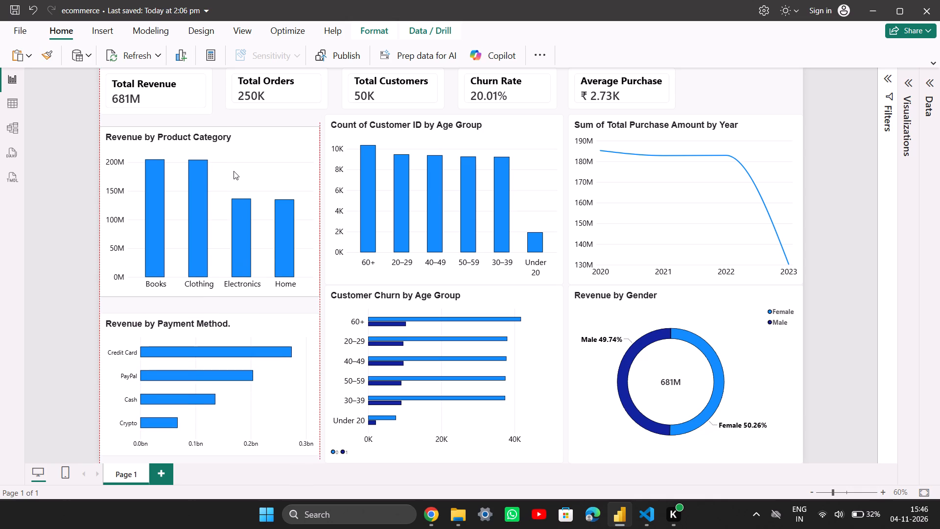
drag(234, 171, 234, 184)
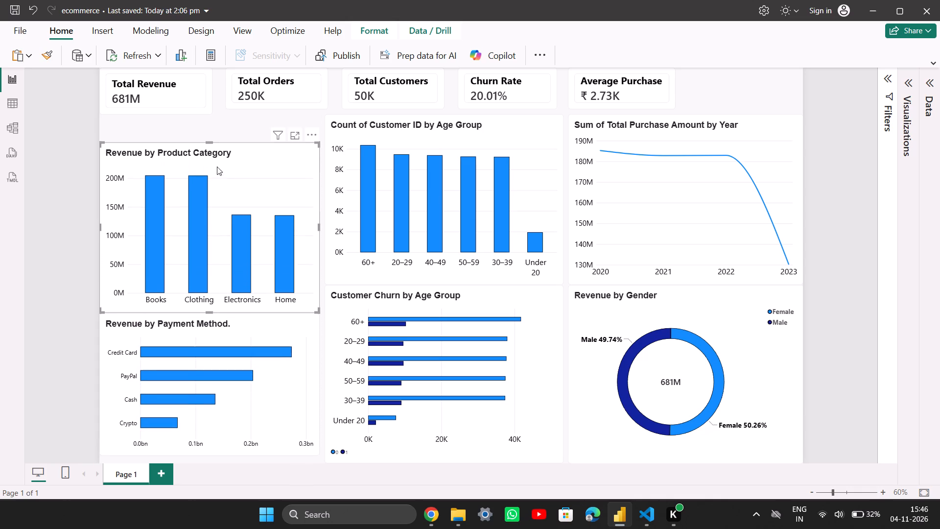
drag(213, 143, 218, 171)
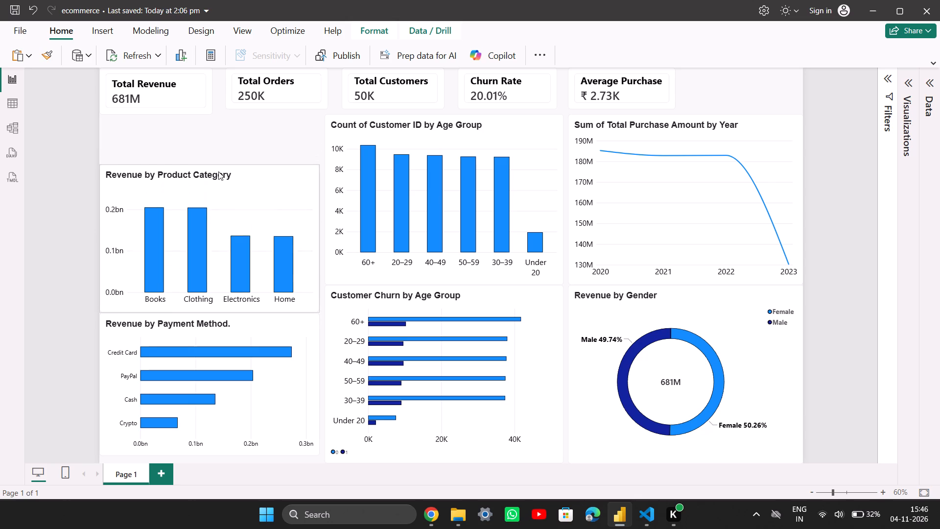
drag(218, 171, 221, 159)
click(240, 200)
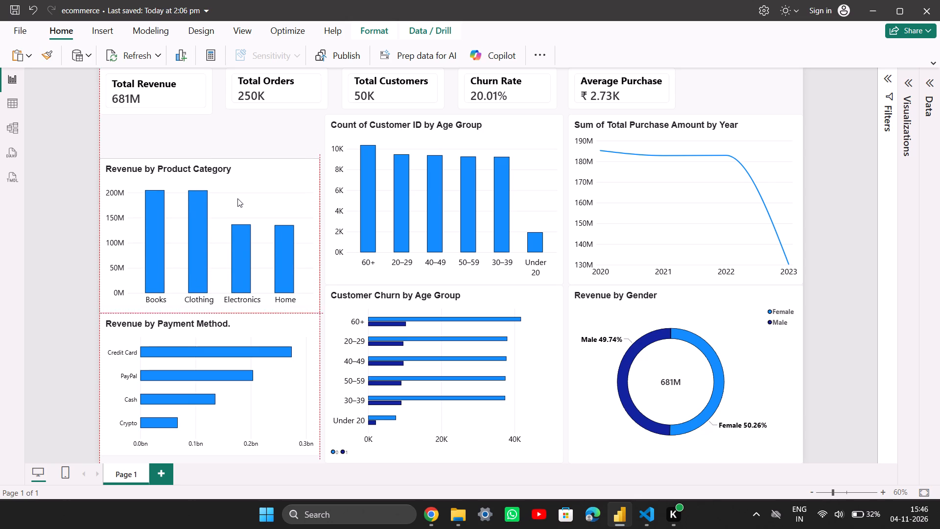
drag(244, 196, 245, 193)
drag(245, 193, 245, 192)
Raise the top edge of the Revenue by Payment Method chart to meet the bottom of the Revenue by Product Category chart.
click(233, 331)
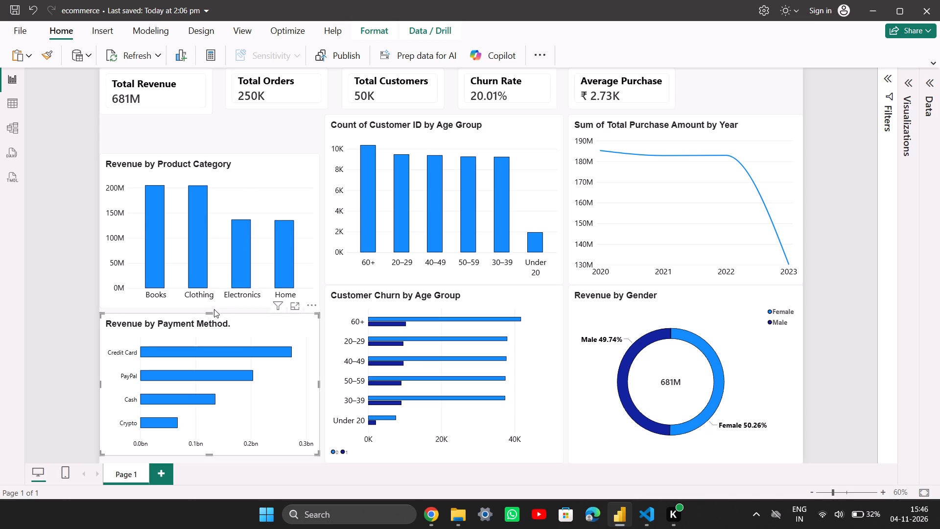
drag(210, 313, 211, 311)
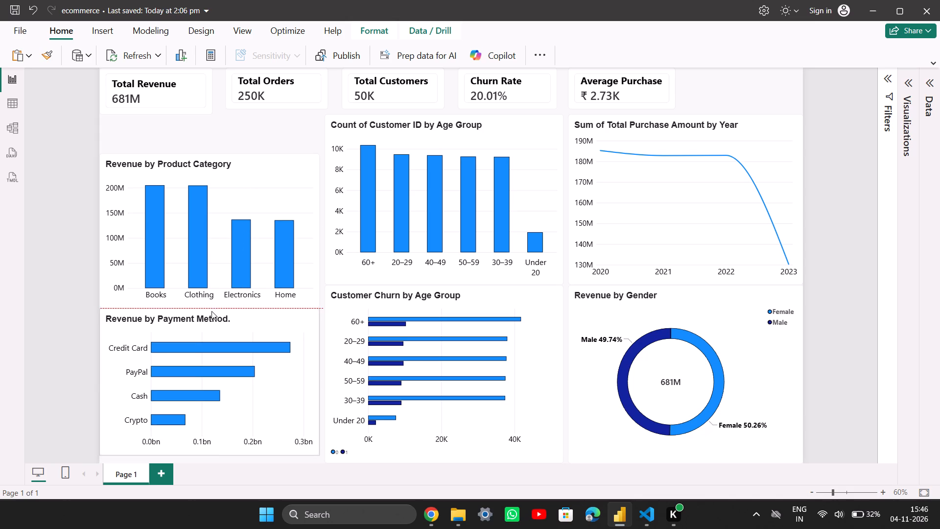
drag(211, 311, 213, 307)
drag(213, 307, 213, 305)
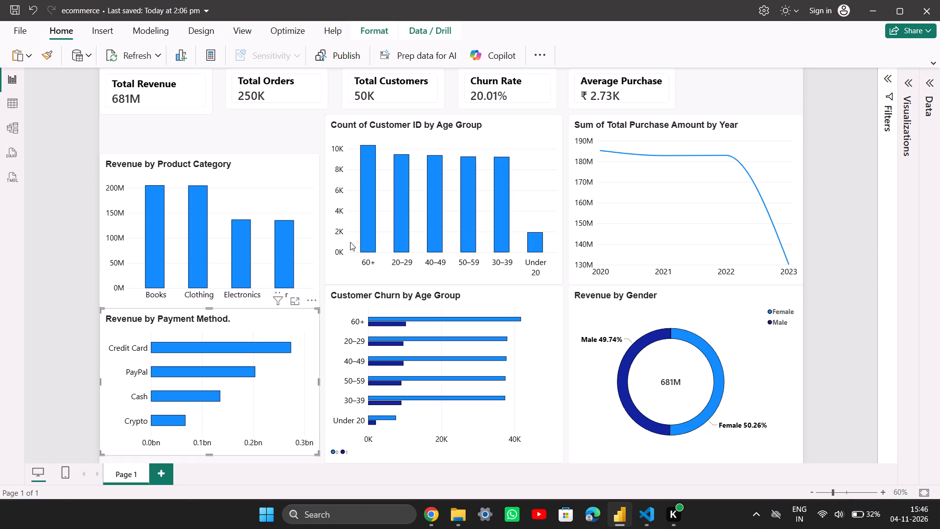
Shorten the Customer Churn by Age Group chart by lowering its top edge level with the top of Revenue by Payment Method.
click(469, 305)
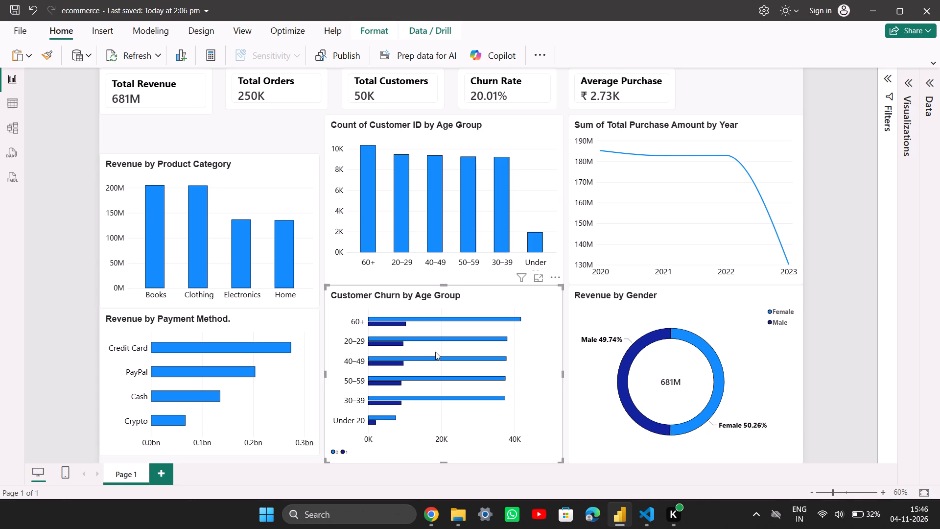
drag(351, 300, 349, 329)
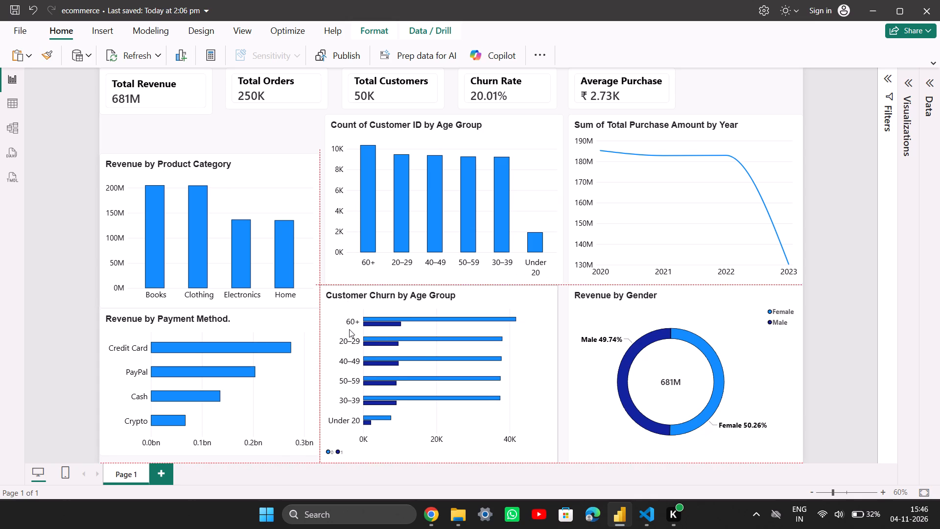
drag(349, 329, 351, 329)
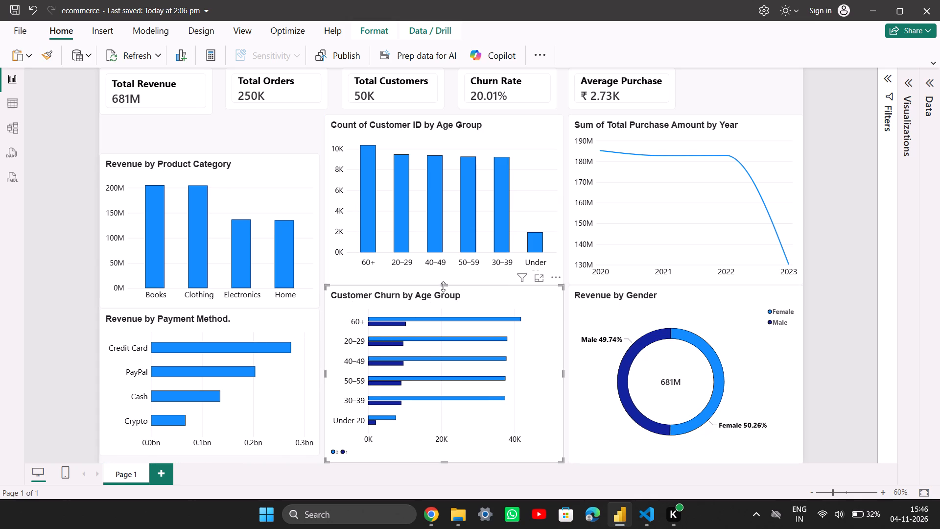
drag(443, 287, 442, 305)
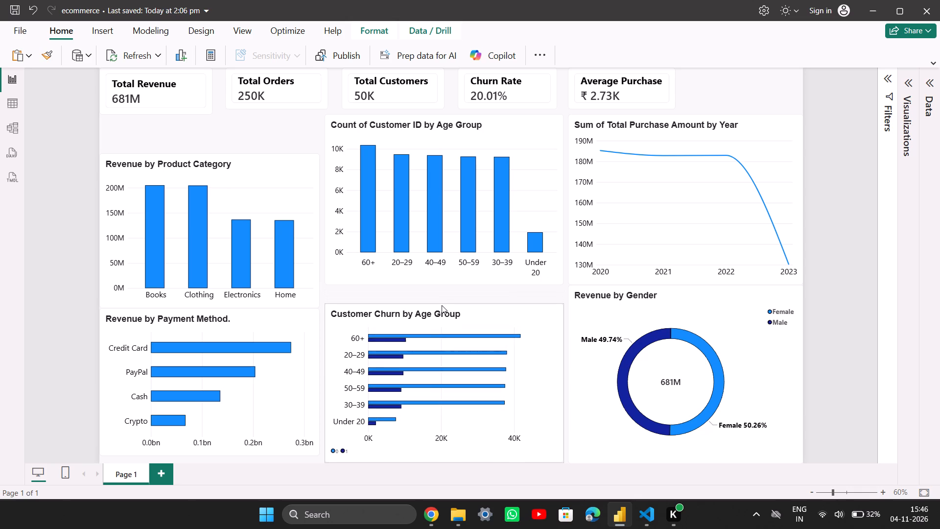
drag(442, 305, 442, 308)
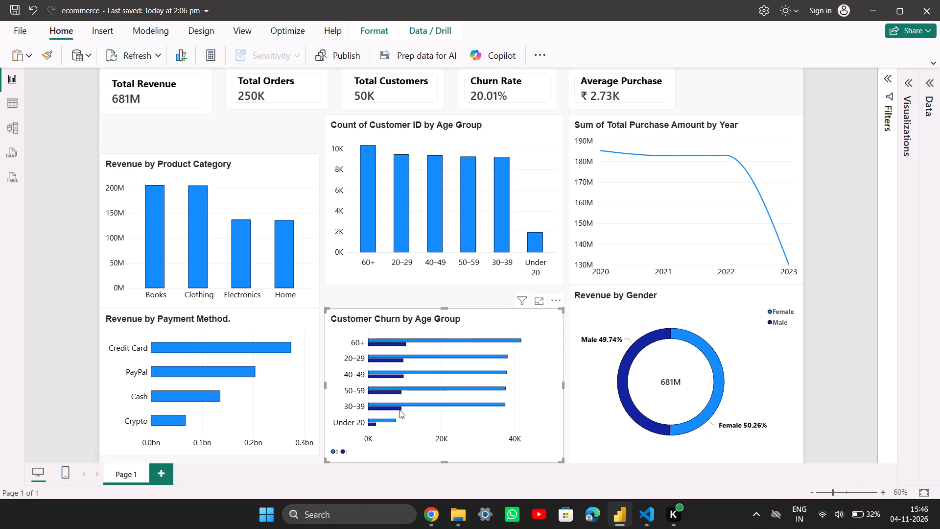
Copy the formatting of the Revenue by Gender donut chart onto the Customer Churn by Age Group chart with Format Painter.
click(346, 456)
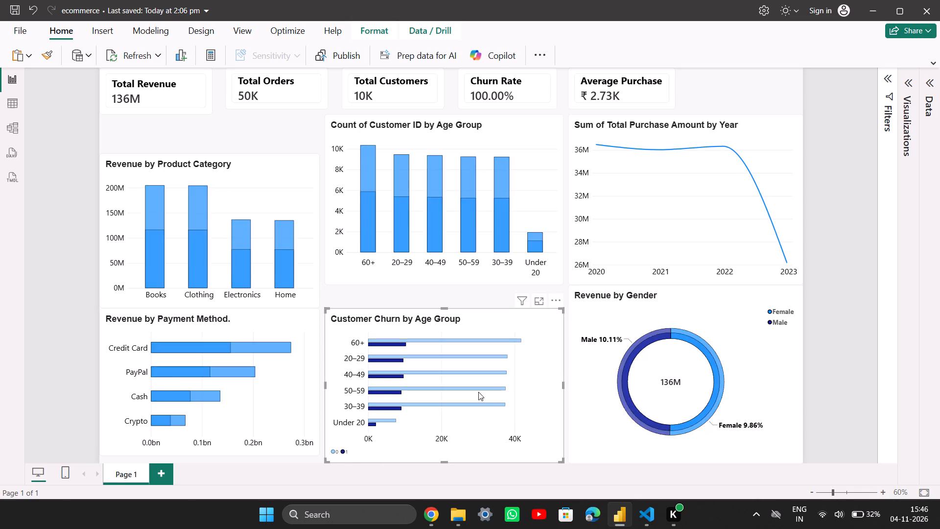
click(537, 395)
click(633, 425)
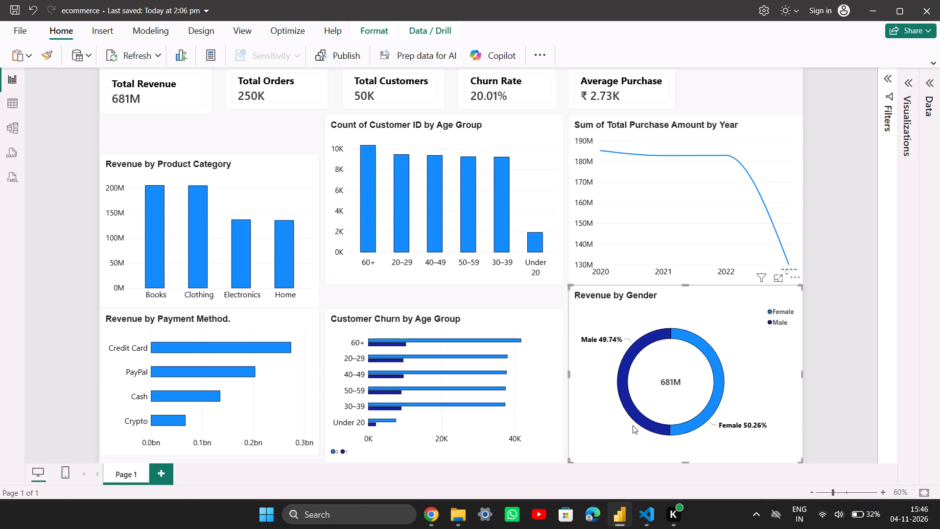
click(54, 59)
click(533, 373)
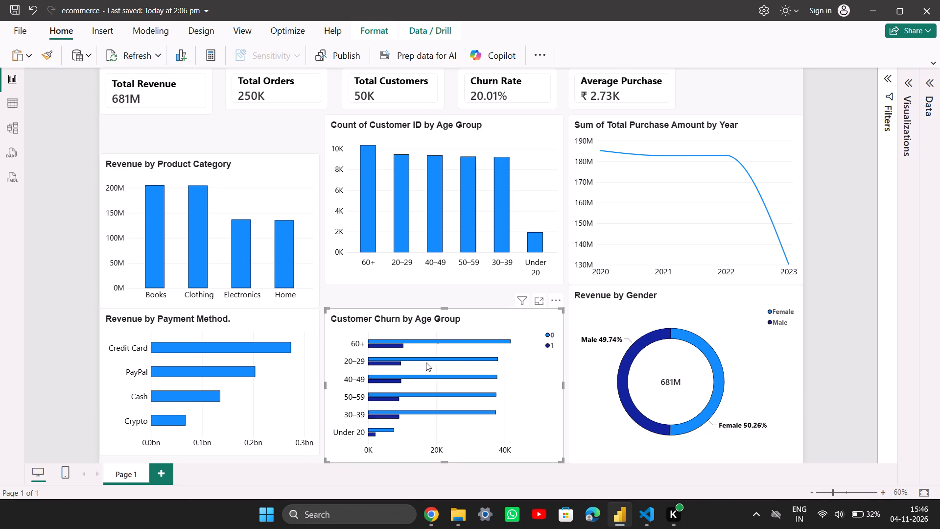
click(446, 309)
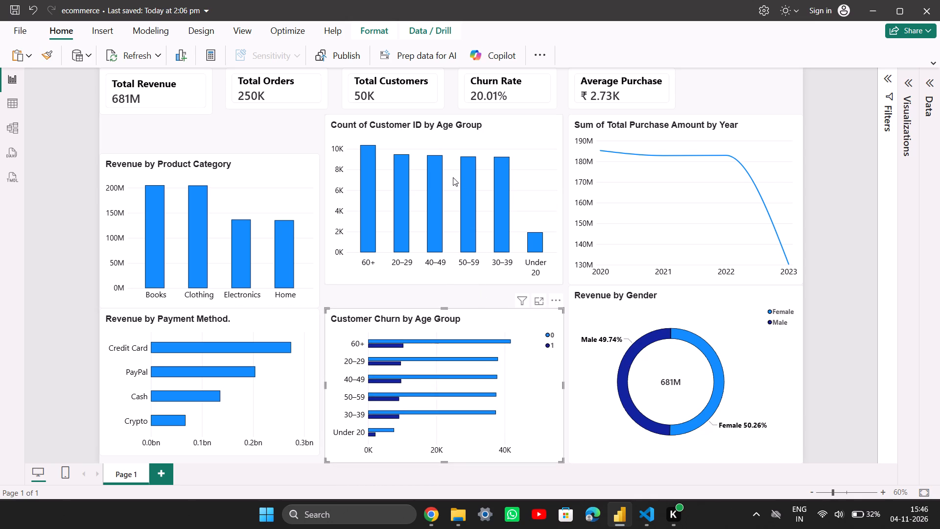
Move the Count of Customer ID by Age Group chart down to sit directly above the Customer Churn by Age Group chart.
click(404, 139)
drag(404, 139, 404, 170)
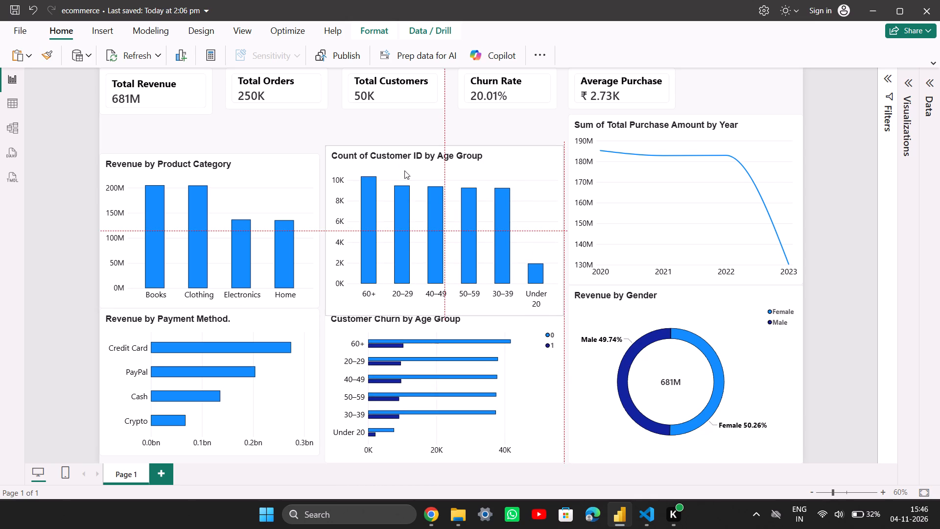
drag(404, 170, 405, 163)
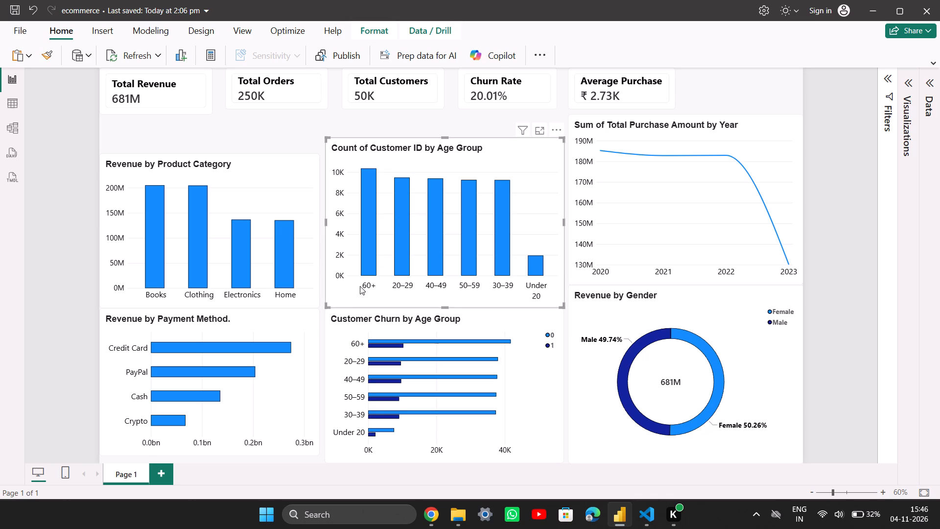
Widen the Revenue by Payment Method and Revenue by Product Category charts to close the gap to the middle-column charts.
click(293, 362)
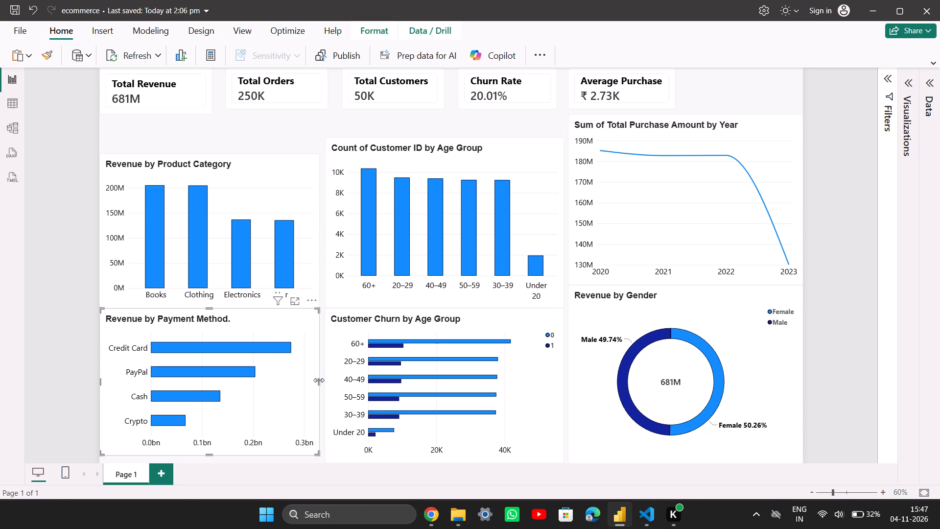
click(319, 380)
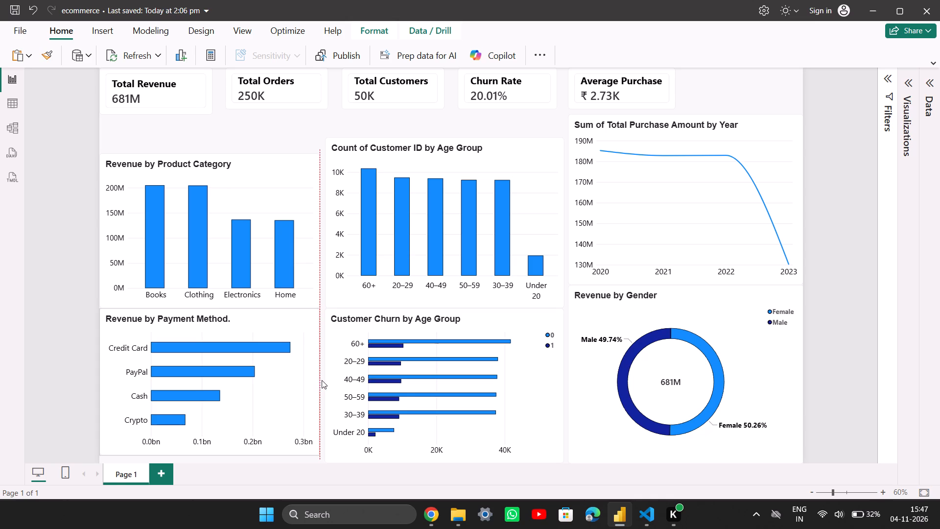
click(309, 208)
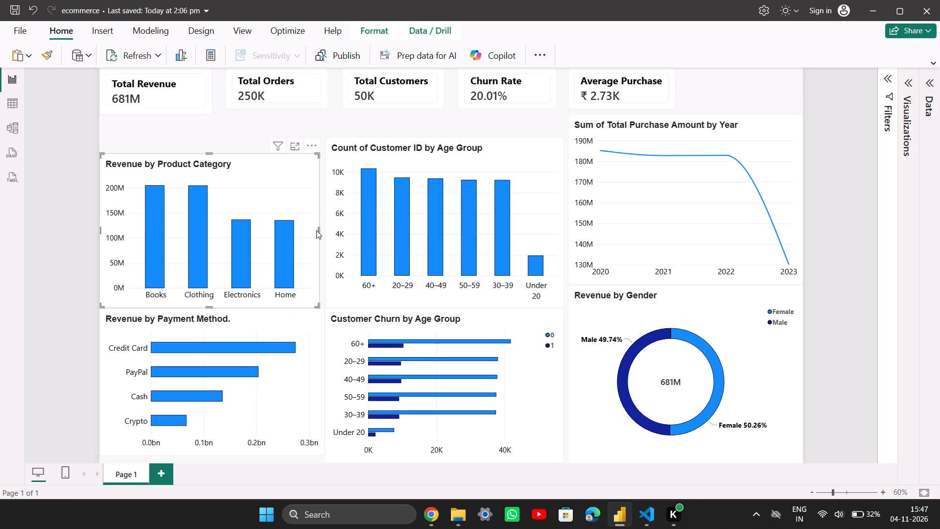
click(319, 230)
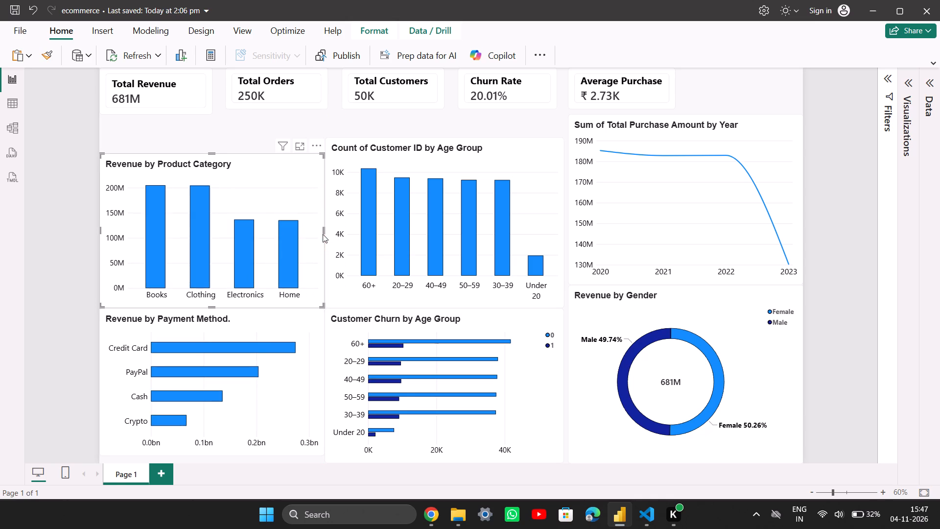
Lower the top edge of the Count of Customer ID by Age Group chart slightly, keeping its bottom edge in place.
click(415, 165)
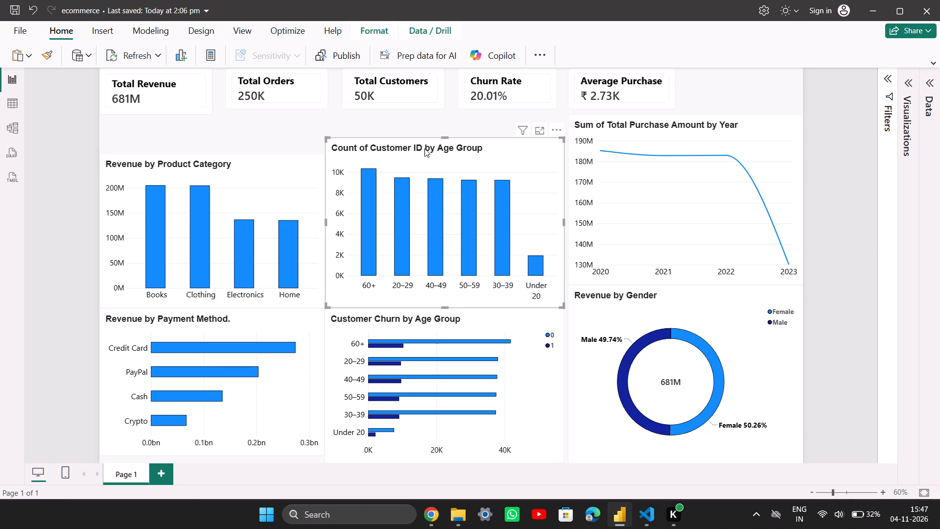
drag(447, 138, 447, 151)
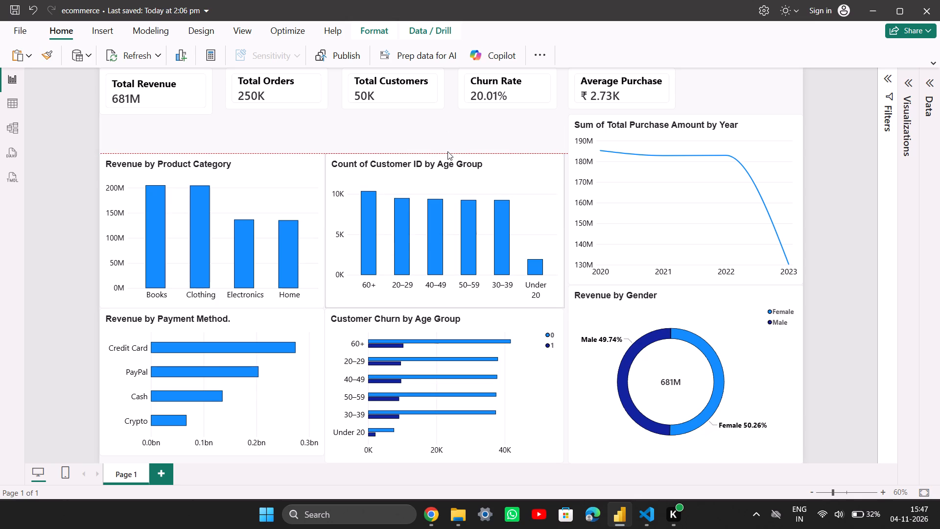
drag(447, 151, 449, 148)
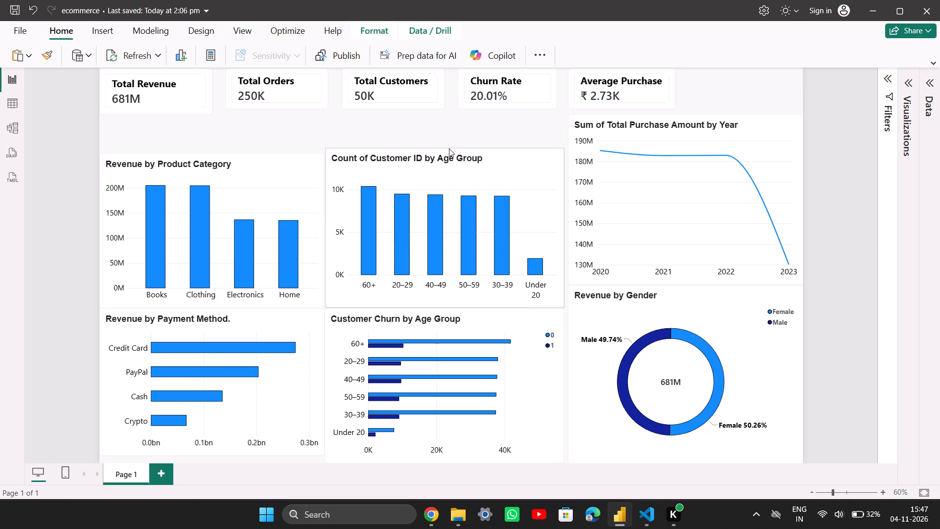
drag(449, 148, 450, 146)
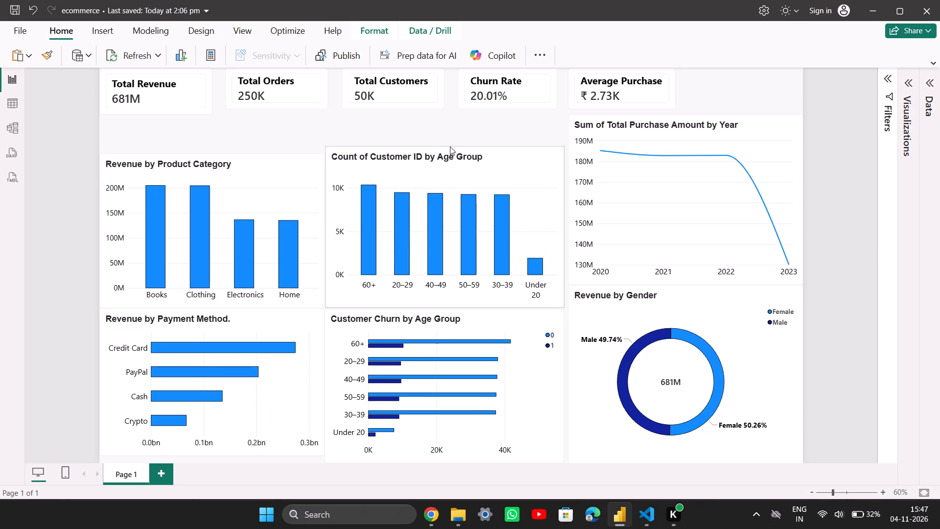
drag(450, 146, 451, 144)
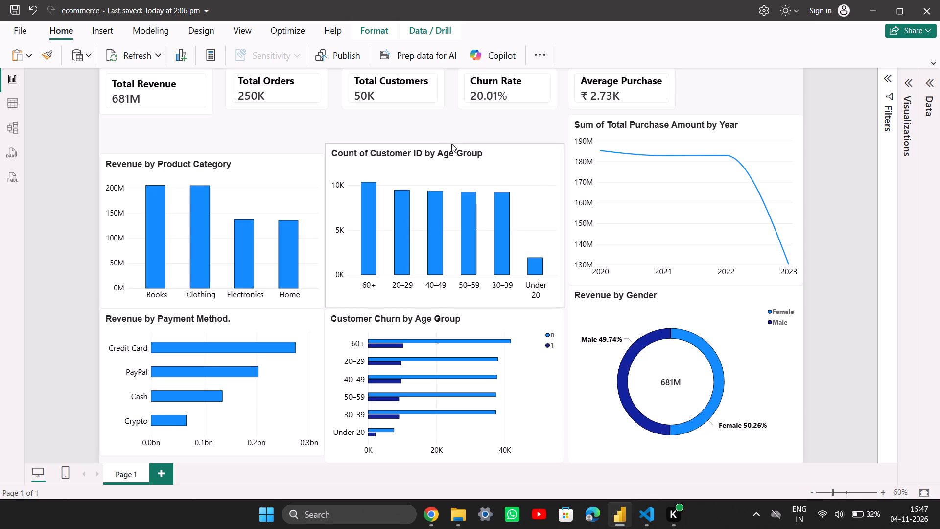
drag(451, 144, 451, 142)
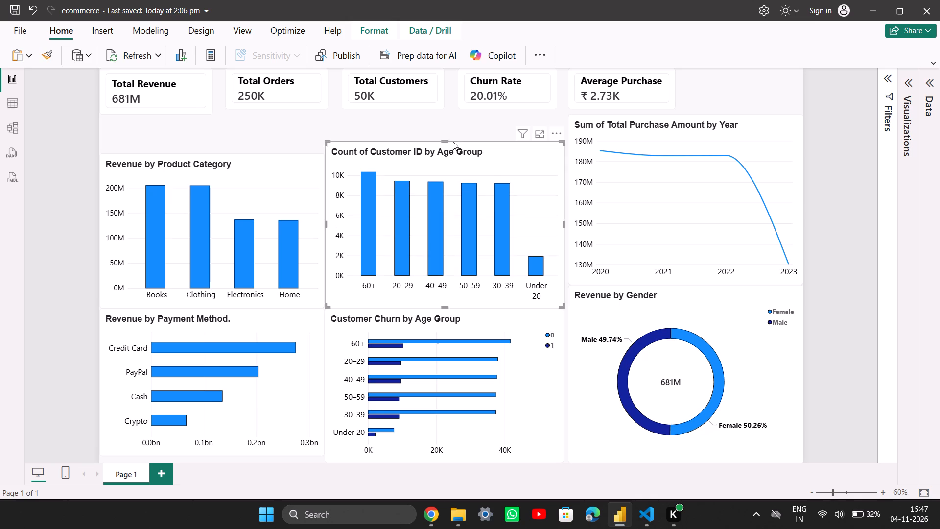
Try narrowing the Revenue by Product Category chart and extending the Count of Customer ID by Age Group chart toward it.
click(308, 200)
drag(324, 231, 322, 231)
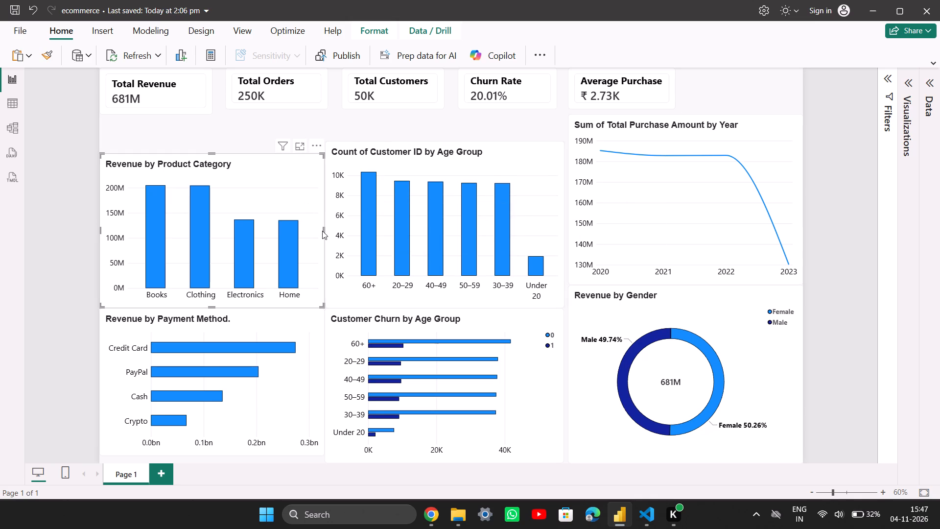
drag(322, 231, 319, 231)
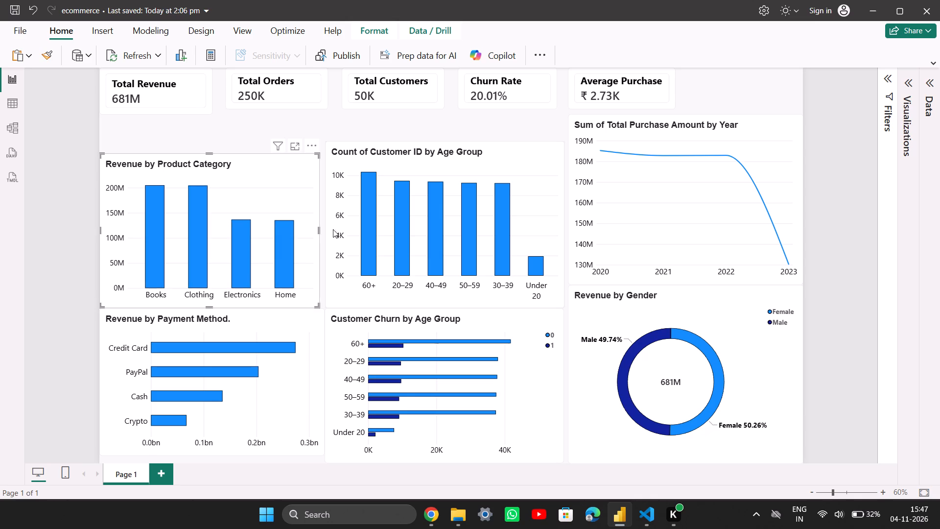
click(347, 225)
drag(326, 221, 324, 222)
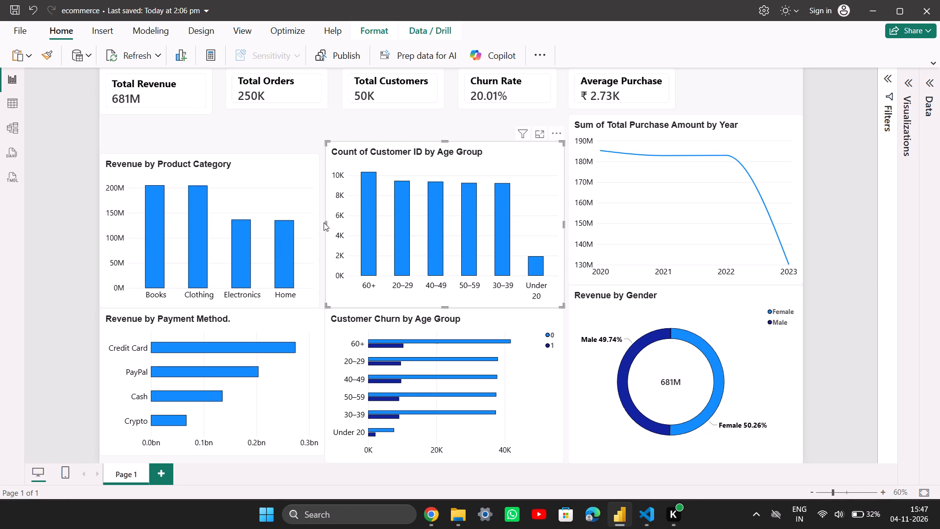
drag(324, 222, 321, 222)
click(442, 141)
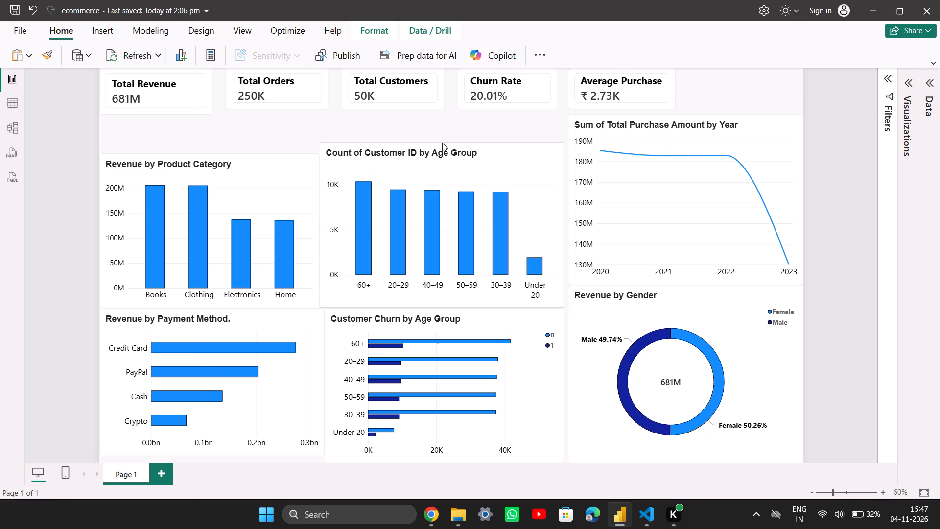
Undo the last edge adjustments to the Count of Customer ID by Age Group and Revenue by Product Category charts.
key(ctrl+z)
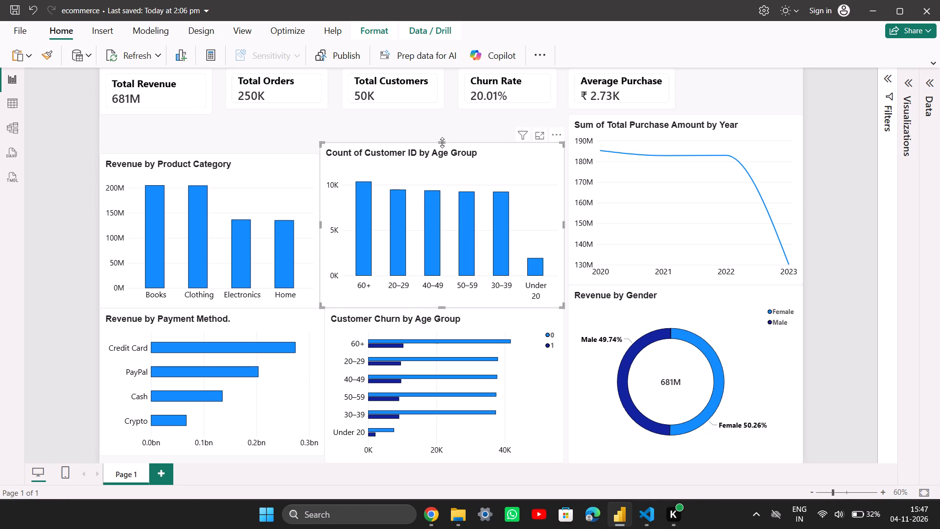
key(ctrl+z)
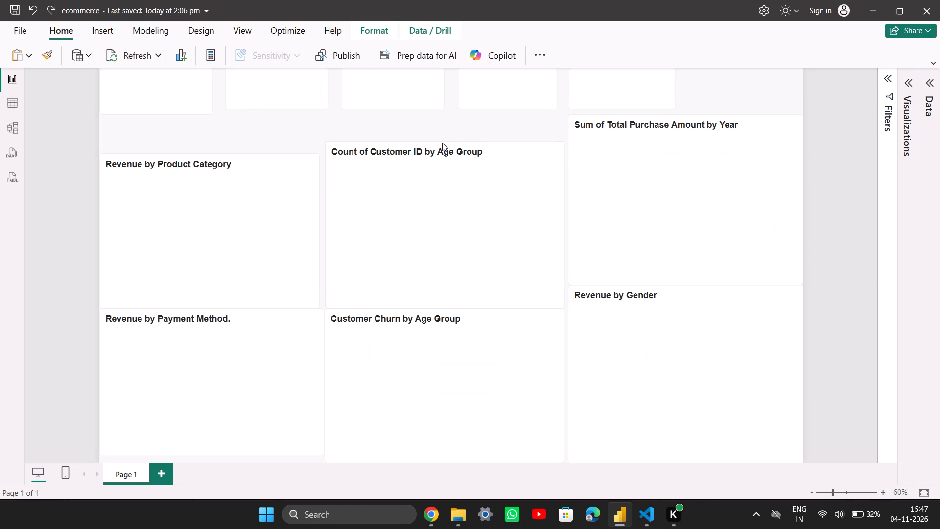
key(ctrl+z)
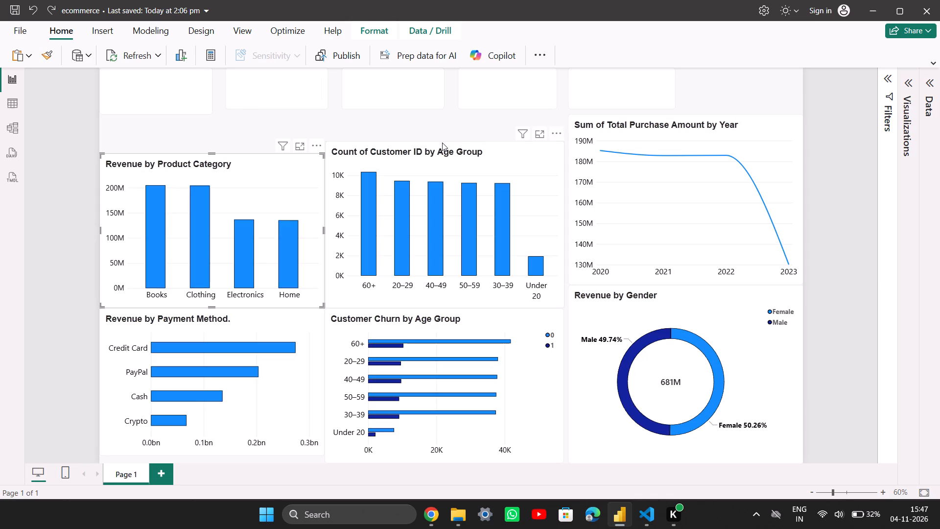
Raise the top edge of the Revenue by Product Category chart level with the Count of Customer ID by Age Group chart.
click(448, 162)
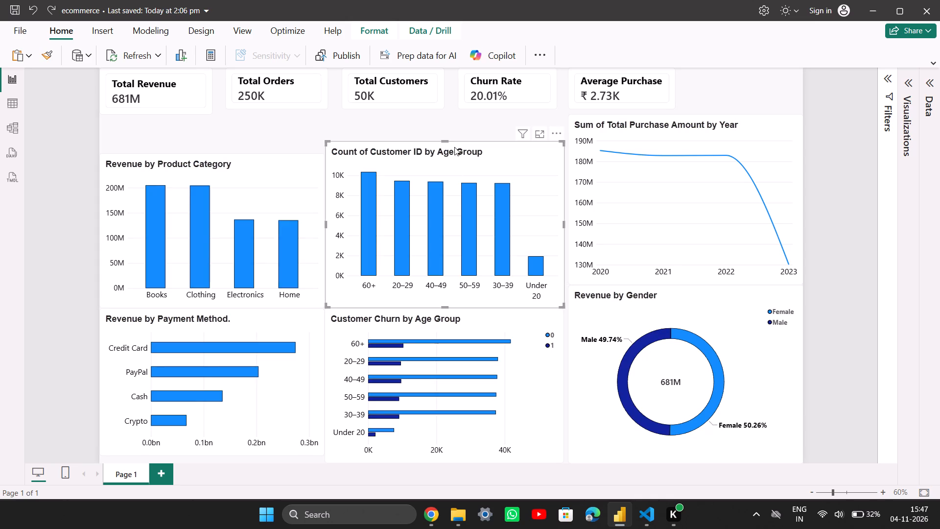
click(445, 142)
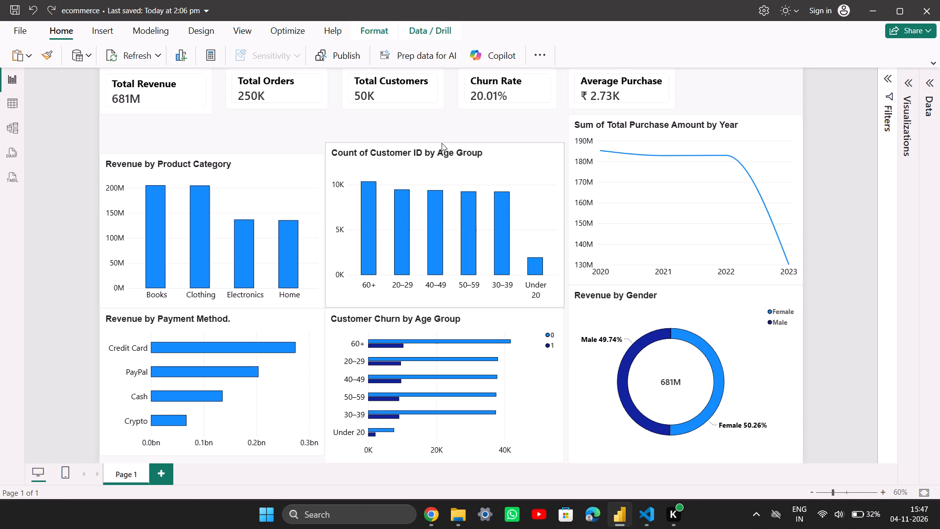
click(288, 159)
drag(212, 152, 218, 145)
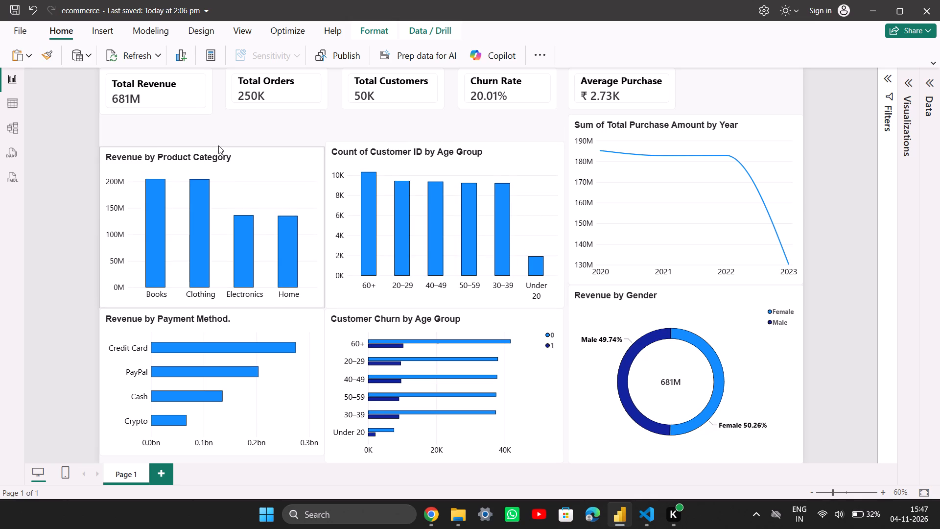
drag(218, 145, 221, 141)
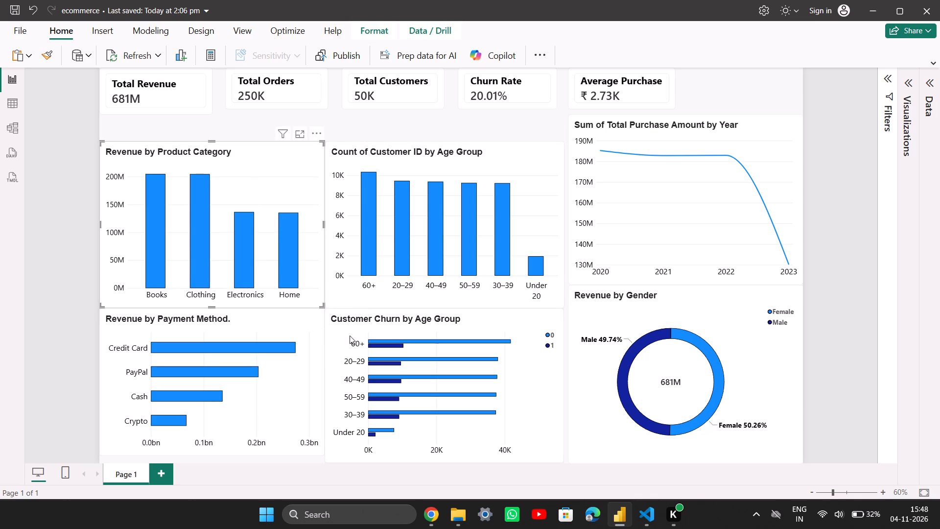
Lower the top edge of the Revenue by Gender chart to line up with the Customer Churn by Age Group chart.
scroll(381, 337, down, 1)
click(636, 325)
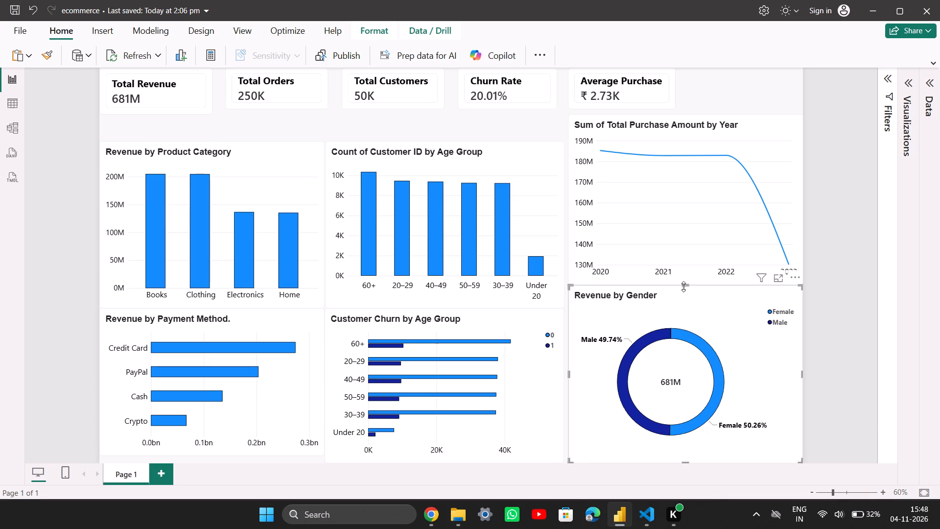
drag(683, 287, 692, 308)
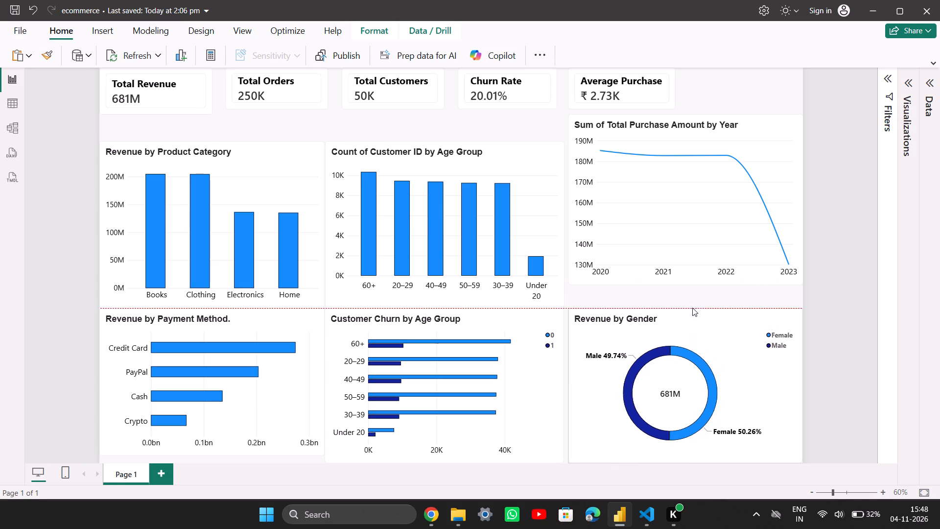
drag(692, 308, 692, 312)
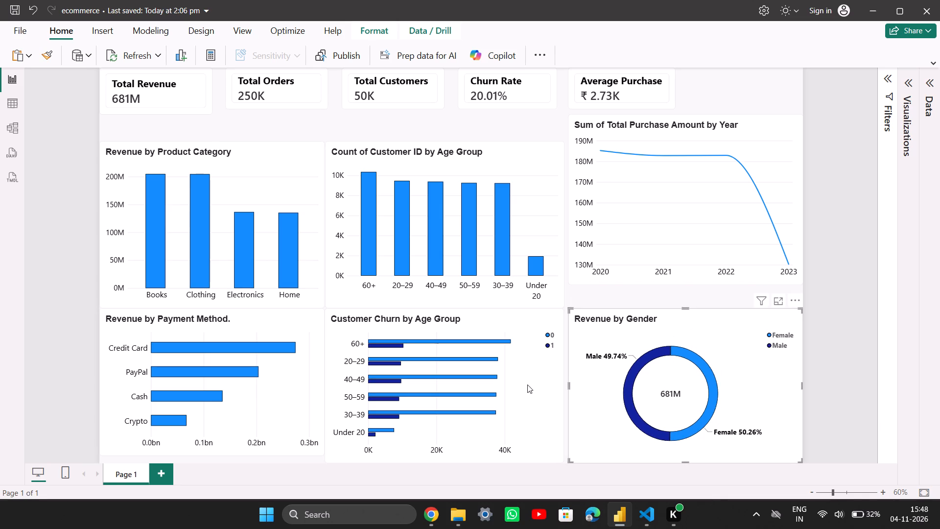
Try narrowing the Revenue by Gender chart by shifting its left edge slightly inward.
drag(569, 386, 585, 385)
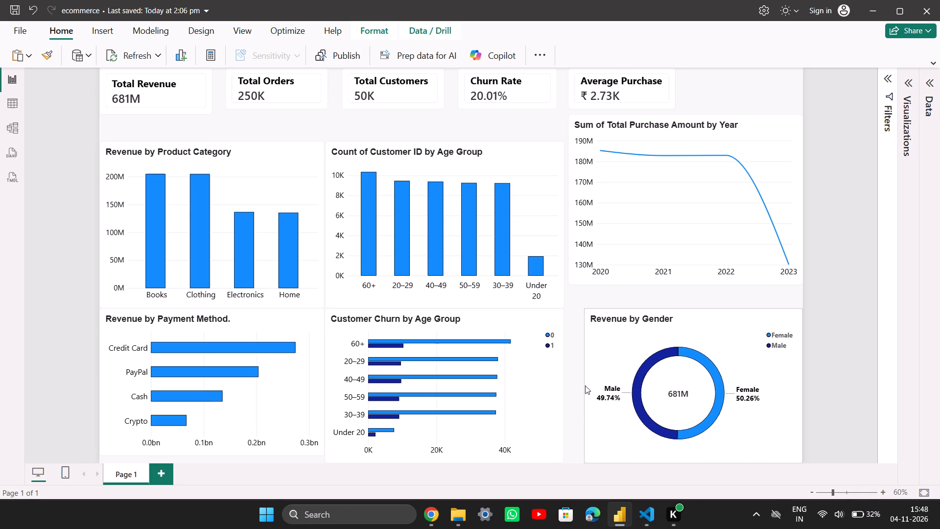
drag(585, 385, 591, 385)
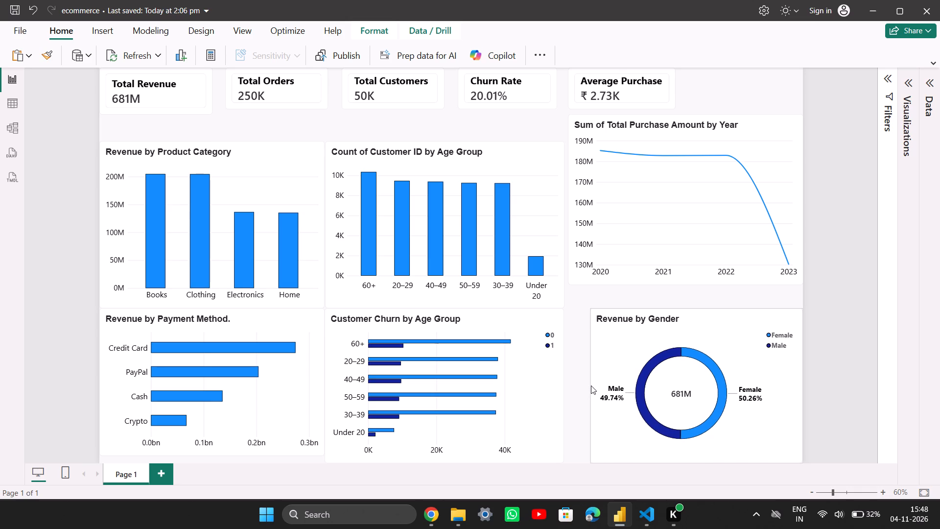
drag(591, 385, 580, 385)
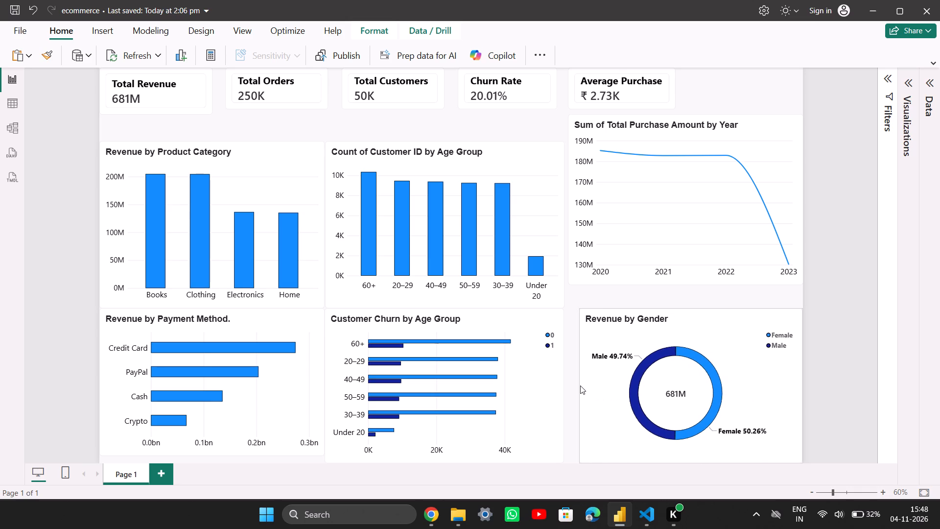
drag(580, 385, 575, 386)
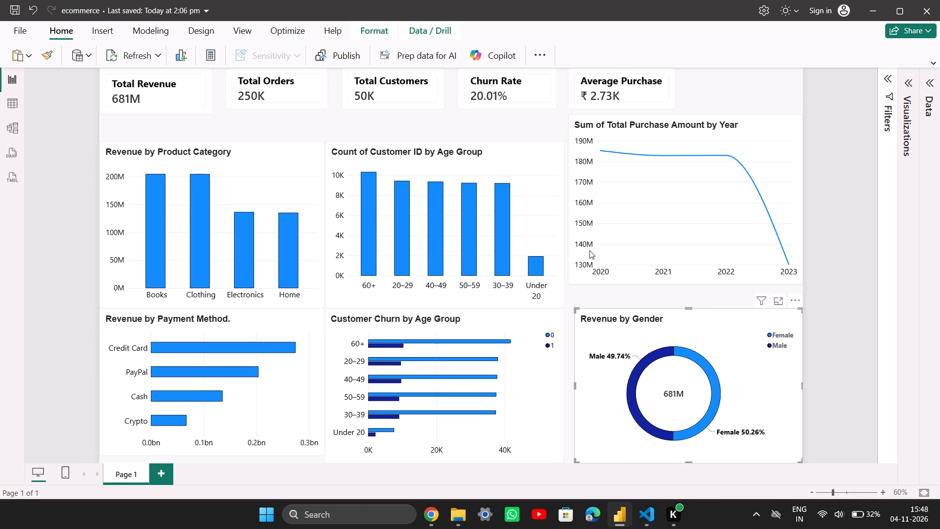
Move the Sum of Total Purchase Amount by Year chart down to sit directly above the Revenue by Gender chart.
click(602, 193)
drag(649, 204, 649, 220)
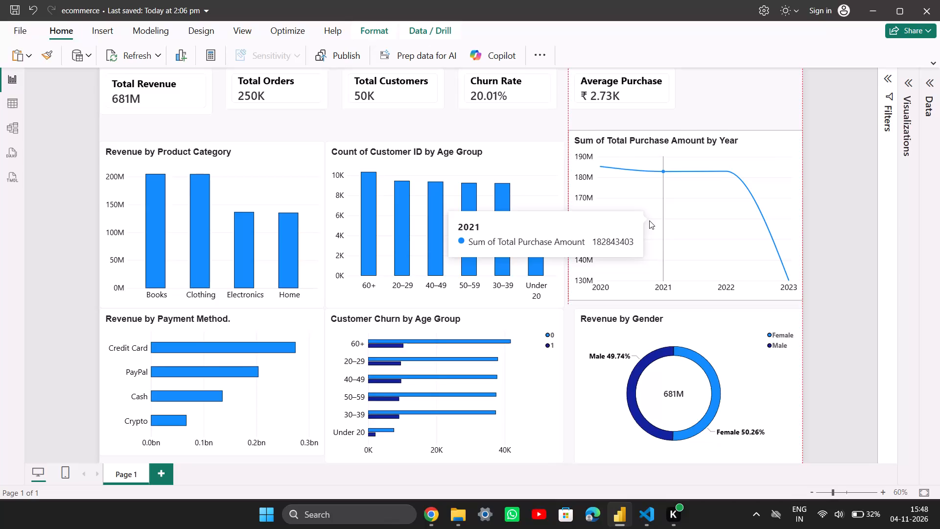
drag(649, 220, 650, 226)
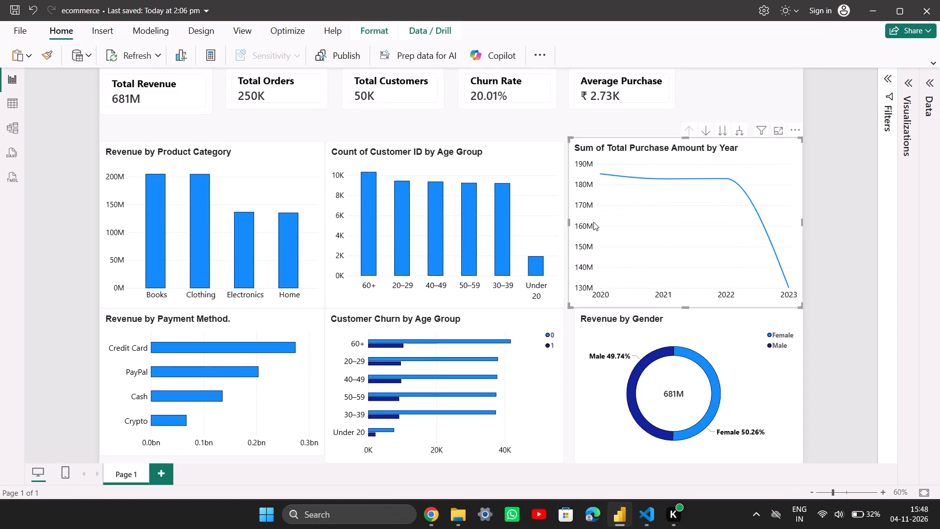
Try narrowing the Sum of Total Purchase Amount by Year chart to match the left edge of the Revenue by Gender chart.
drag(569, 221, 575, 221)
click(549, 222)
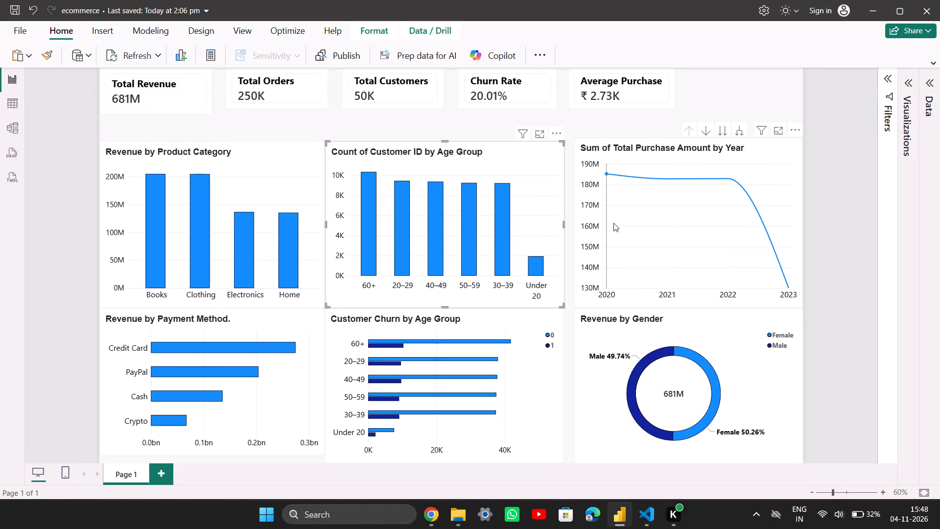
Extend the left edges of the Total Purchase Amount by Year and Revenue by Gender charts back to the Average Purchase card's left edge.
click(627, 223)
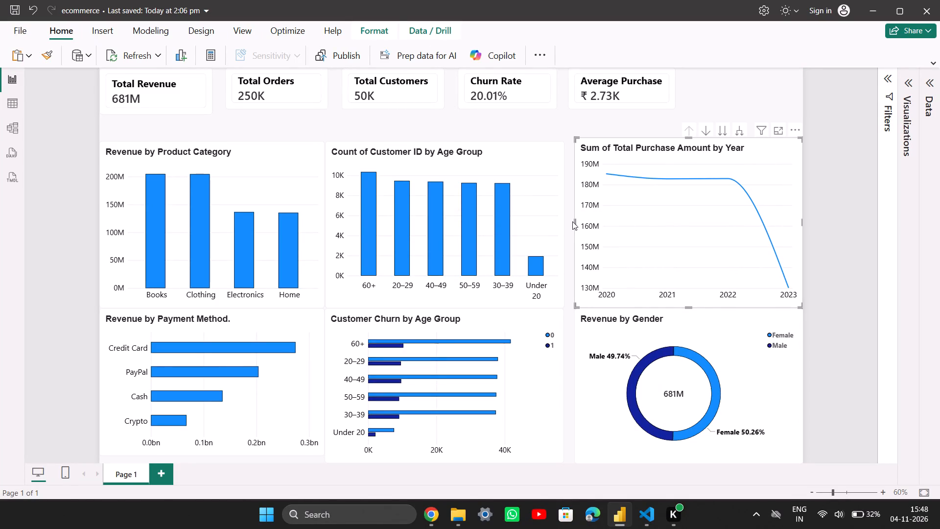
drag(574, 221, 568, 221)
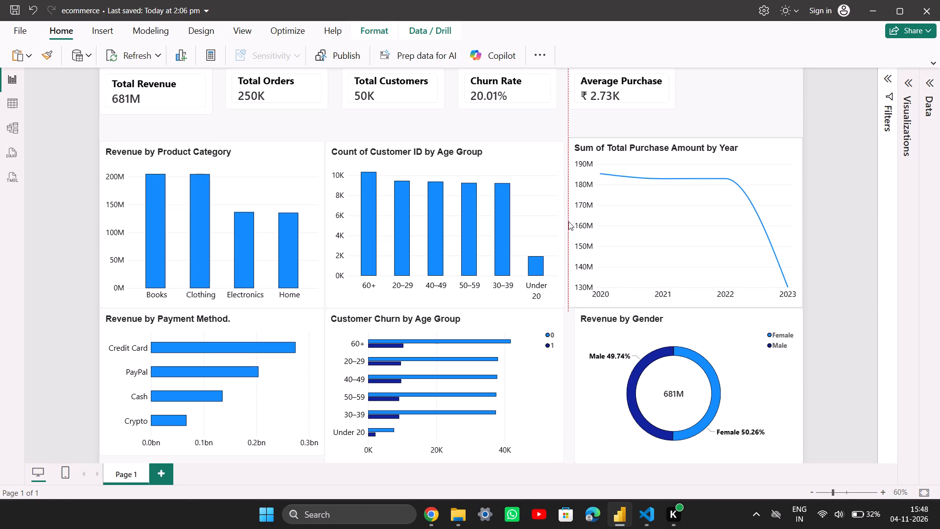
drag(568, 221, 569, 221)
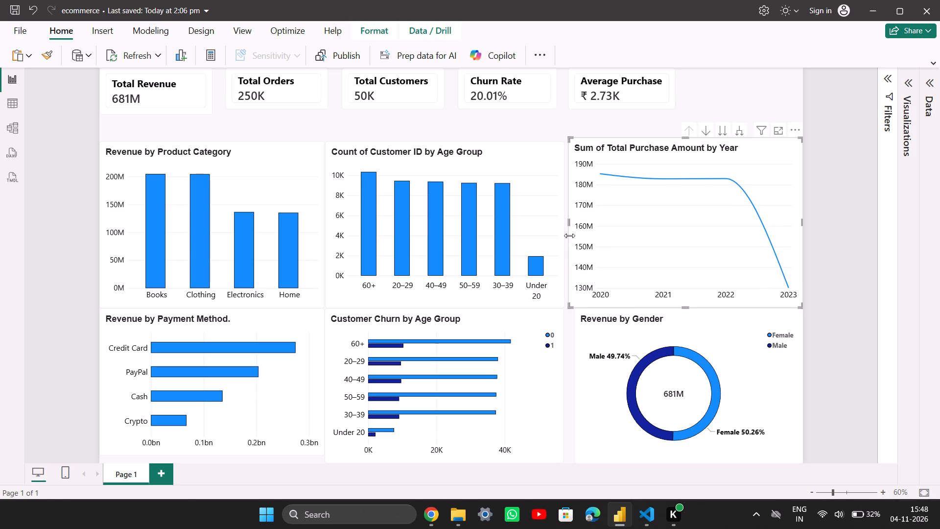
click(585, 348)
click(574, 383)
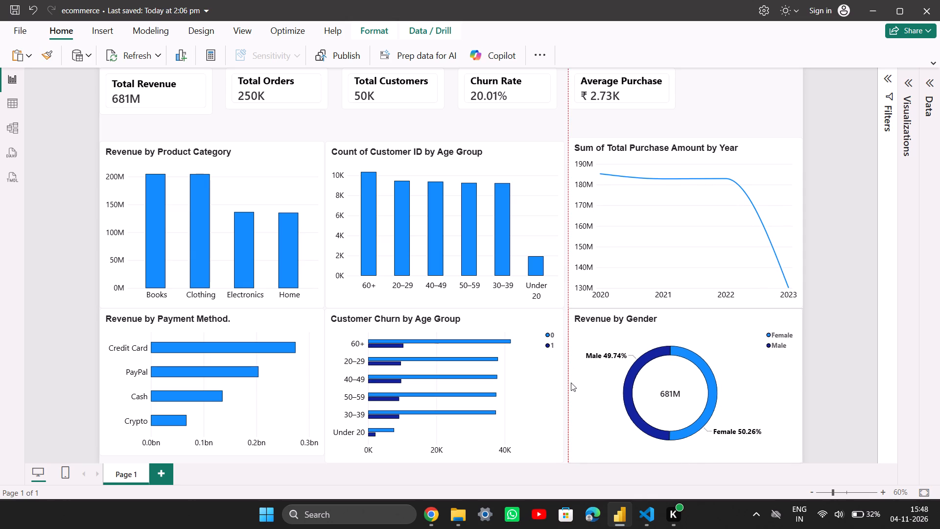
Widen the Customer Churn and Count of Customer ID by Age Group charts until their right edges meet the right-column charts.
click(559, 388)
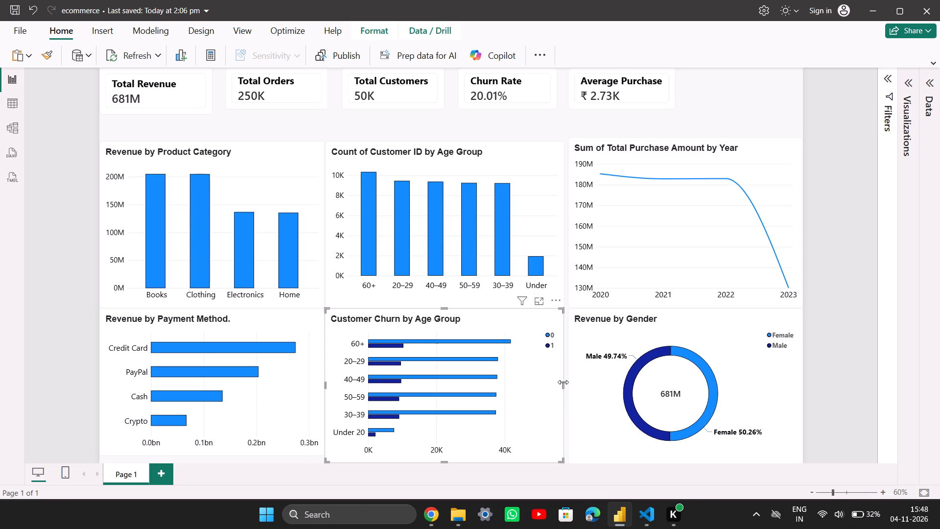
click(563, 382)
drag(563, 382, 567, 382)
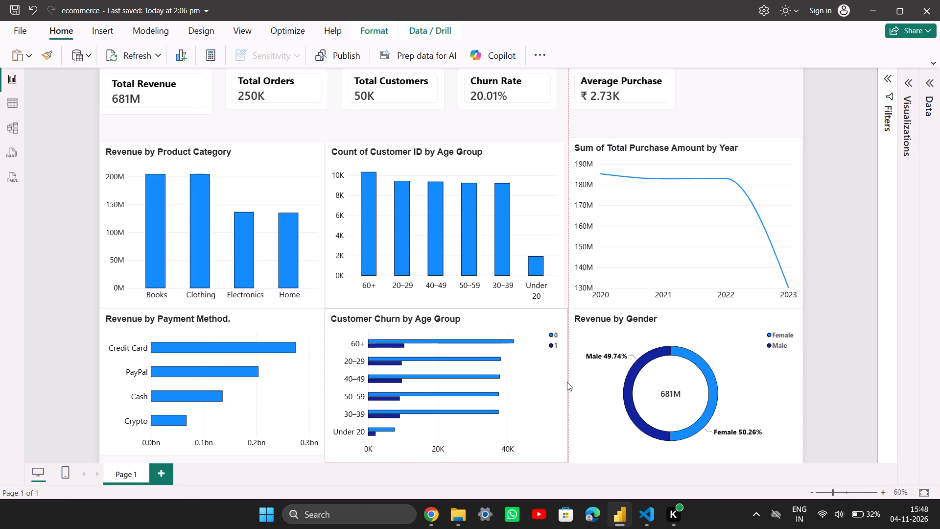
drag(567, 382, 568, 382)
click(553, 230)
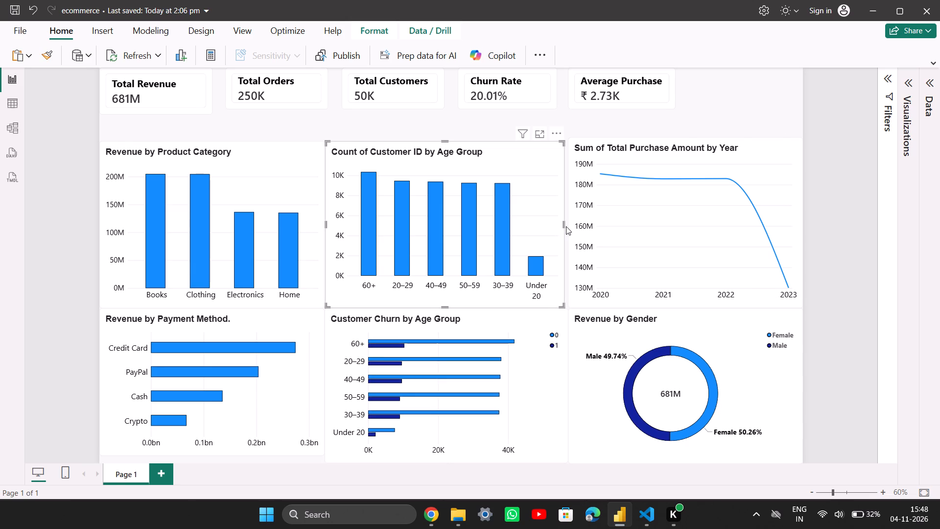
drag(565, 224, 571, 224)
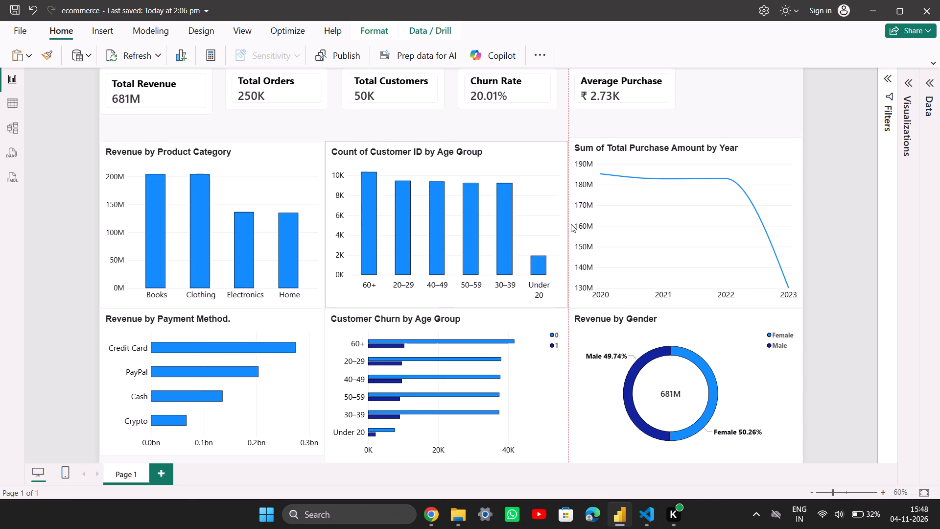
drag(571, 224, 571, 224)
Shift the left edge of the Customer Churn chart slightly inward and widen the Revenue by Payment Method chart to meet it.
click(552, 389)
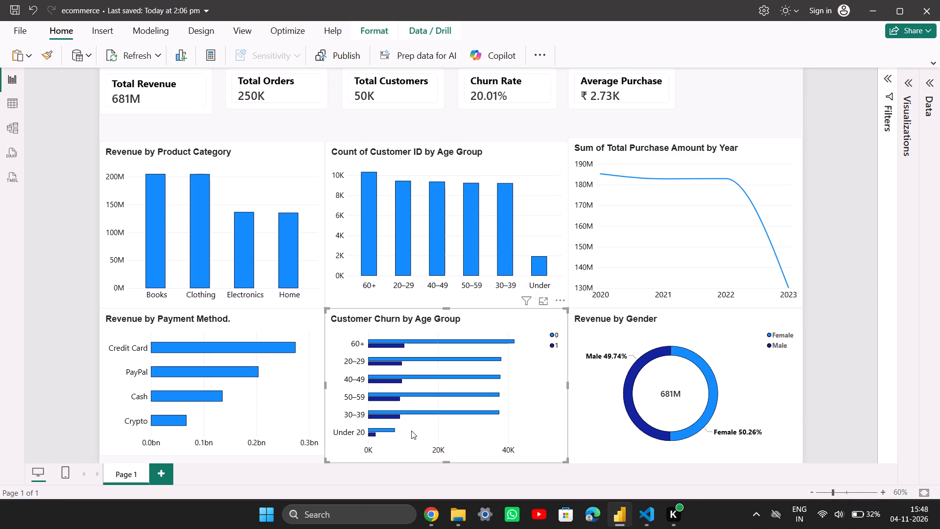
drag(326, 383, 331, 384)
click(314, 380)
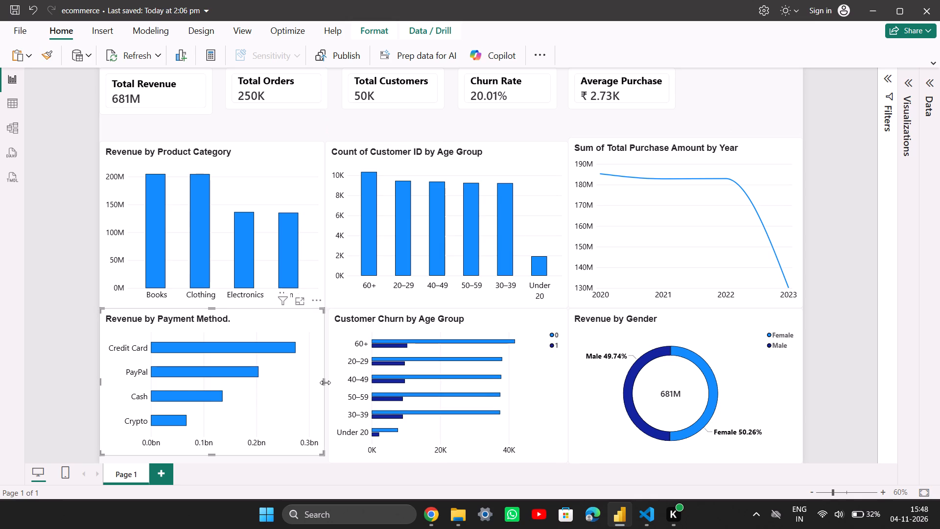
drag(325, 383, 329, 383)
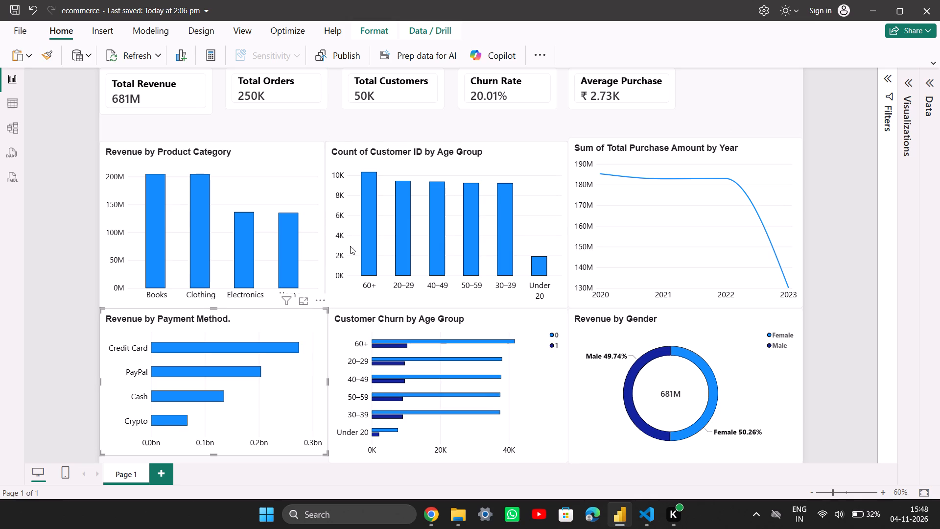
Align the left edge of the Count of Customer ID chart with the churn chart and widen Revenue by Product Category to meet it.
click(352, 246)
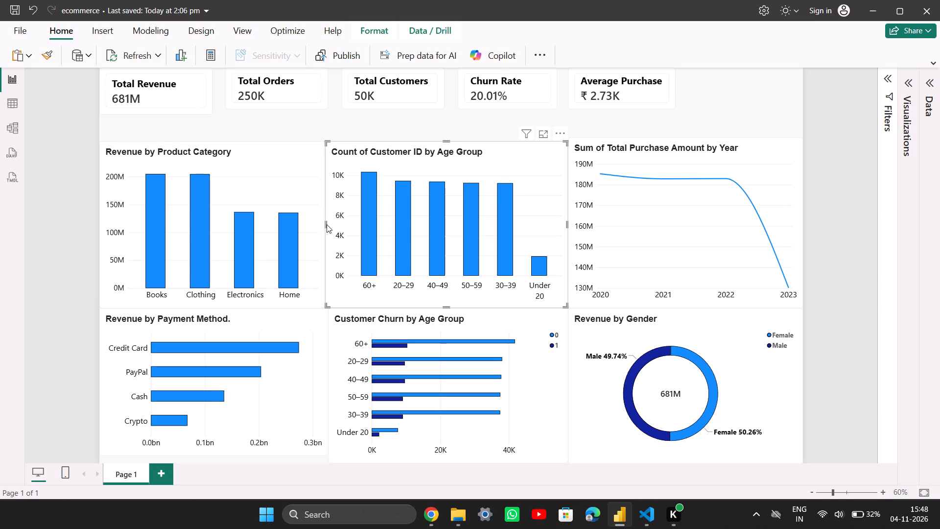
click(322, 327)
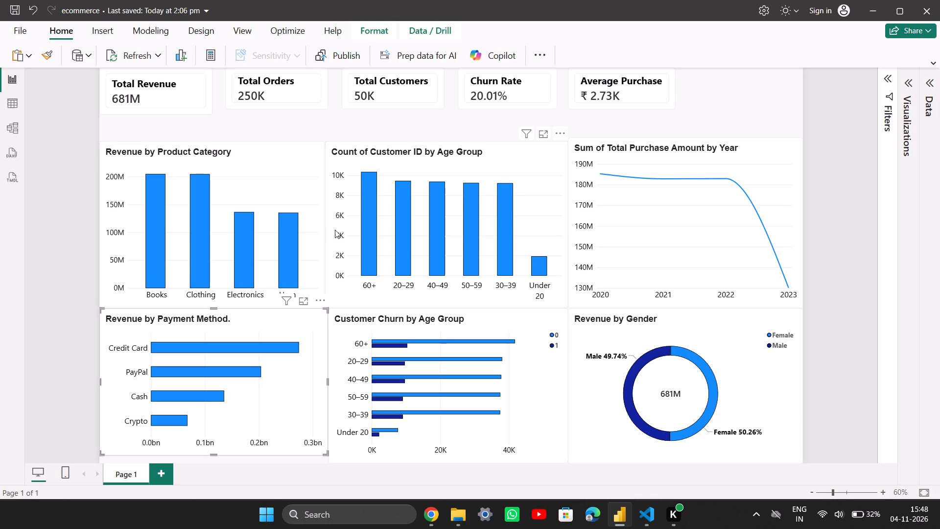
click(342, 230)
click(358, 227)
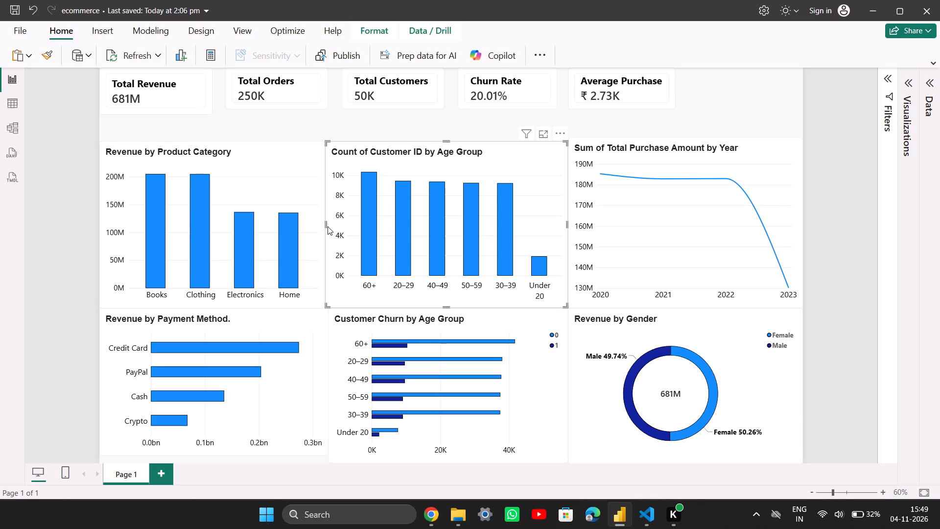
click(325, 224)
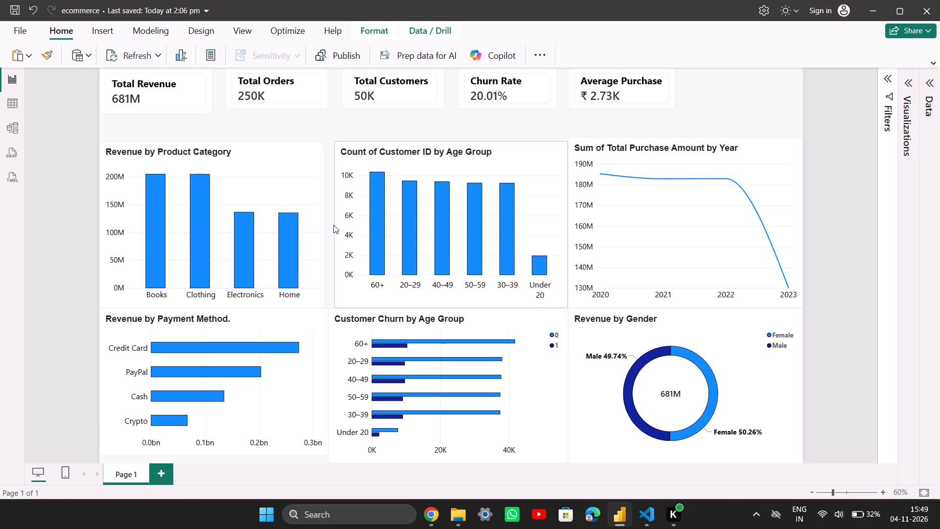
click(312, 223)
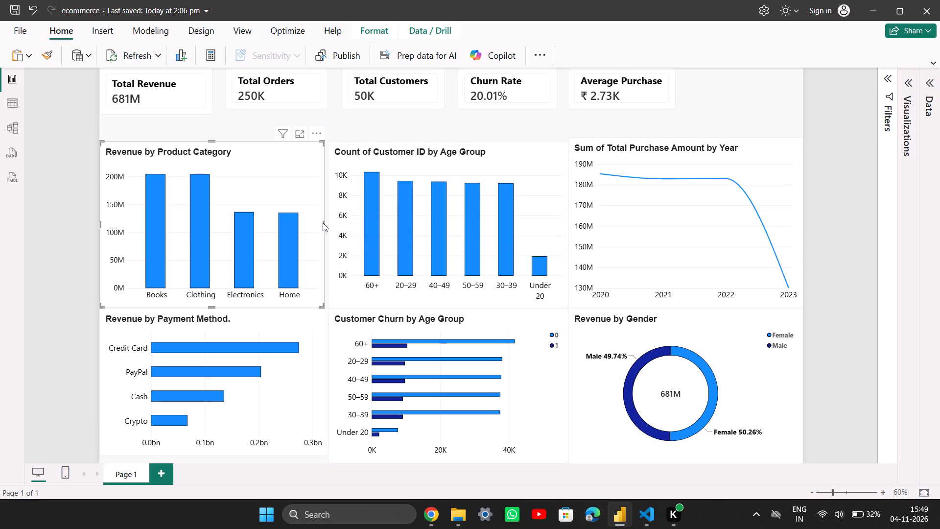
click(325, 223)
click(63, 286)
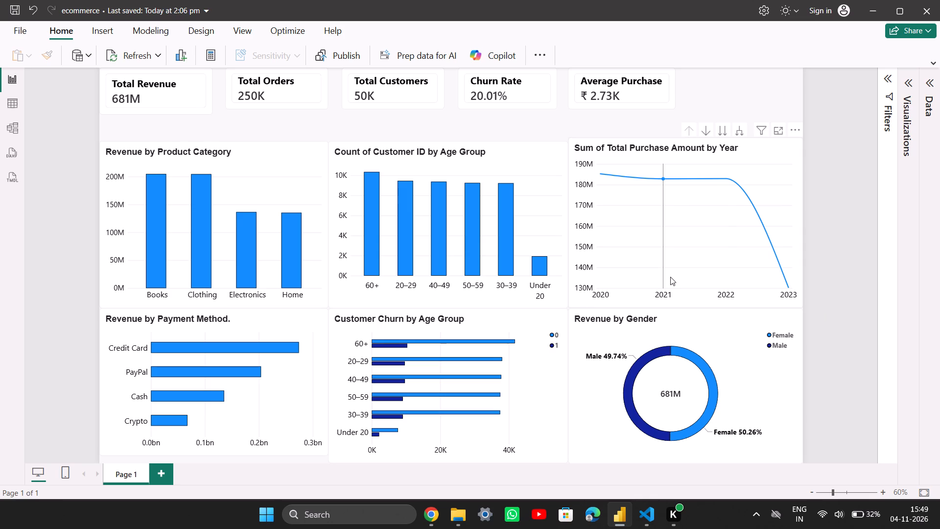
Set the column border transparency of the Revenue by Product Category chart to 35%.
scroll(539, 358, up, 2)
click(300, 169)
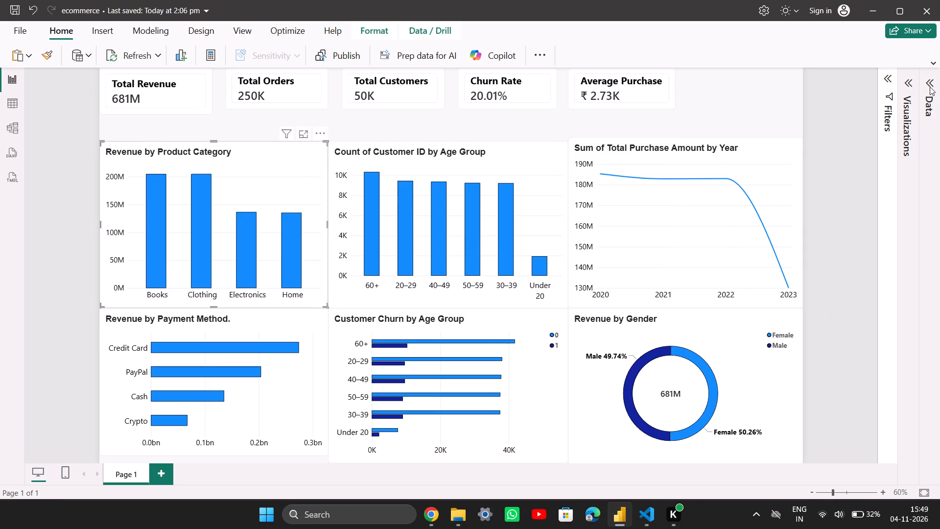
click(907, 76)
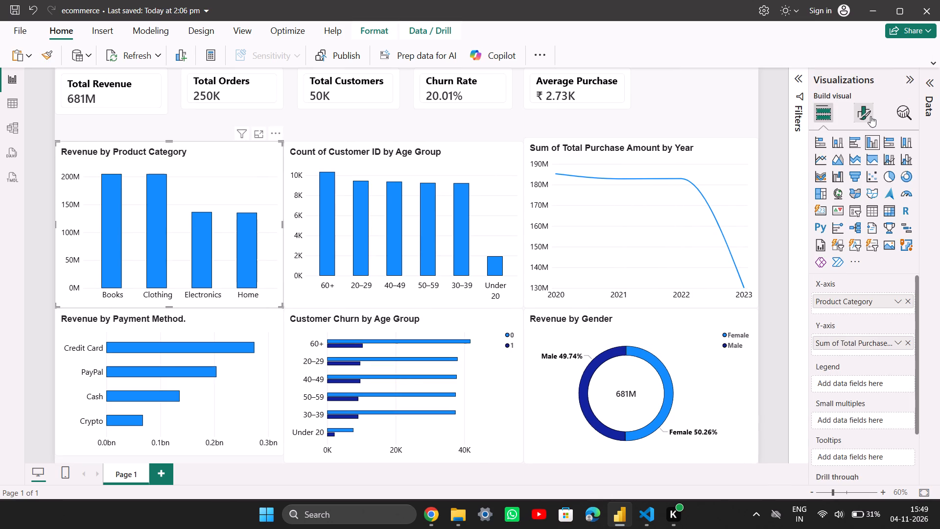
click(870, 116)
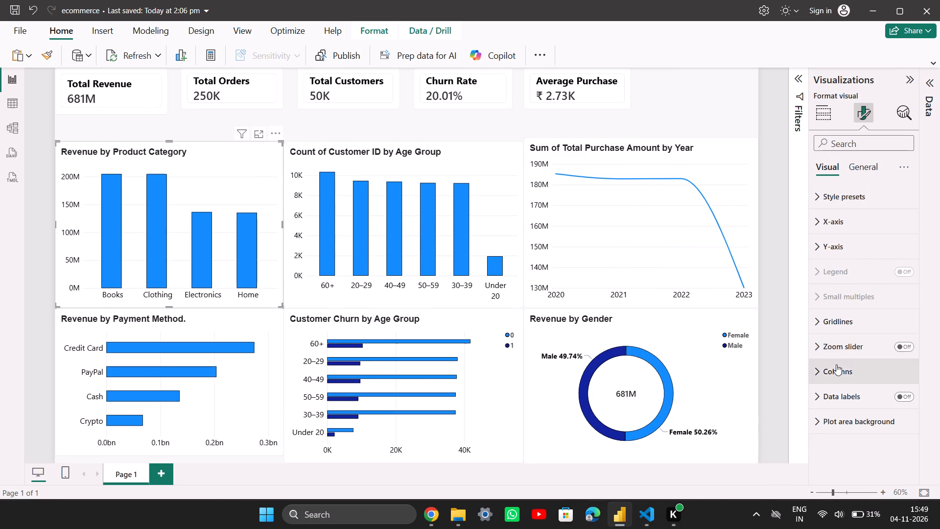
click(860, 171)
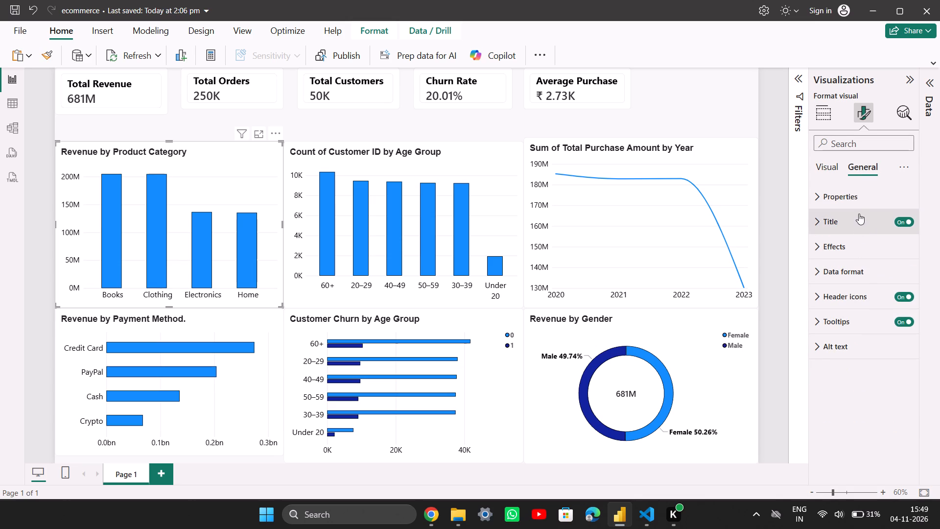
click(834, 162)
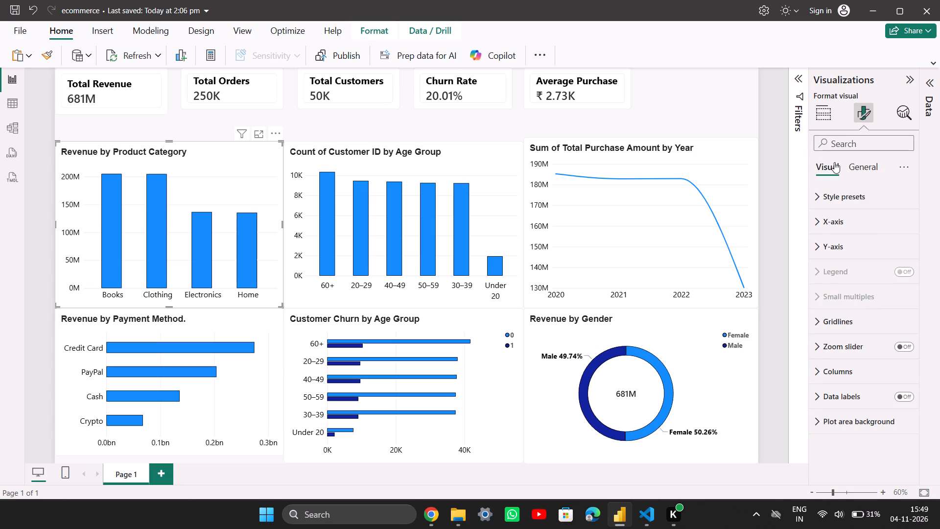
click(838, 374)
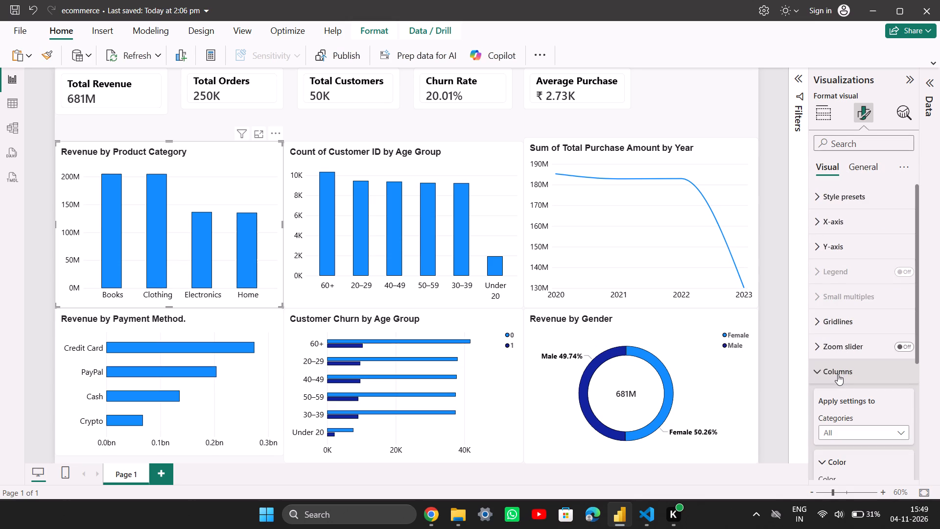
scroll(837, 380, down, 3)
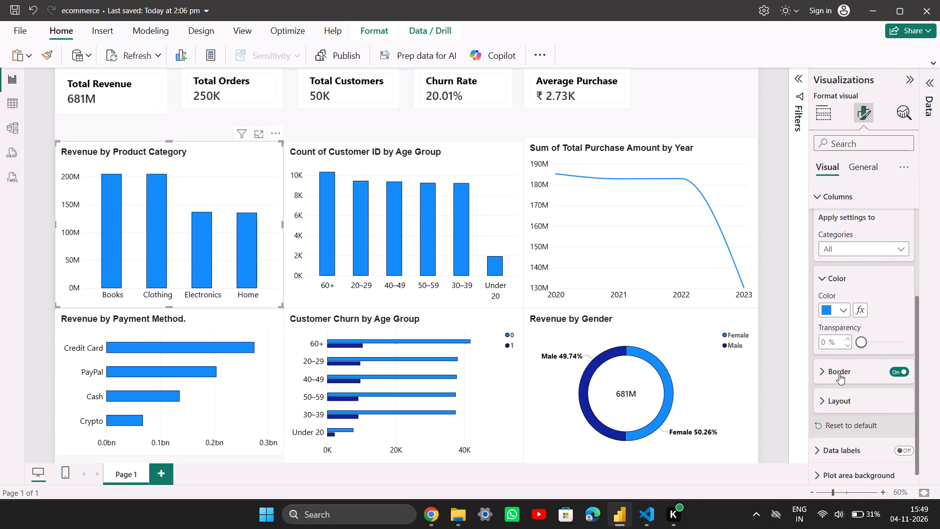
scroll(839, 374, down, 1)
click(855, 365)
scroll(854, 368, down, 1)
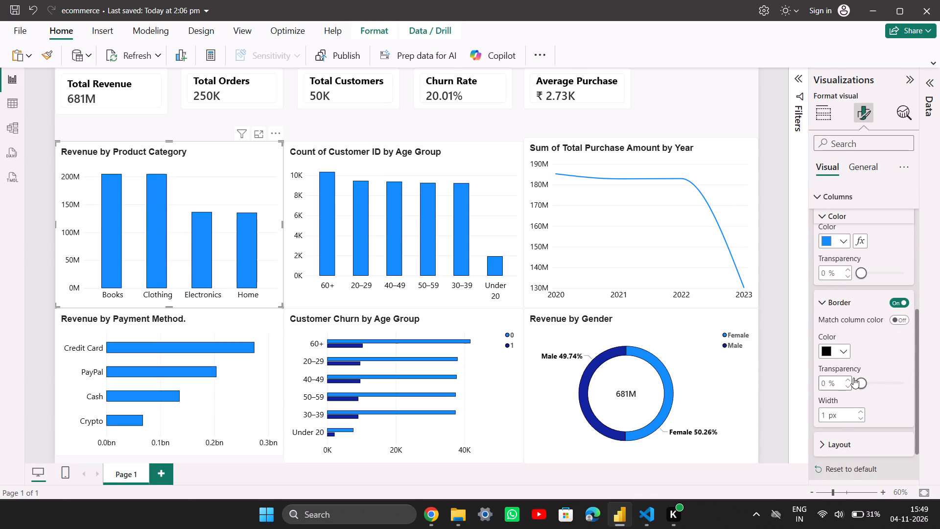
drag(863, 385, 890, 382)
drag(890, 382, 875, 381)
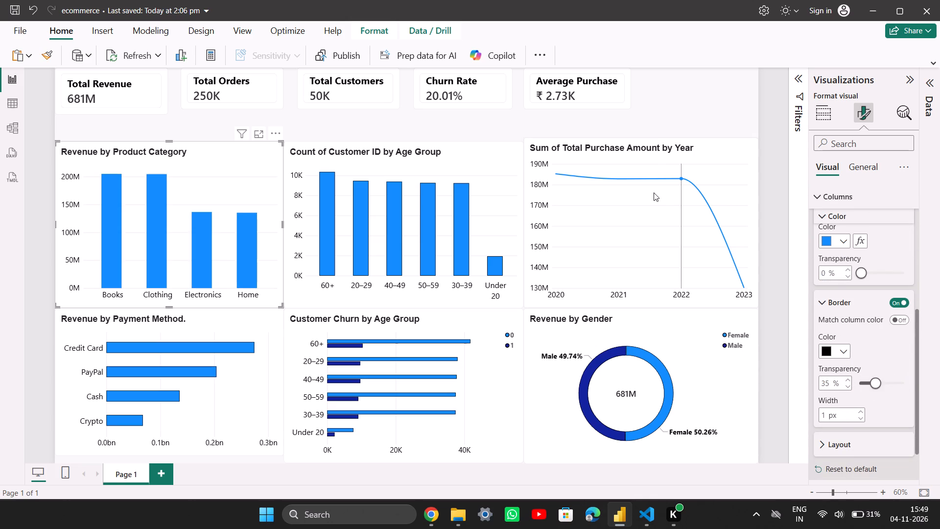
click(662, 101)
click(261, 186)
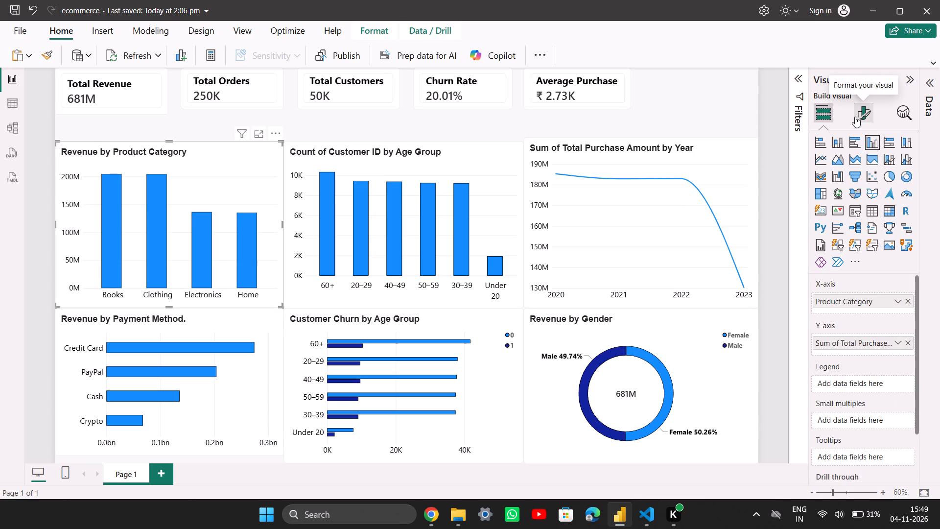
Switch to Chrome, search Google in a new tab for "how to add border to chart in power bi" and read the instructions.
click(444, 516)
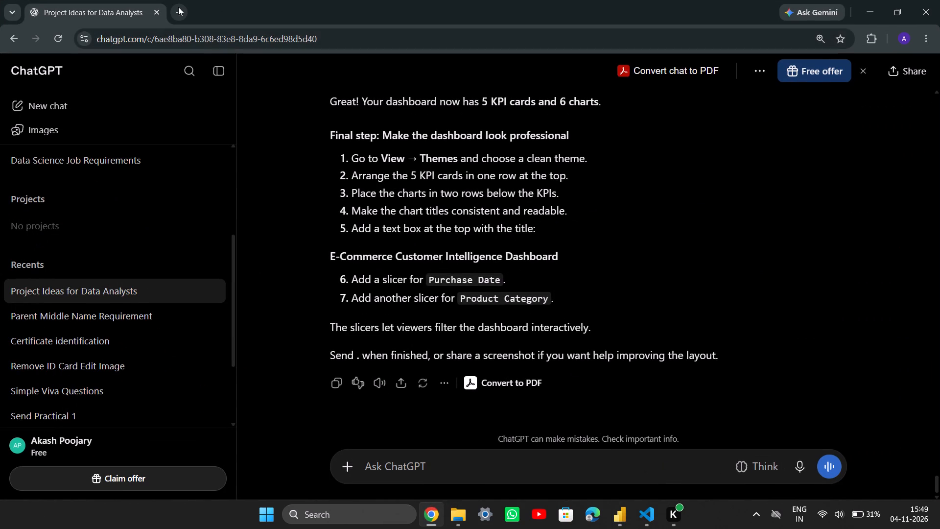
click(178, 7)
click(364, 218)
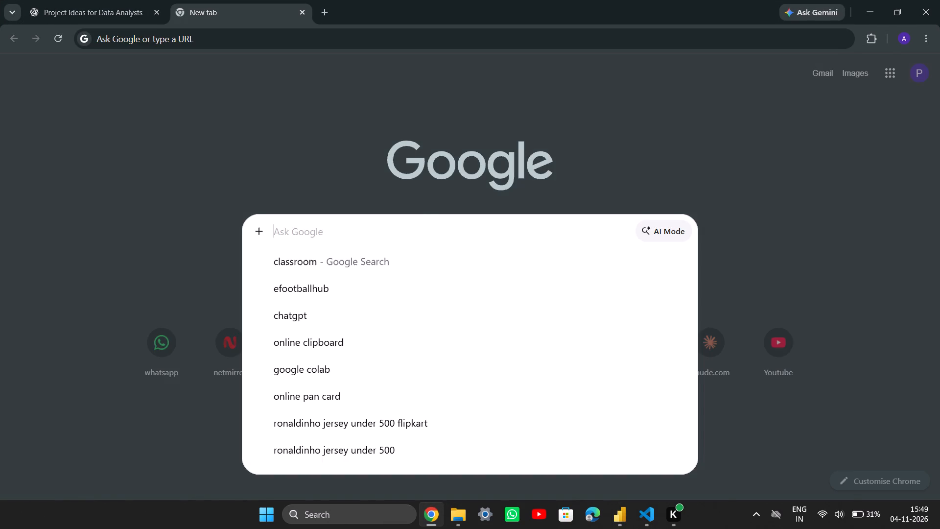
text(how to add border to chart in)
key(space)
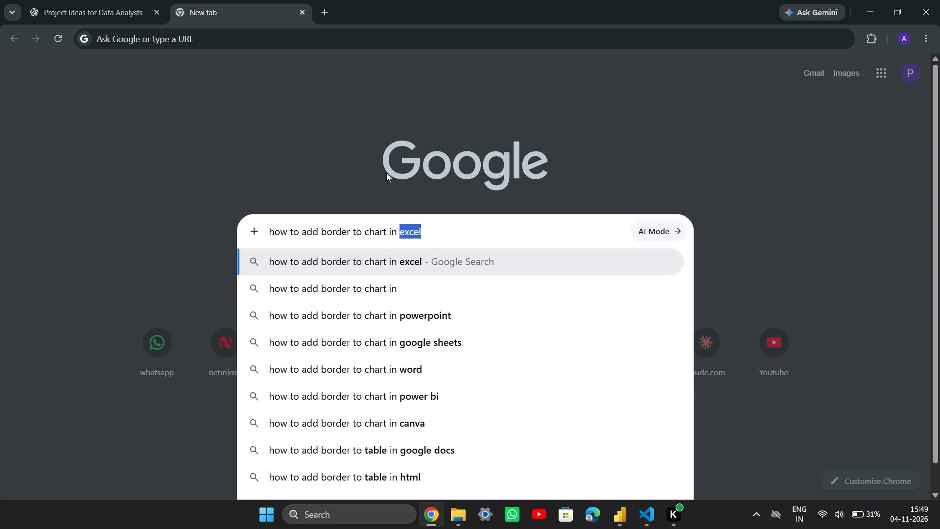
click(395, 392)
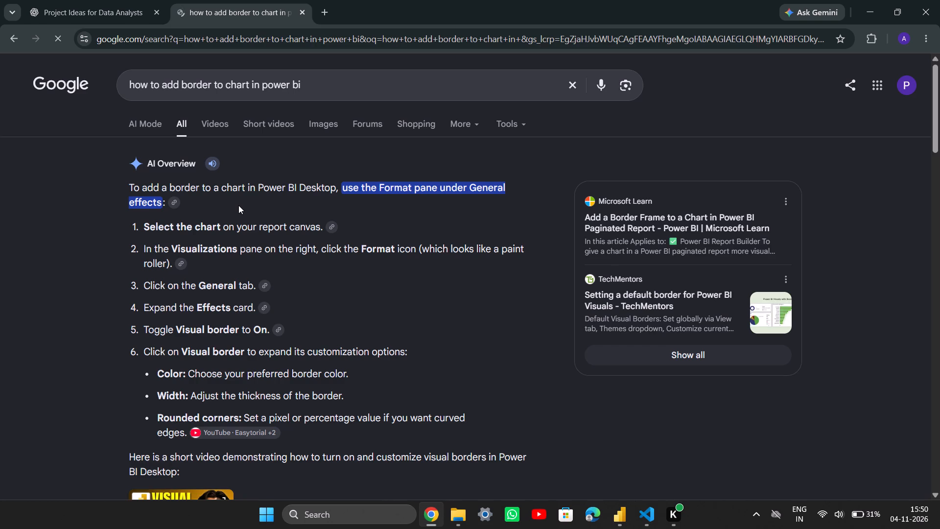
click(423, 523)
click(423, 523)
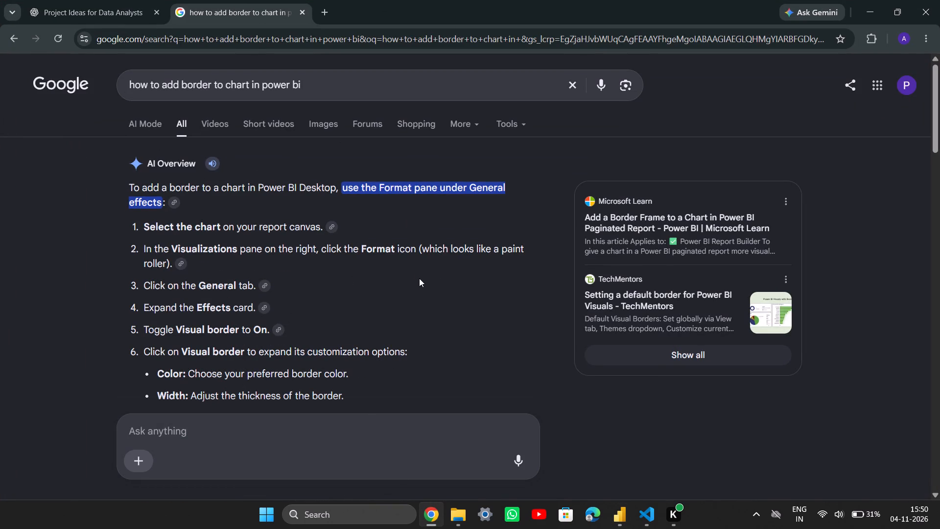
Back in Power BI, change the visual border color of the Revenue by Product Category chart to black.
click(426, 507)
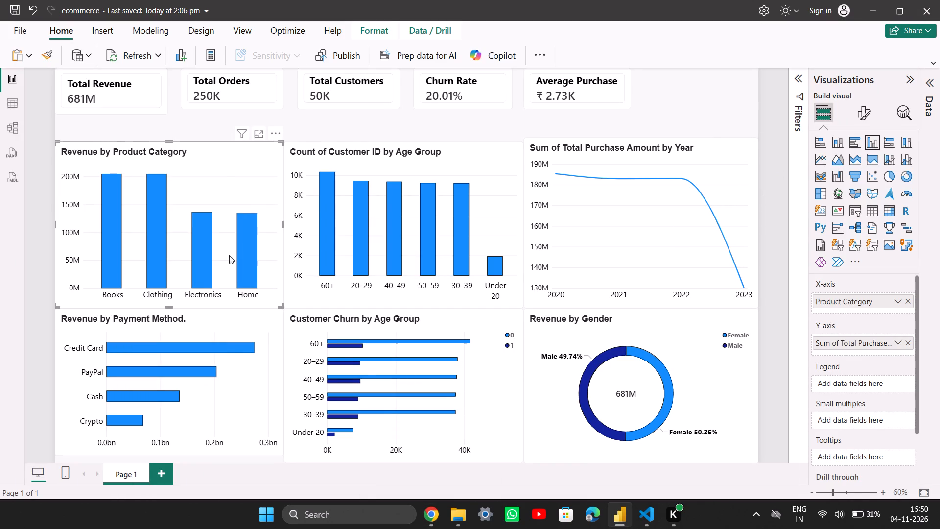
click(223, 174)
click(871, 117)
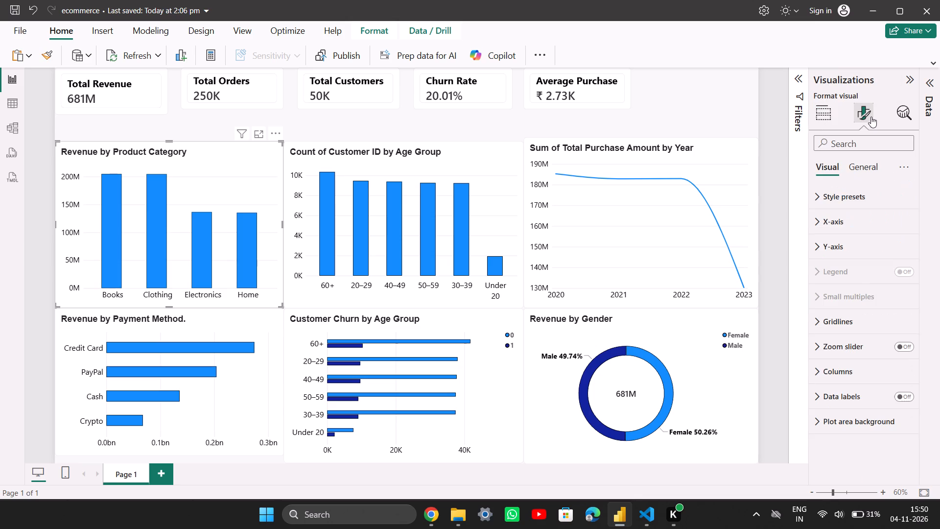
click(861, 165)
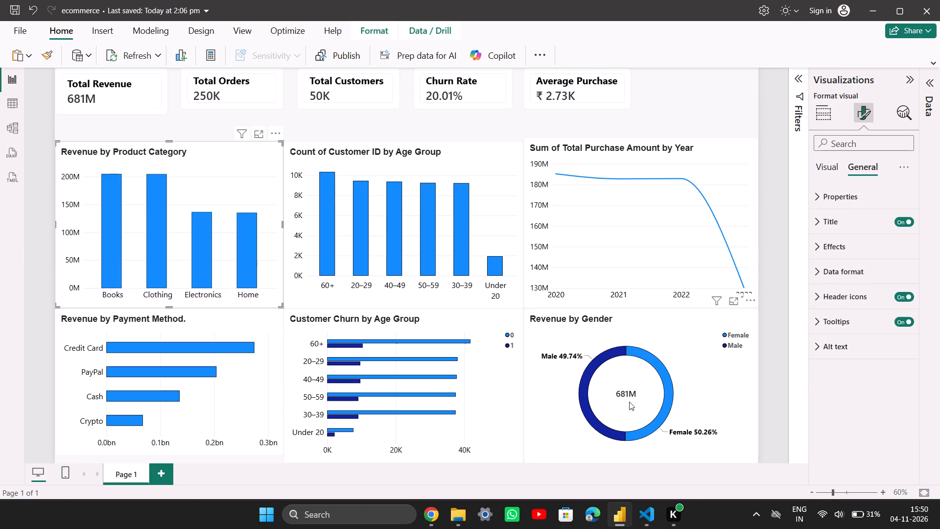
click(863, 249)
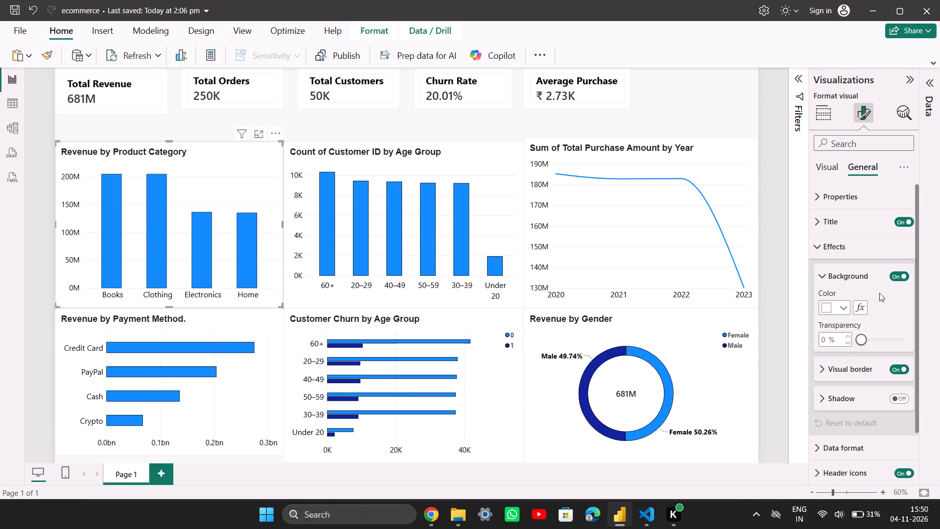
scroll(878, 299, down, 2)
click(840, 319)
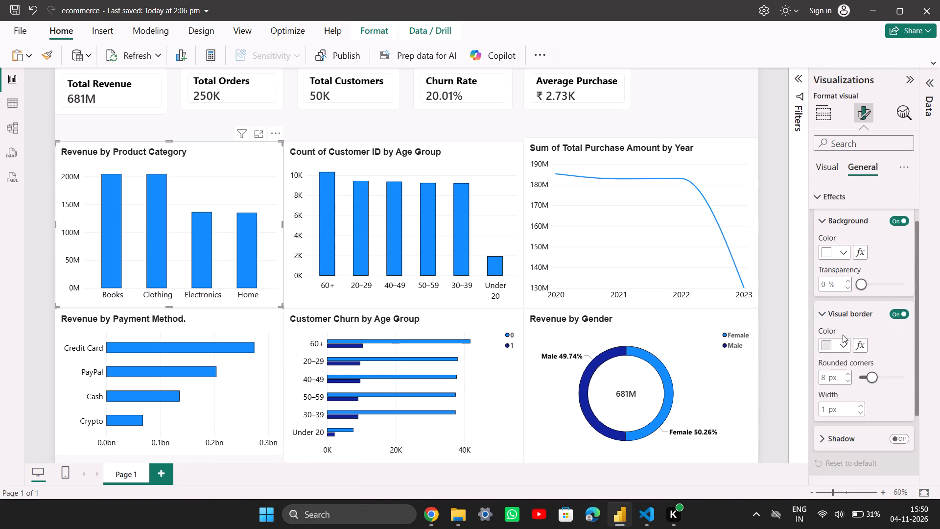
click(841, 349)
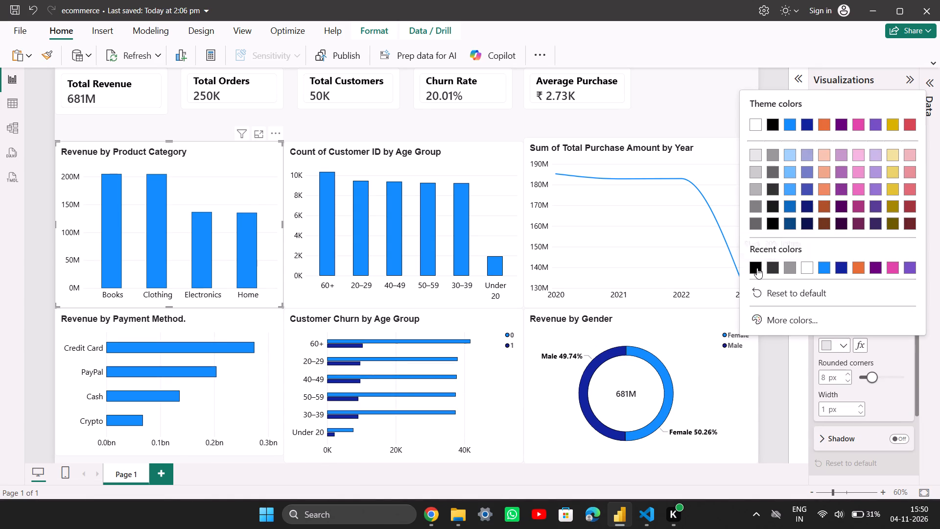
click(754, 268)
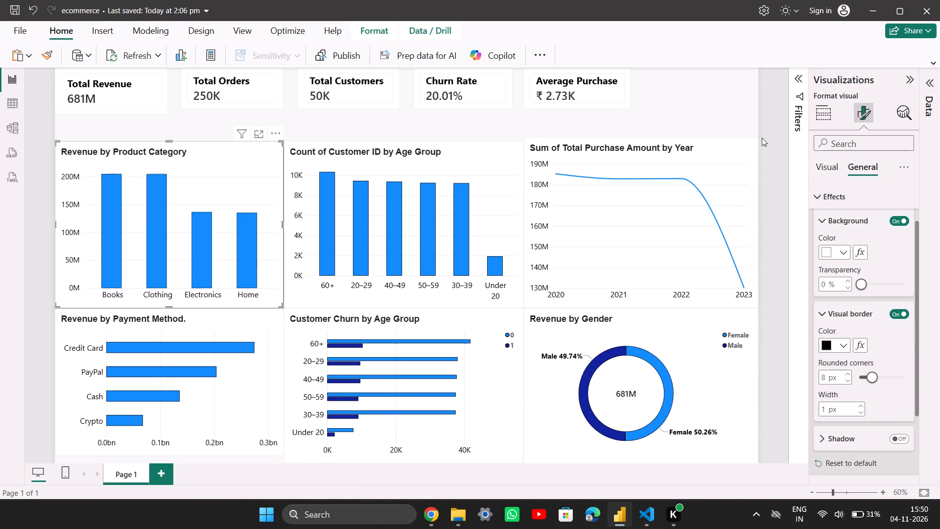
click(740, 101)
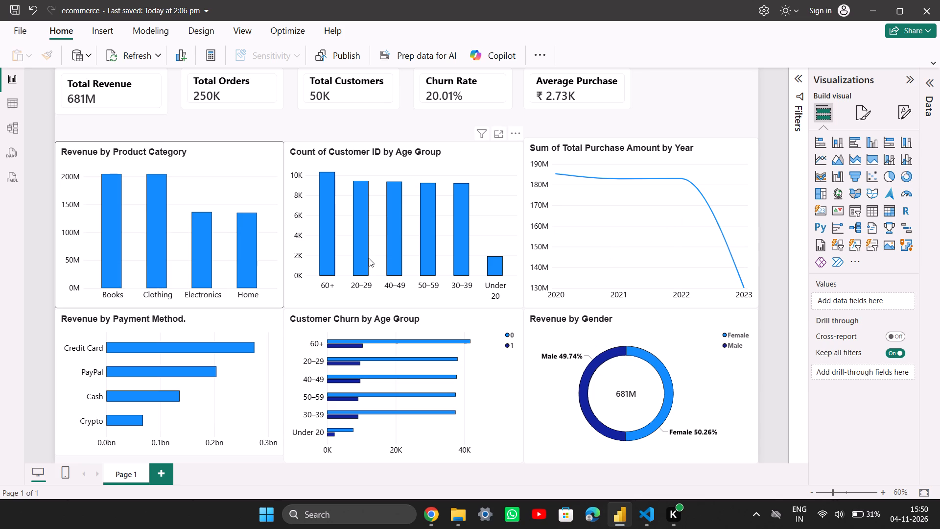
Recheck the border instructions in Chrome and set the rounded corners of the Revenue by Product Category chart's visual border to 12 px in Power BI.
click(231, 190)
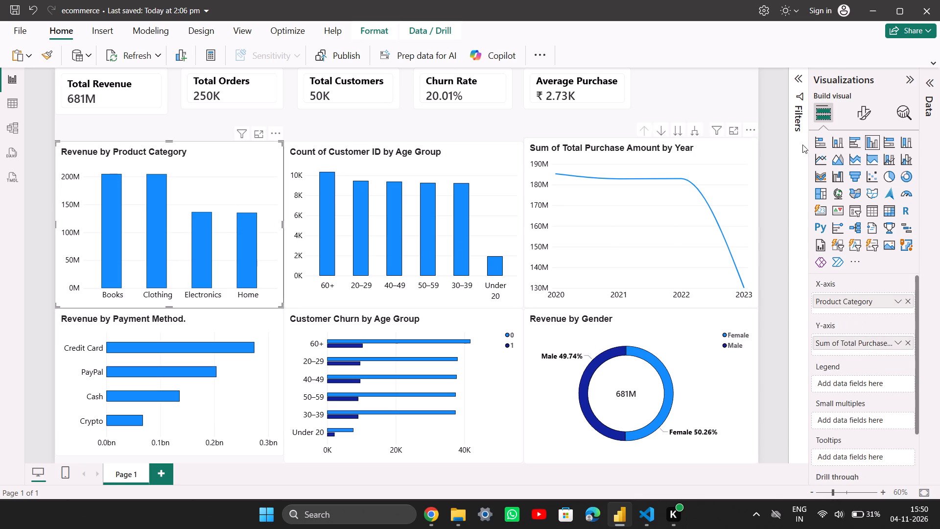
click(866, 114)
click(860, 168)
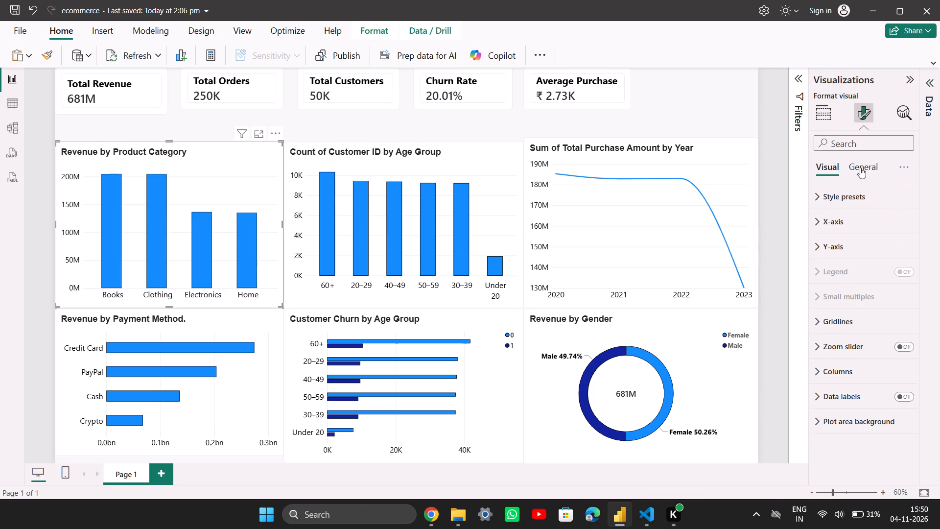
click(849, 247)
scroll(852, 313, down, 1)
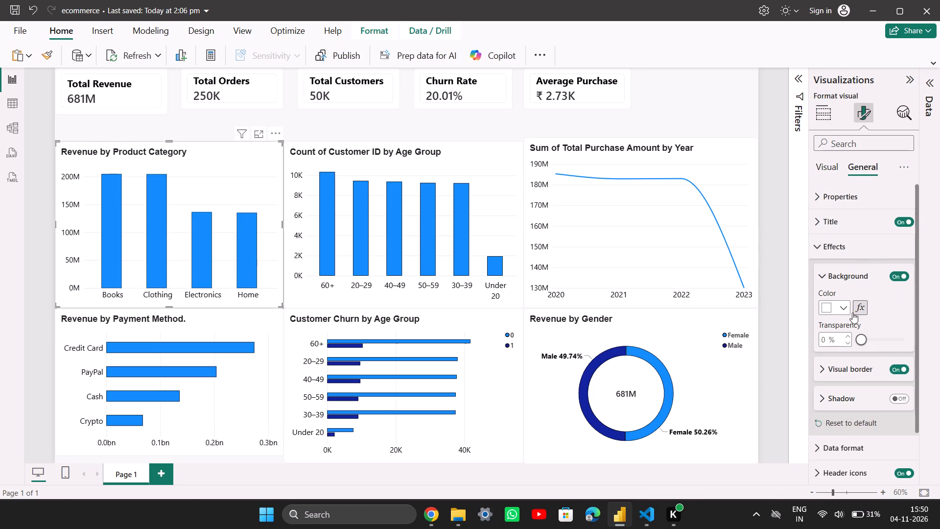
scroll(852, 313, down, 1)
click(852, 309)
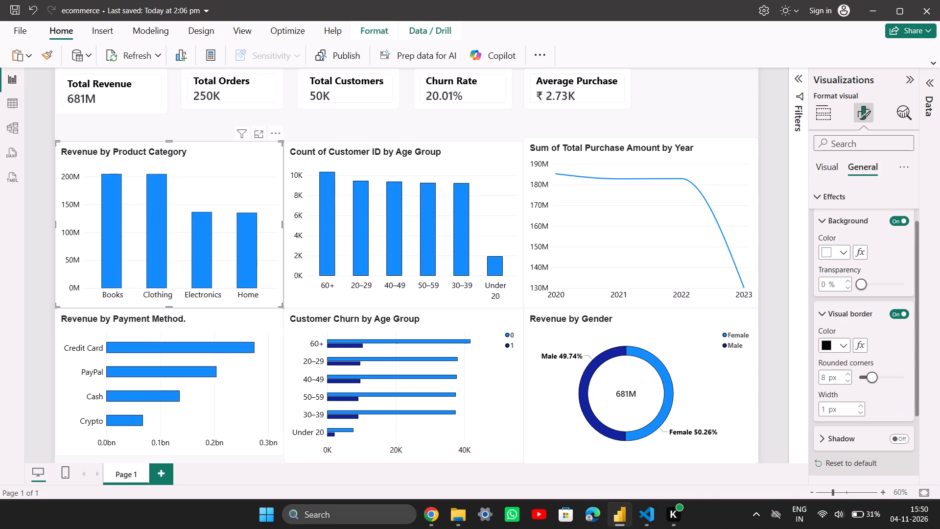
click(435, 515)
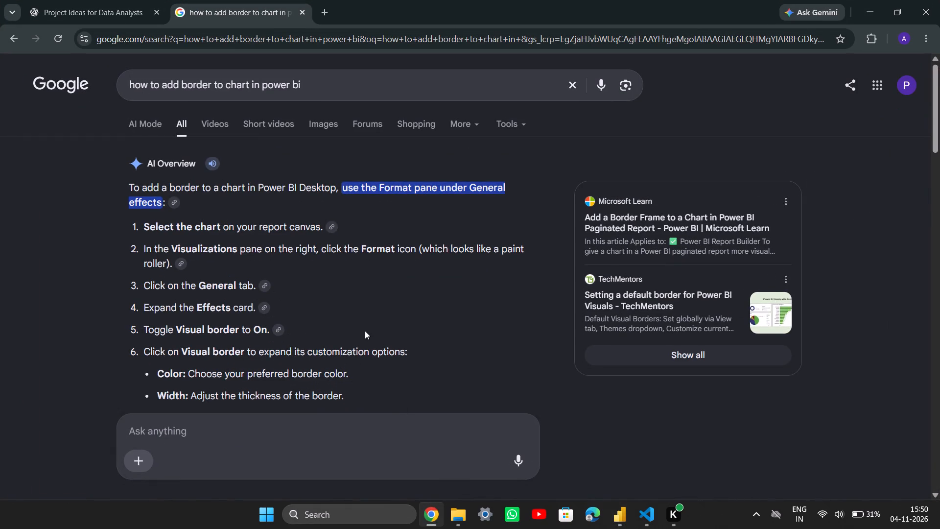
scroll(382, 329, down, 1)
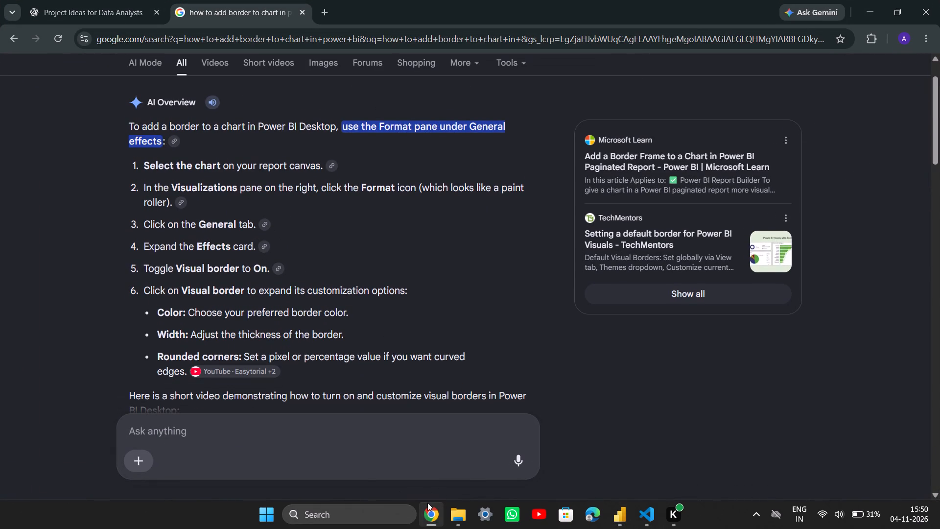
click(427, 503)
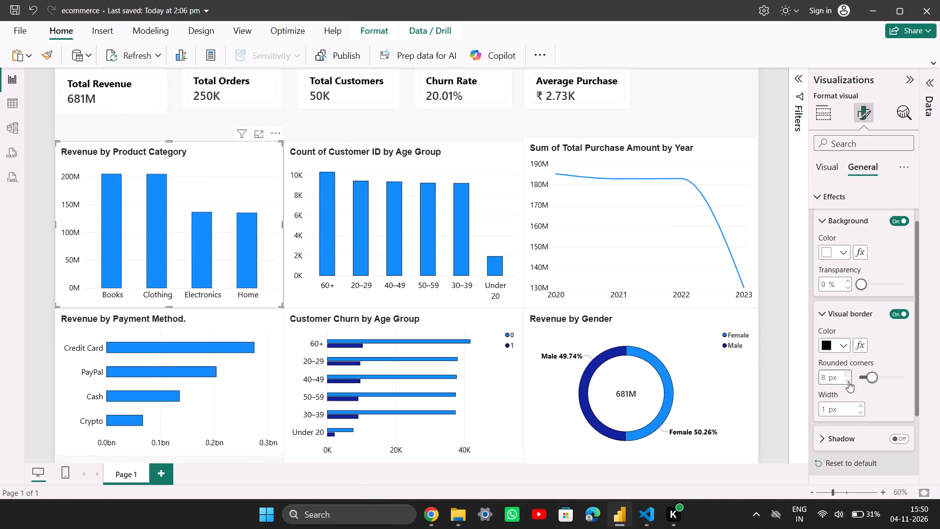
click(849, 370)
click(849, 370)
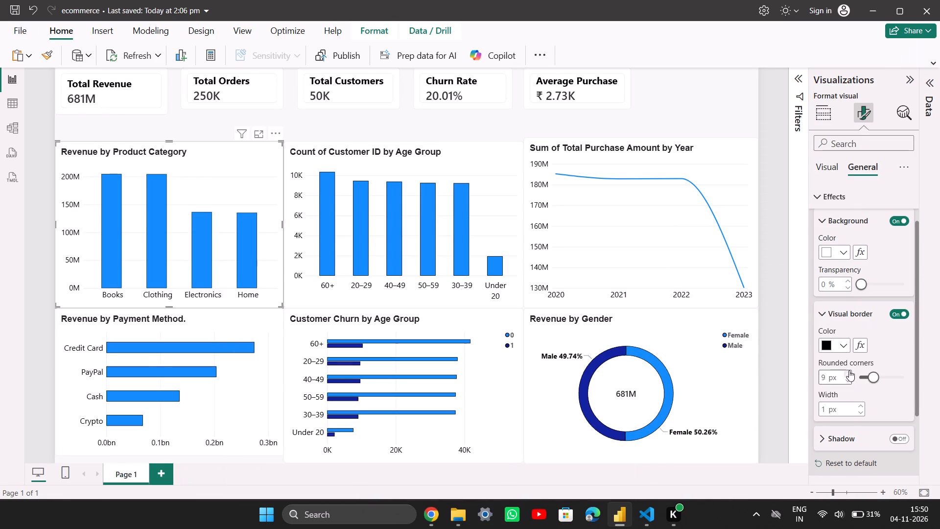
click(849, 370)
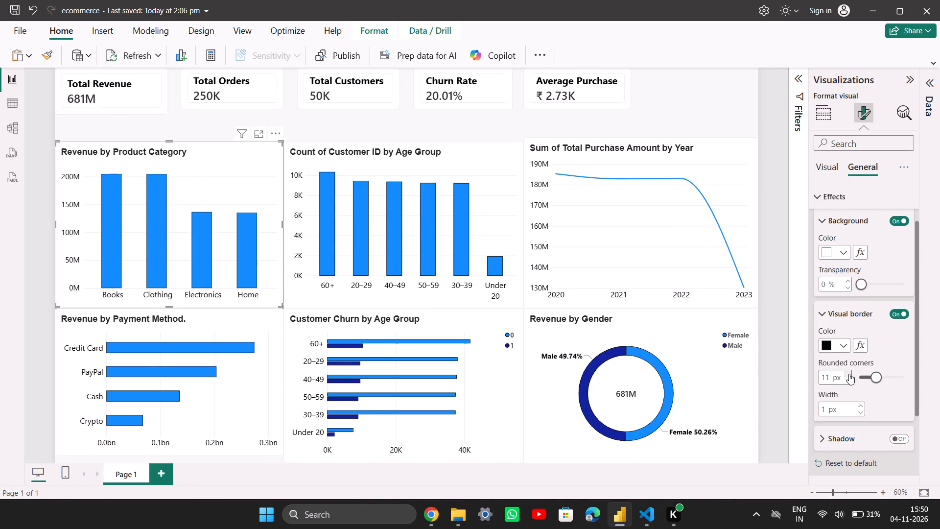
click(849, 374)
Increase the rounded corners of the Revenue by Product Category chart's visual border to 17 px, comparing it with the neighbouring charts.
click(471, 166)
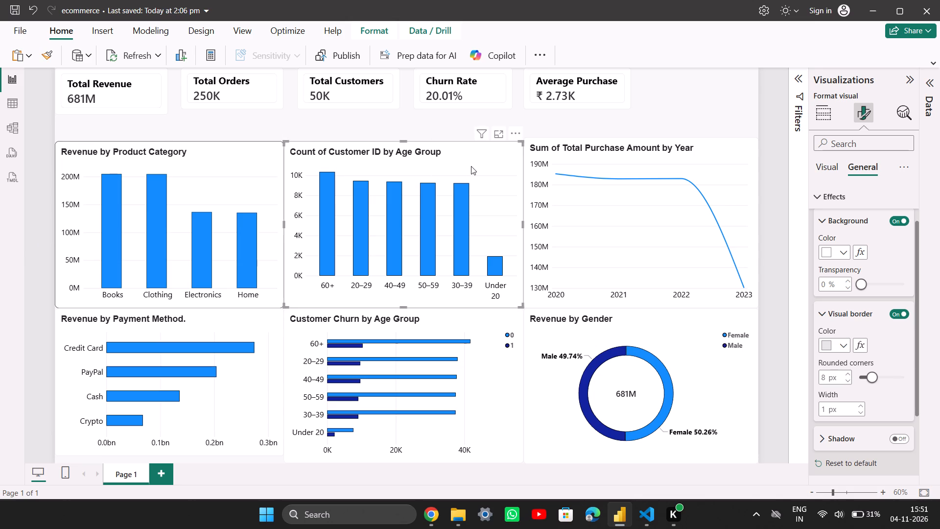
click(723, 157)
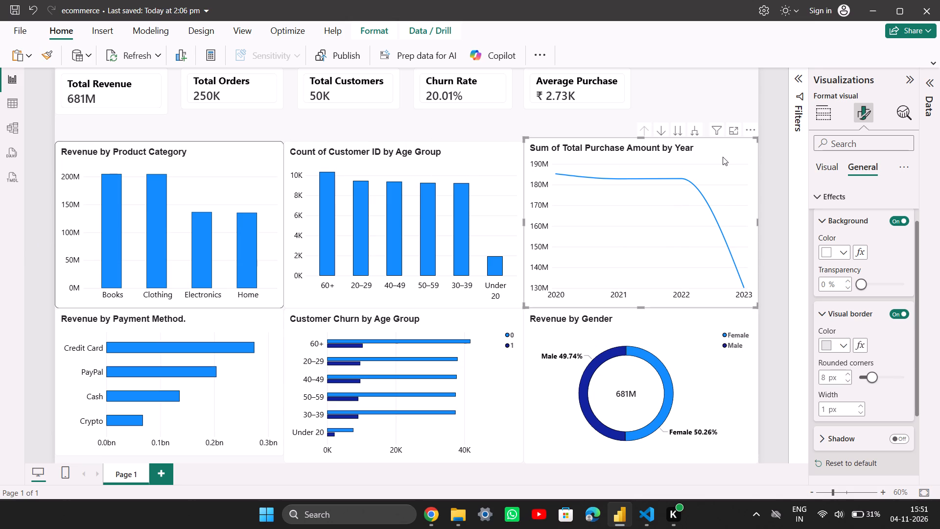
click(275, 166)
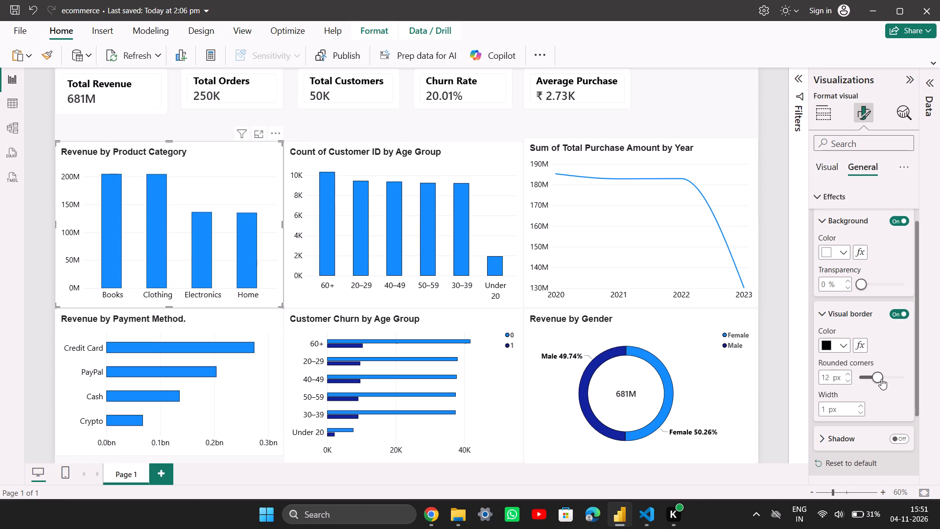
drag(879, 375, 896, 376)
drag(896, 376, 923, 373)
click(733, 187)
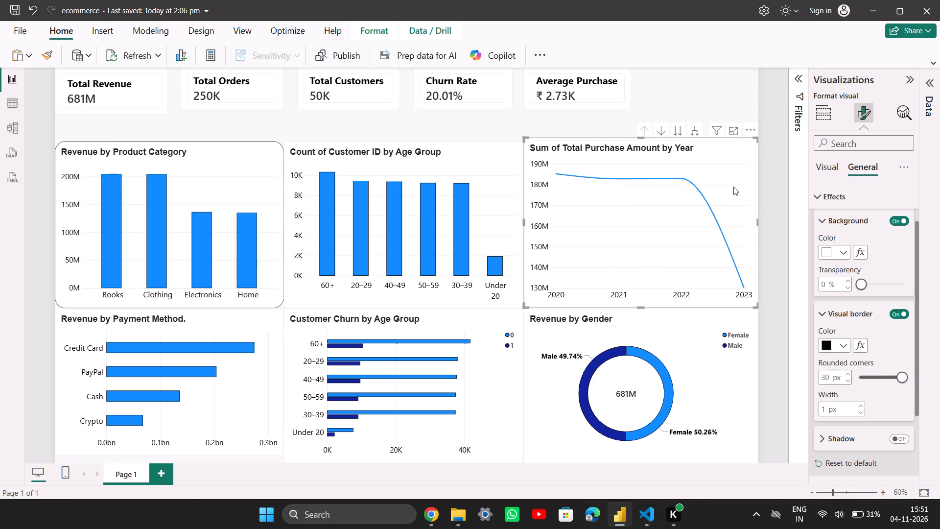
click(246, 183)
click(884, 379)
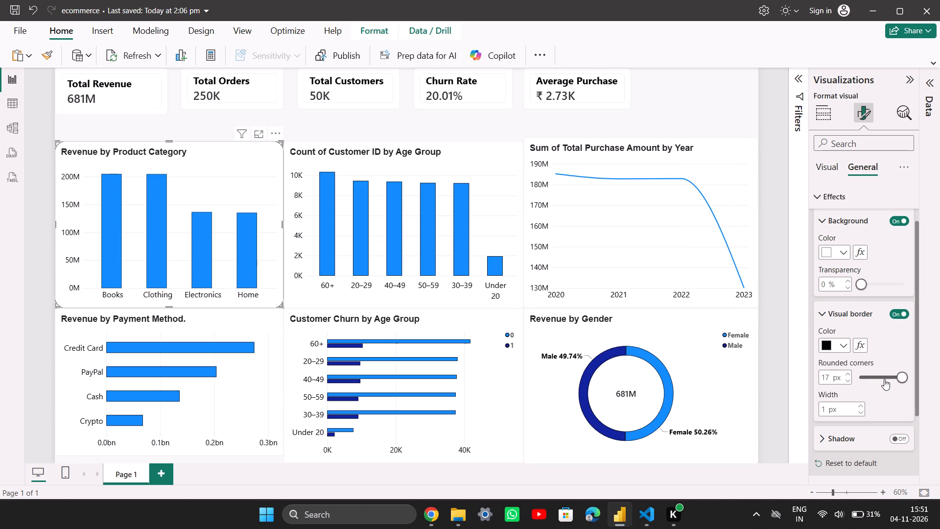
Pull in the left edges of the Count of Customer ID by Age Group and Customer Churn by Age Group charts equally, leaving a small gap beside the first column.
click(461, 159)
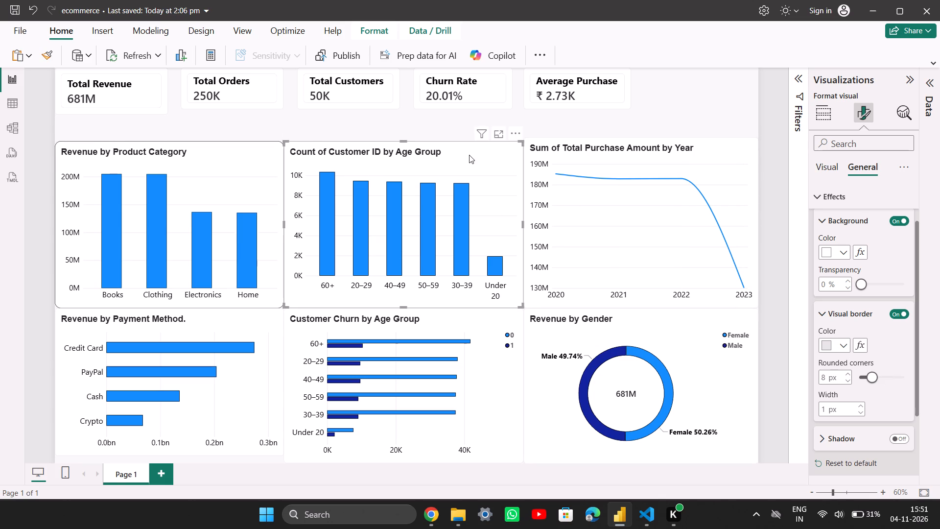
click(726, 163)
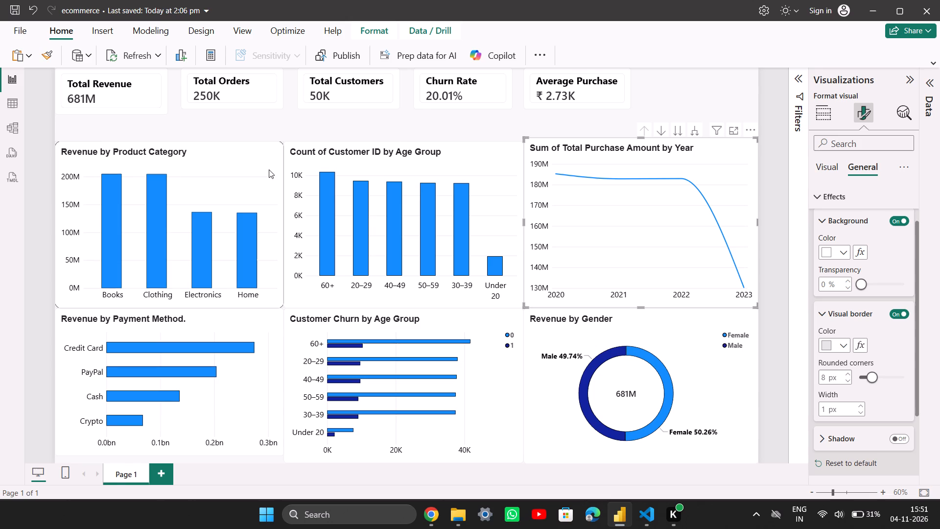
click(312, 160)
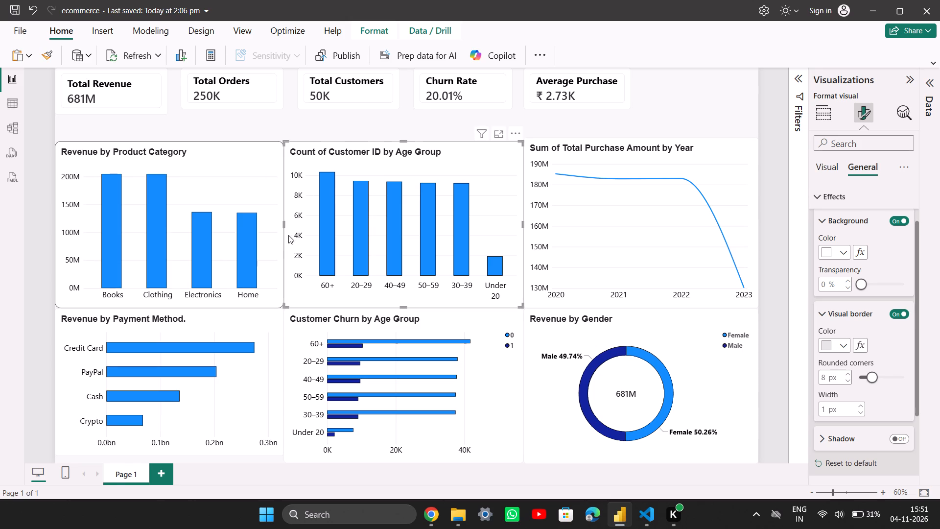
drag(284, 224, 288, 224)
drag(288, 224, 287, 224)
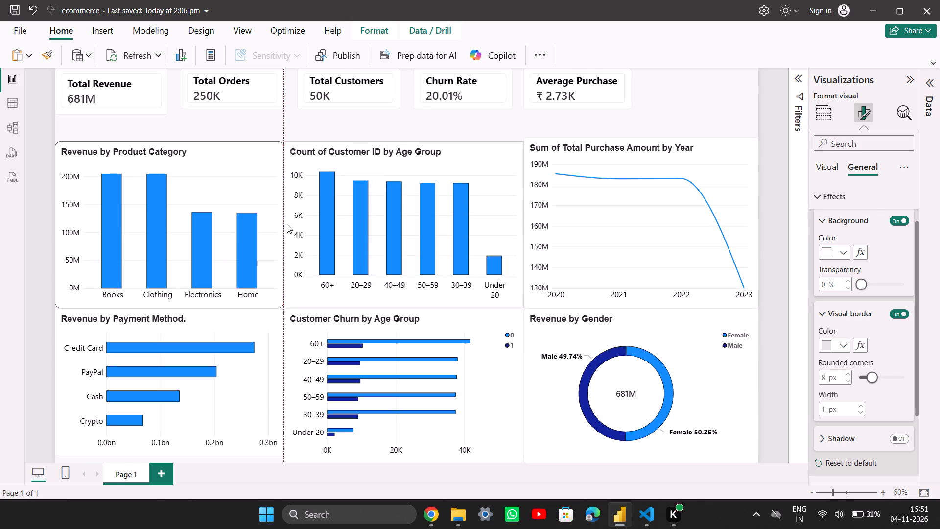
drag(287, 224, 286, 224)
drag(286, 224, 288, 222)
click(293, 333)
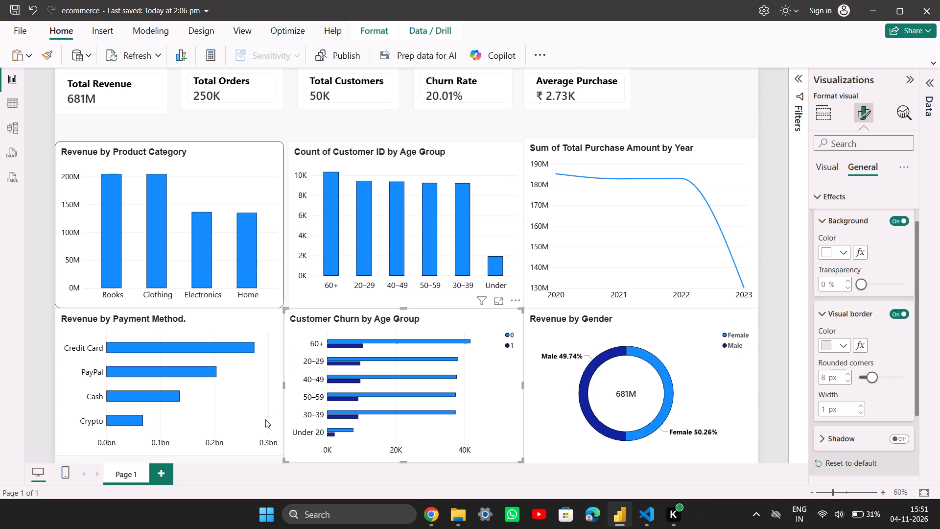
click(284, 387)
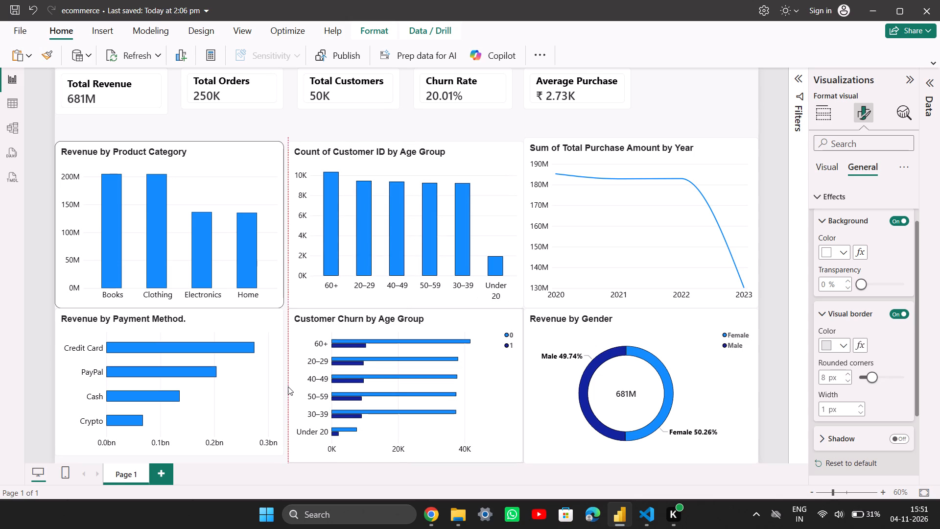
Pull in the right edges of the Count of Customer ID and Customer Churn by Age Group charts equally, leaving a small gap before the third column.
click(494, 184)
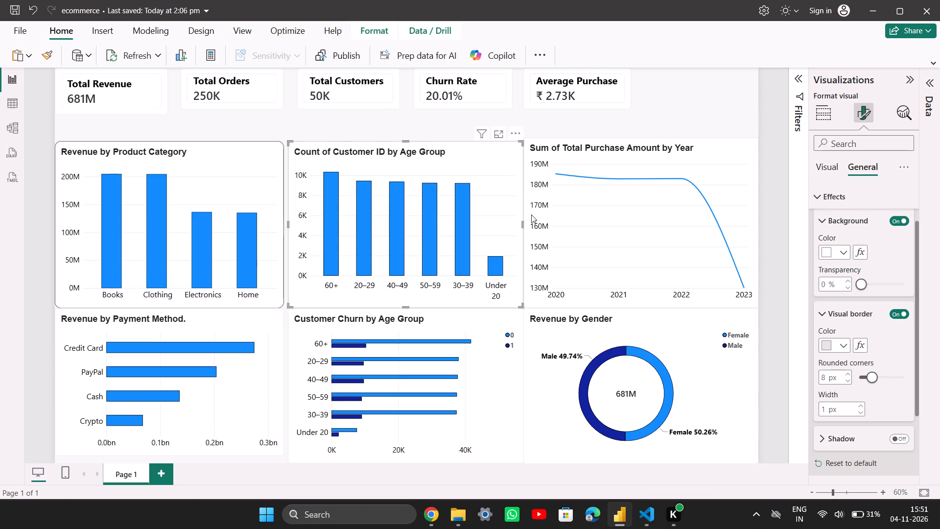
drag(523, 222, 519, 223)
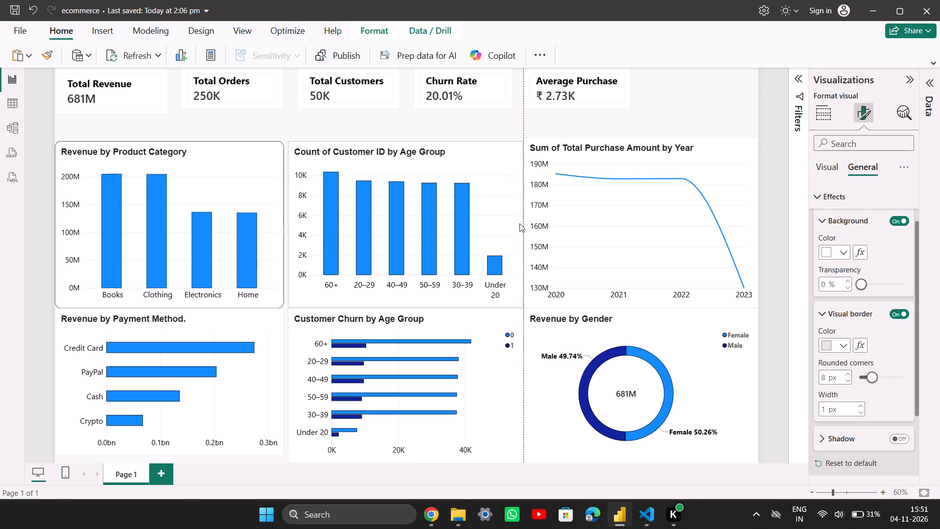
drag(519, 223, 518, 224)
click(499, 358)
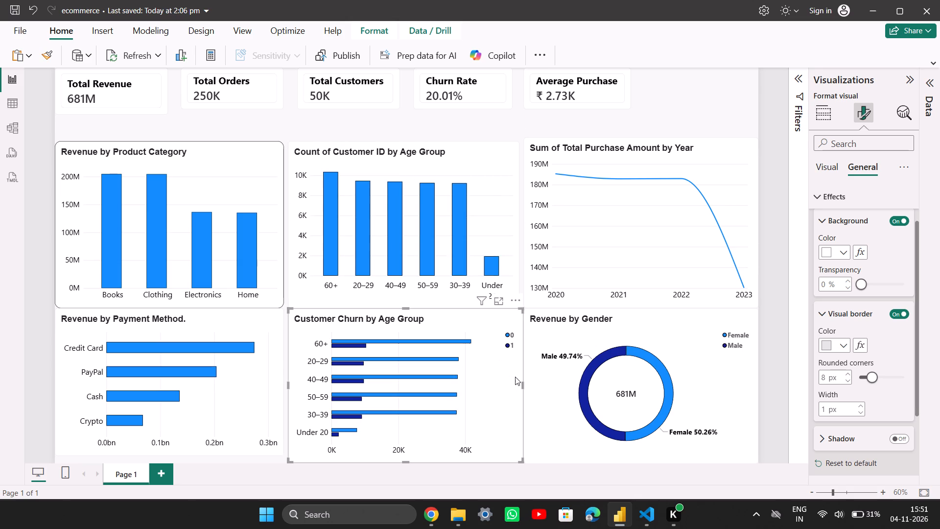
click(523, 384)
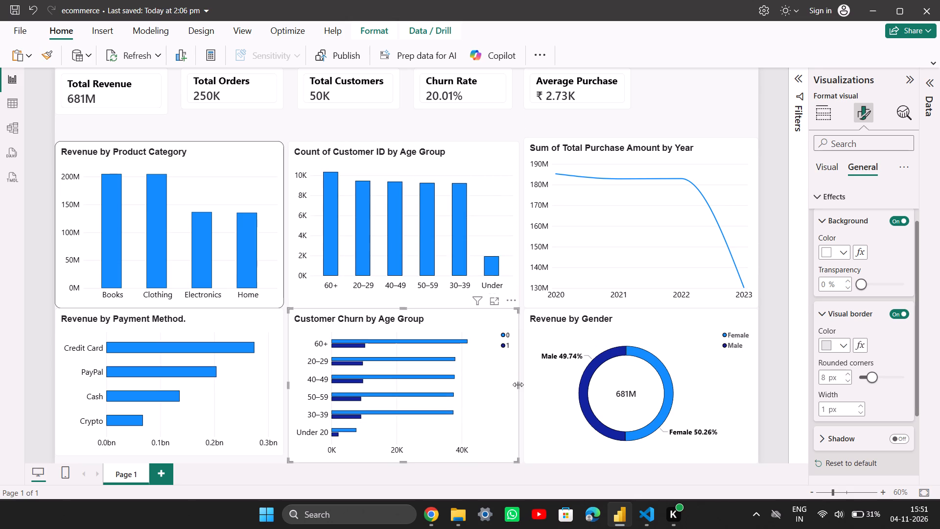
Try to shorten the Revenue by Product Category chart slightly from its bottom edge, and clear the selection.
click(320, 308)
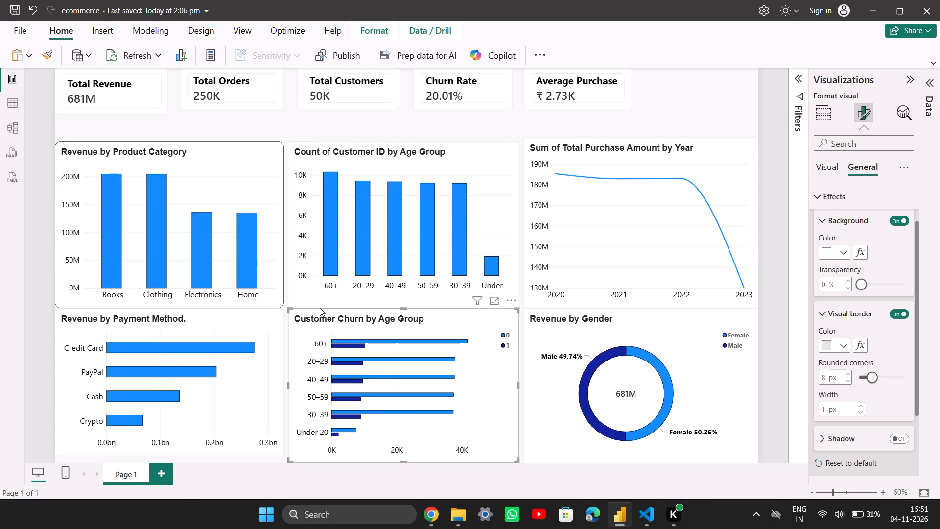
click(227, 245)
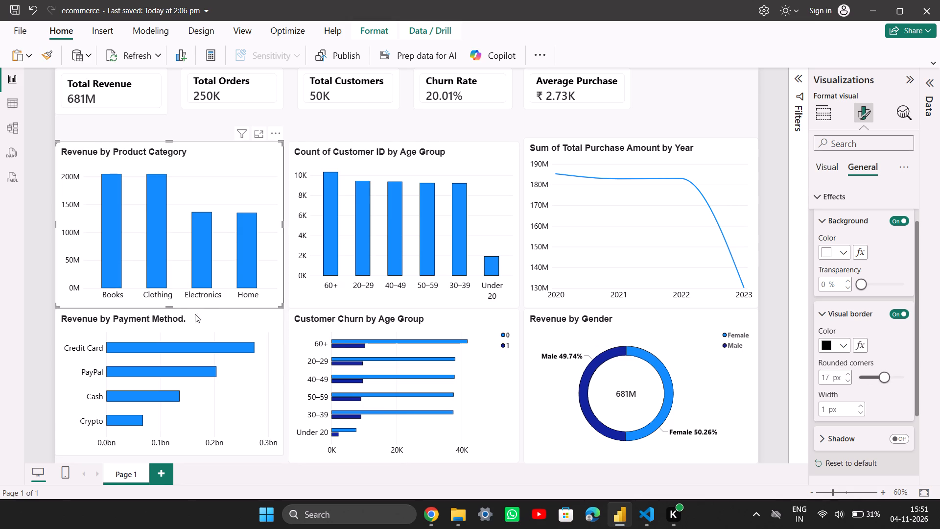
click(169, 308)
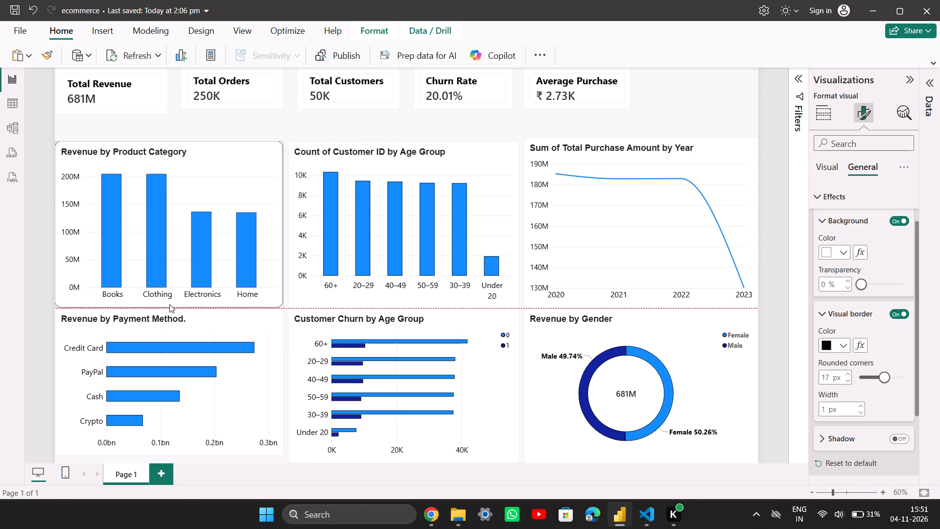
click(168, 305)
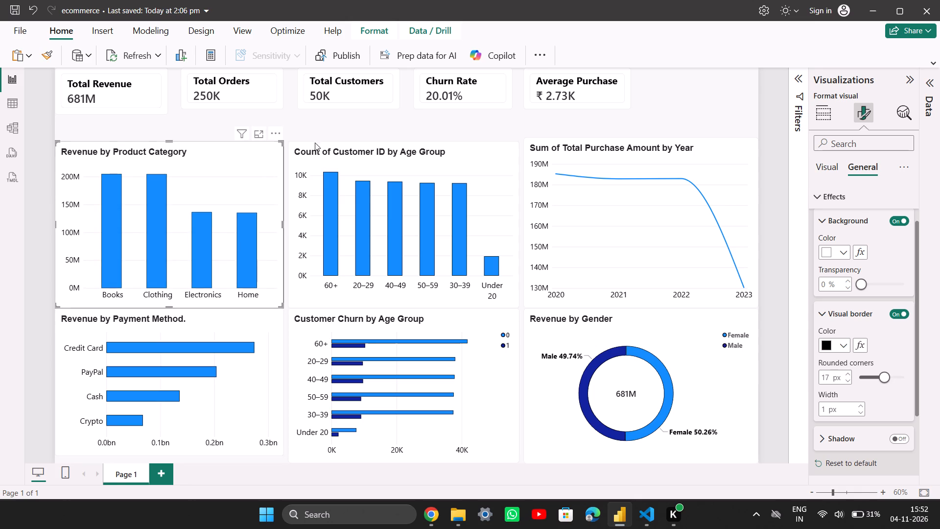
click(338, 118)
Copy the Revenue by Product Category chart's formatting to the Count of Customer ID by Age Group chart with Format Painter.
click(242, 189)
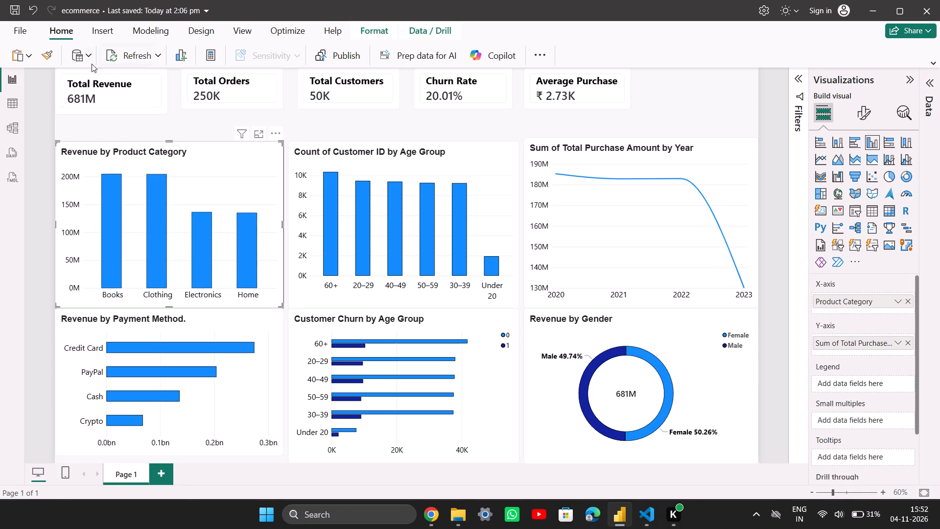
click(52, 59)
click(466, 155)
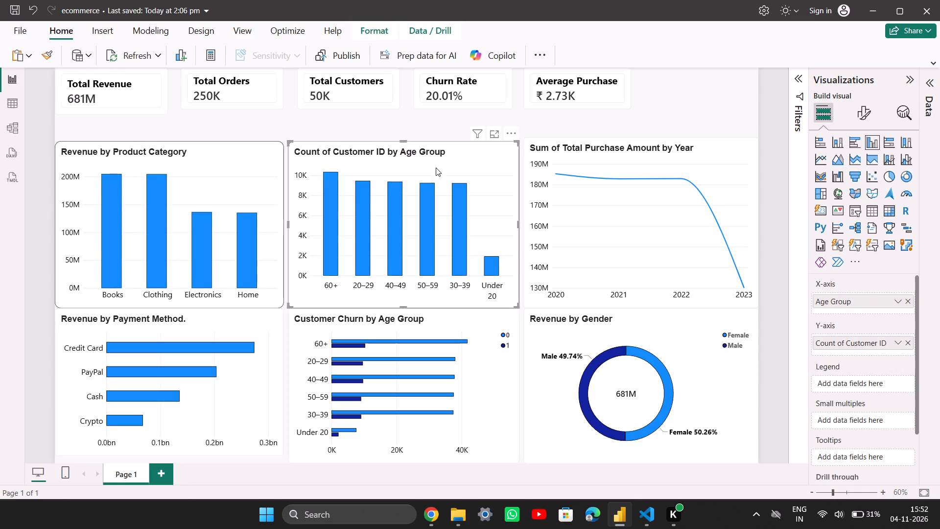
click(322, 114)
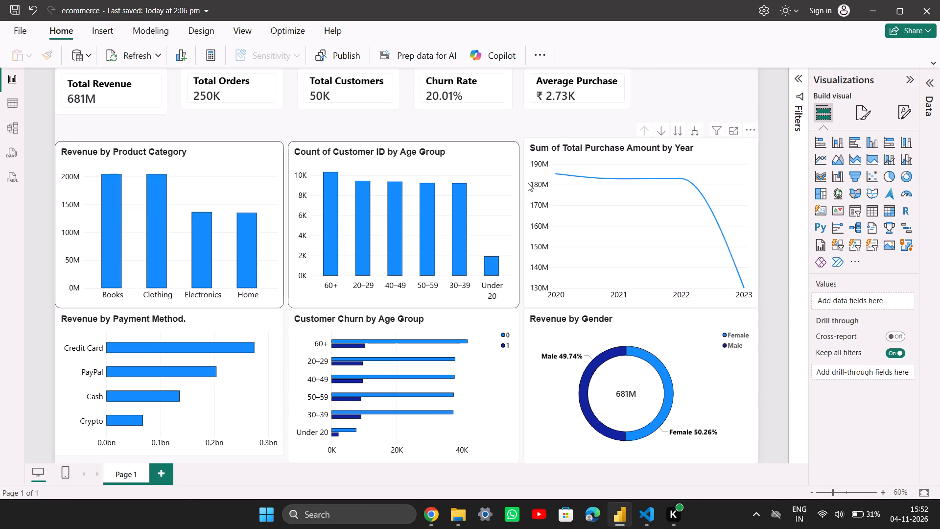
Collapse the Visualizations pane and raise the bottom edge of the Count of Customer ID by Age Group chart slightly, leaving a gap above Customer Churn.
click(906, 80)
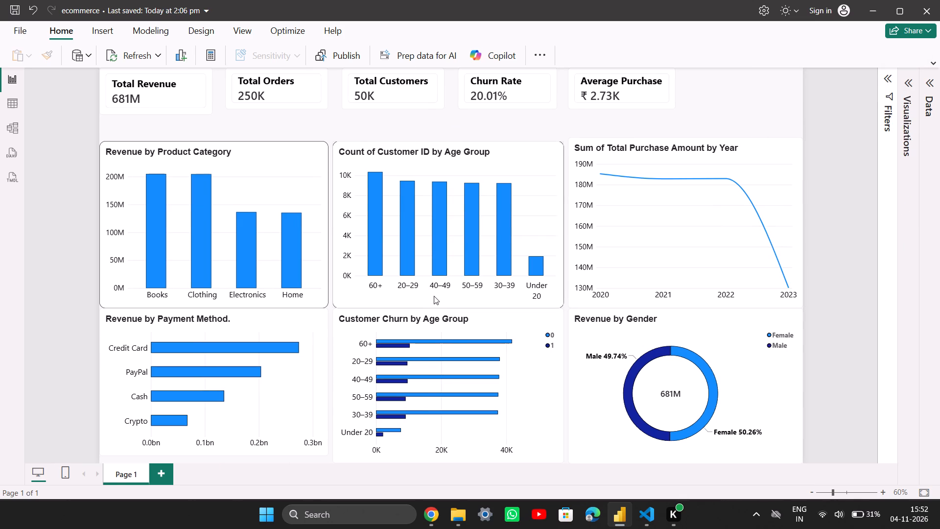
click(434, 296)
drag(448, 306, 448, 300)
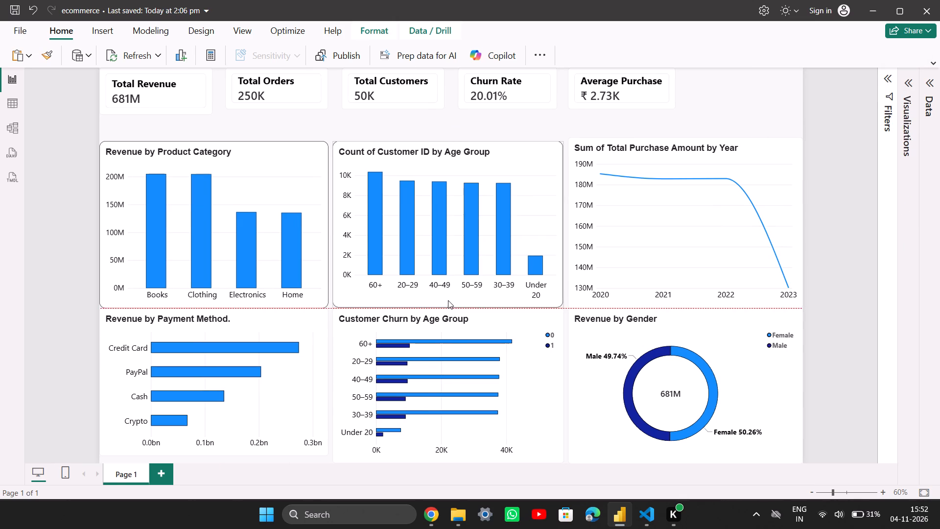
drag(448, 300, 448, 303)
drag(448, 303, 448, 299)
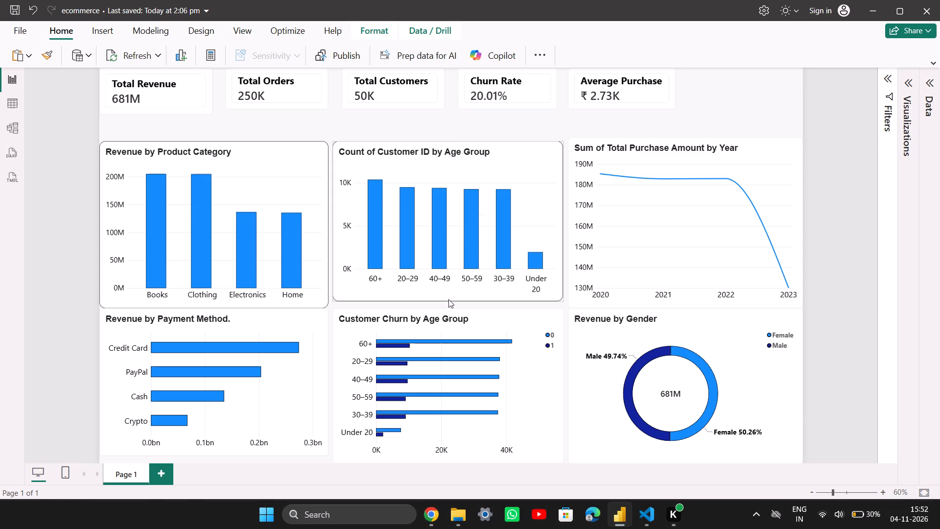
drag(448, 299, 449, 299)
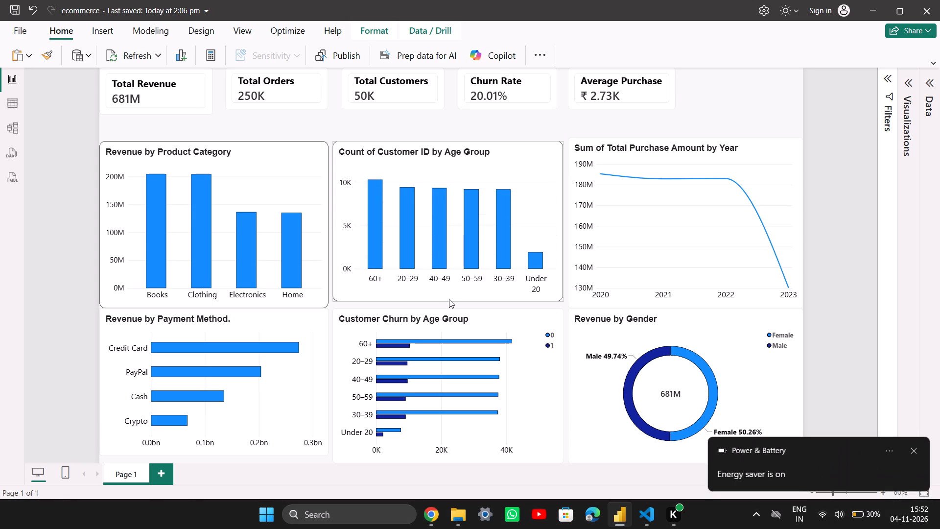
drag(449, 299, 451, 302)
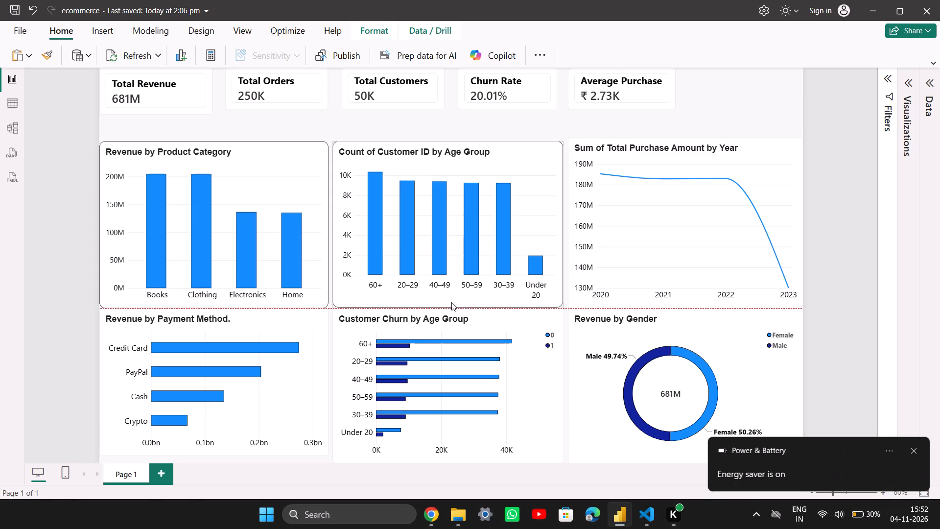
drag(451, 302, 451, 301)
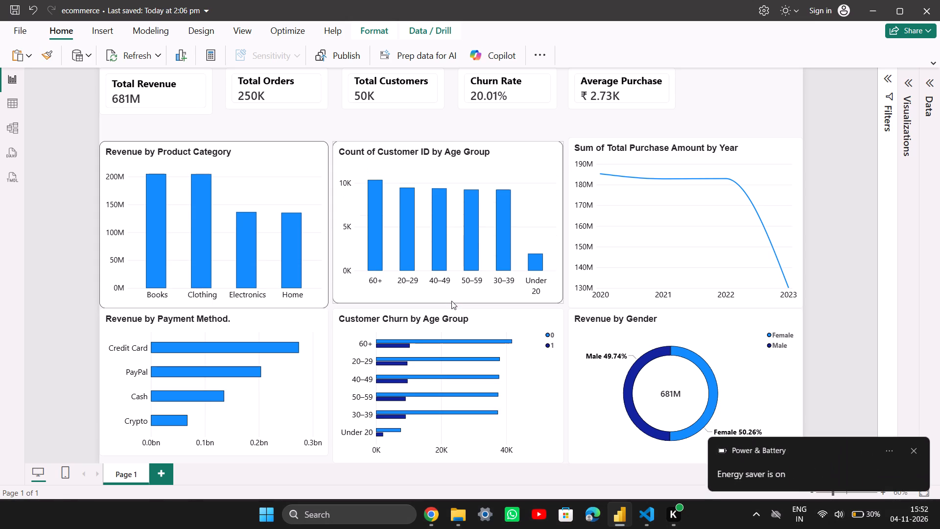
drag(451, 301, 452, 302)
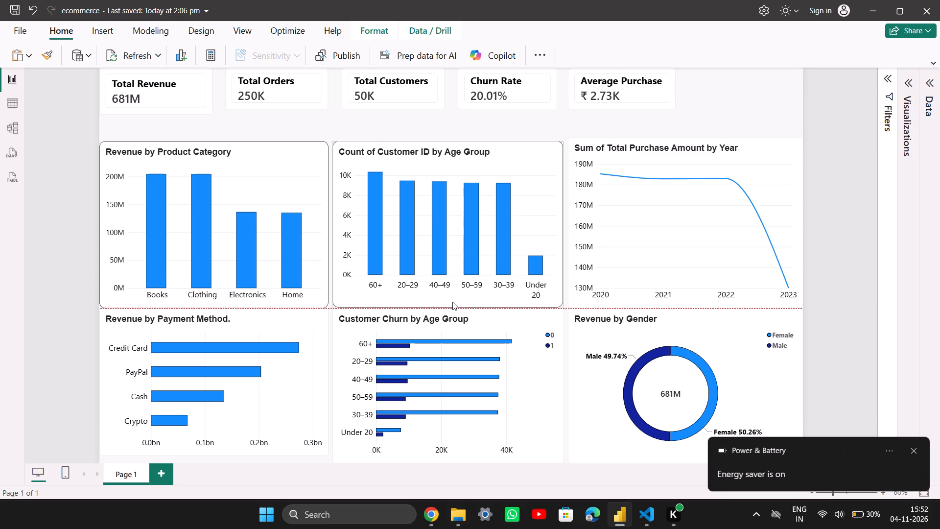
drag(452, 302, 452, 301)
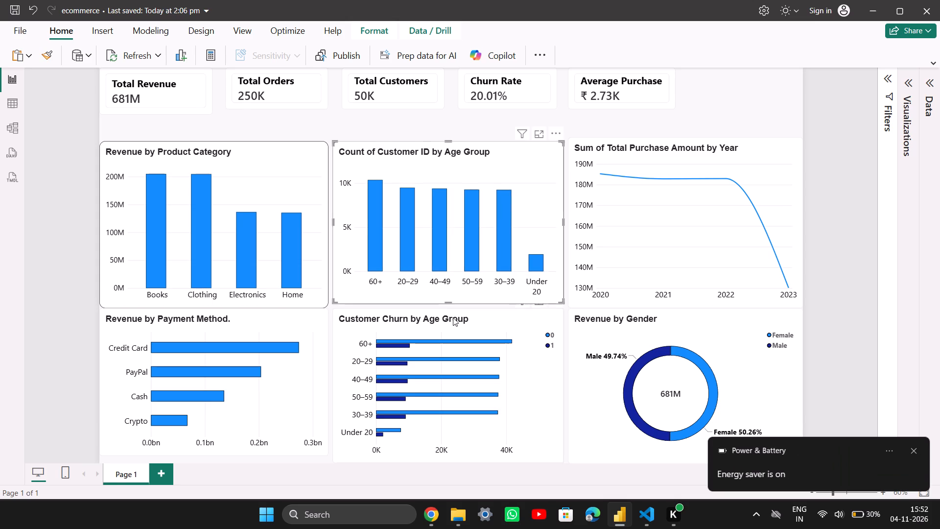
Lower the top edges of the Customer Churn by Age Group, Revenue by Payment Method and Revenue by Gender charts slightly, leaving an even gap below the upper row.
click(453, 317)
click(449, 310)
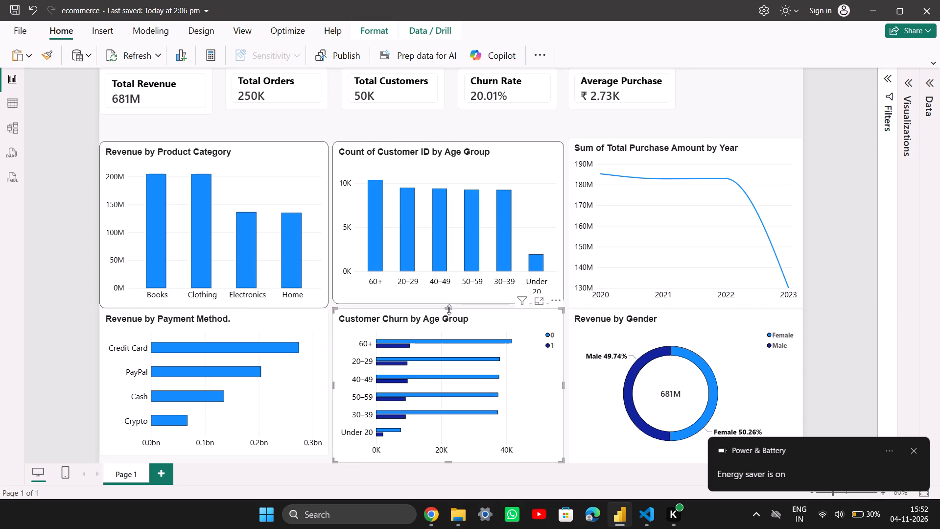
drag(449, 309, 451, 314)
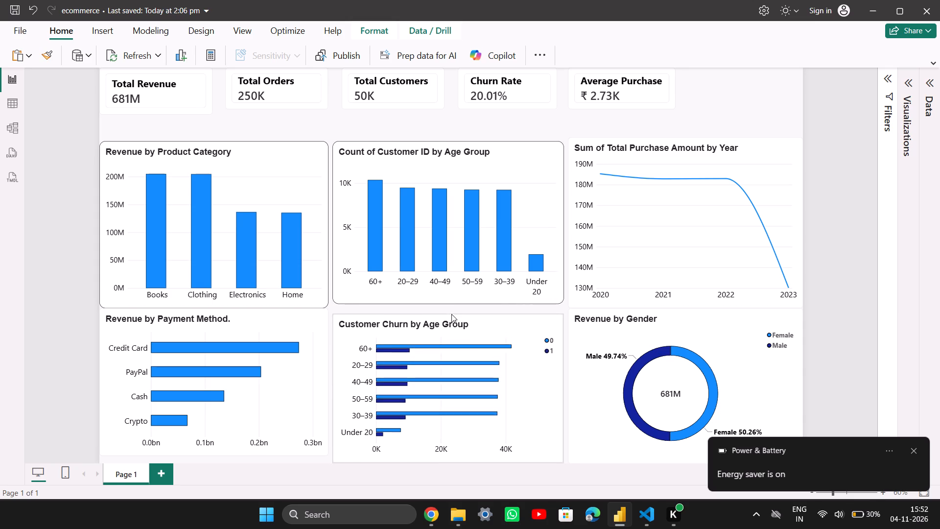
drag(451, 314, 451, 313)
click(291, 317)
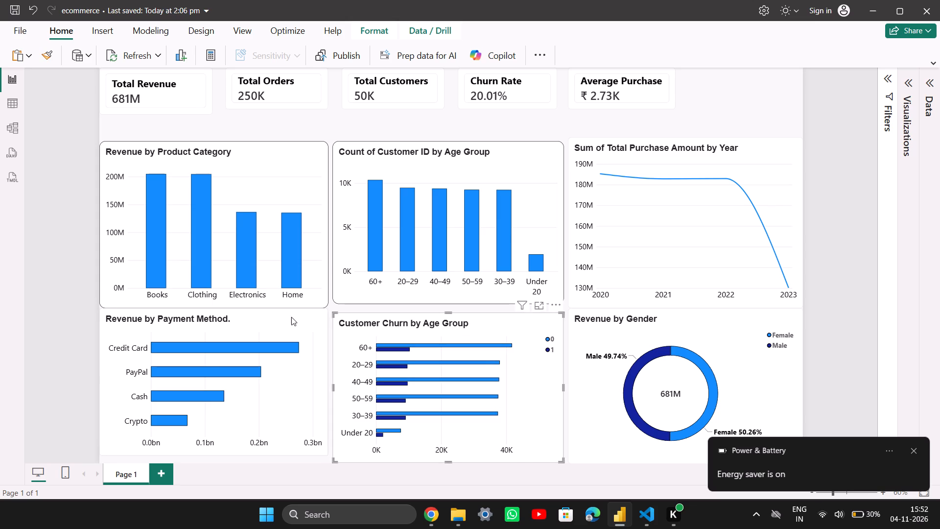
click(212, 310)
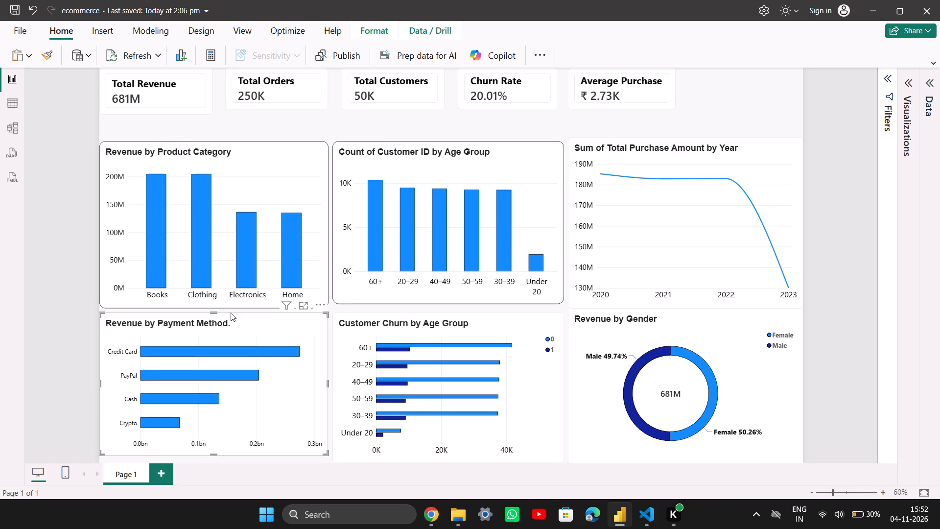
click(651, 316)
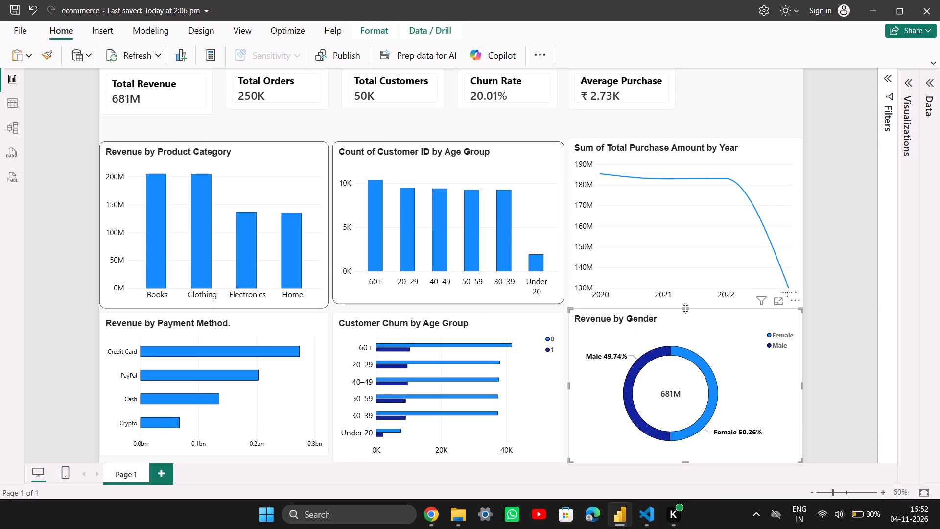
drag(685, 308, 684, 314)
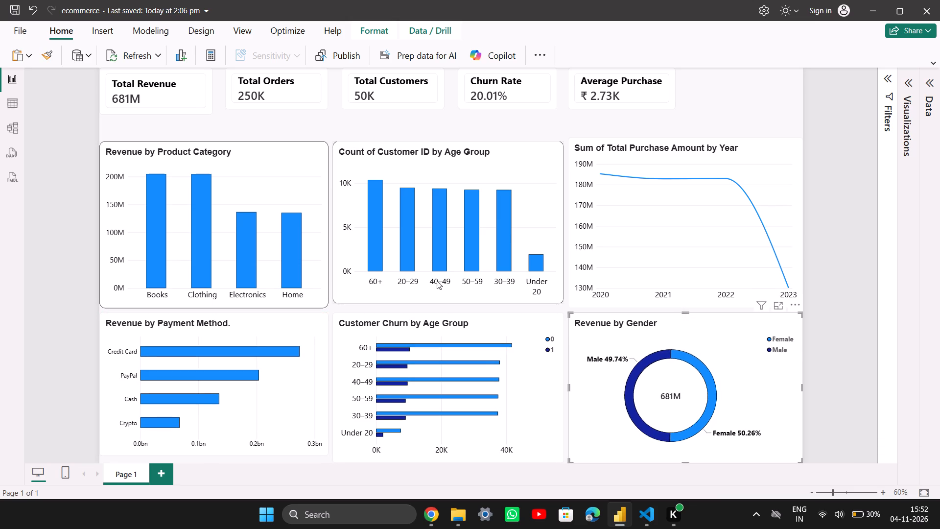
Extend the bottom edge of the Count of Customer ID by Age Group chart slightly to align with the Revenue by Product Category chart.
click(394, 299)
drag(450, 303, 451, 307)
click(623, 301)
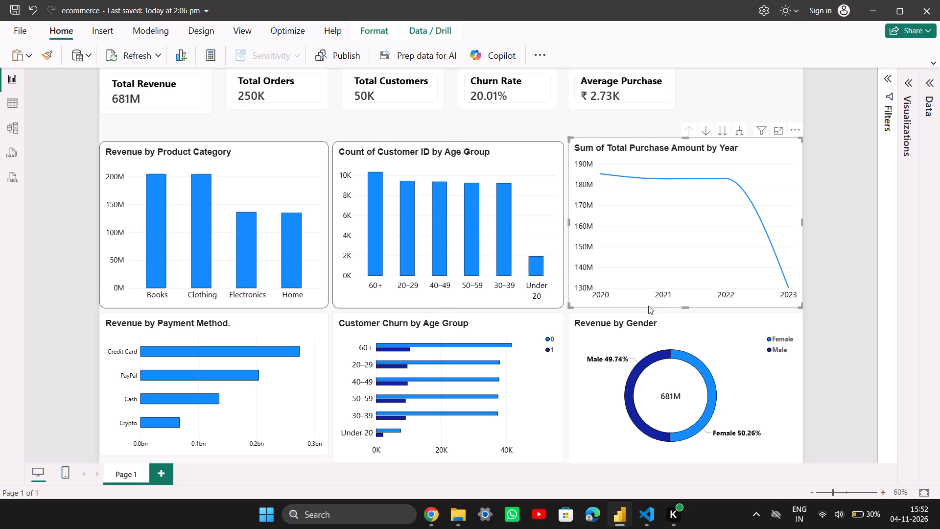
click(686, 306)
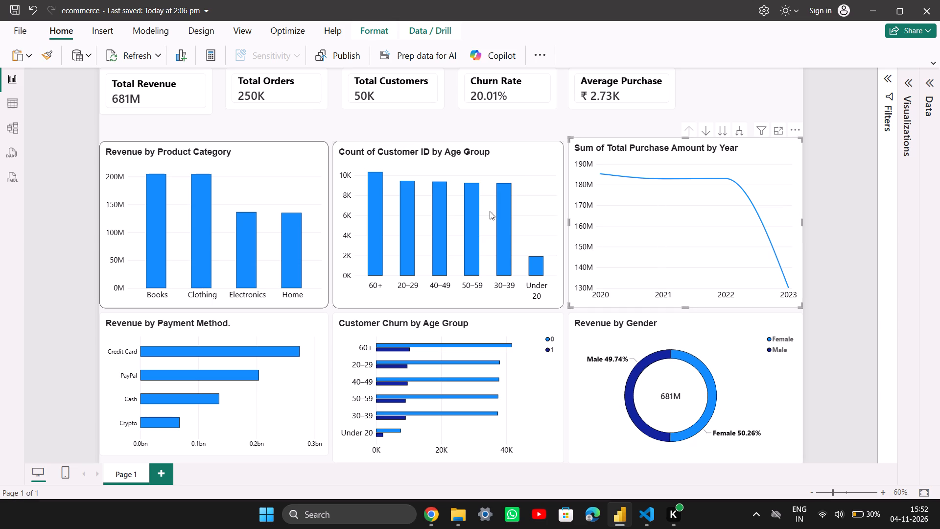
Copy the Count of Customer ID by Age Group chart's formatting to the Sum of Total Purchase Amount by Year chart with Format Painter.
click(519, 165)
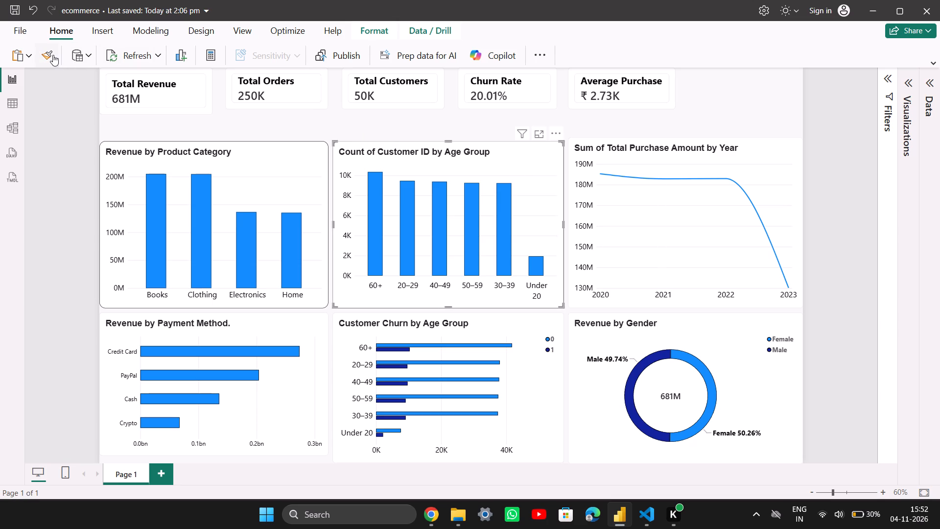
click(53, 55)
click(660, 191)
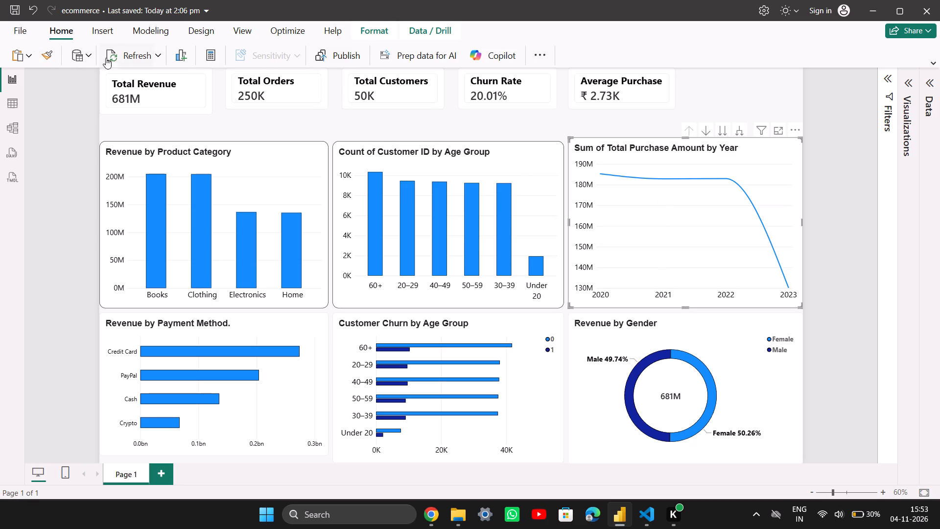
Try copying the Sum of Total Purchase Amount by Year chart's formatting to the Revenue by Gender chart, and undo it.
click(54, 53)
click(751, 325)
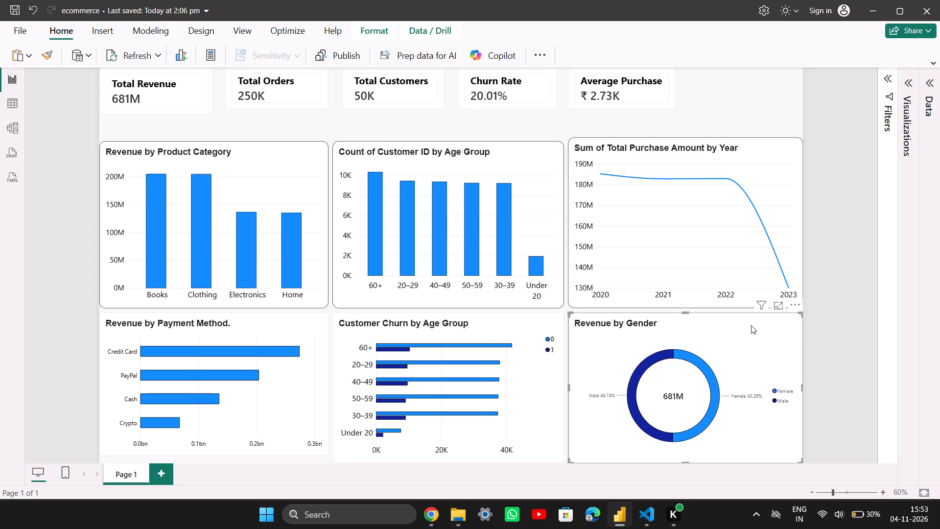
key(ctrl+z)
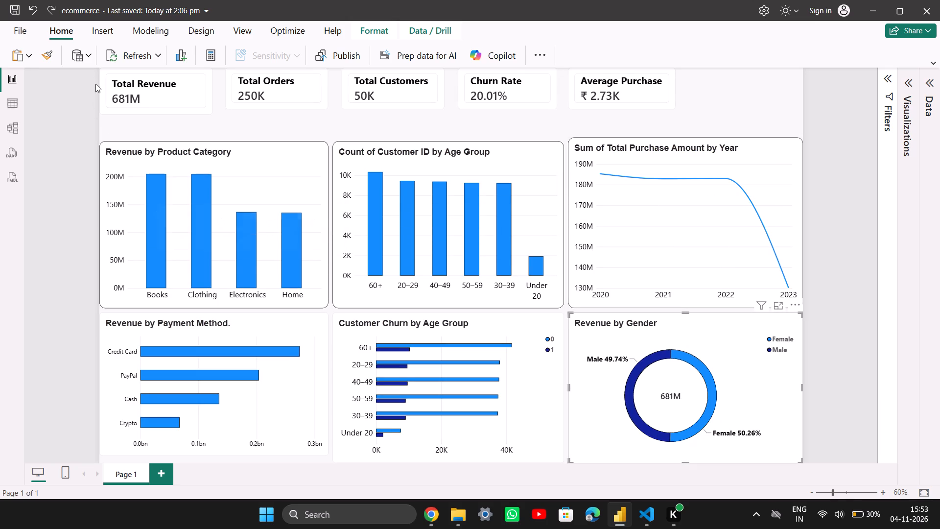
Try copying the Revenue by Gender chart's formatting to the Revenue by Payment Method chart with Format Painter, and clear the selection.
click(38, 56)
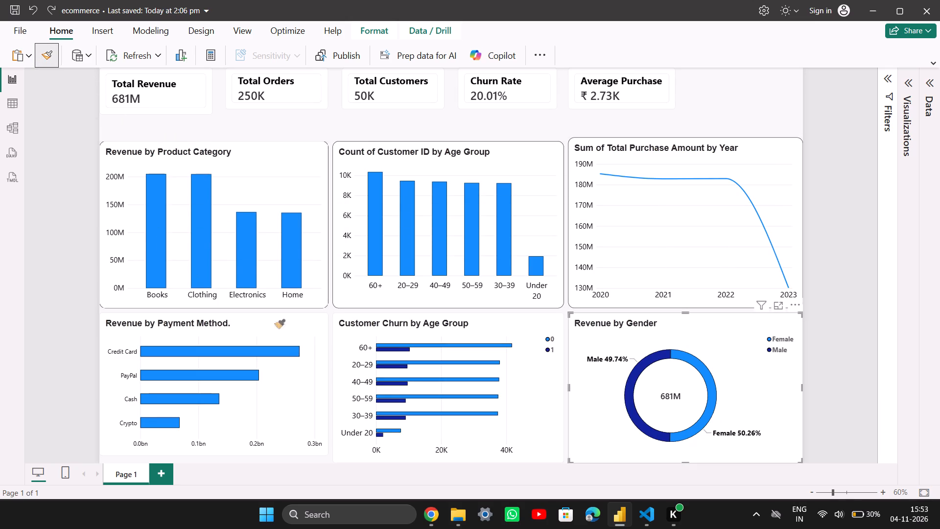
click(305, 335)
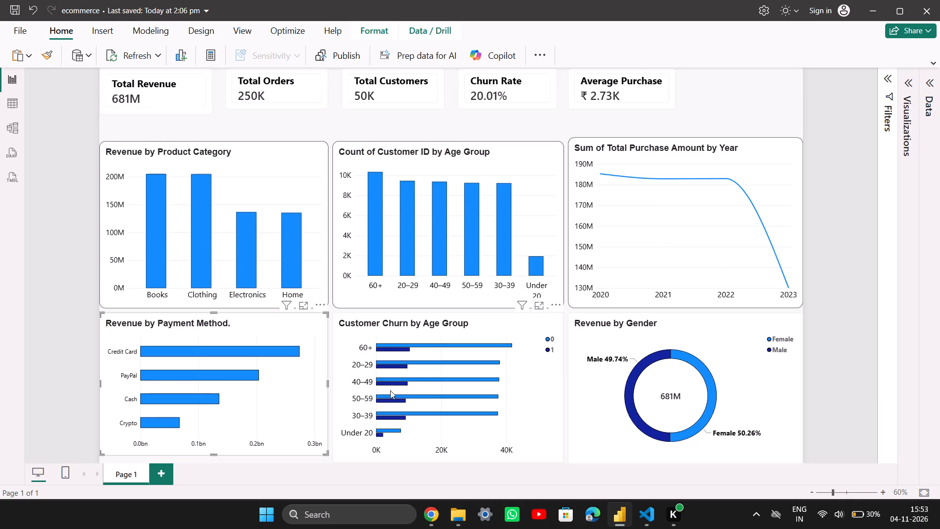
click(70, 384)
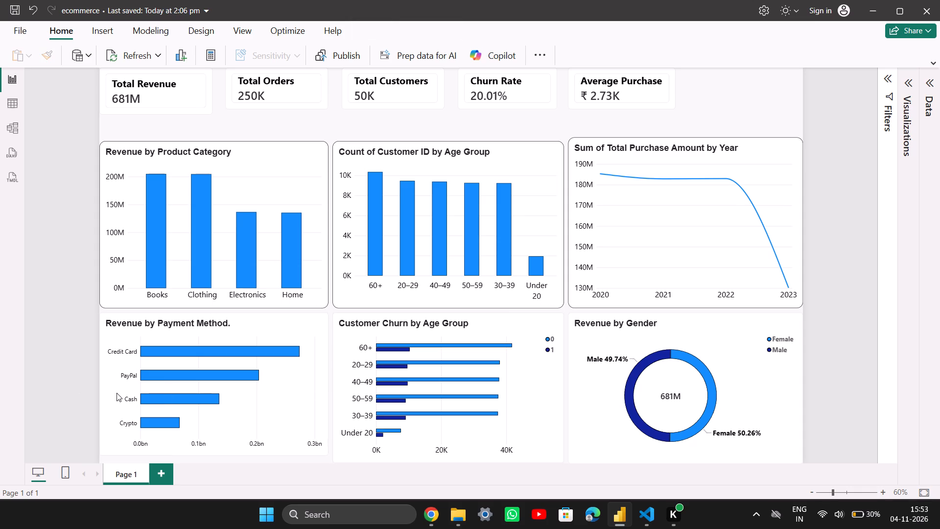
Copy the Sum of Total Purchase Amount by Year chart's formatting to the Revenue by Payment Method chart with Format Painter, and clear the selection.
click(731, 210)
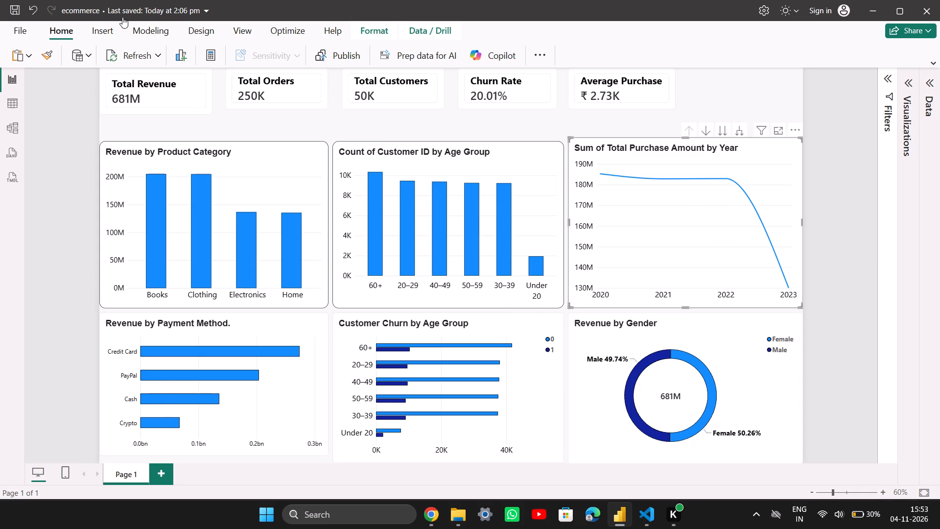
click(48, 53)
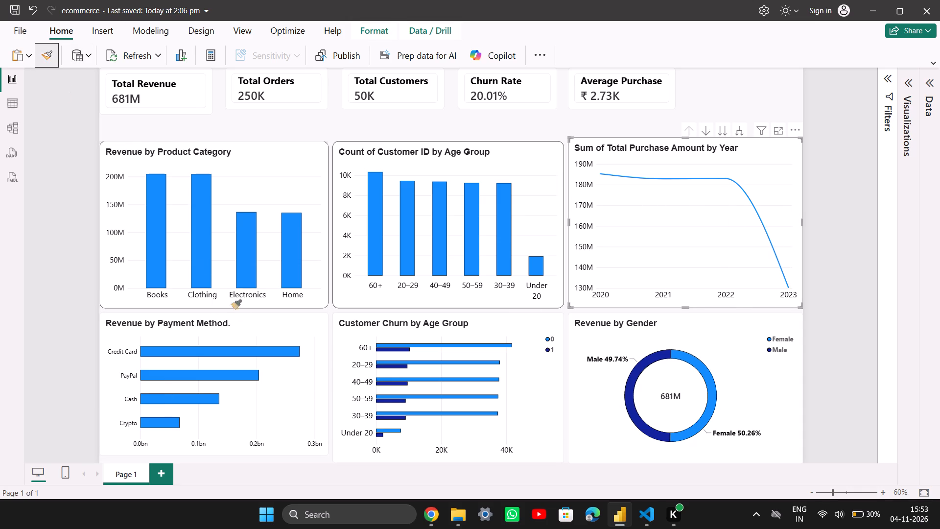
click(253, 325)
click(43, 331)
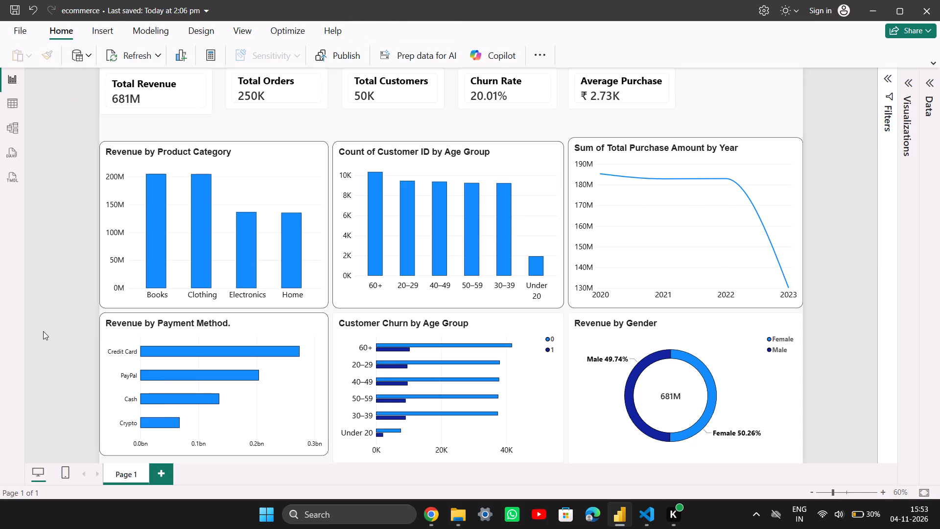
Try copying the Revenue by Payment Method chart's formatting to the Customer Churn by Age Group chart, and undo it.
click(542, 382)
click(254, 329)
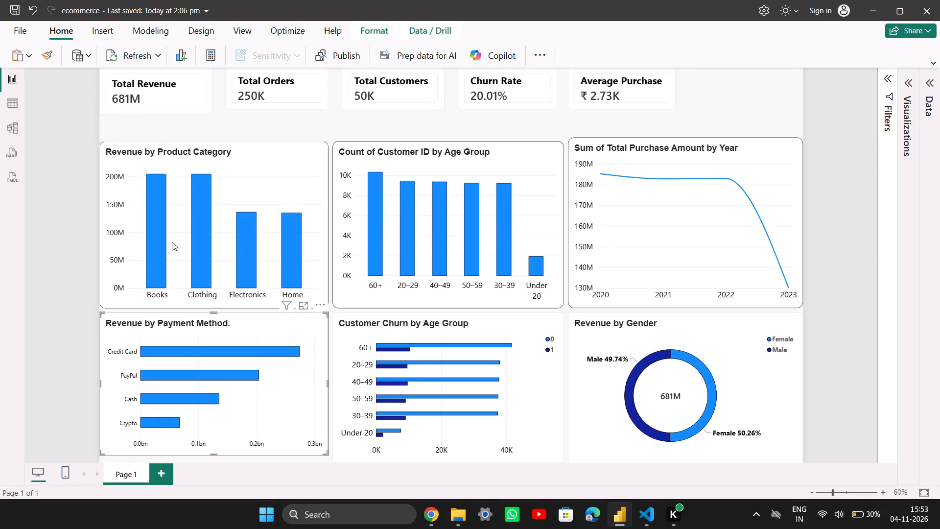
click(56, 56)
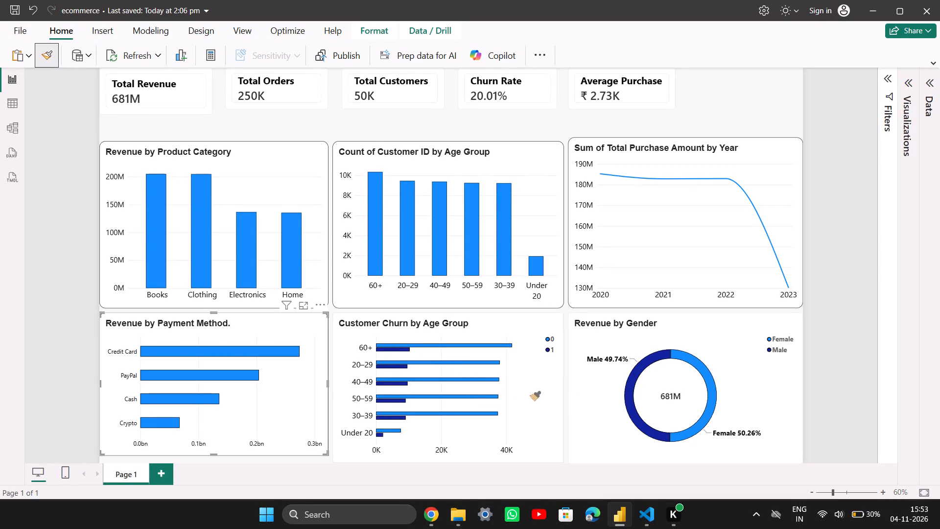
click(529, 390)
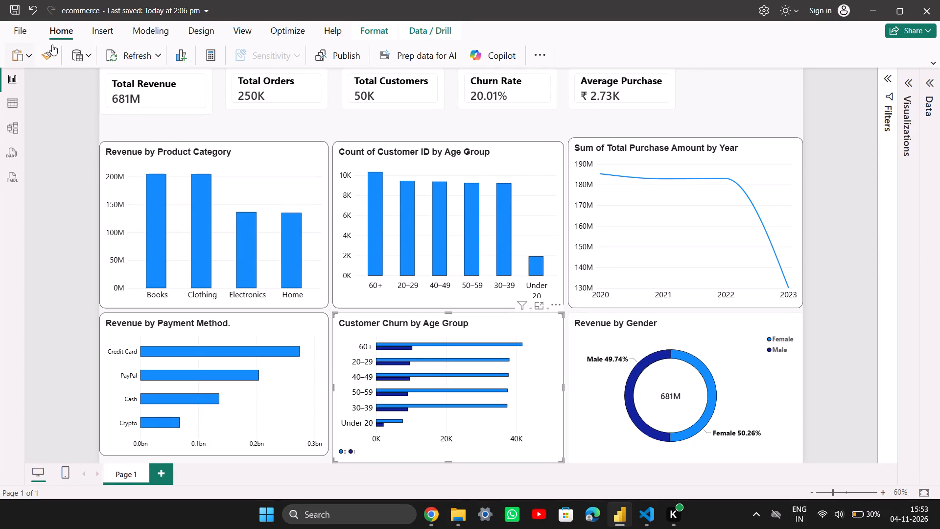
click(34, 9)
Give the Revenue by Gender chart a black visual border with 12 px rounded corners.
click(613, 338)
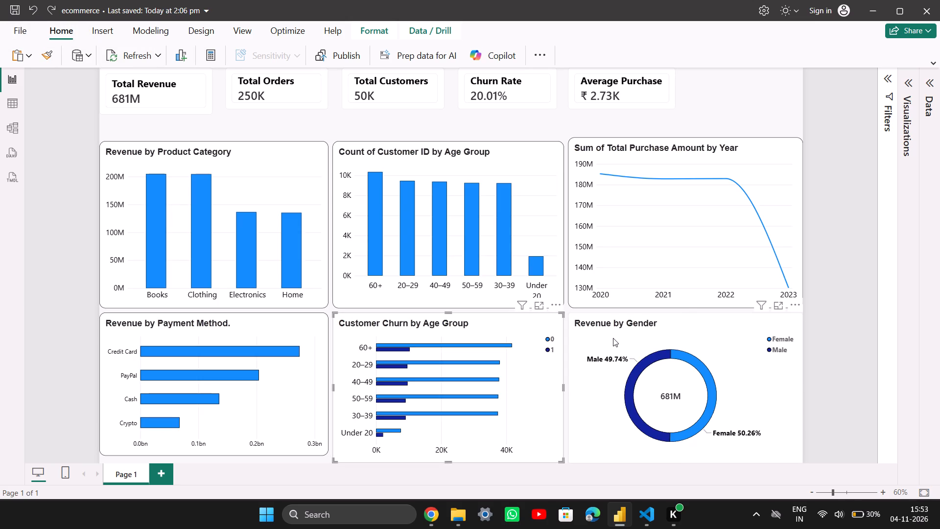
click(912, 77)
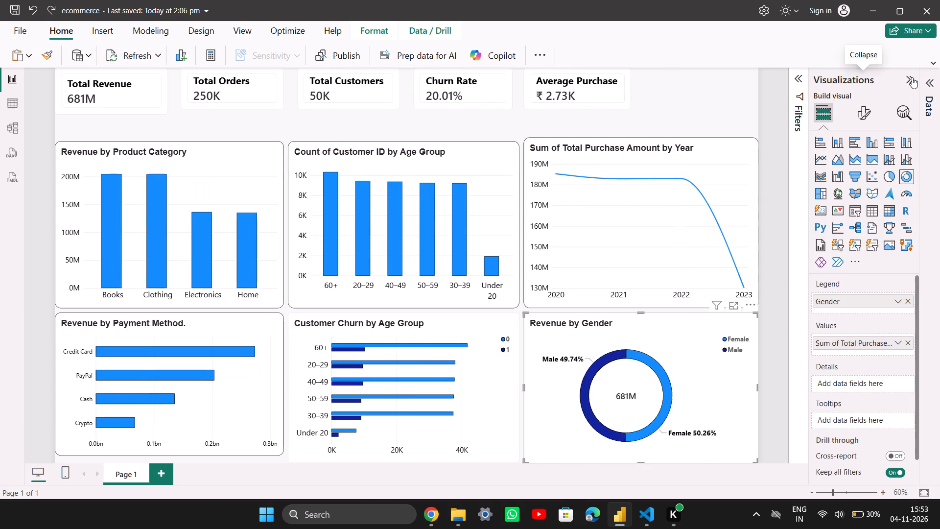
click(869, 114)
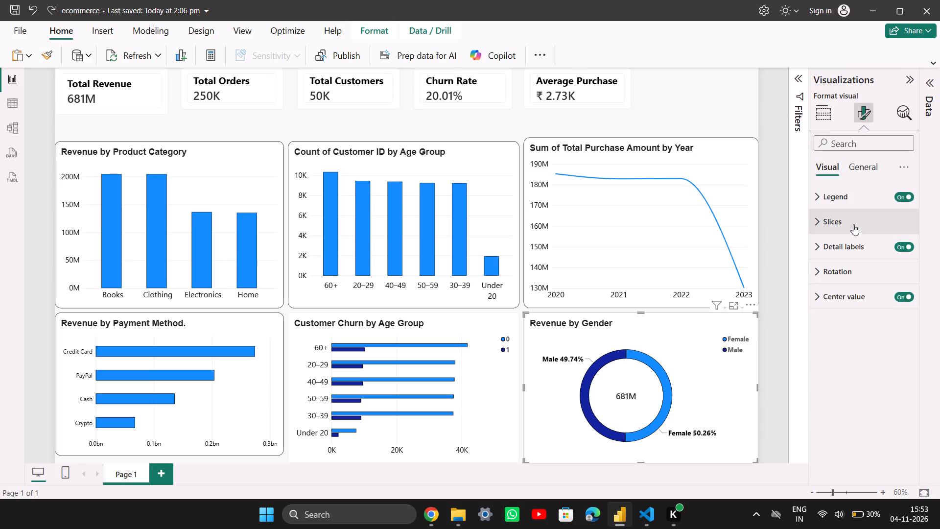
click(863, 164)
click(846, 240)
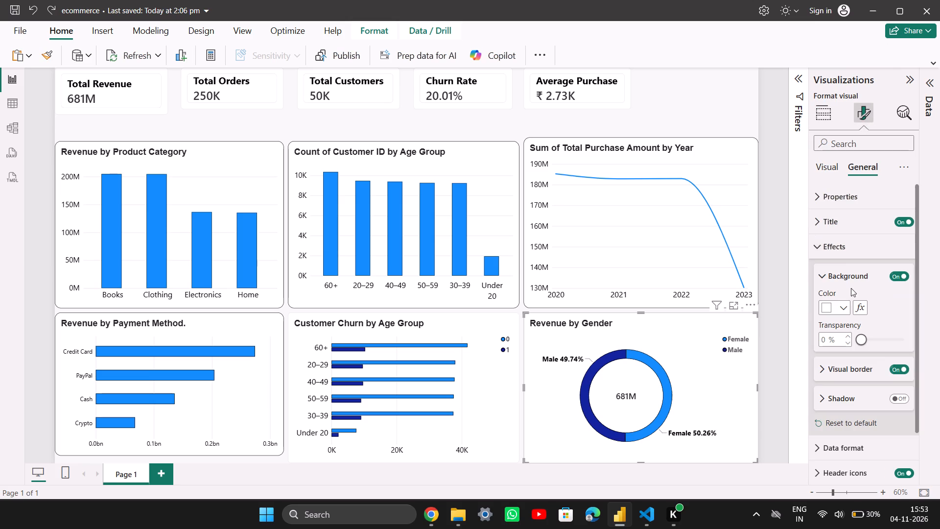
scroll(841, 345, down, 1)
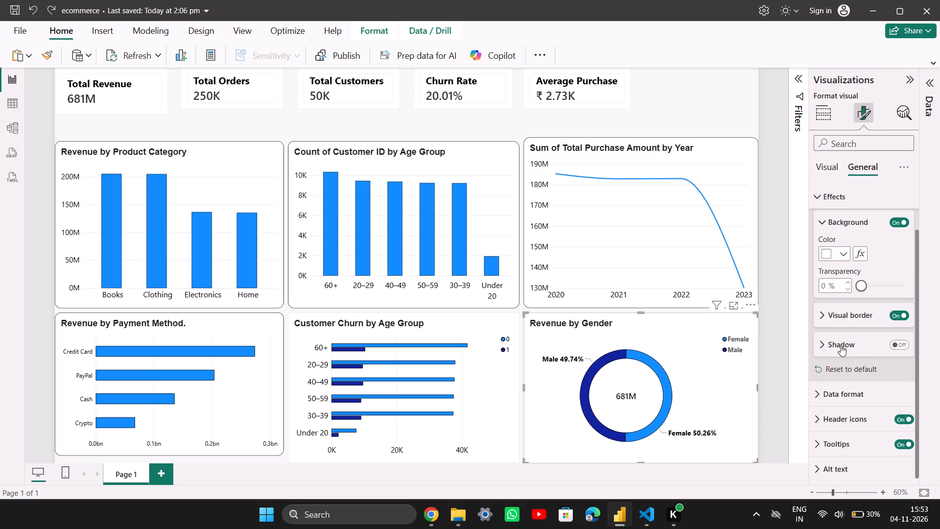
click(843, 316)
click(839, 343)
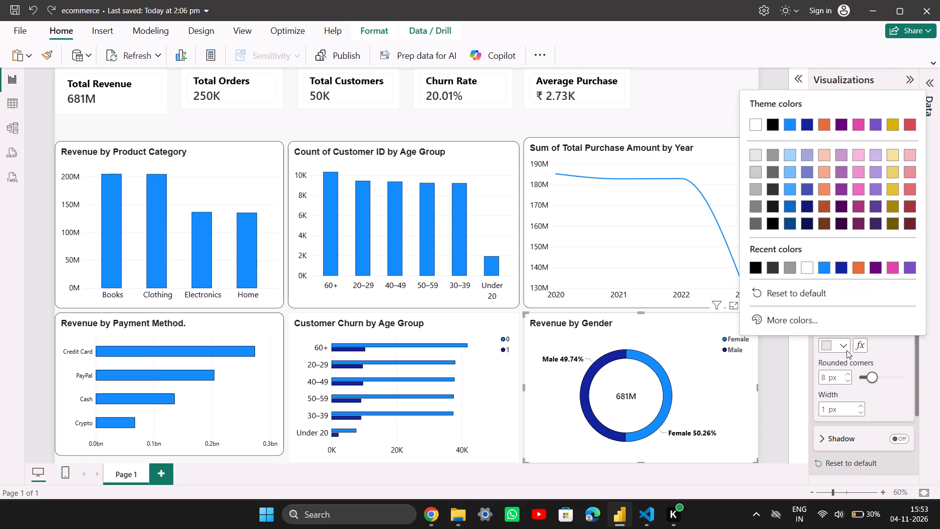
click(761, 265)
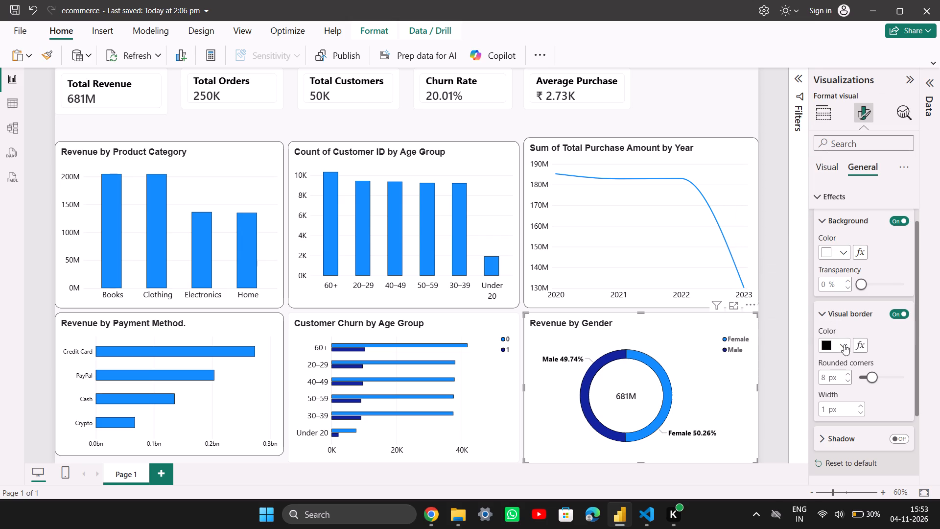
triple_click(848, 374)
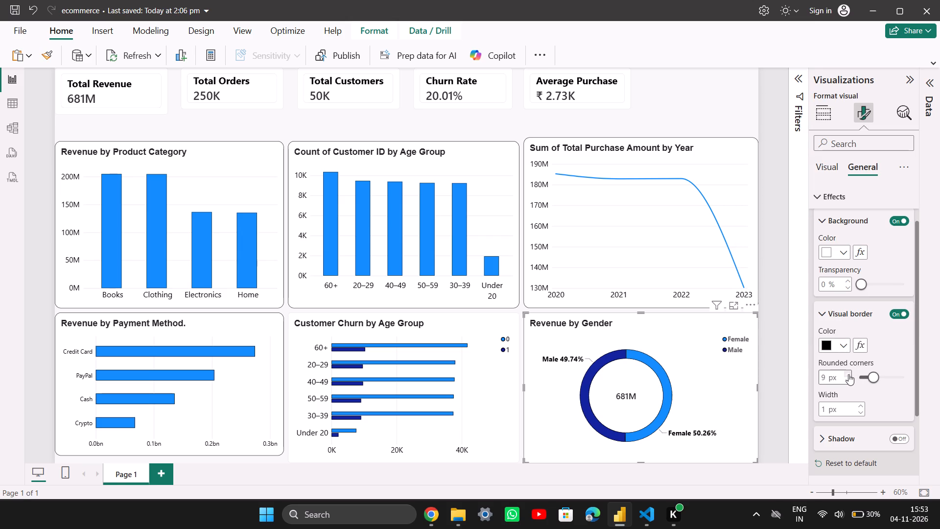
click(848, 374)
Copy the Revenue by Gender chart's formatting to the Customer Churn by Age Group chart with Format Painter, and clear the selection.
click(693, 339)
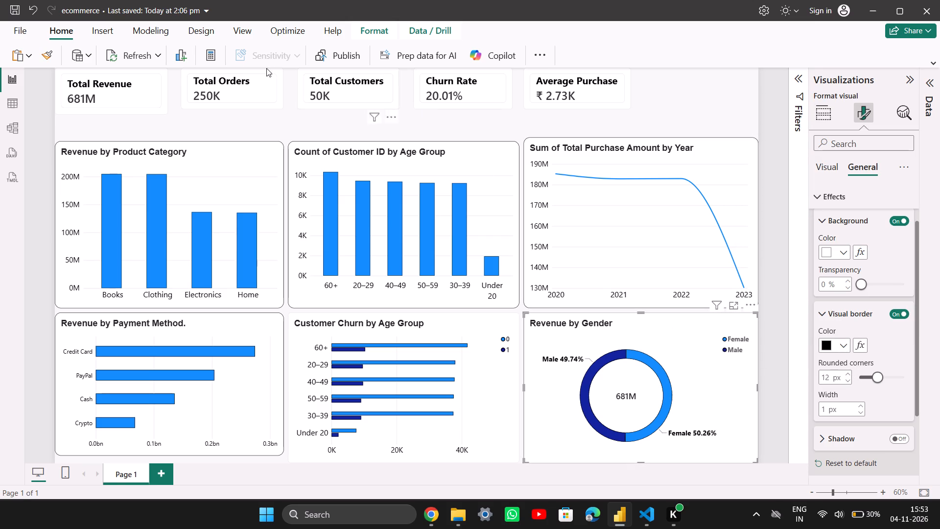
click(52, 57)
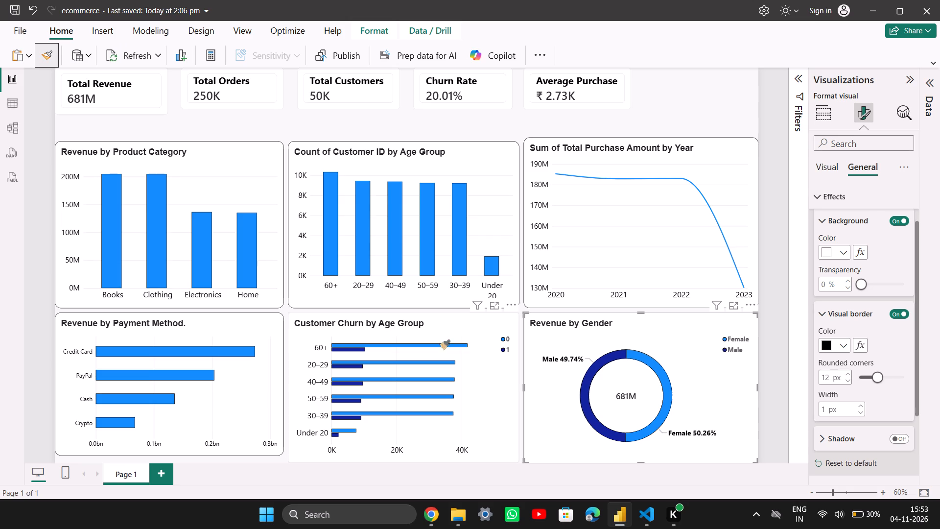
click(467, 324)
click(26, 275)
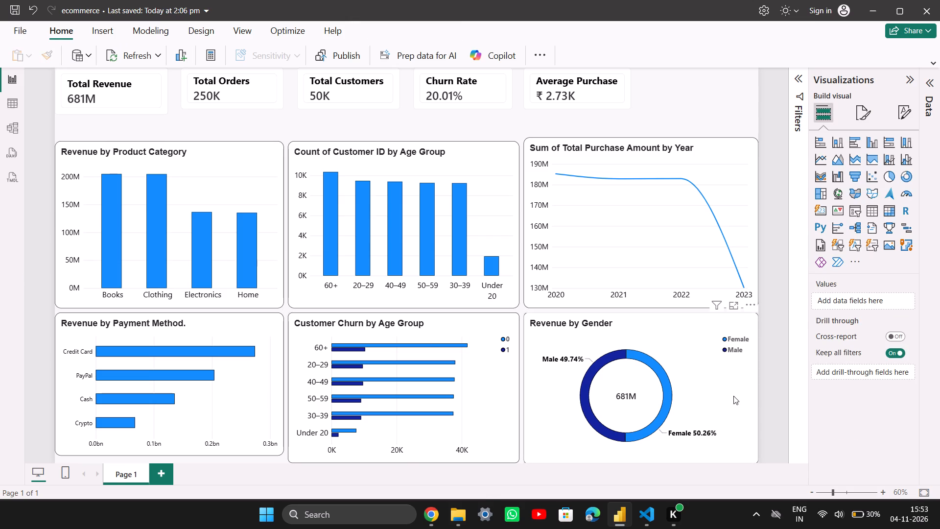
Resize the Revenue by Payment Method, Customer Churn by Age Group and Revenue by Gender charts so their lower edges align just above the page bottom.
click(229, 397)
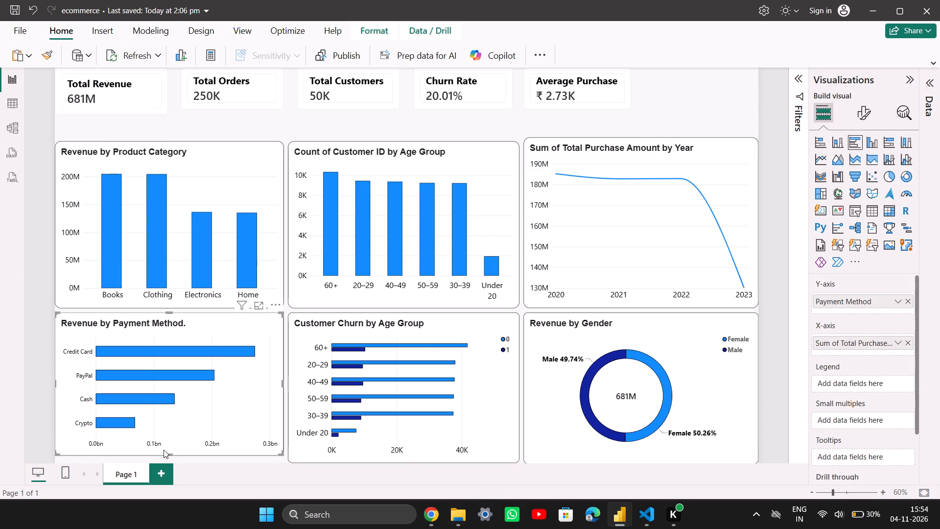
drag(167, 455, 167, 462)
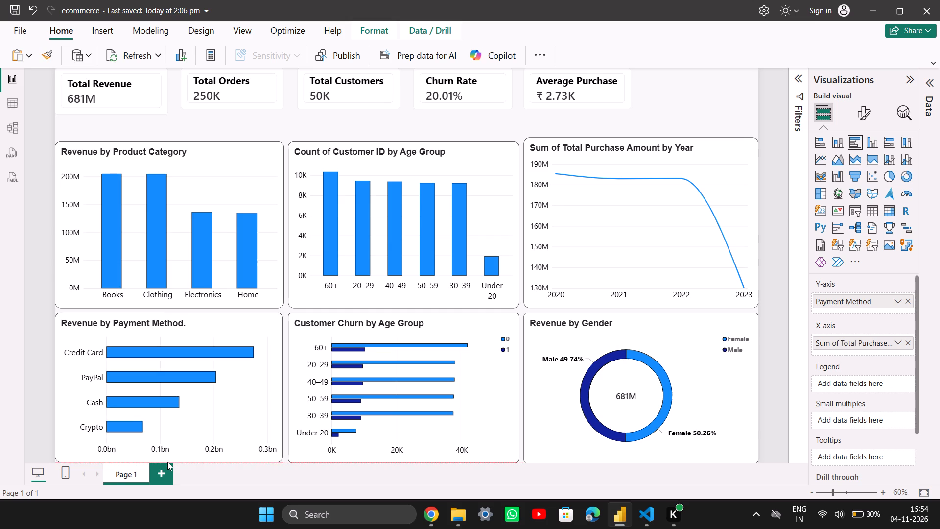
drag(167, 462, 168, 459)
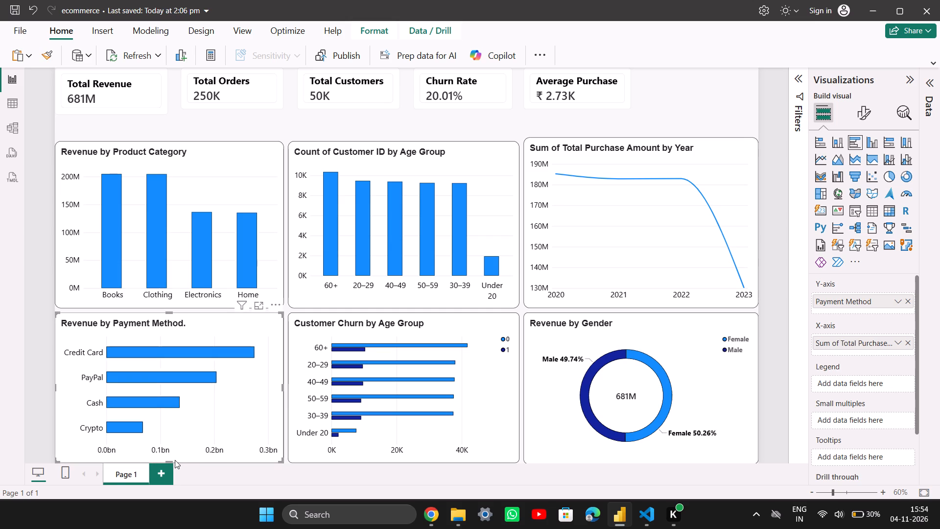
click(171, 460)
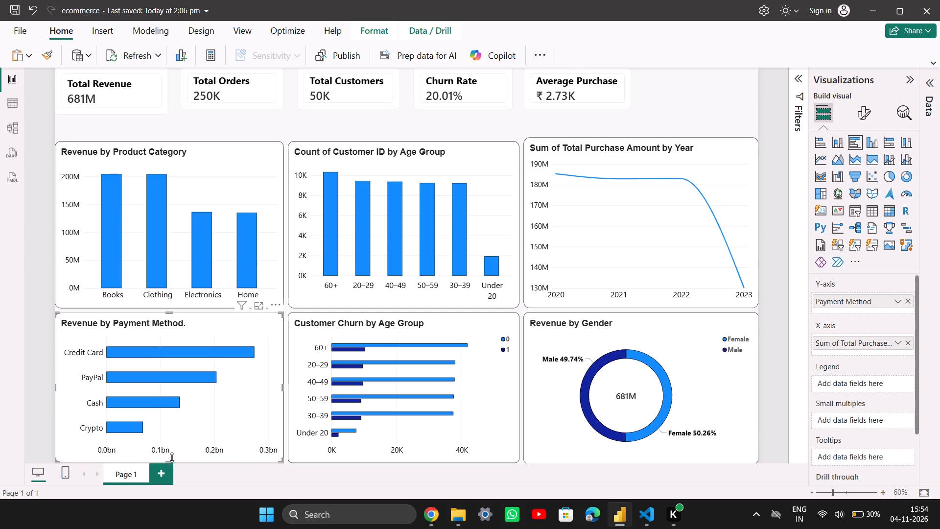
drag(169, 460, 170, 456)
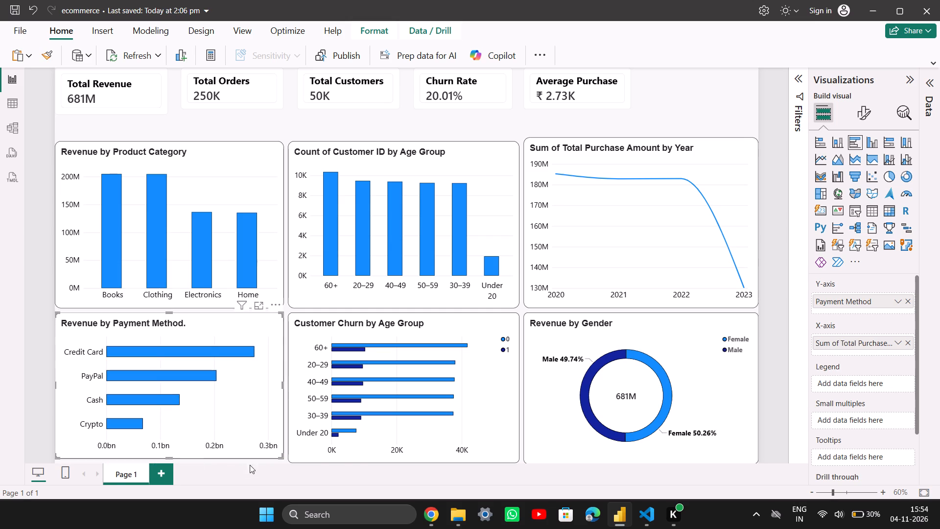
click(357, 459)
drag(406, 461, 406, 456)
click(557, 446)
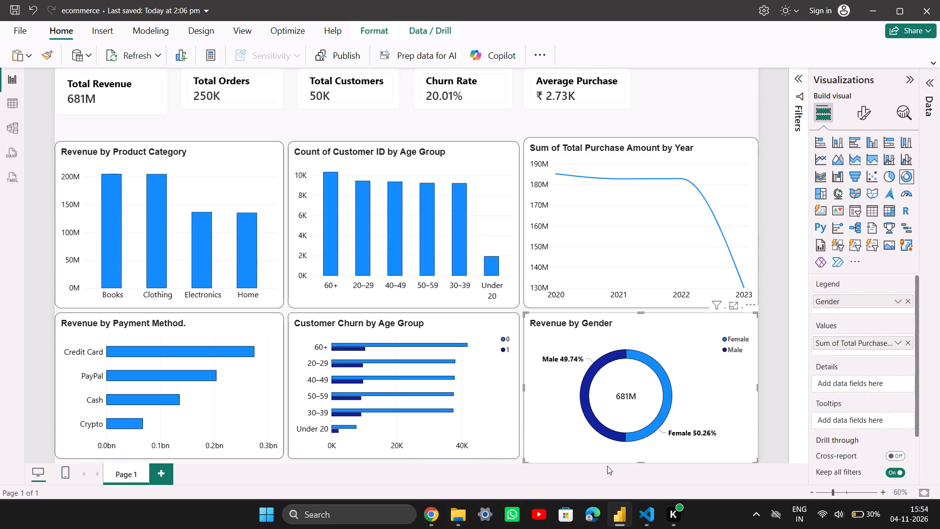
click(640, 459)
click(768, 398)
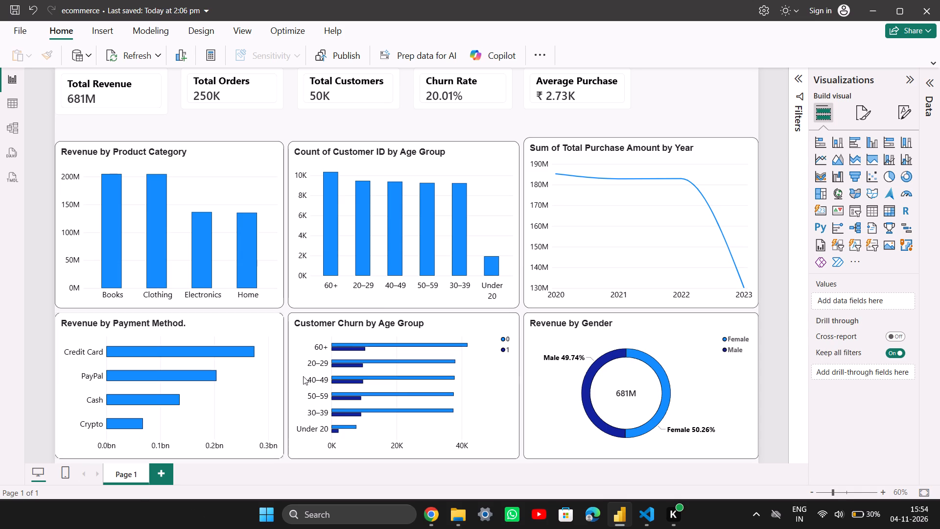
Move the Total Revenue card down to just above the Revenue by Product Category chart, and reduce its height and width.
click(117, 82)
drag(128, 99, 128, 108)
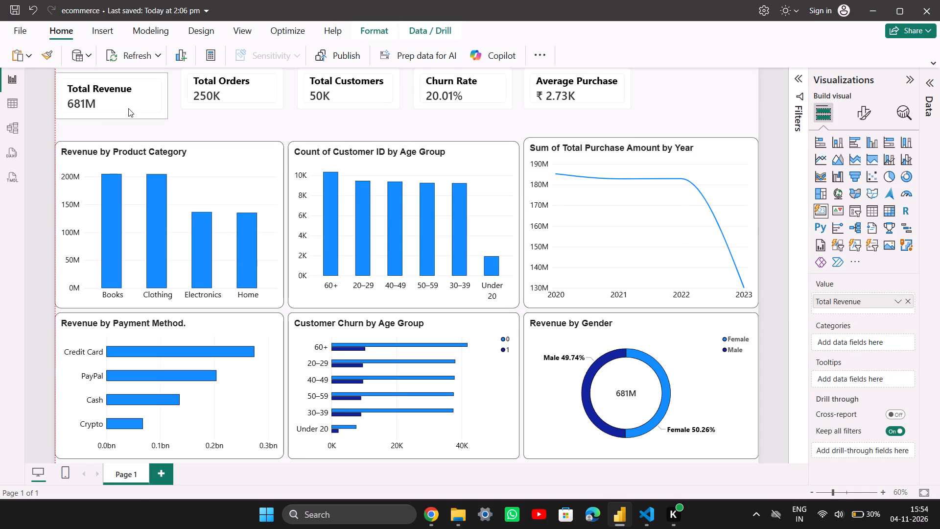
drag(128, 108, 128, 122)
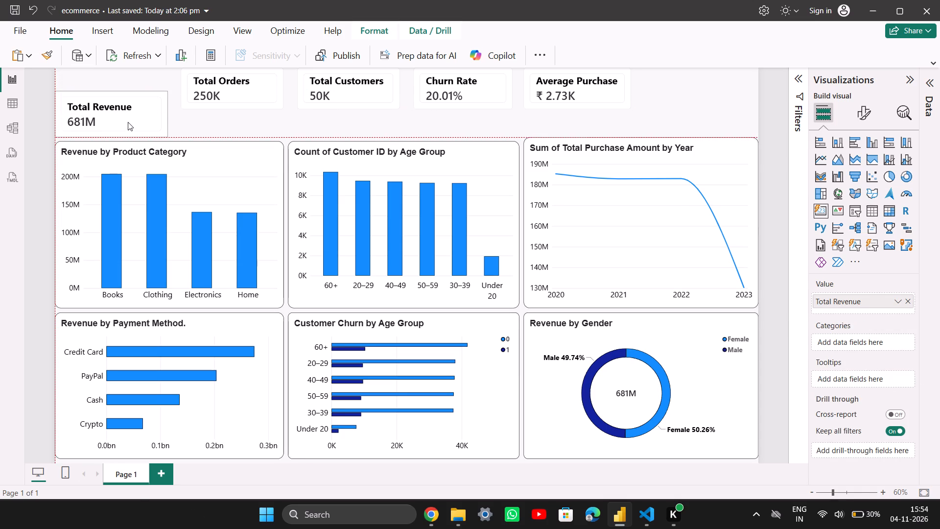
drag(128, 122, 126, 123)
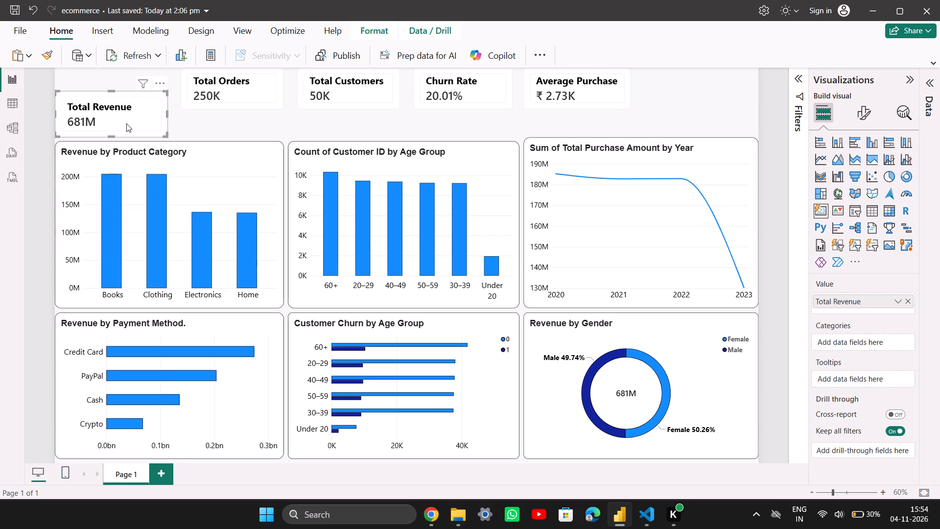
drag(114, 91, 114, 96)
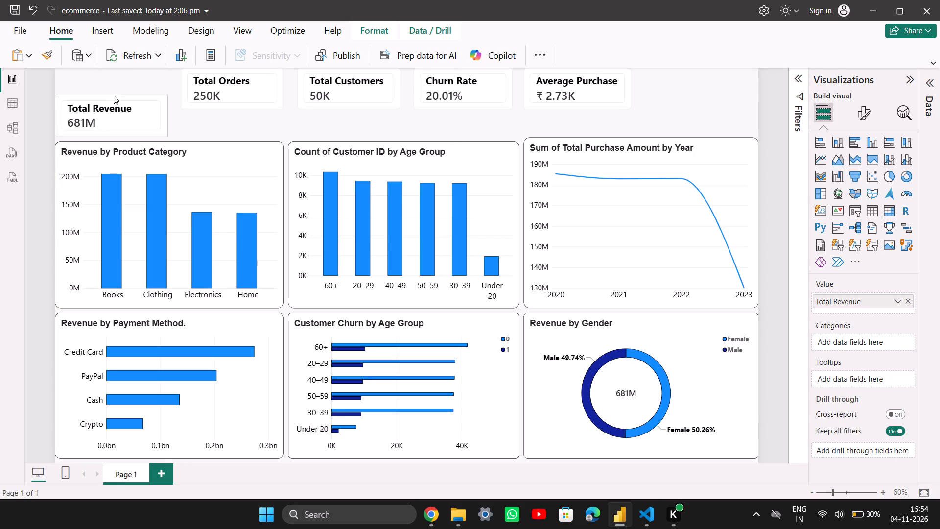
drag(114, 96, 113, 102)
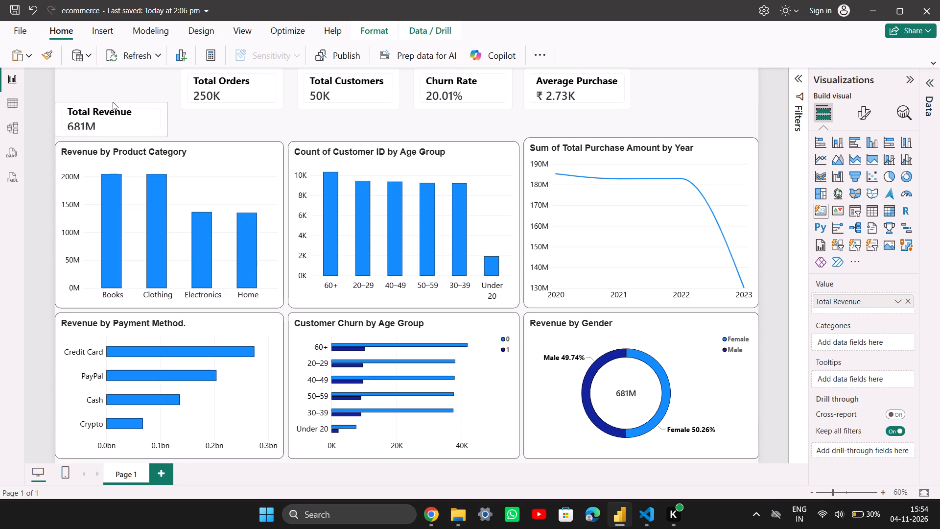
drag(113, 102, 110, 98)
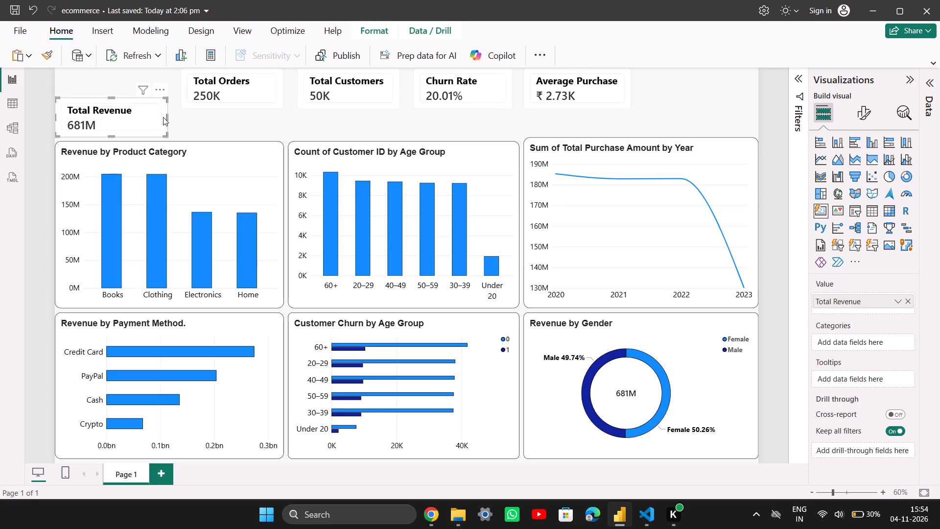
drag(168, 117, 160, 117)
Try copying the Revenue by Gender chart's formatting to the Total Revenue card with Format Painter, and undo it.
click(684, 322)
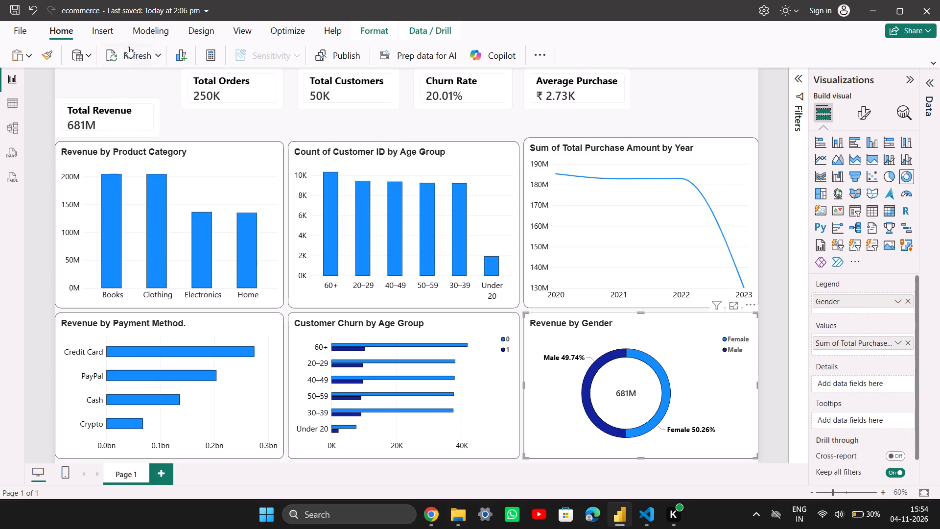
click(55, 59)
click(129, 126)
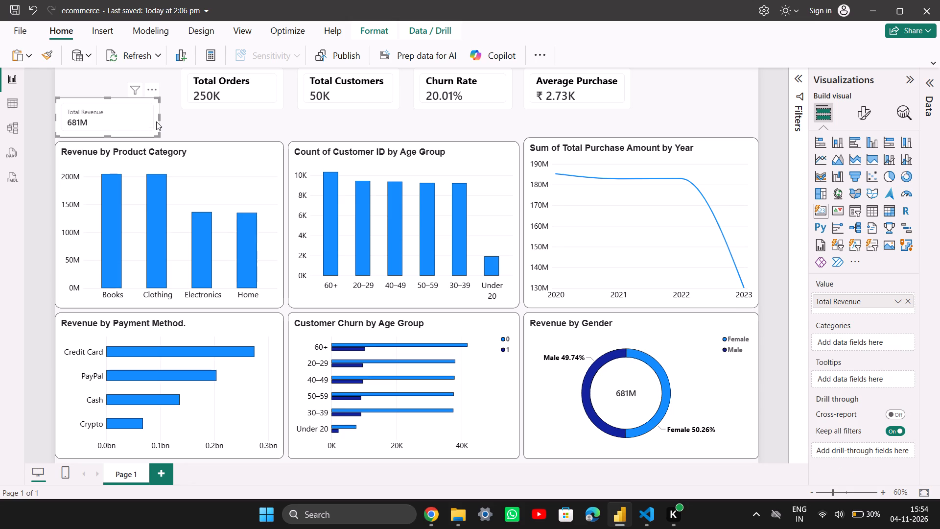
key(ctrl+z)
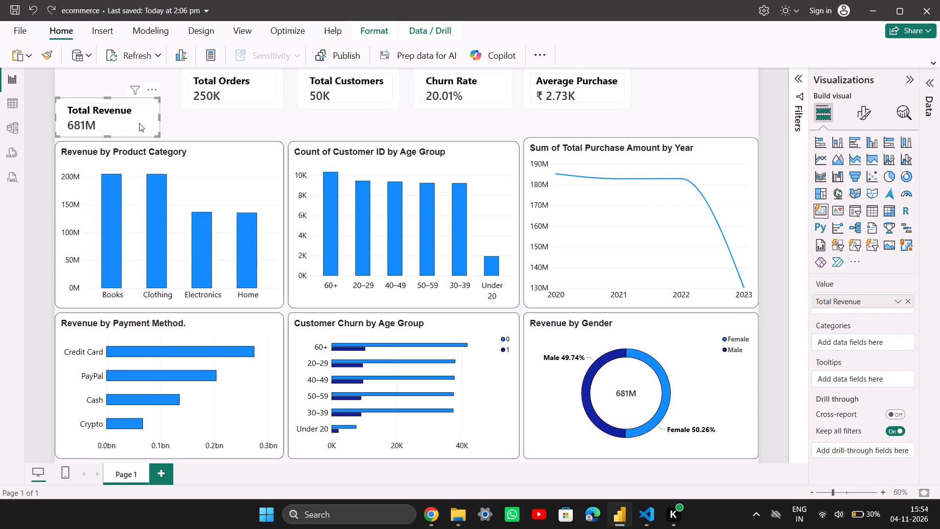
Set the Total Revenue card's visual border color to black, and clear the selection.
click(860, 109)
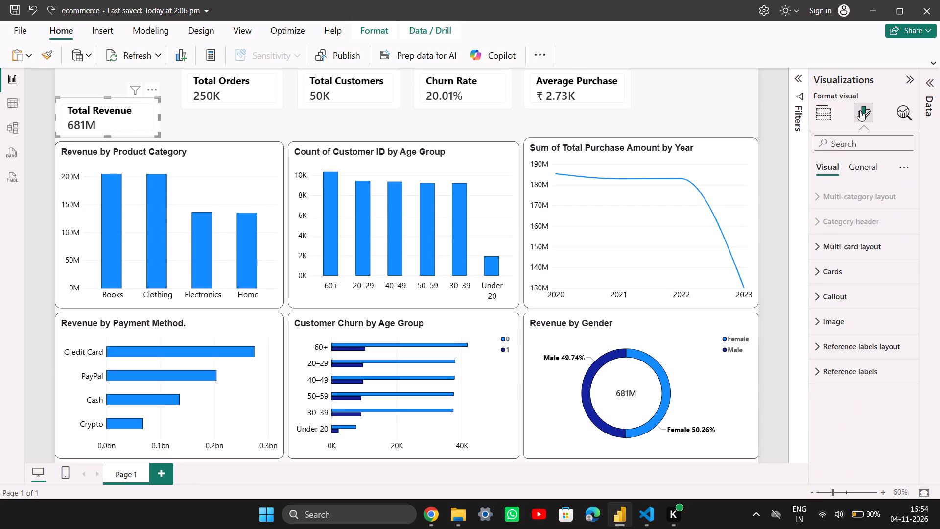
click(873, 171)
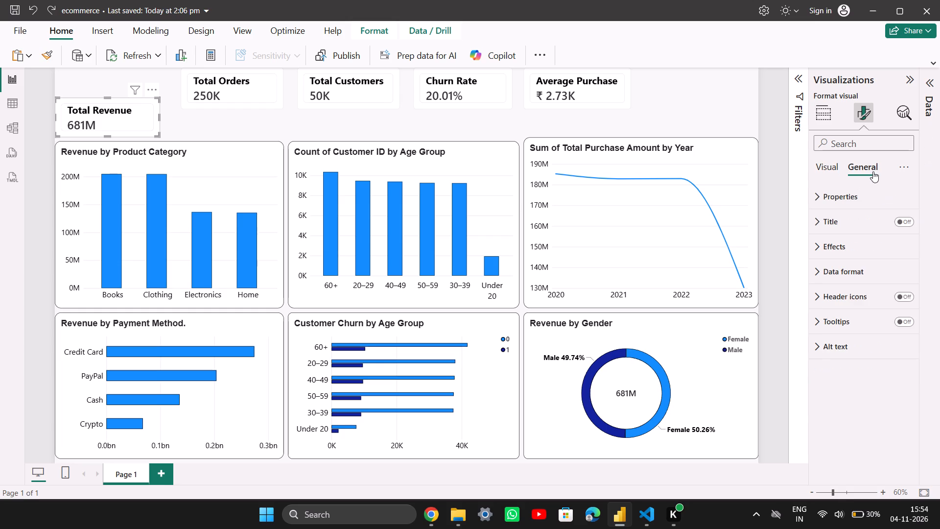
click(857, 252)
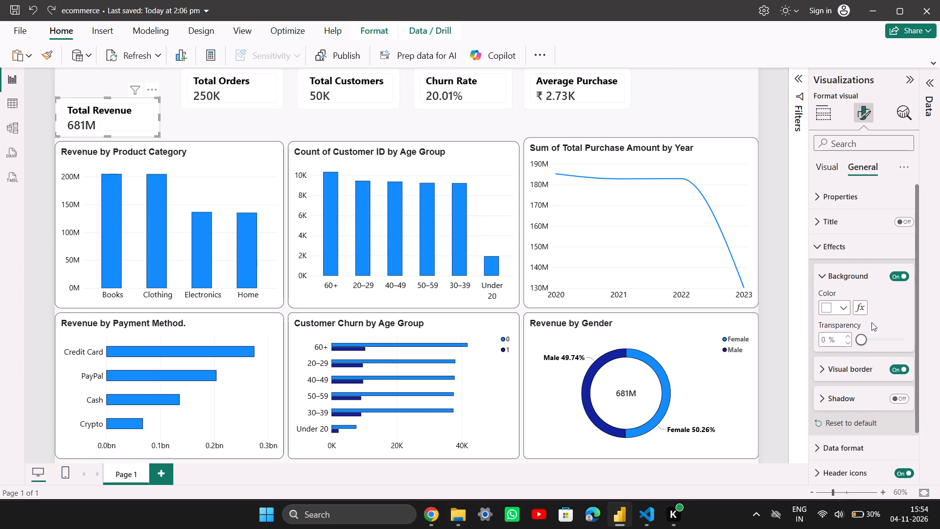
scroll(871, 322, down, 2)
click(843, 313)
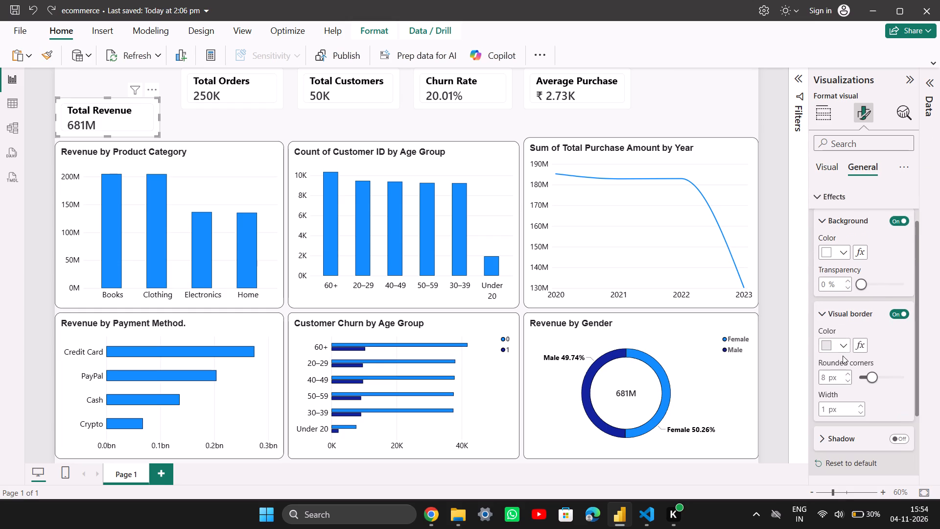
click(846, 351)
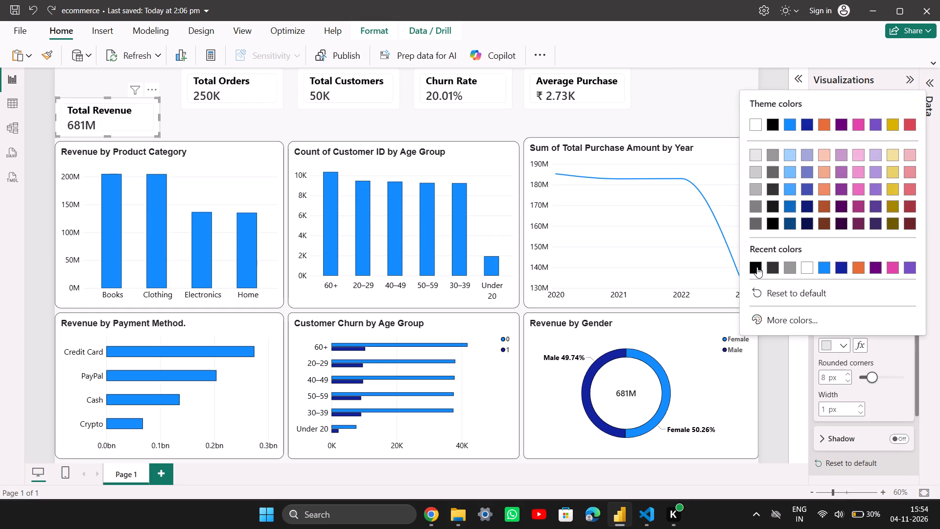
click(757, 267)
click(721, 106)
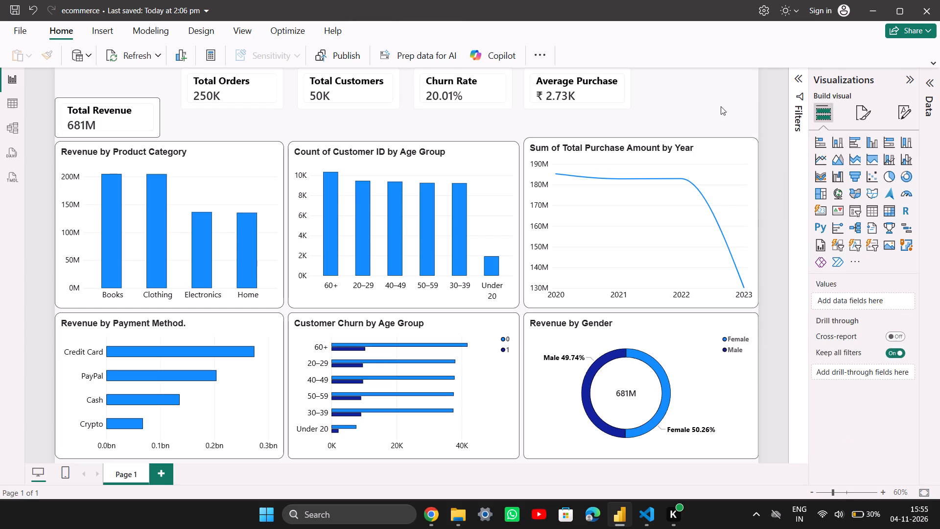
Copy the Total Revenue card's formatting to the Total Orders, Total Customers, Churn Rate and Average Purchase cards with Format Painter.
click(127, 128)
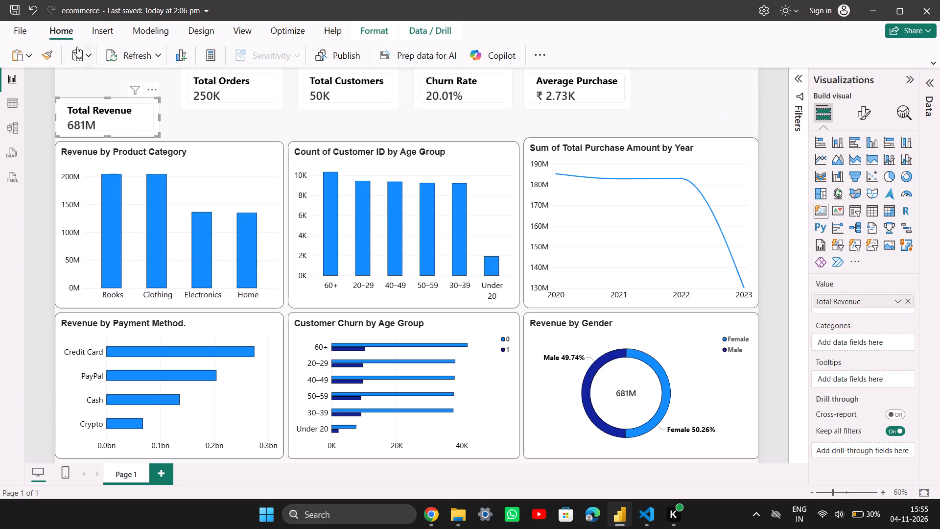
click(46, 54)
click(239, 89)
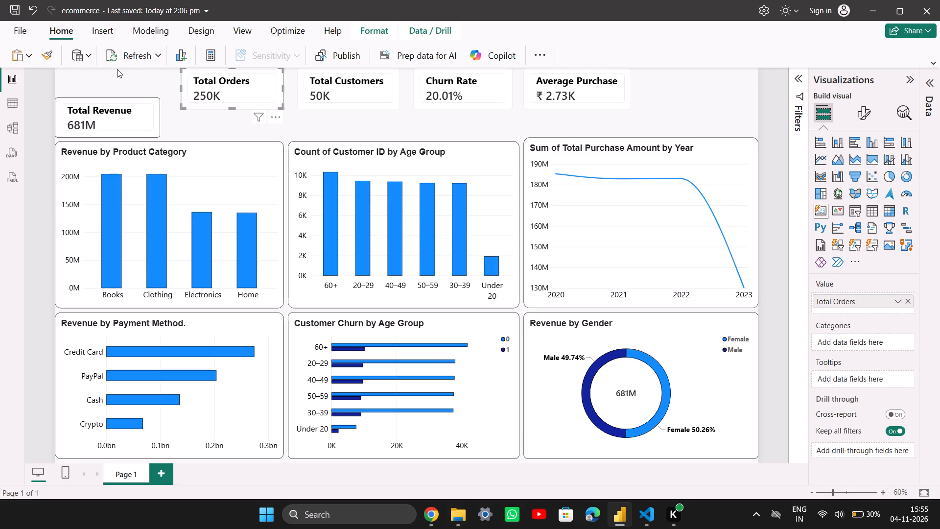
click(52, 60)
click(342, 85)
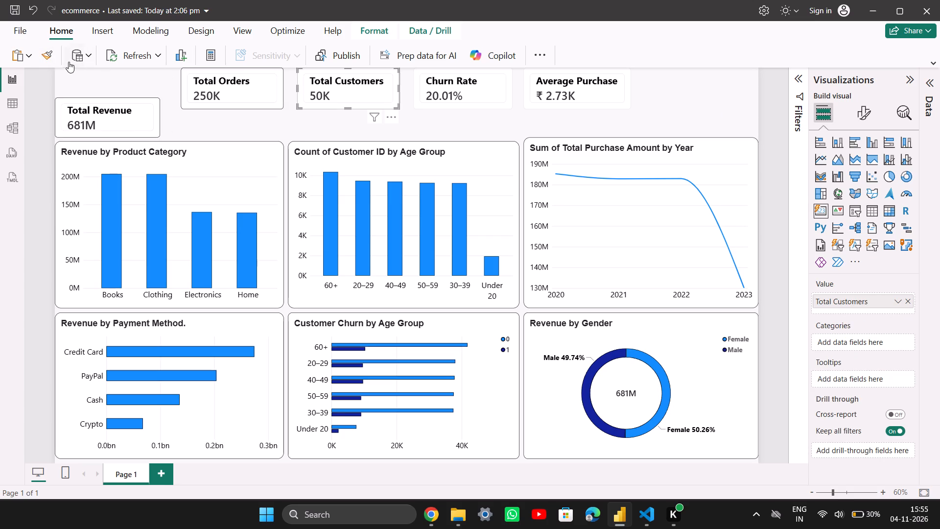
click(50, 58)
click(487, 89)
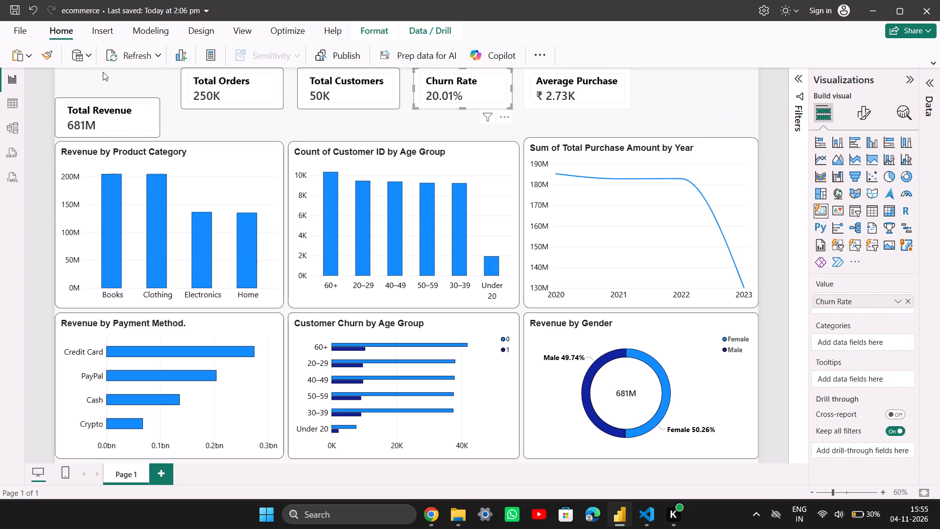
click(51, 54)
click(542, 78)
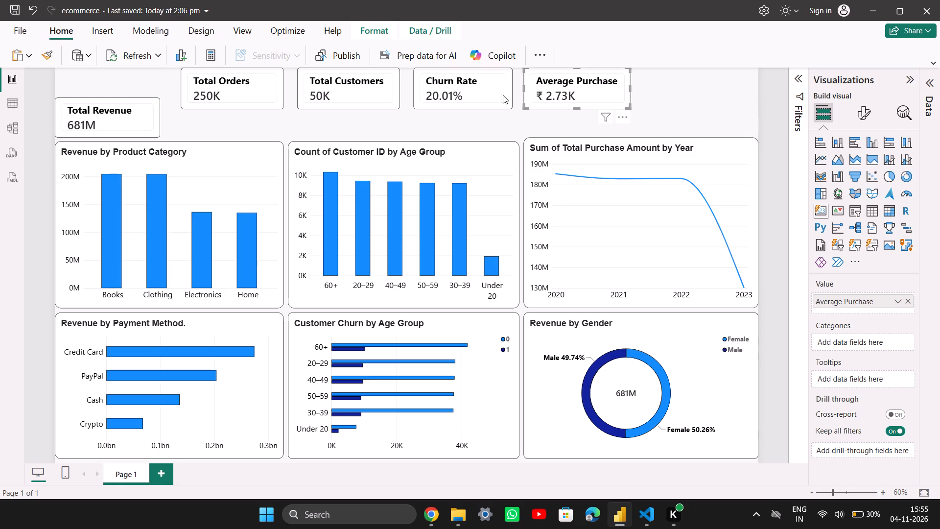
Reduce the Total Revenue card's height slightly from its upper edge.
click(145, 128)
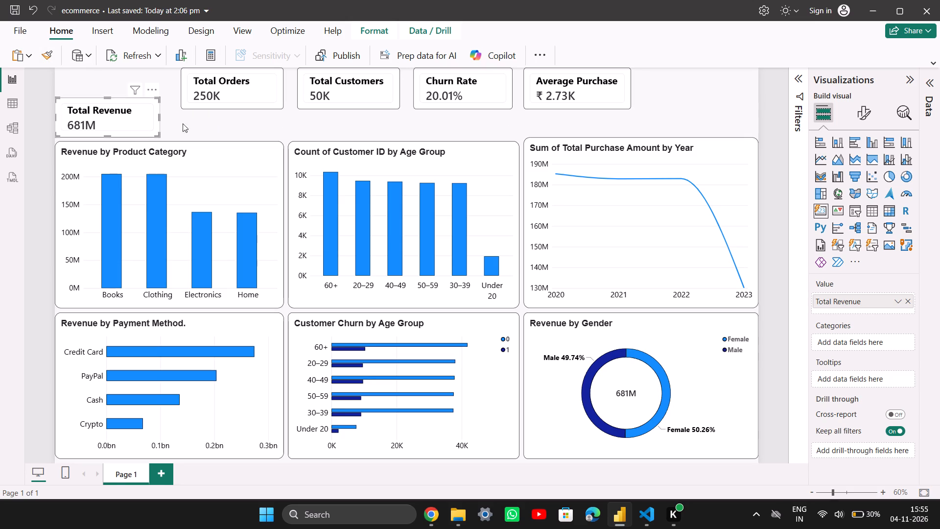
click(107, 97)
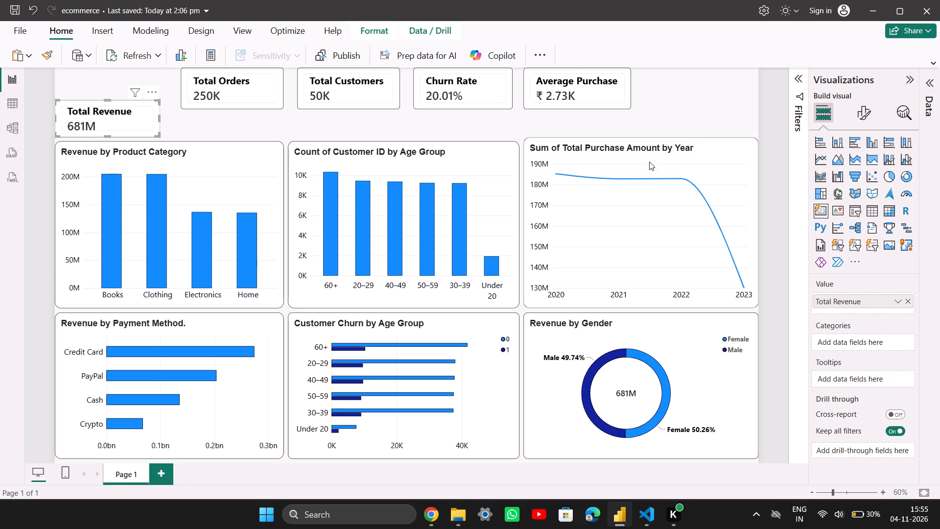
Set the callout size in the Total Revenue card's layout settings to 44%.
click(872, 122)
click(868, 107)
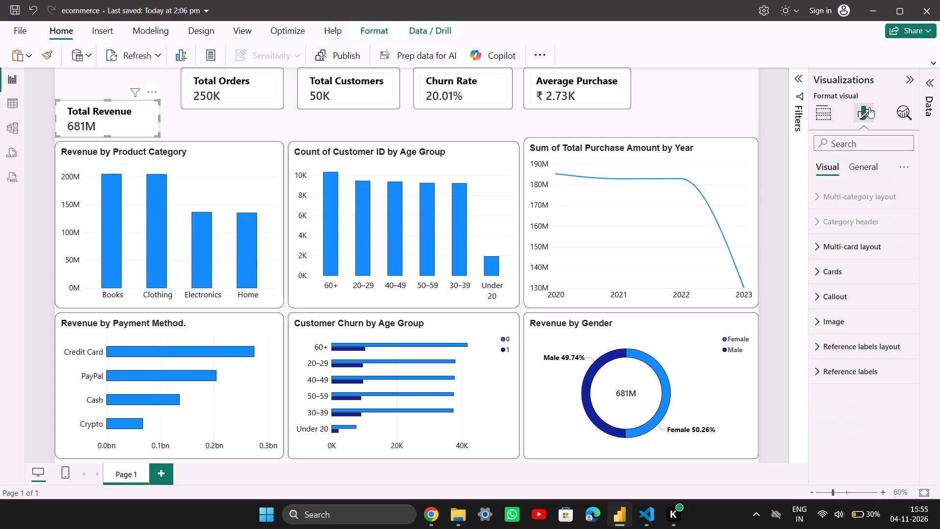
click(852, 264)
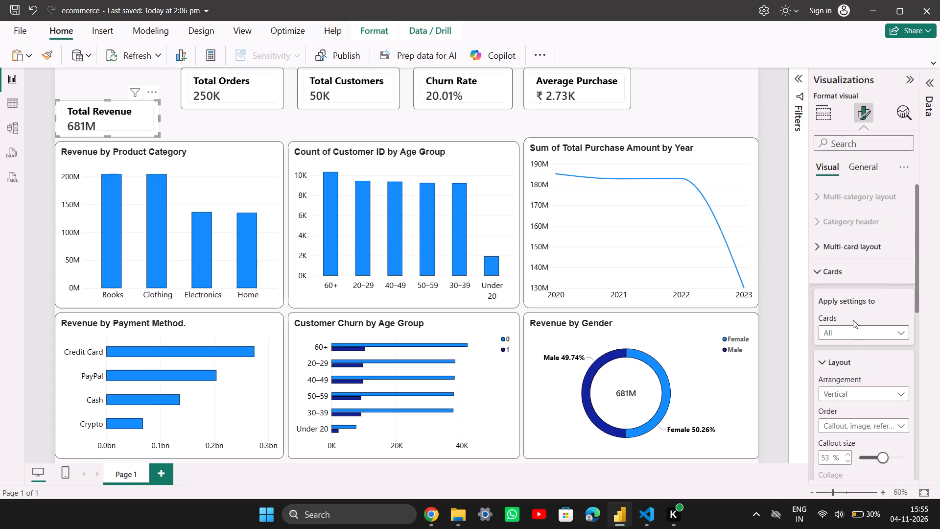
scroll(842, 300, down, 3)
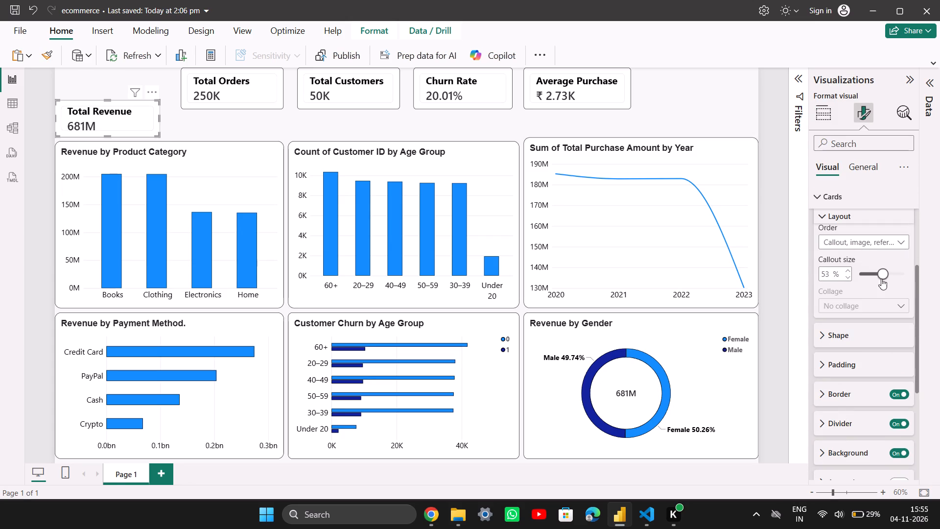
click(875, 272)
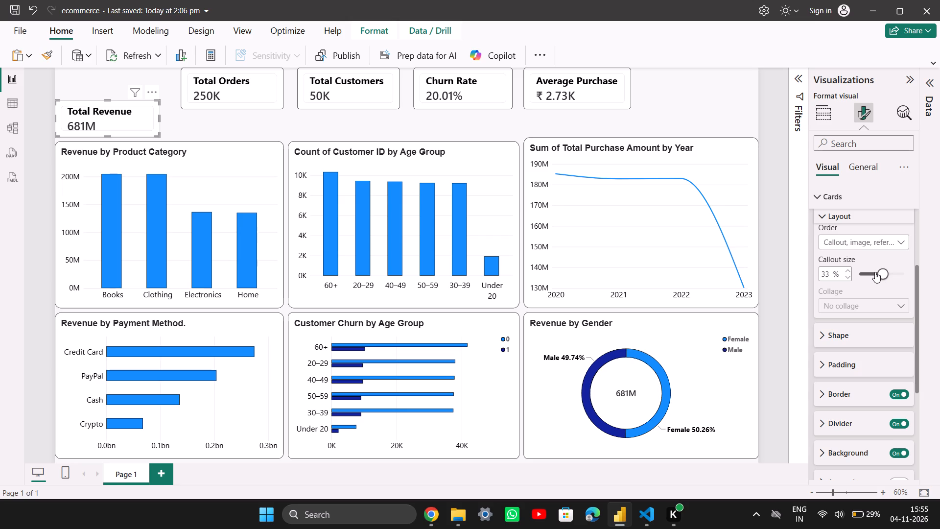
click(879, 272)
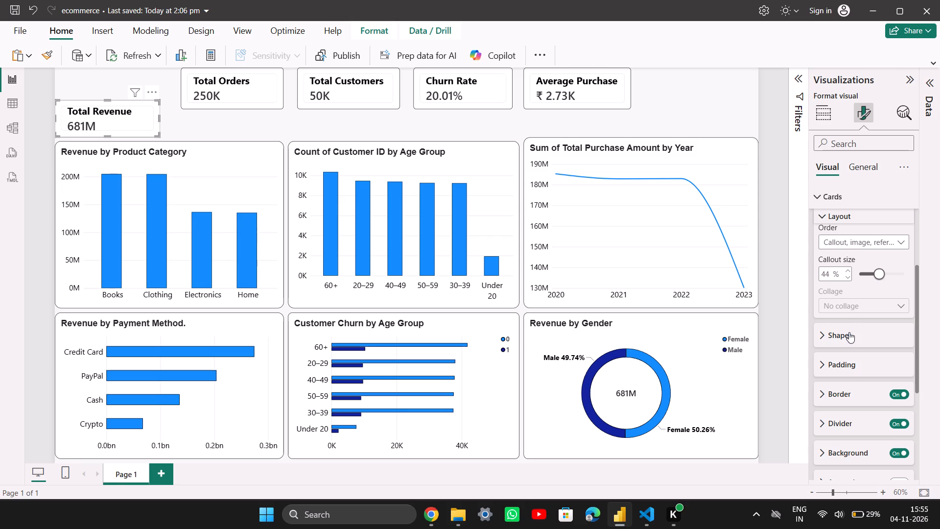
Set the Total Revenue card's shape to Rectangle in its card settings, and clear the selection.
click(849, 332)
scroll(860, 326, down, 1)
click(898, 307)
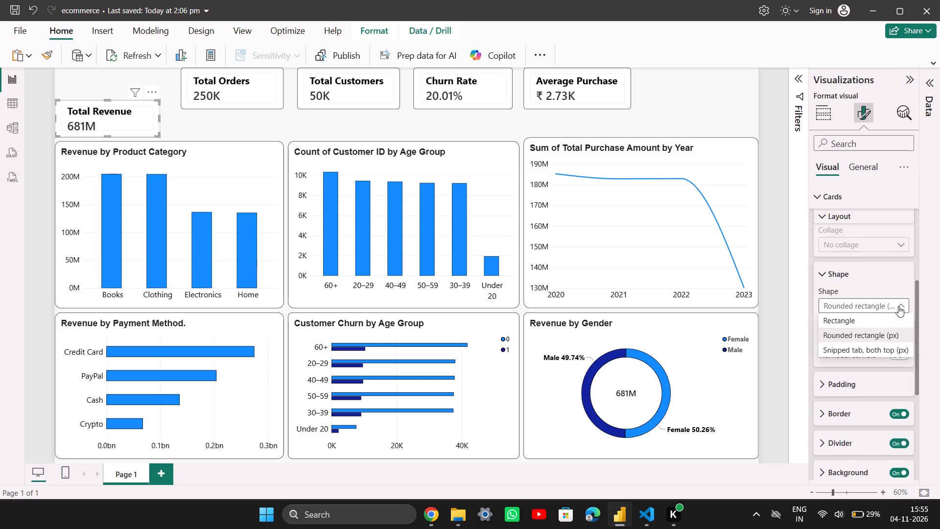
click(857, 322)
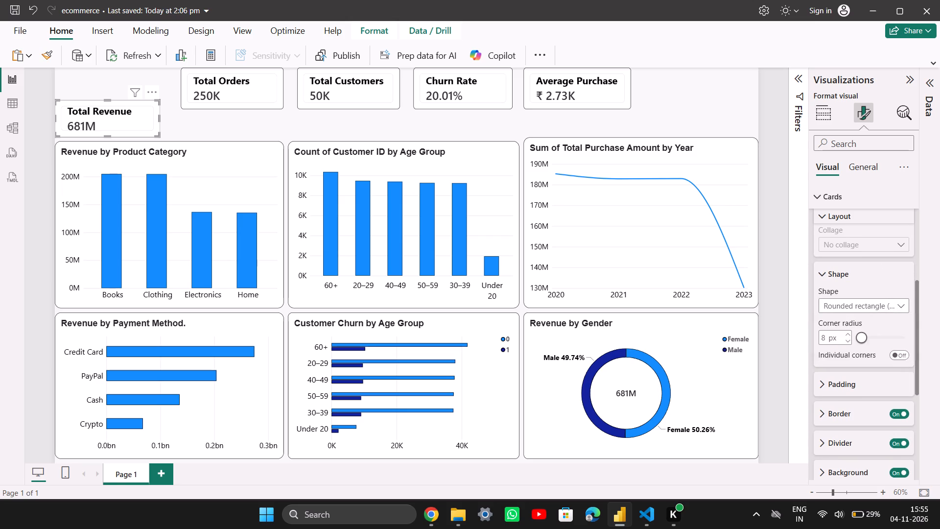
click(675, 96)
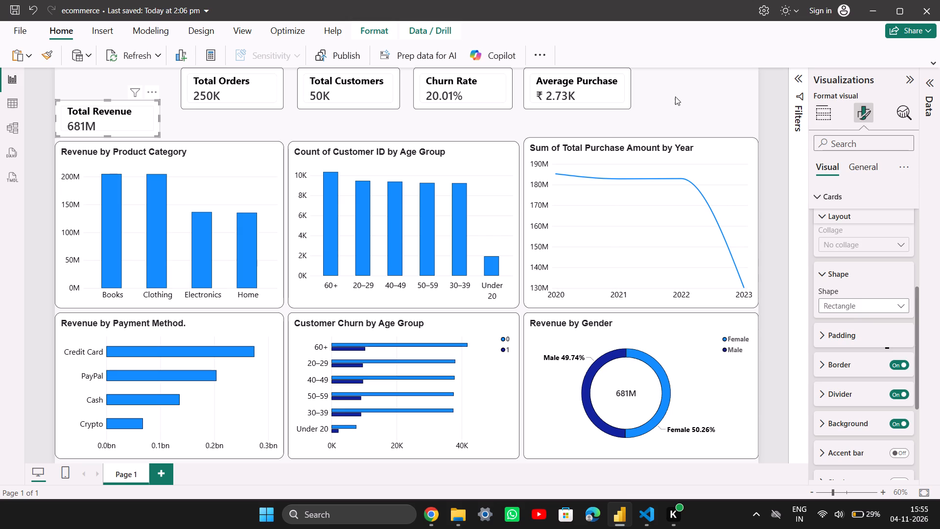
Set the callout value font size of the Total Revenue card to 21.
click(158, 121)
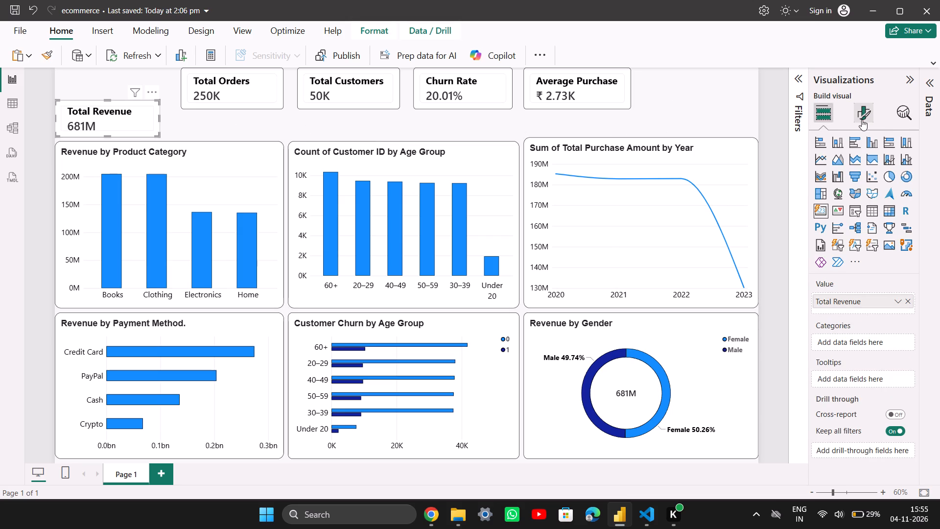
click(862, 120)
scroll(862, 210, down, 2)
click(831, 294)
scroll(851, 301, down, 4)
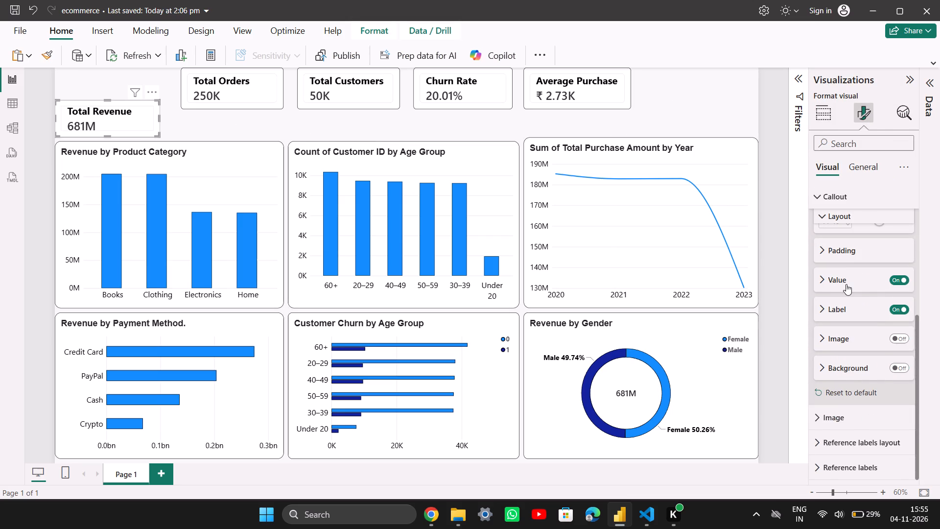
click(846, 284)
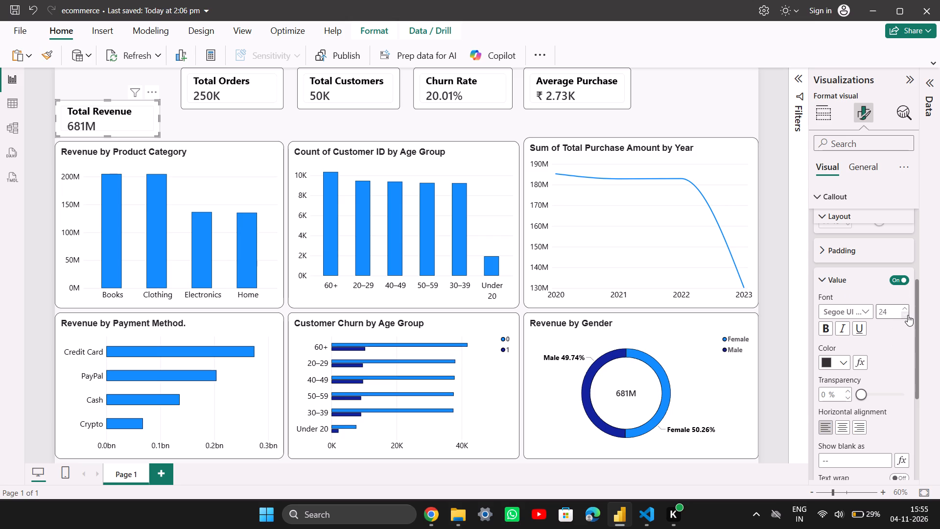
click(908, 315)
click(908, 315)
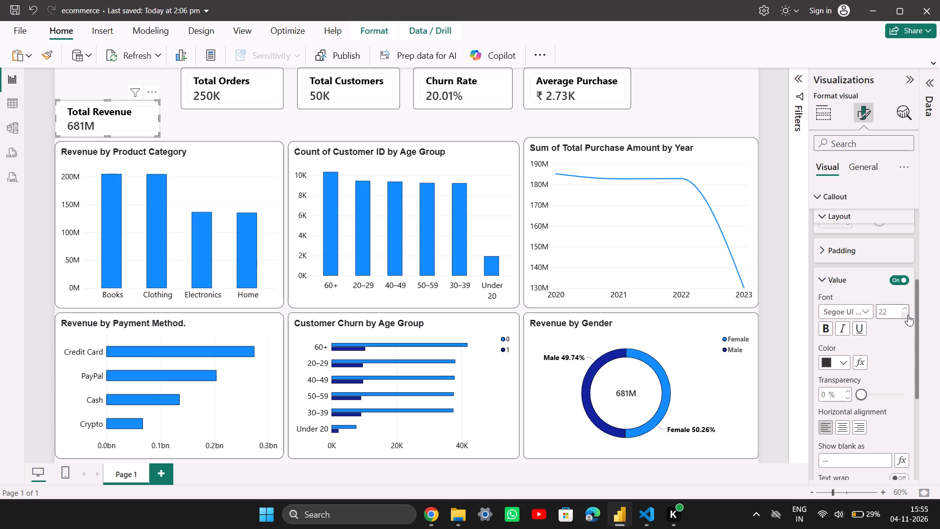
click(908, 315)
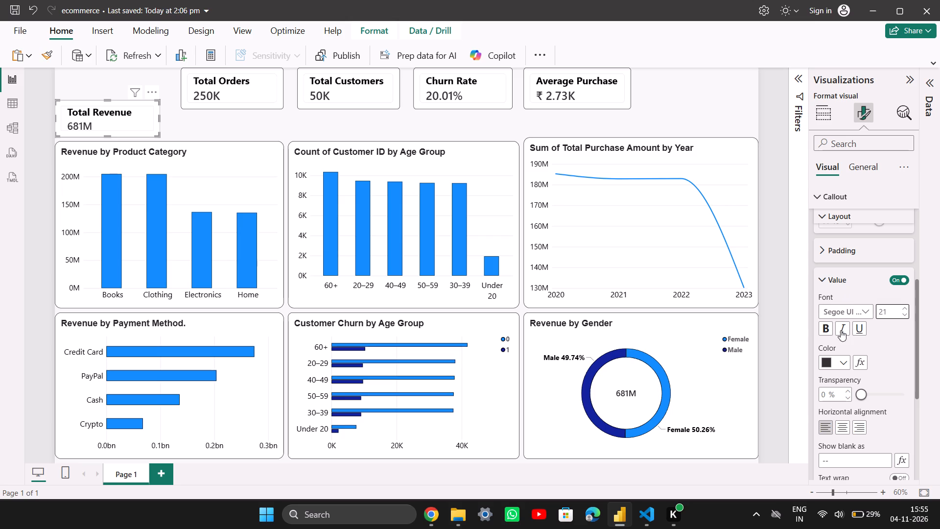
Set the callout label font size of the Total Revenue card to 18, and clear the selection.
scroll(865, 364, down, 3)
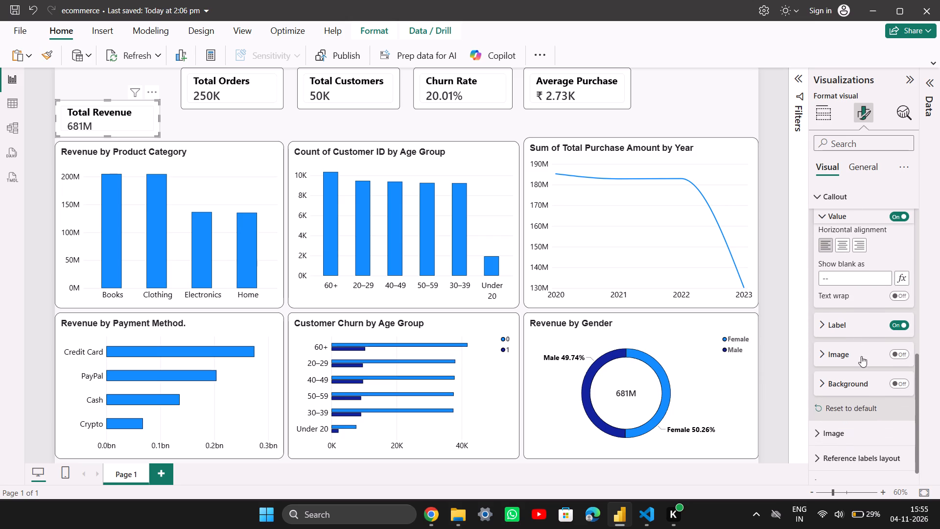
click(858, 325)
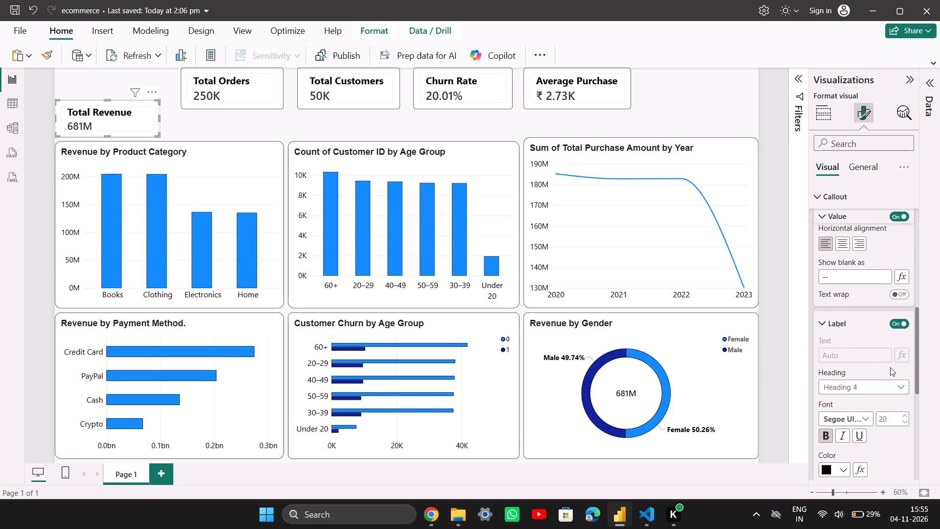
scroll(888, 361, down, 1)
click(904, 362)
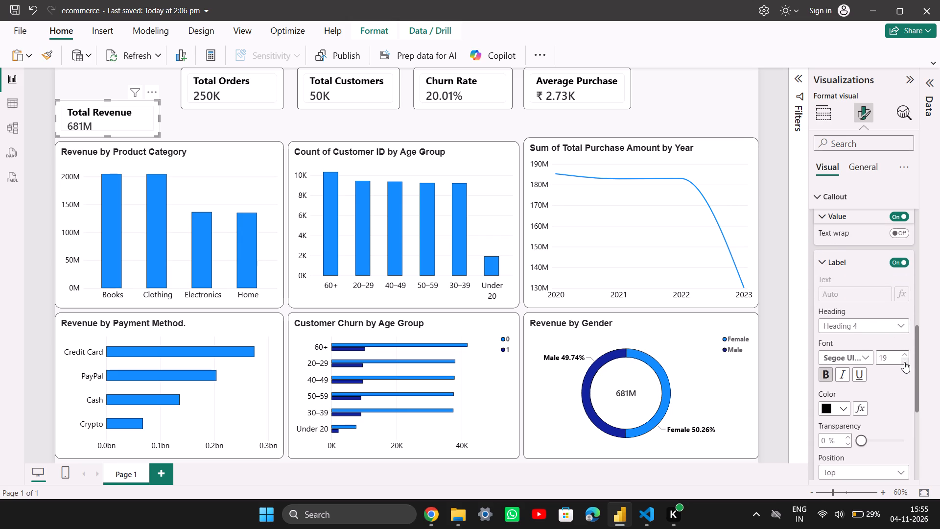
click(904, 362)
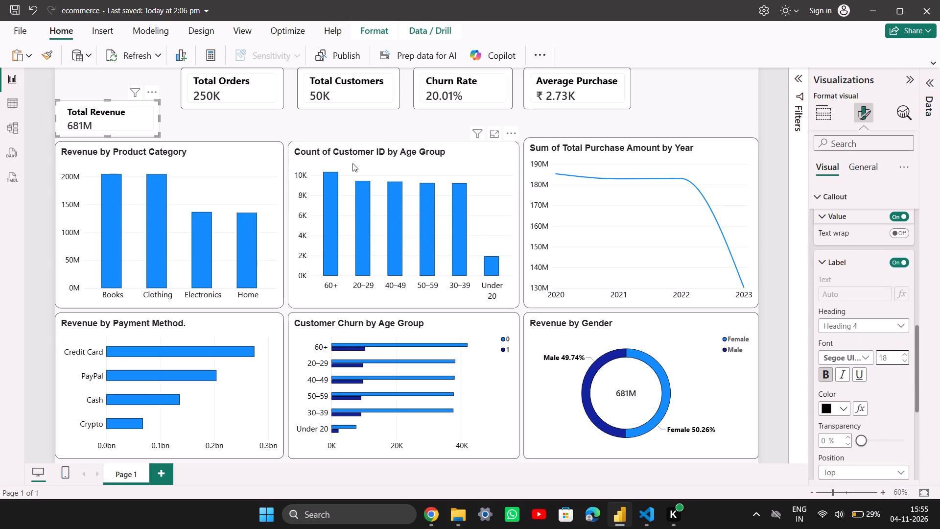
click(187, 117)
Turn off the inner card border of the Total Revenue card in its Cards settings.
click(117, 120)
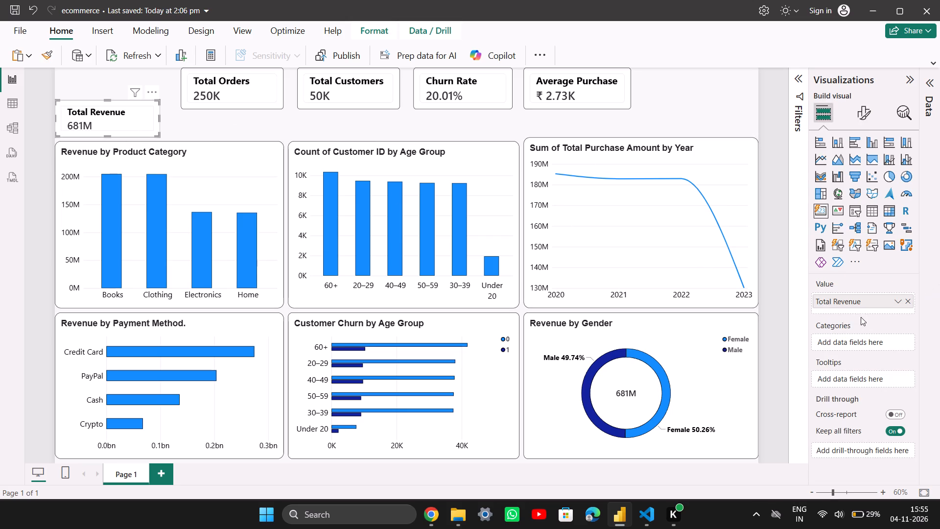
click(871, 120)
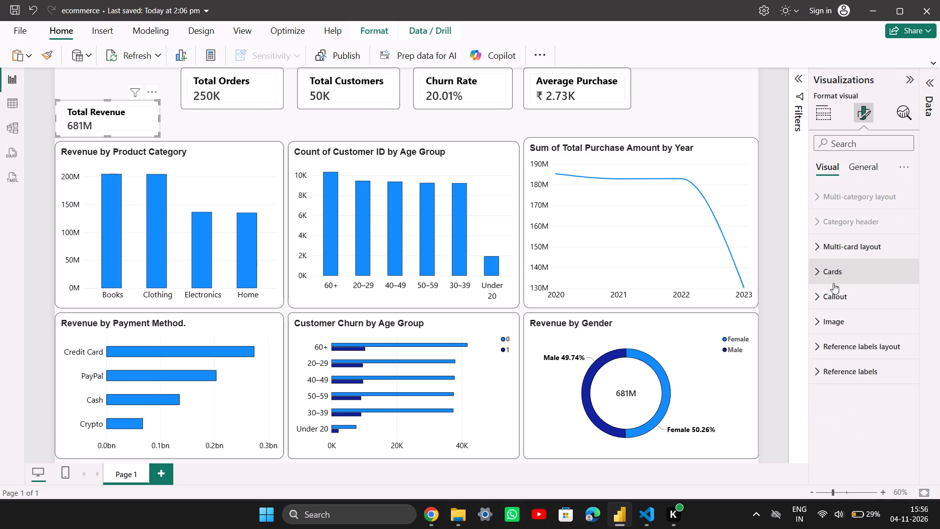
click(836, 262)
scroll(872, 292, down, 3)
scroll(864, 259, up, 1)
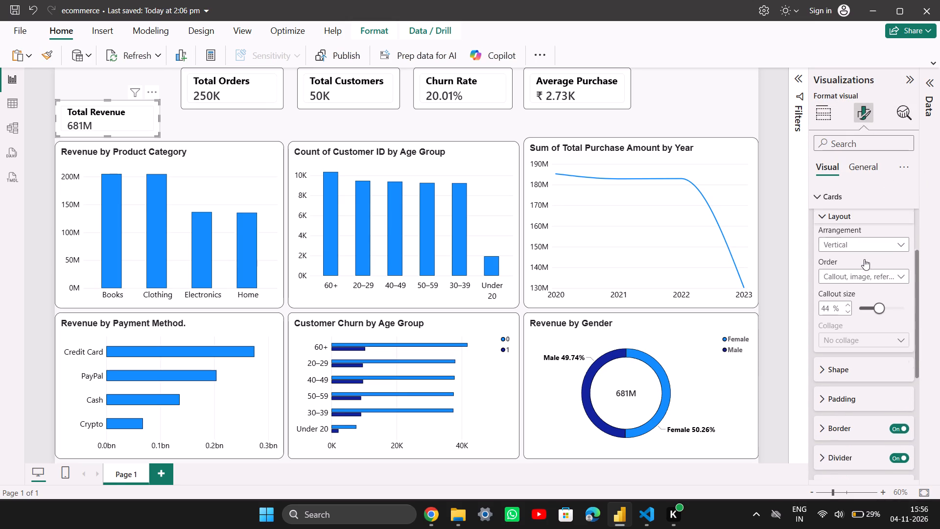
scroll(860, 270, up, 2)
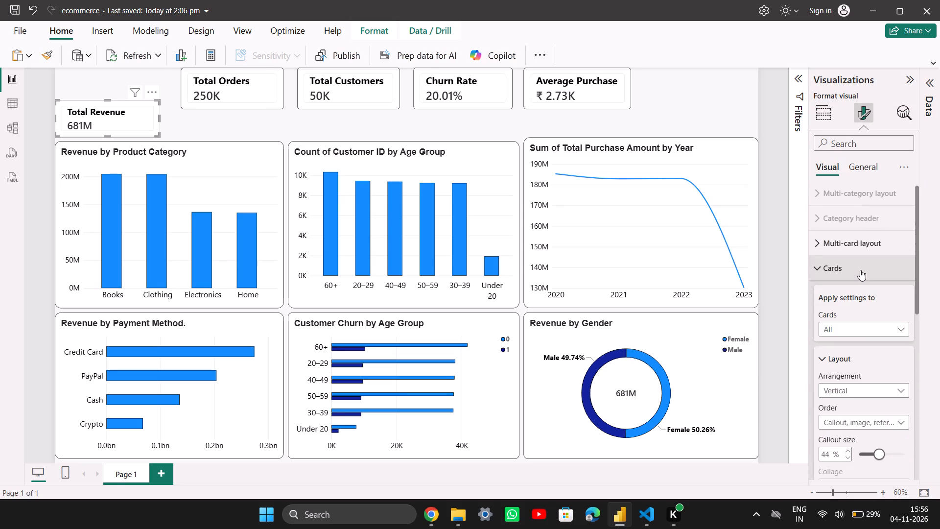
scroll(860, 270, down, 5)
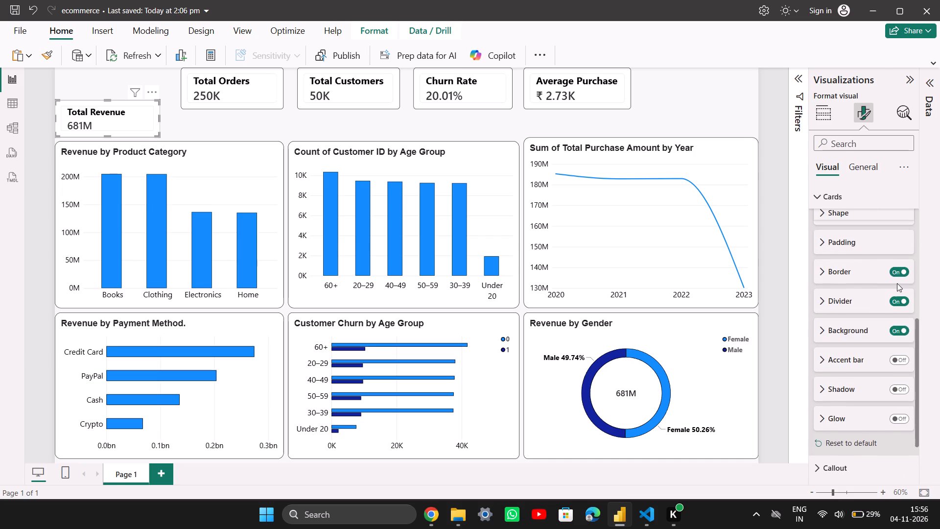
click(899, 273)
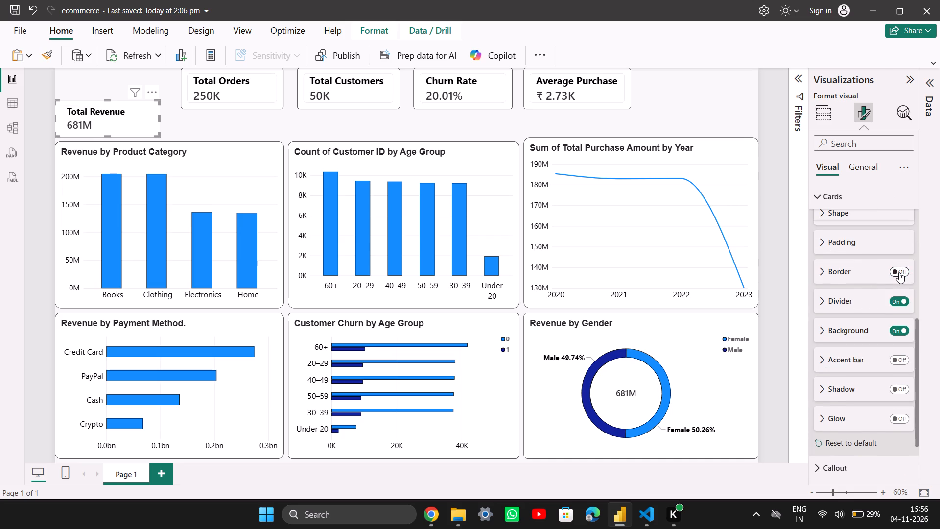
Copy the Total Revenue card's formatting to the Total Orders, Total Customers, Churn Rate and Average Purchase cards with Format Painter.
click(51, 64)
click(198, 87)
click(51, 54)
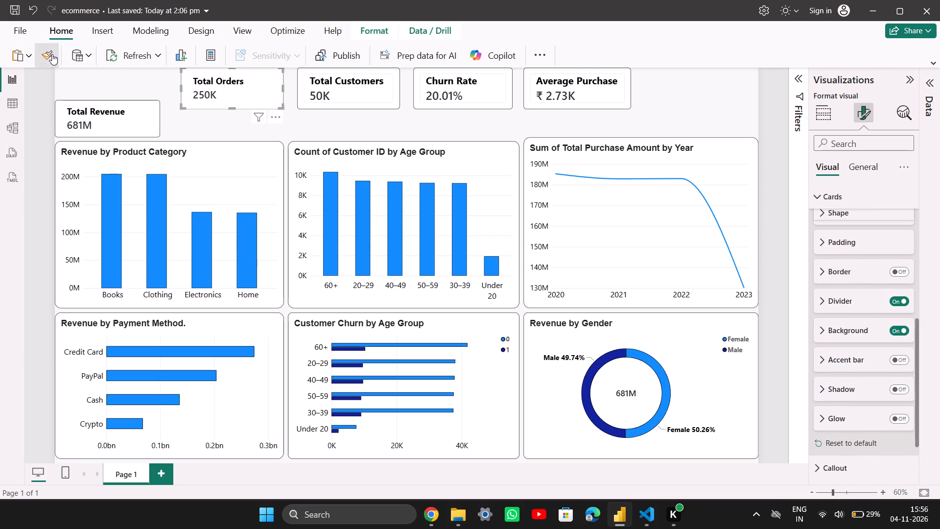
click(315, 82)
click(46, 51)
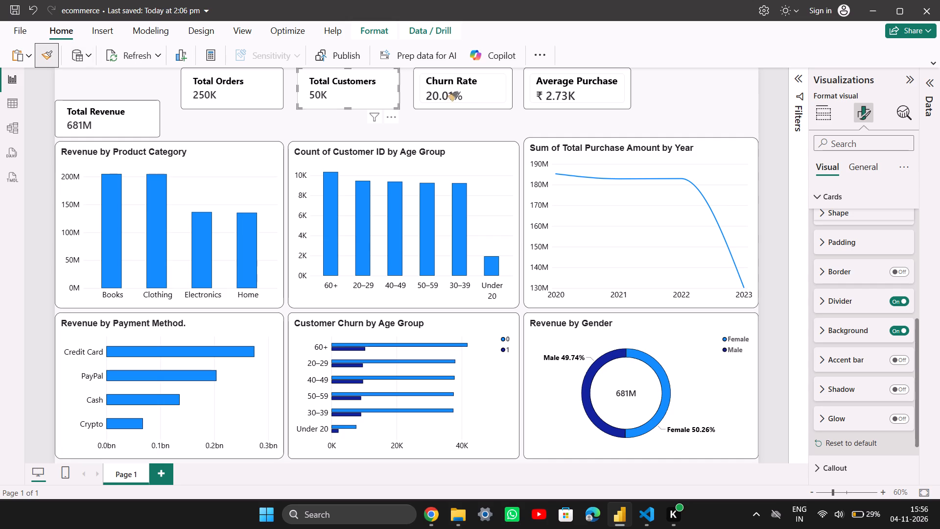
click(458, 92)
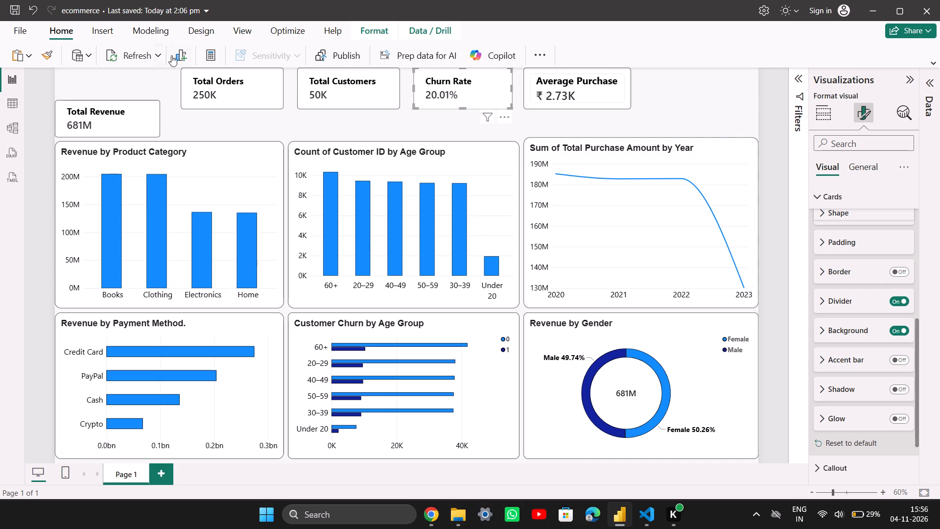
click(54, 56)
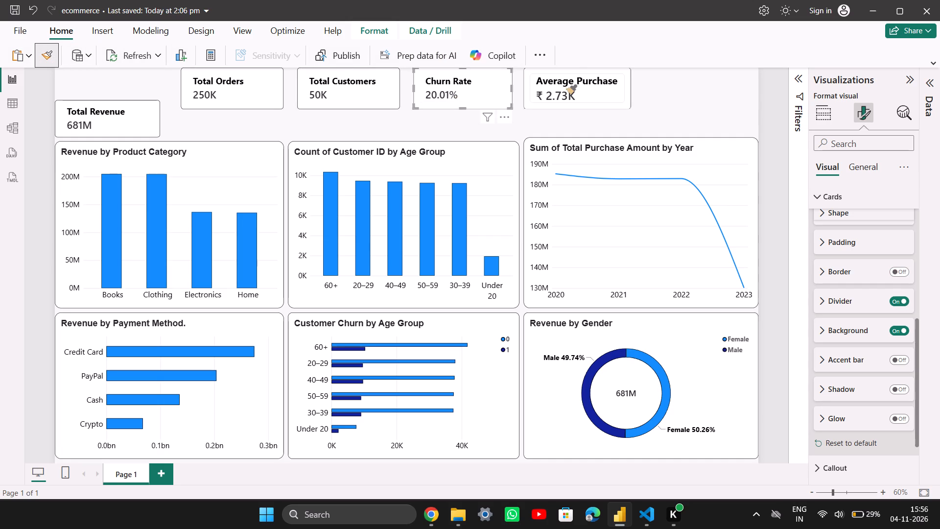
click(565, 83)
Narrow the Total Revenue card slightly from its right edge.
click(140, 106)
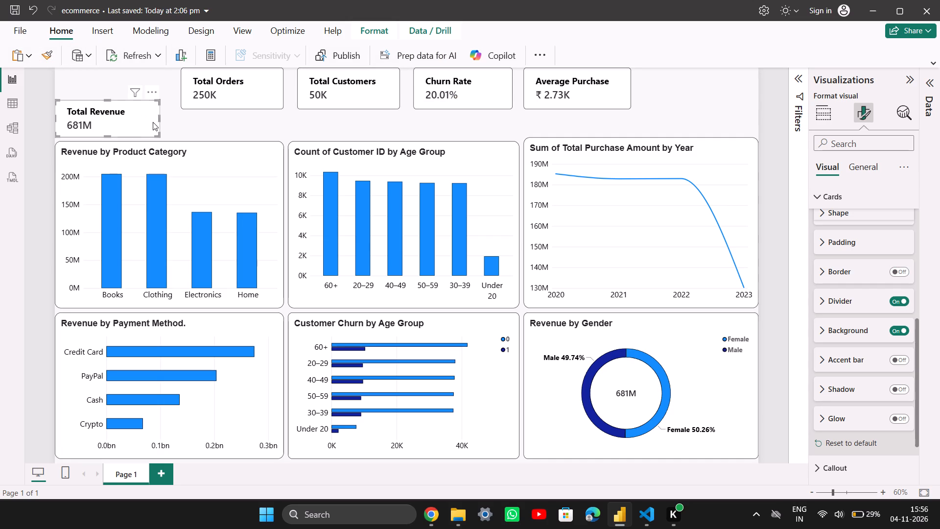
click(159, 100)
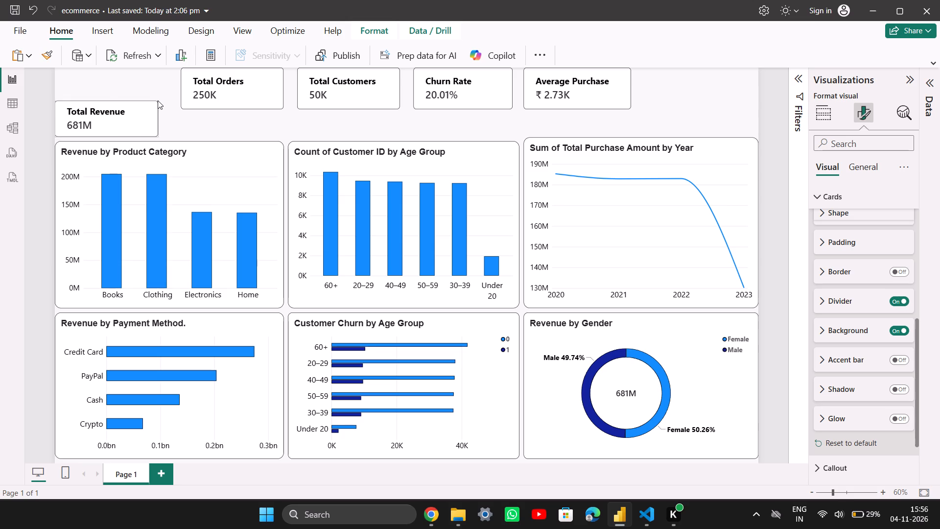
Place the Total Orders card beside Total Revenue with a small gap, match its height, and narrow it slightly.
click(214, 89)
drag(214, 89, 208, 108)
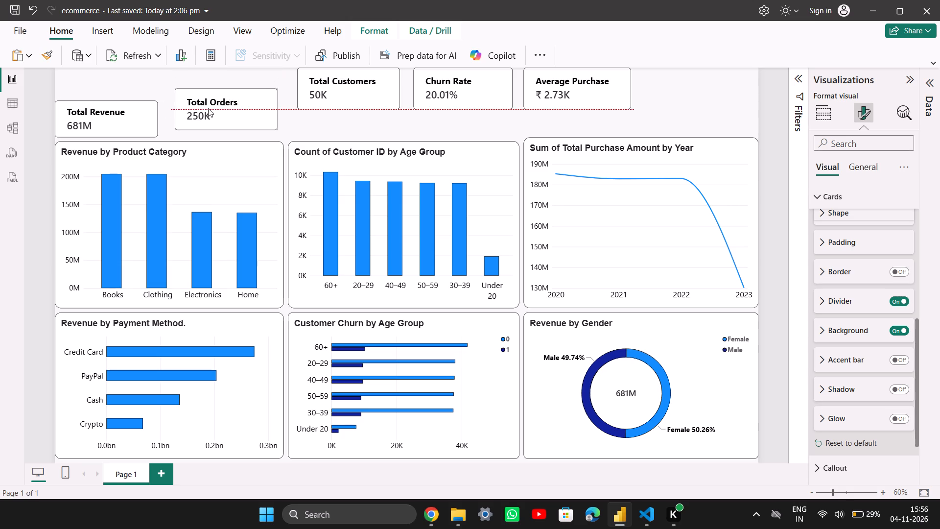
drag(208, 108, 196, 117)
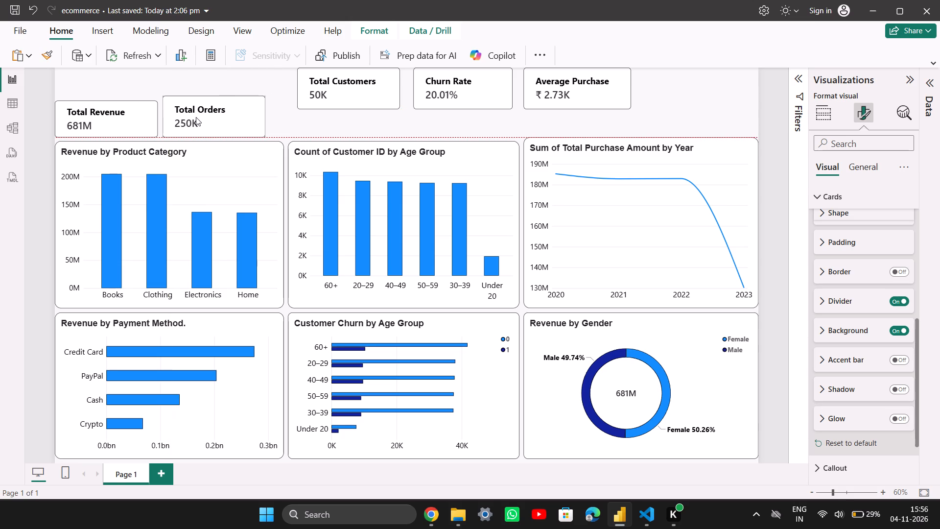
drag(196, 117, 195, 117)
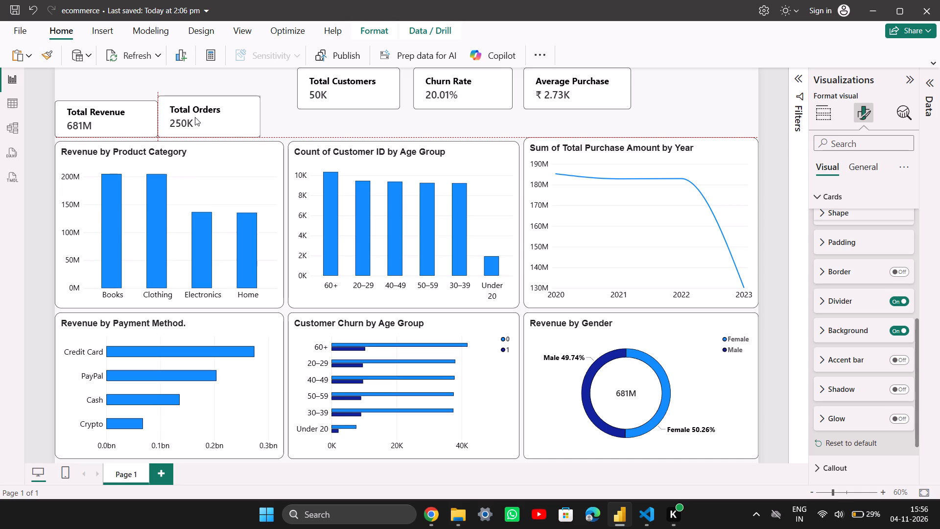
drag(195, 117, 195, 117)
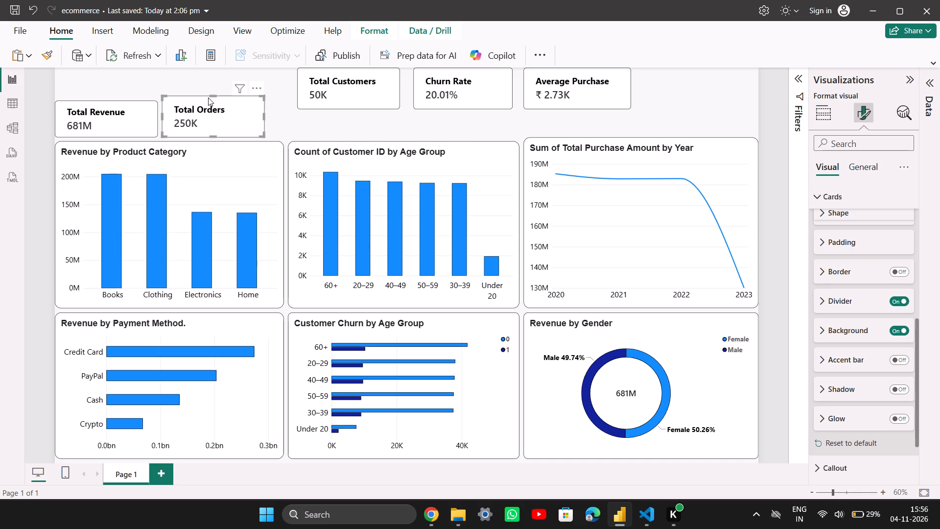
drag(212, 95, 211, 100)
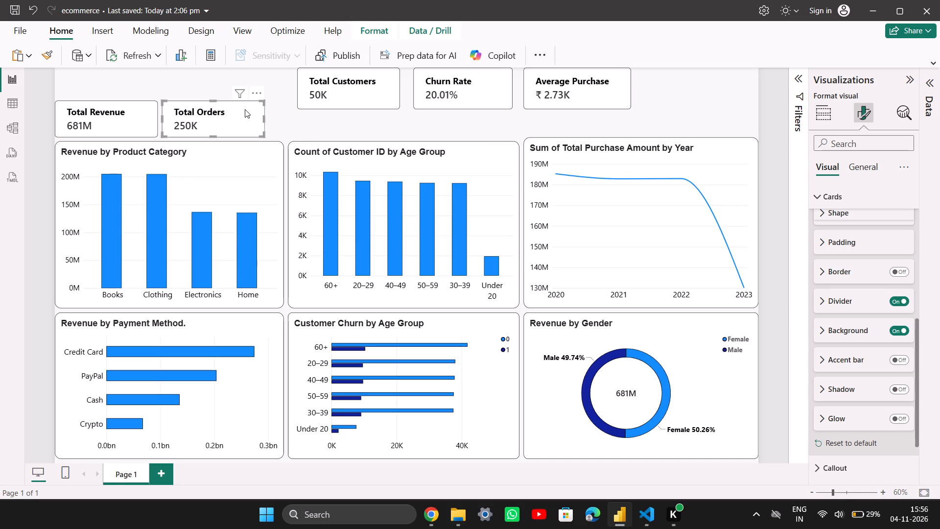
drag(264, 116, 254, 117)
click(277, 120)
Place the Total Customers card beside Total Orders with a small gap, and resize it to match that card's height and width.
drag(352, 86, 343, 98)
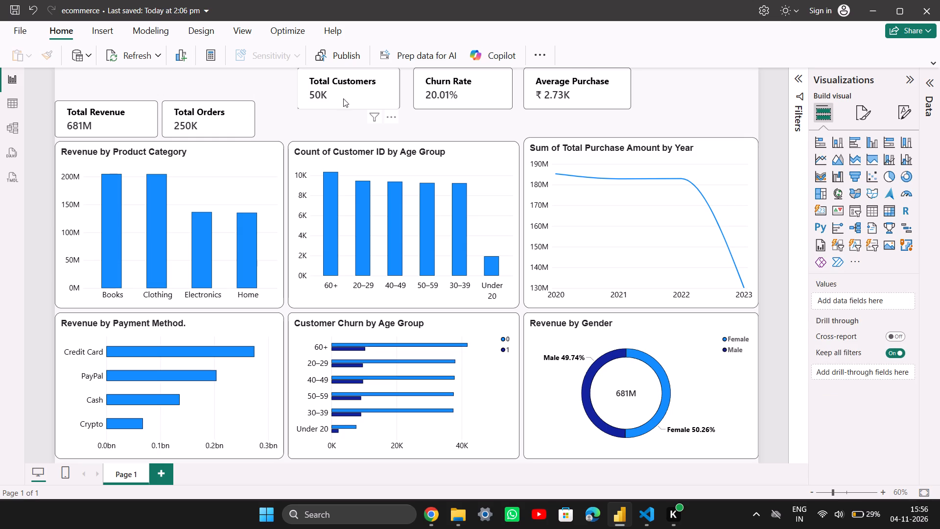
drag(343, 98, 315, 114)
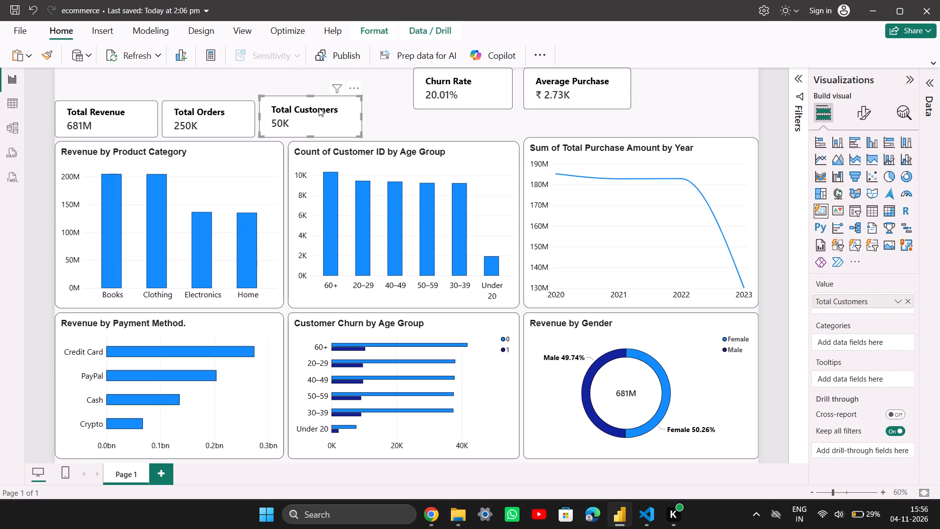
drag(313, 96, 313, 101)
drag(361, 117, 350, 120)
click(410, 118)
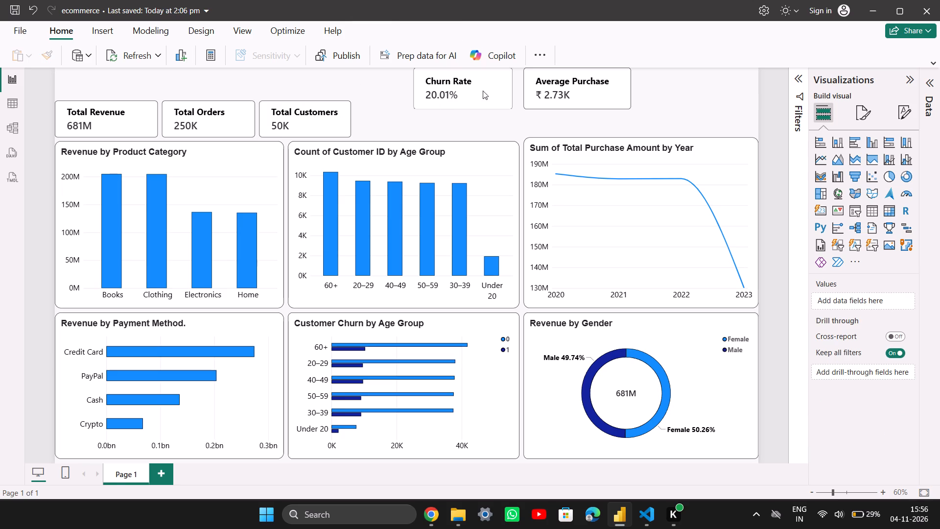
Place the Churn Rate card beside Total Customers with a small gap, and resize it to match that card's height and width.
drag(465, 86, 417, 120)
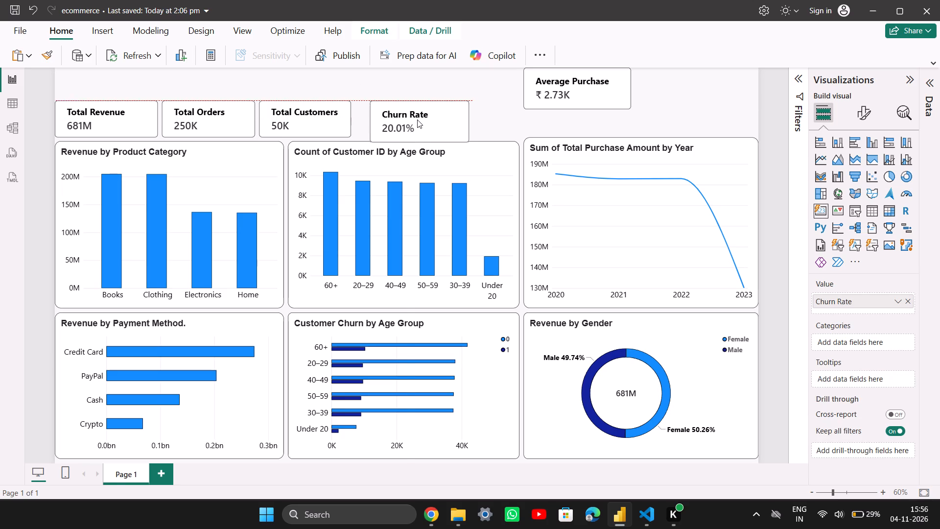
drag(417, 120, 412, 114)
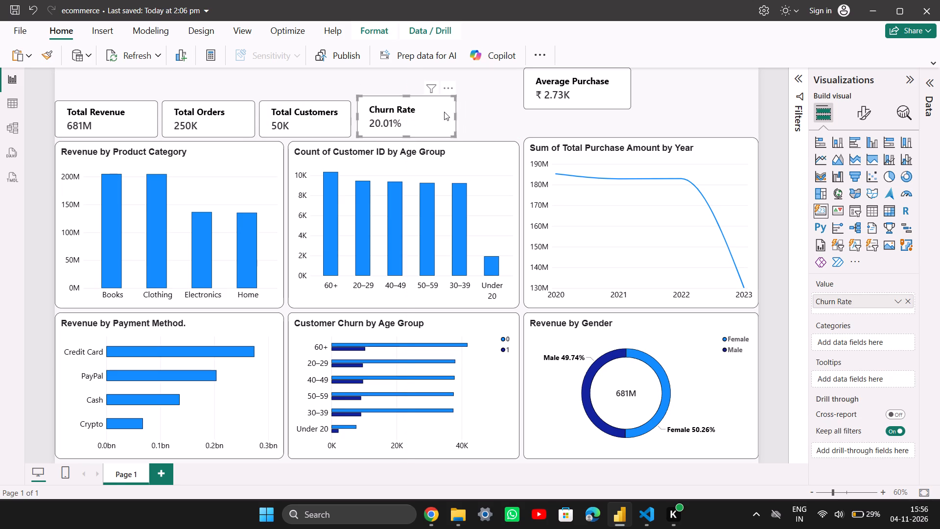
click(408, 98)
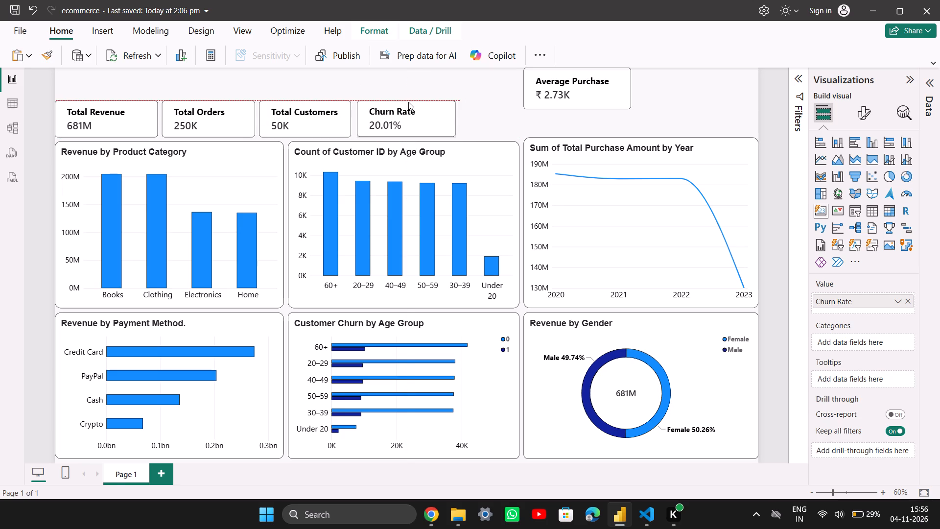
drag(455, 115, 447, 117)
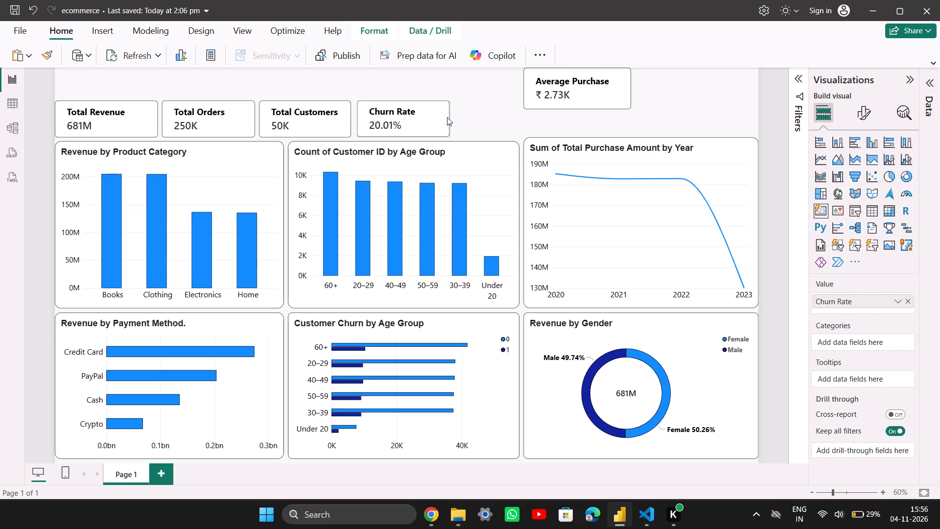
drag(447, 117, 448, 117)
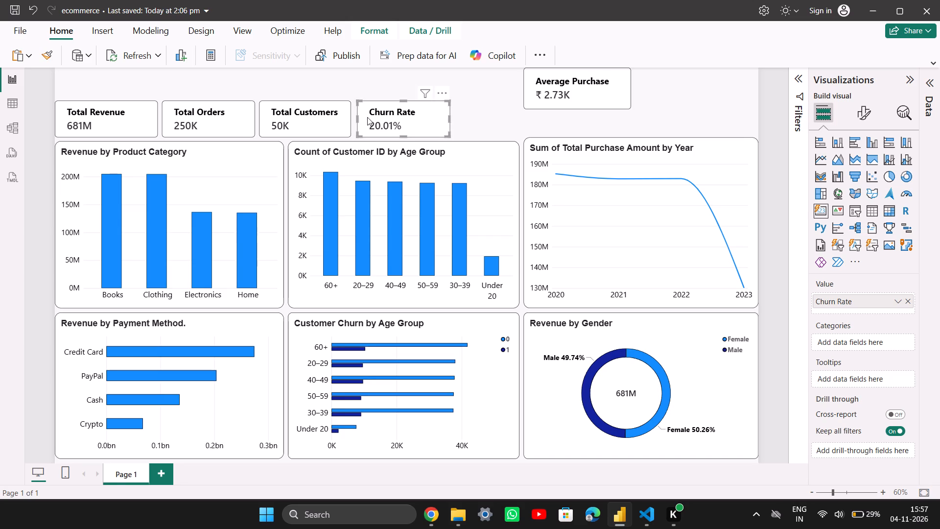
Place the Average Purchase card beside Churn Rate with a small gap, match its height, and narrow it while keeping the full label readable.
click(591, 86)
drag(591, 86, 541, 119)
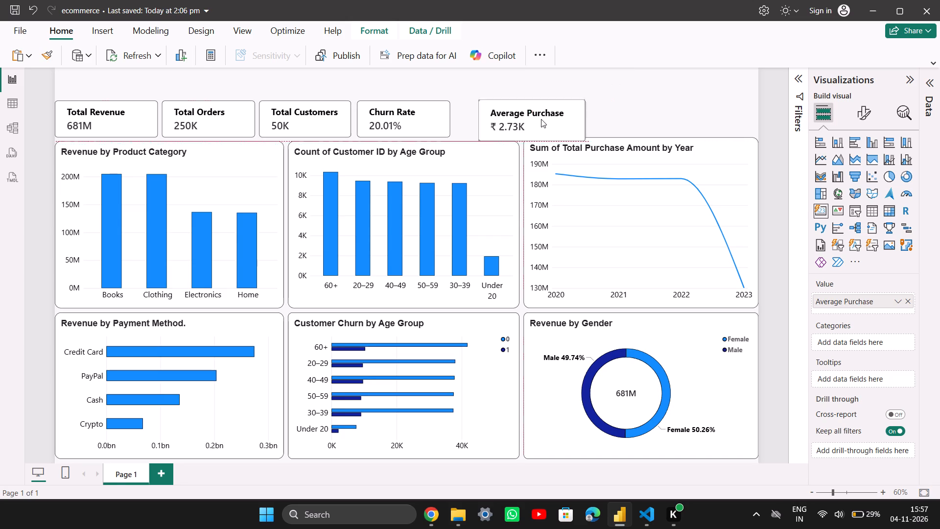
drag(541, 119, 519, 113)
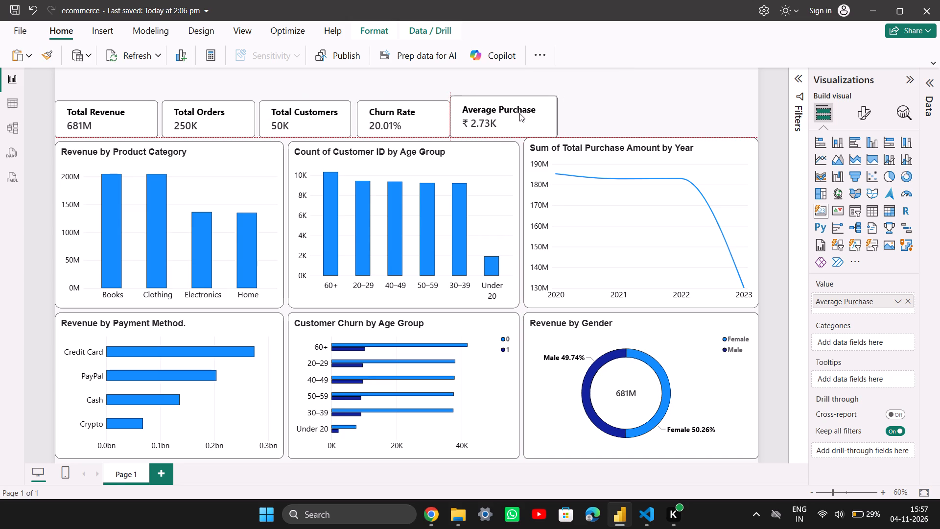
drag(519, 113, 523, 113)
click(510, 95)
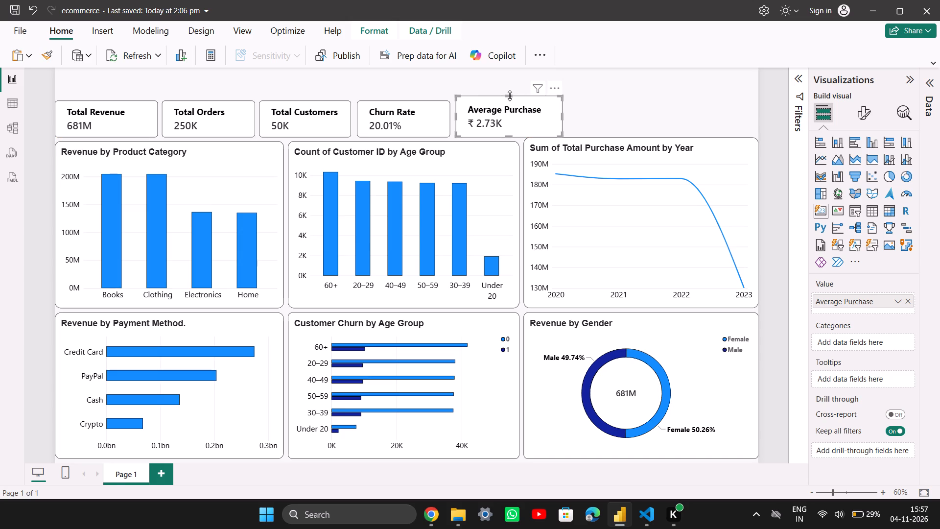
drag(563, 119, 550, 122)
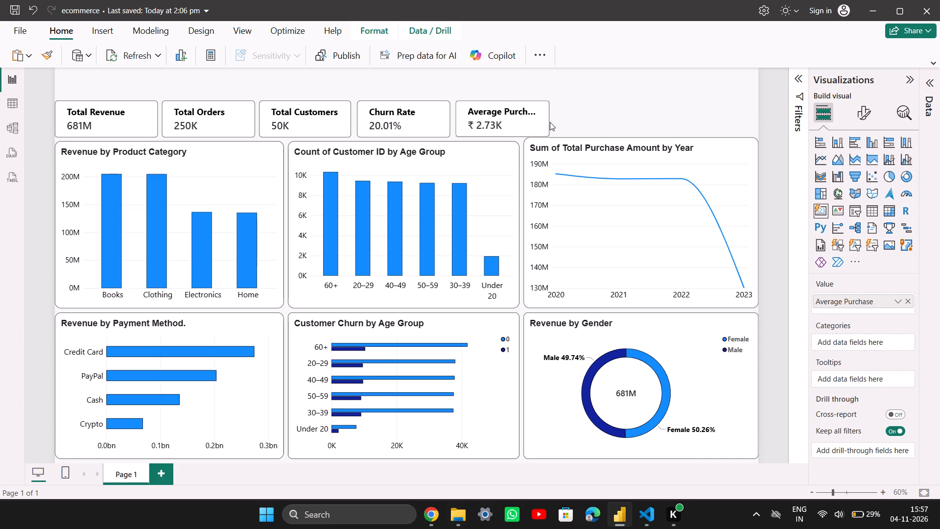
drag(550, 122, 555, 122)
click(584, 113)
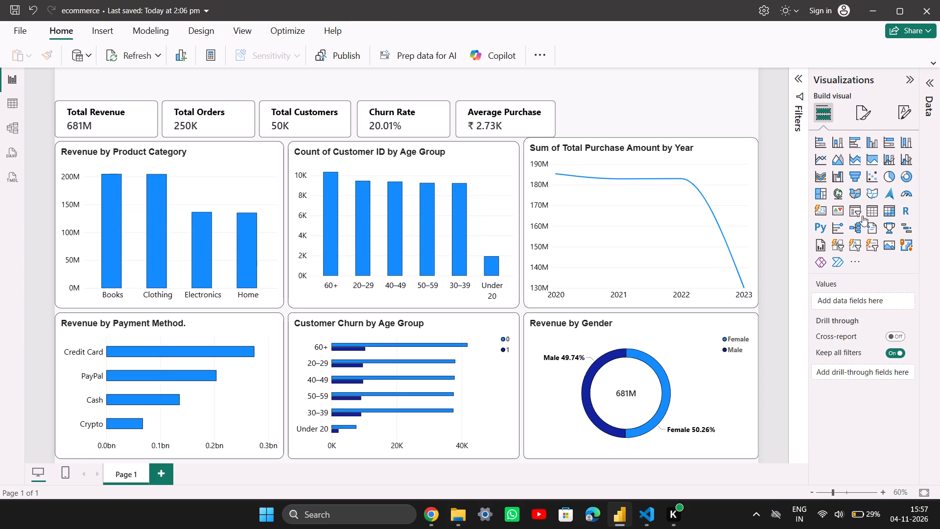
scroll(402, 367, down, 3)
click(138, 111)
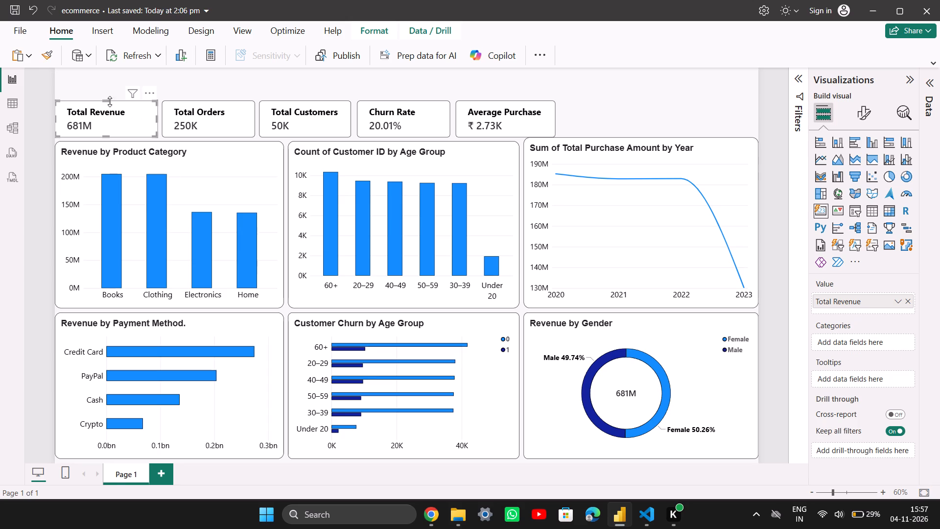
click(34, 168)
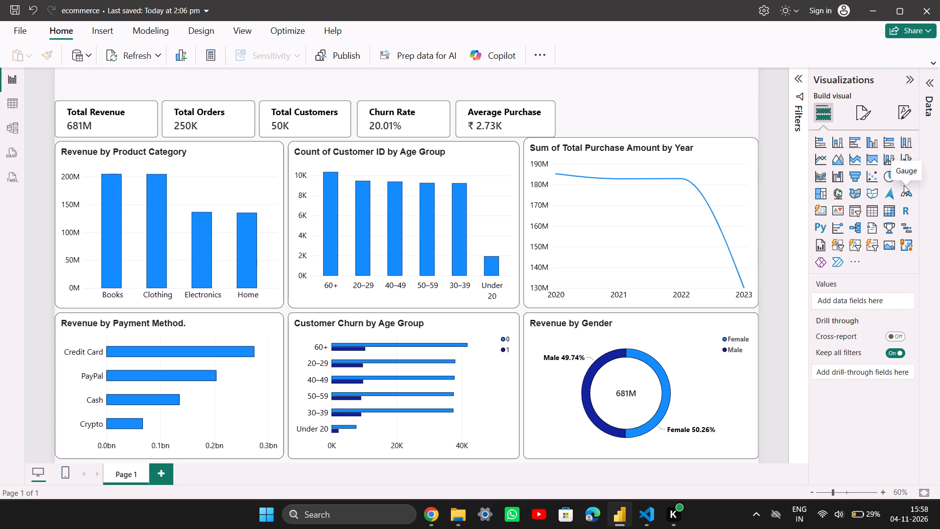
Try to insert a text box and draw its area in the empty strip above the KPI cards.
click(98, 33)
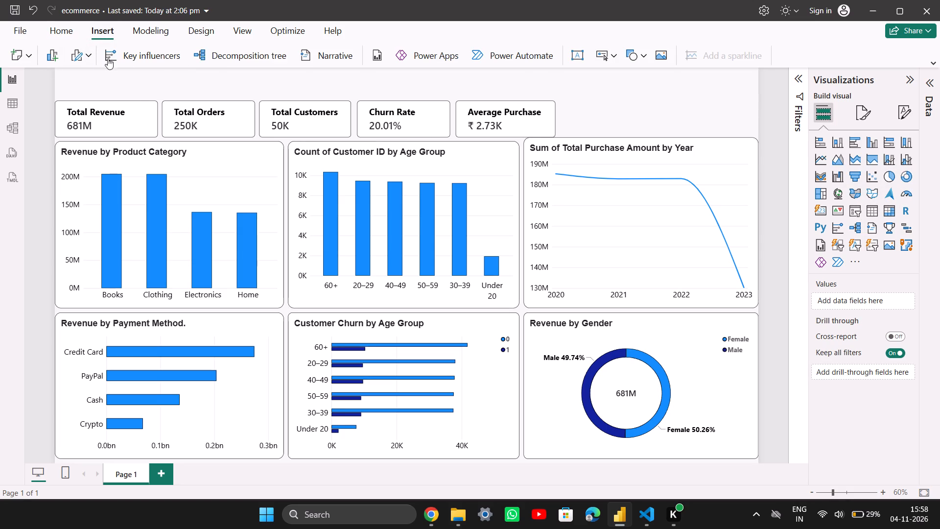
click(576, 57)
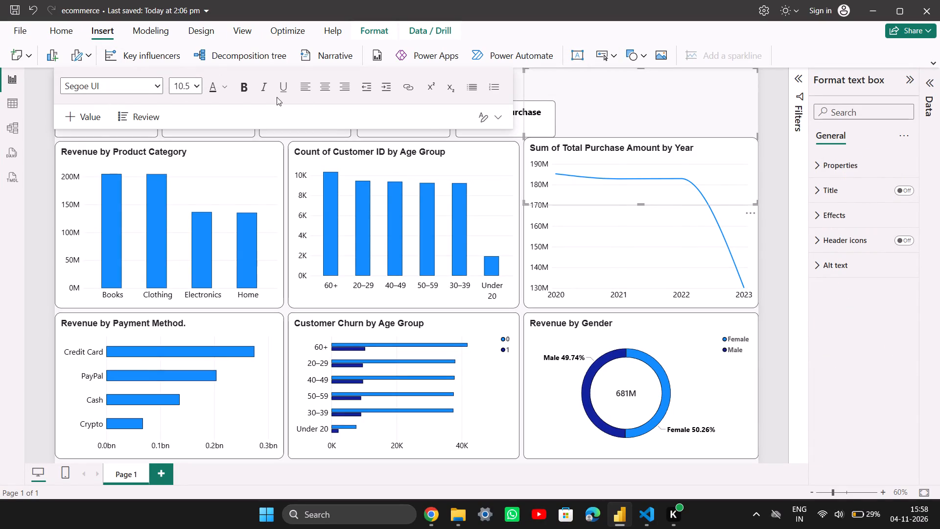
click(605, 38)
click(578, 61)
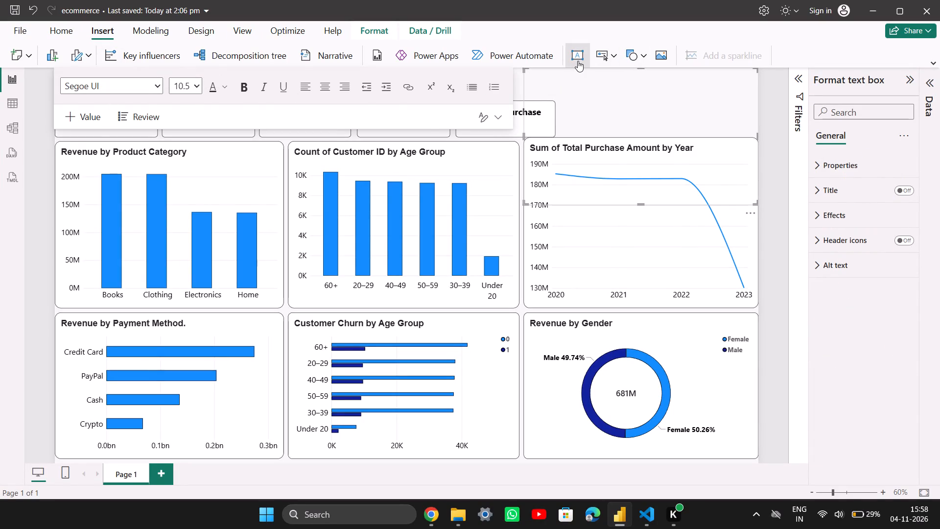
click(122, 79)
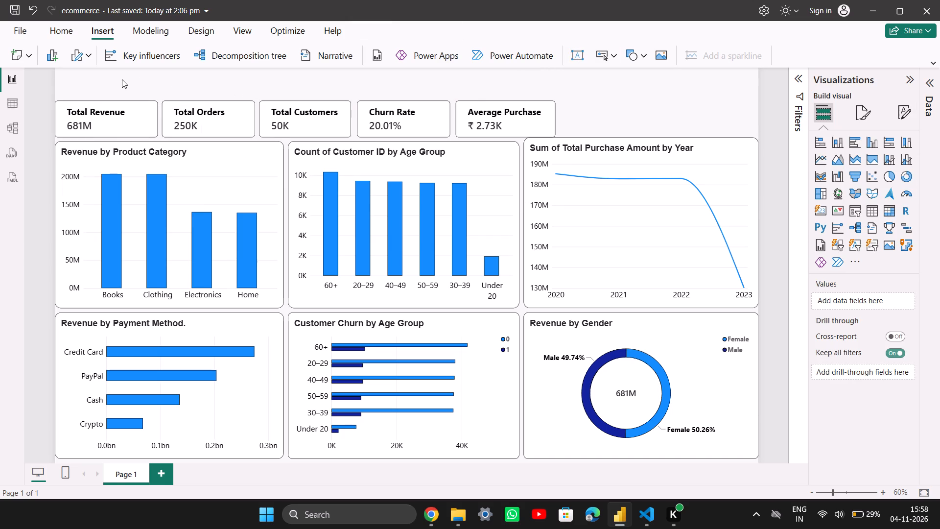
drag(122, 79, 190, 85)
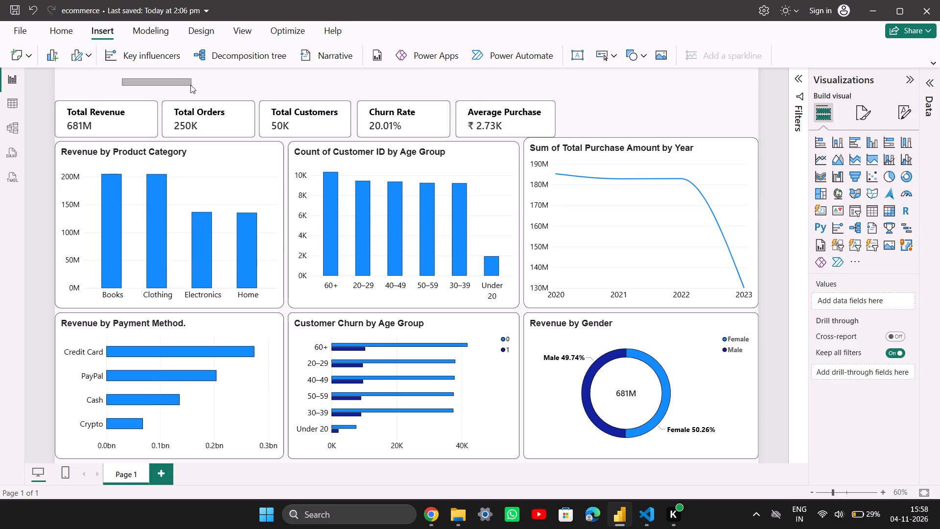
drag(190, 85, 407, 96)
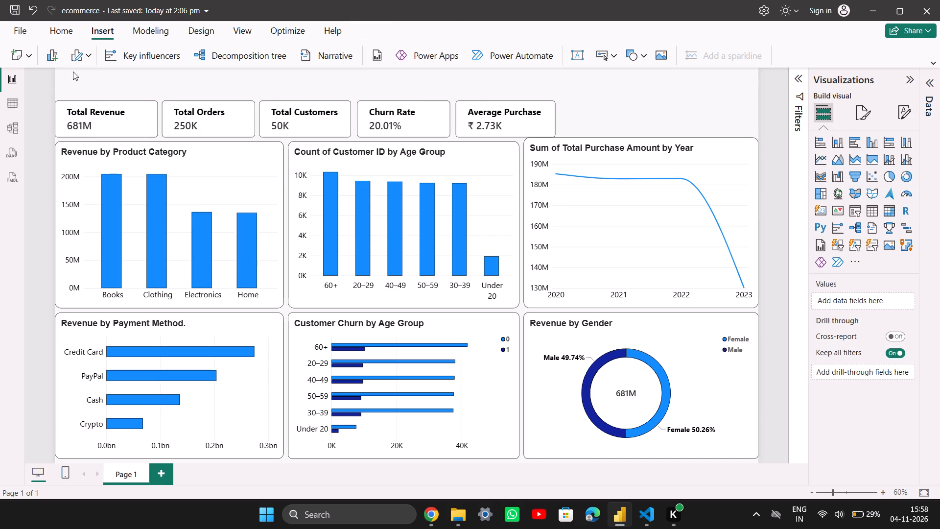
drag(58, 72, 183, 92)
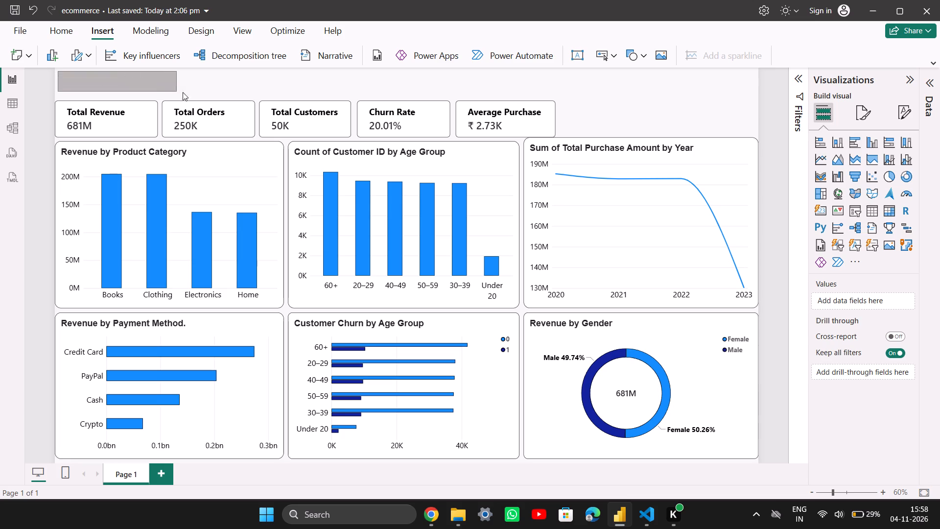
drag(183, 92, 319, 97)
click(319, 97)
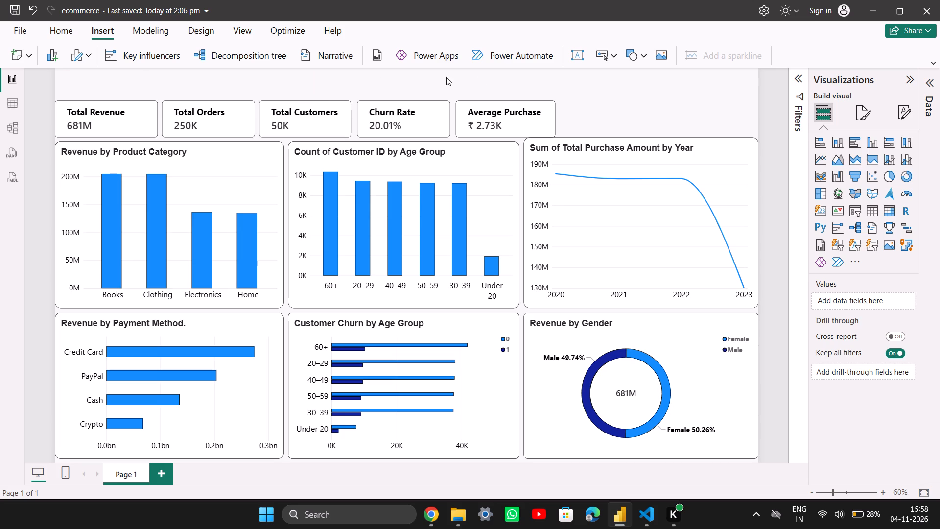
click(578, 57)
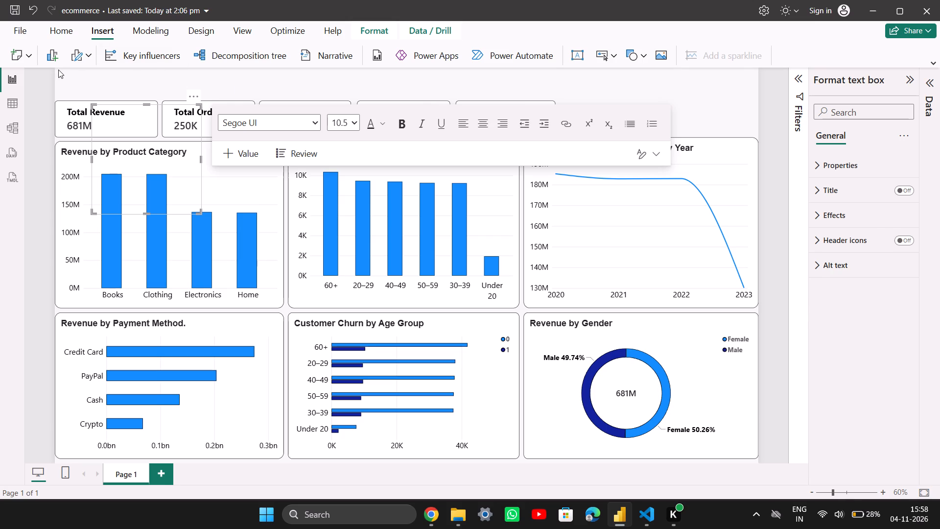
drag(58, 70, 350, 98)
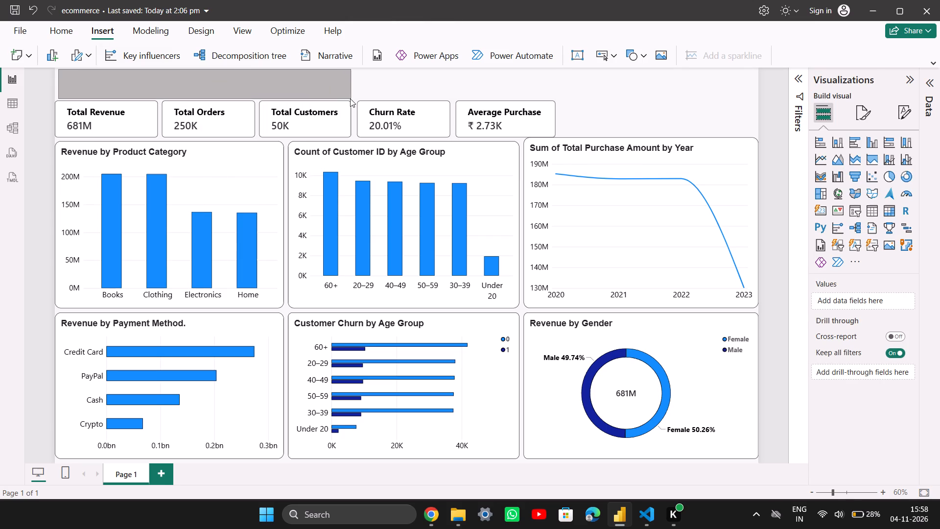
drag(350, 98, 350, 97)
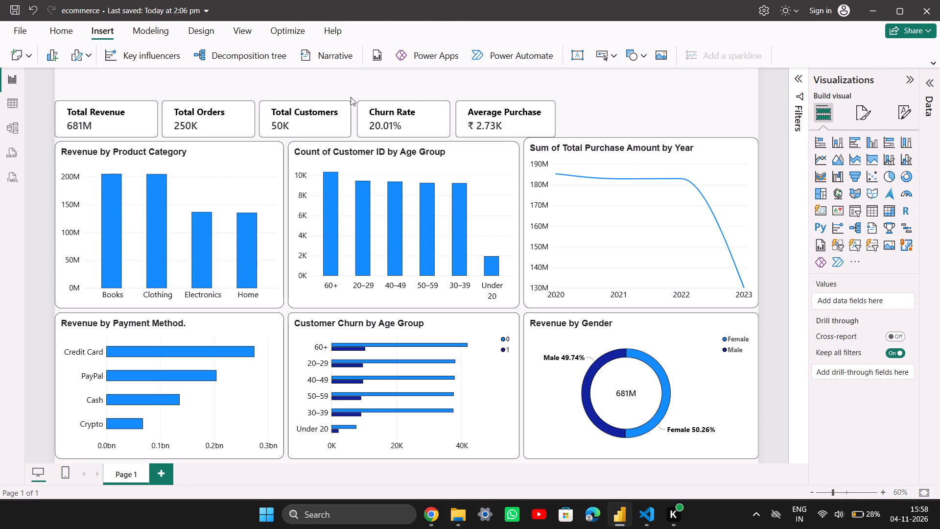
Insert a text box, centre its alignment, and paste the title "E-Commerce Customer Intelligence Dashboard" into it.
click(578, 55)
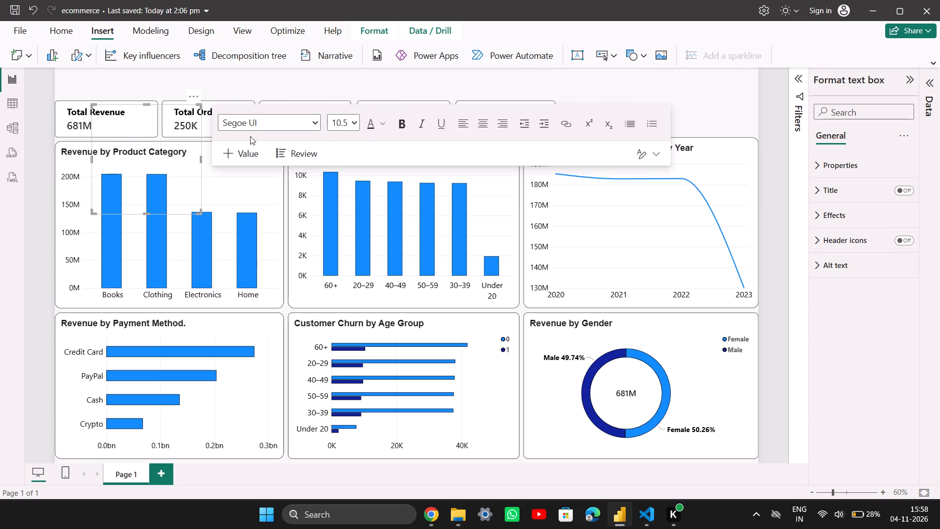
click(374, 124)
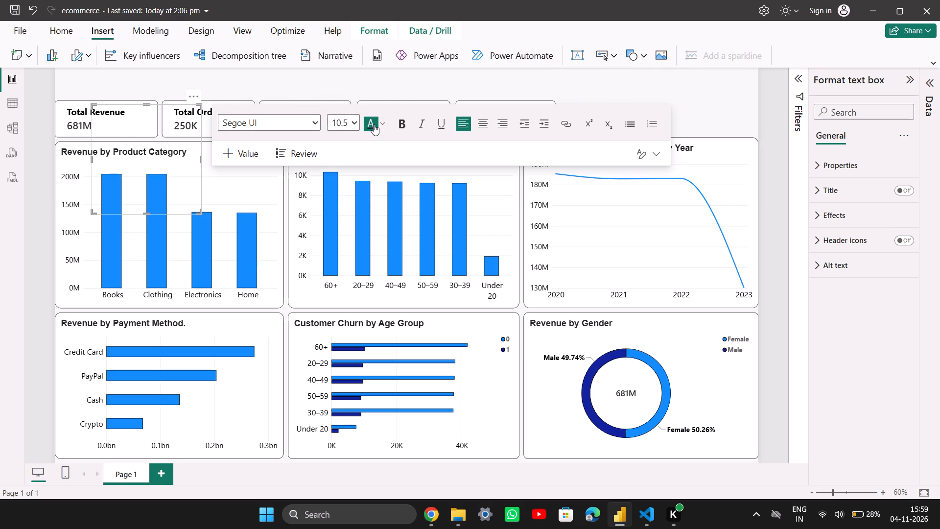
click(374, 124)
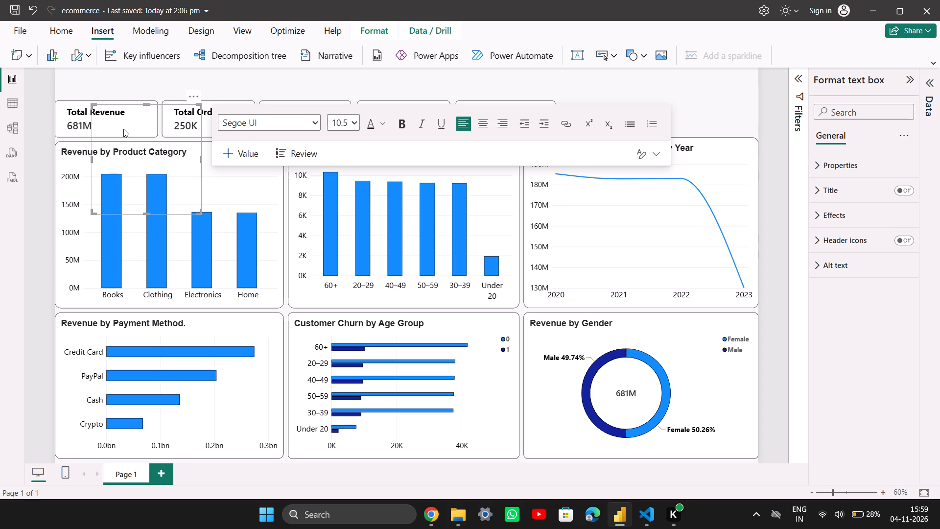
click(123, 128)
click(315, 123)
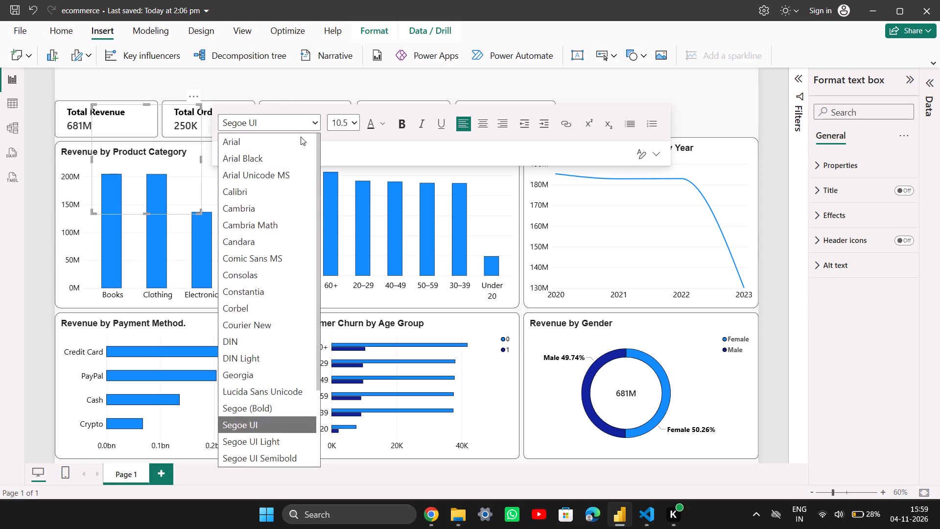
click(302, 121)
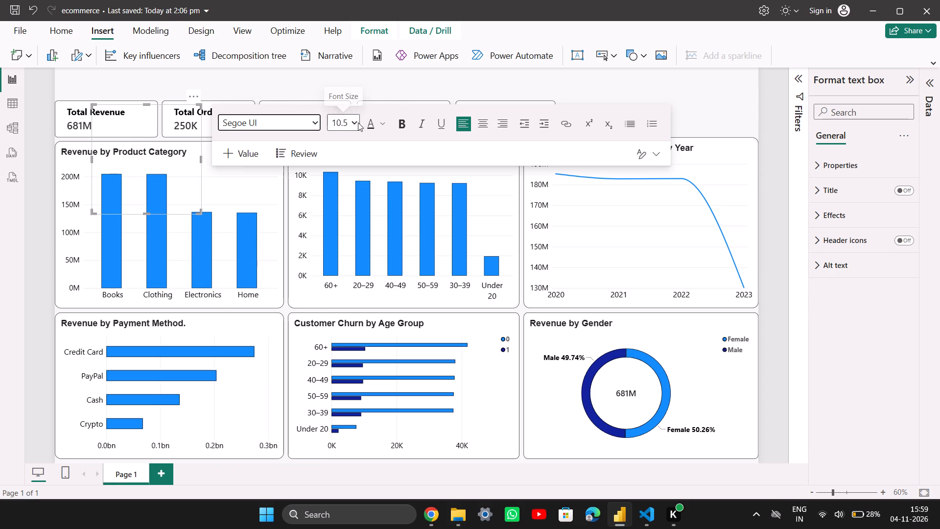
click(355, 123)
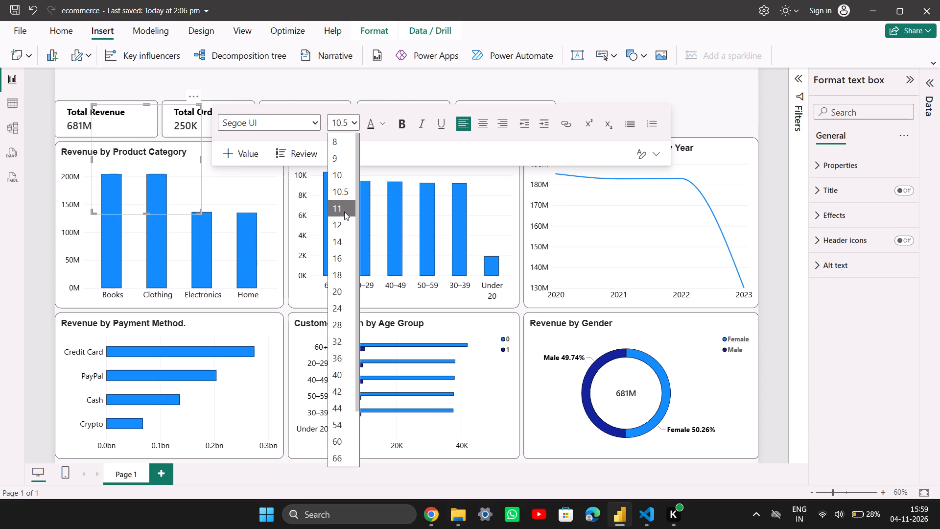
click(344, 224)
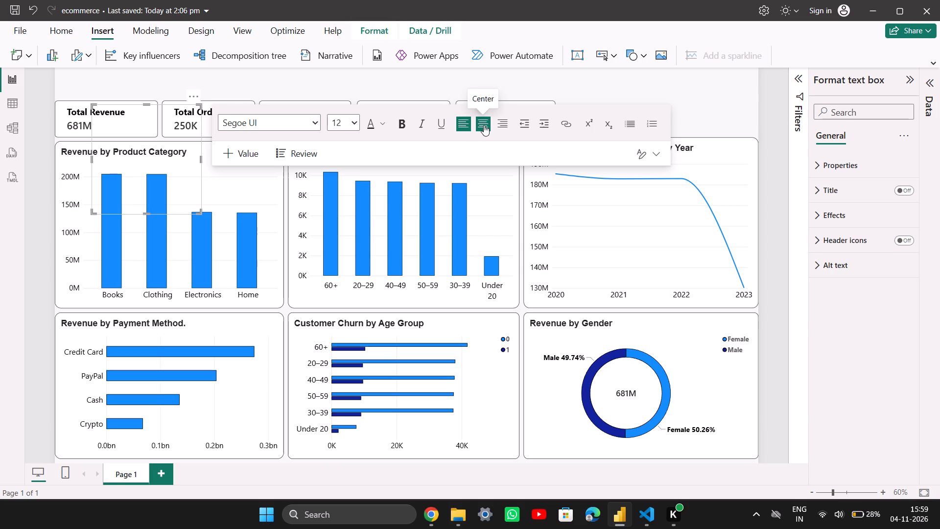
click(484, 125)
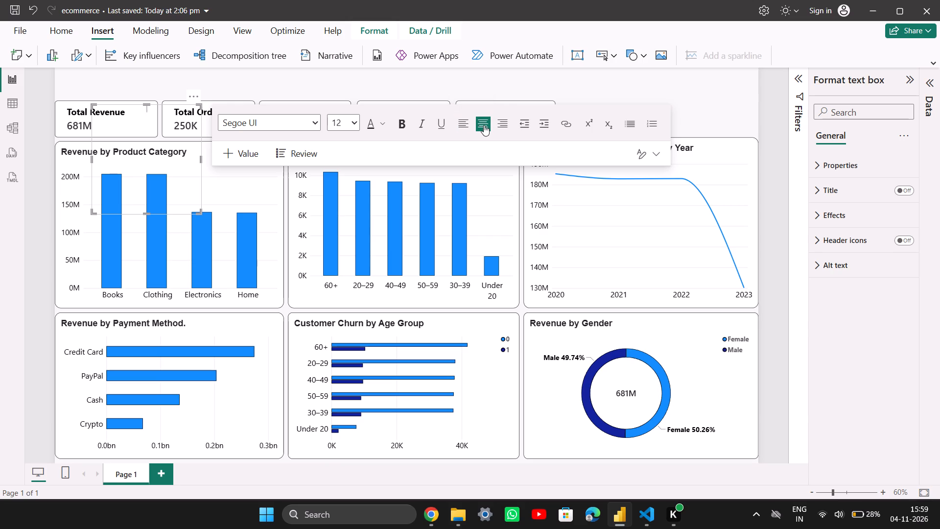
key(ctrl+v)
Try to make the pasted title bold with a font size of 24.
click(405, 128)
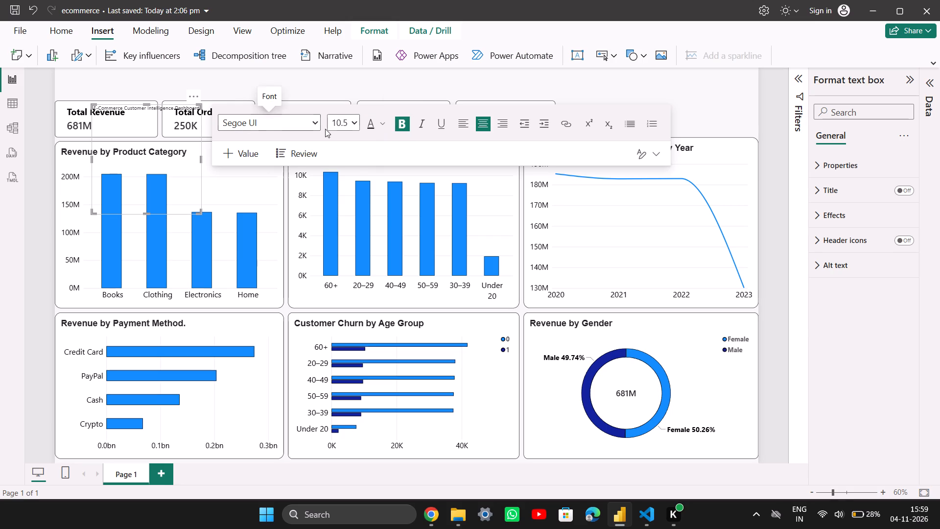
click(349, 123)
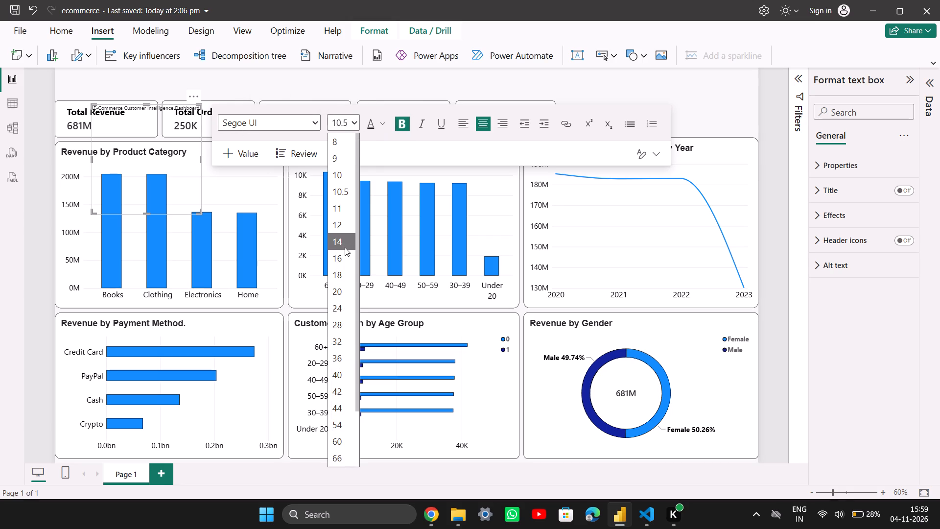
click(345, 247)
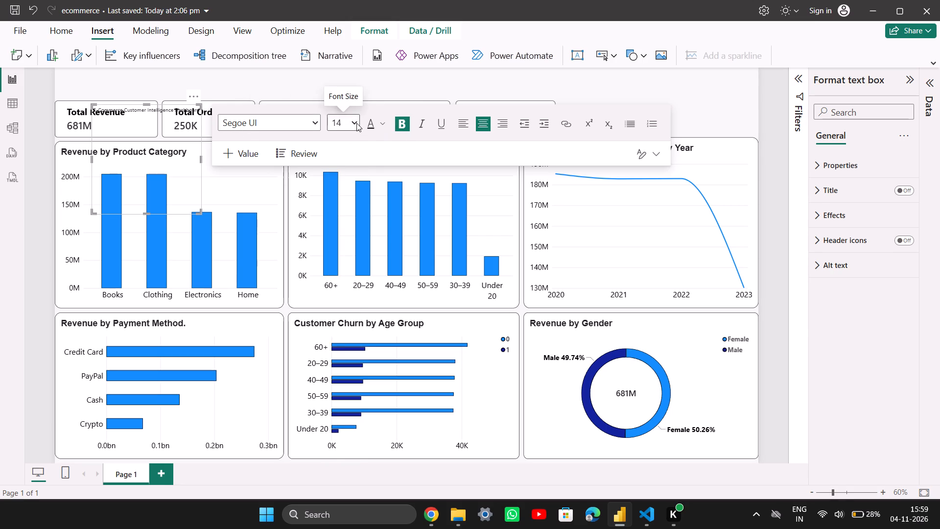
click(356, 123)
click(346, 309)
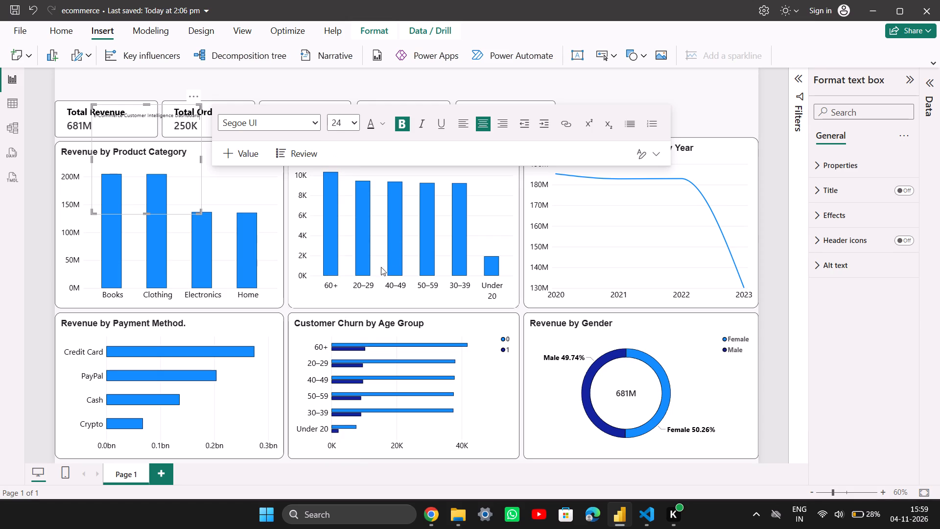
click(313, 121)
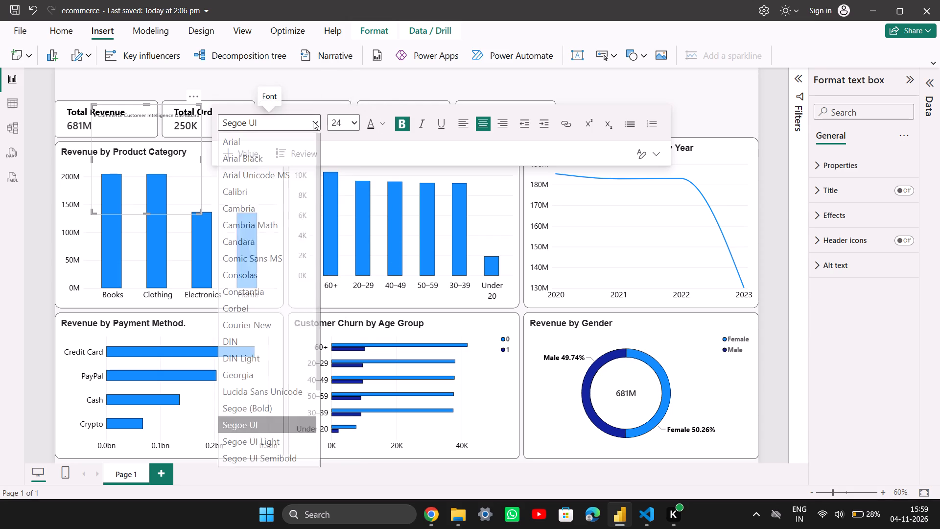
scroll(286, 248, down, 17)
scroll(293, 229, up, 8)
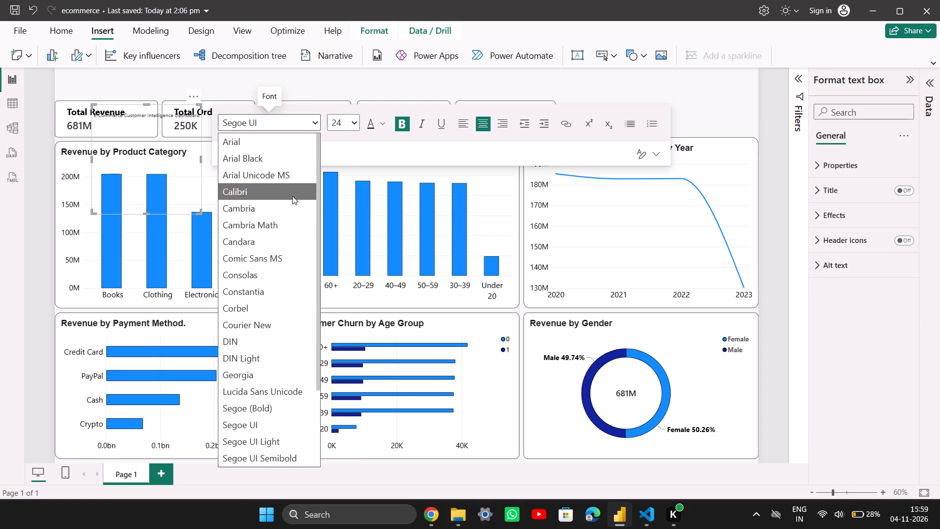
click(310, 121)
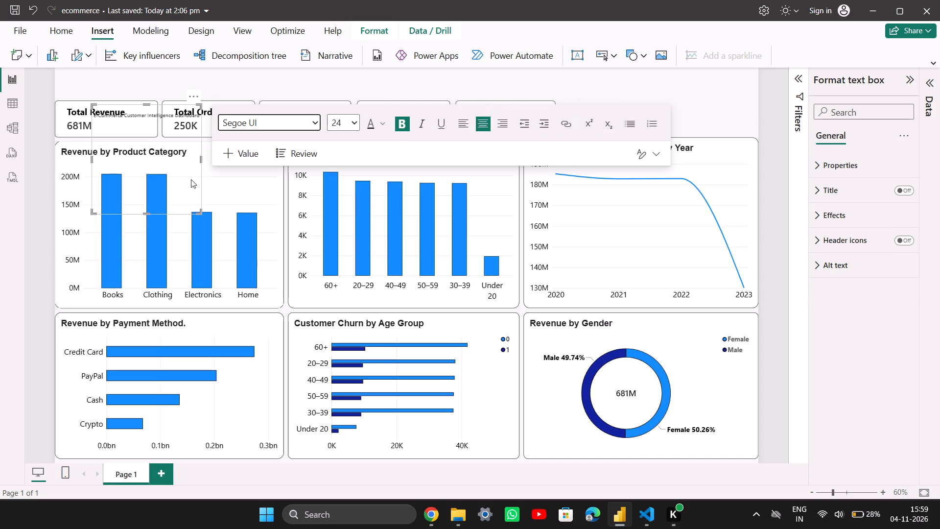
Fit the title text box into the strip above the KPI cards, from the page's left edge to above the Churn Rate card.
drag(146, 211, 170, 120)
drag(130, 116, 147, 106)
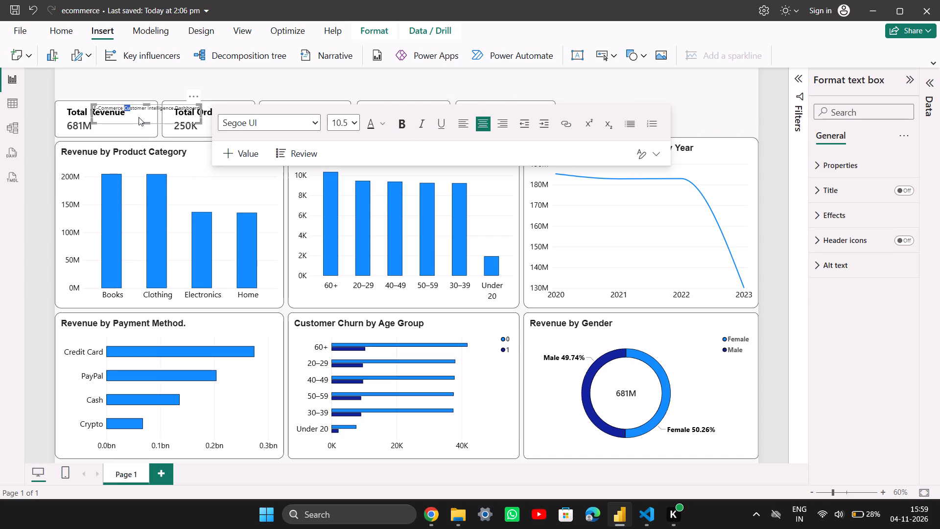
drag(138, 117, 146, 114)
drag(96, 105, 96, 88)
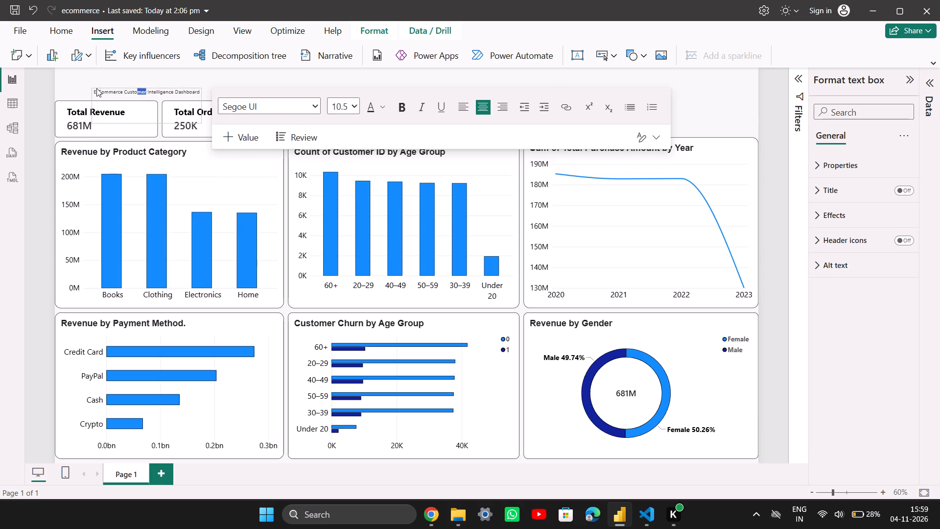
drag(96, 88, 53, 70)
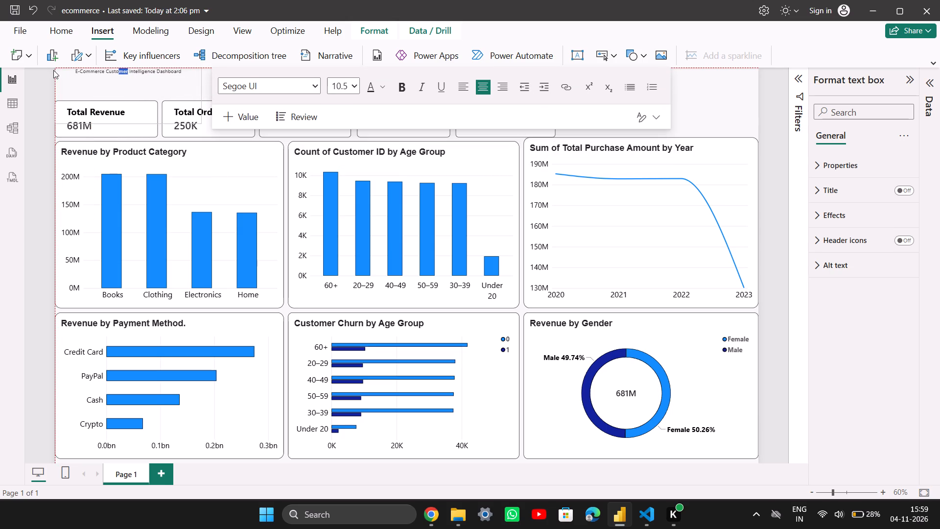
drag(53, 70, 51, 76)
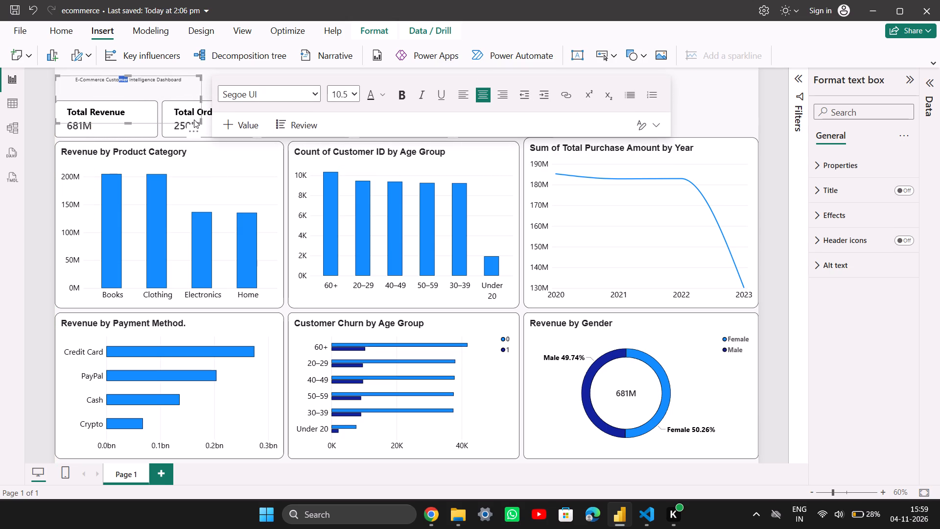
drag(202, 121, 204, 97)
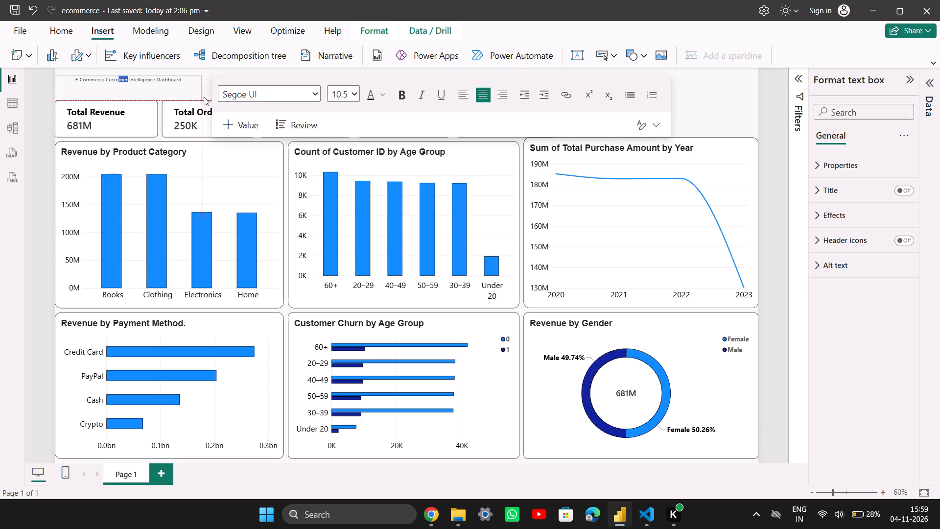
drag(204, 97, 297, 99)
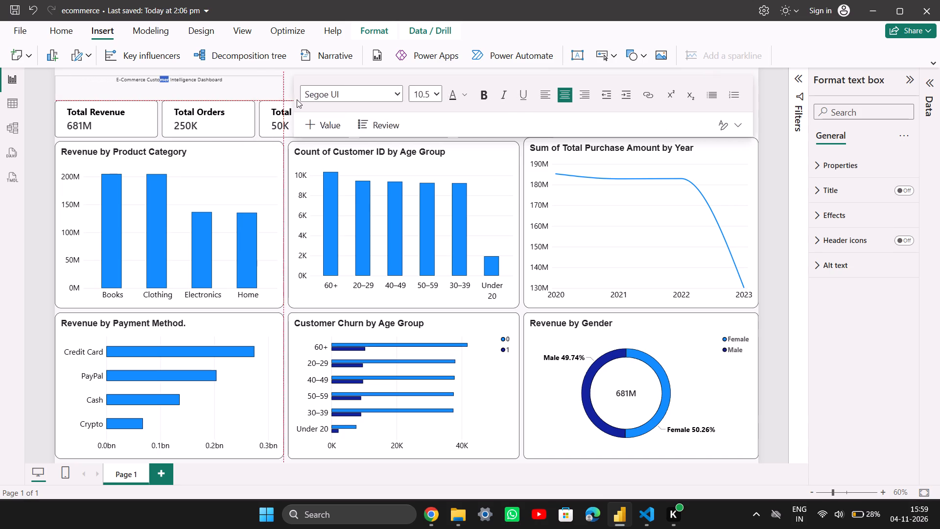
drag(297, 99, 386, 98)
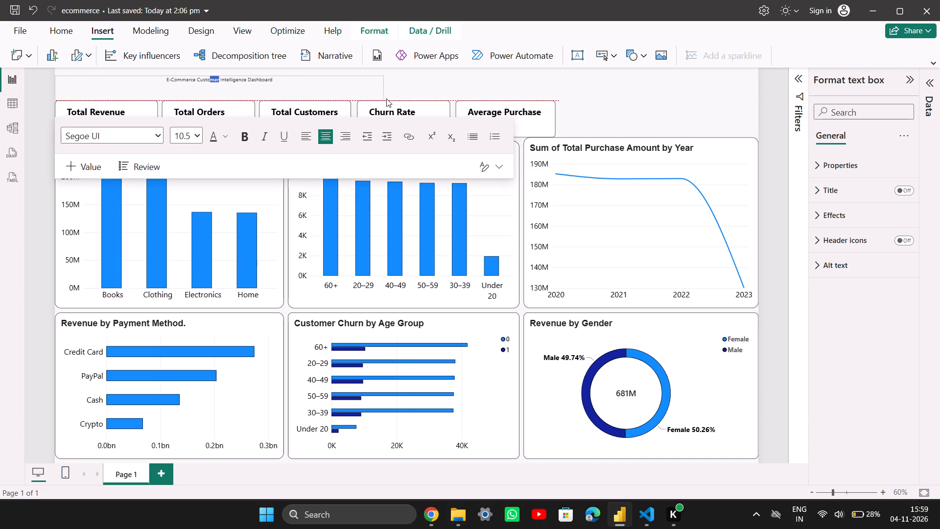
drag(386, 98, 401, 88)
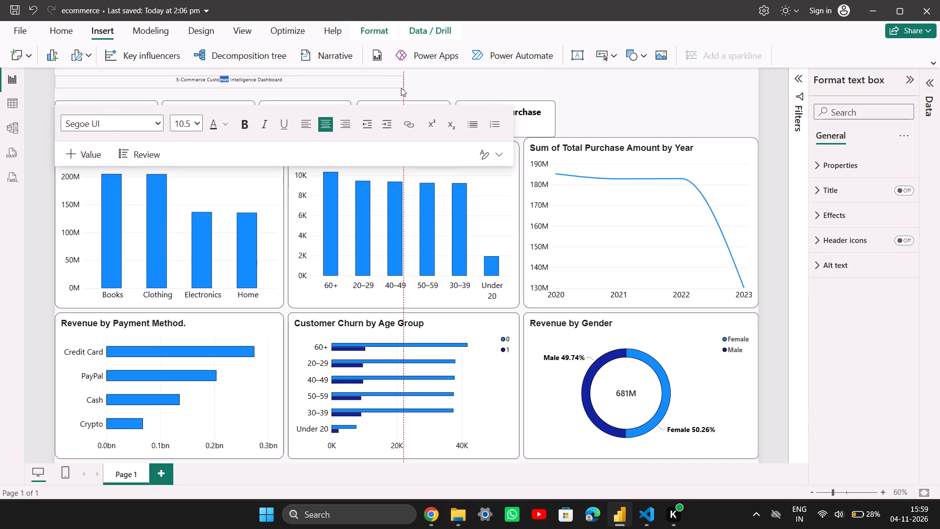
drag(401, 88, 406, 92)
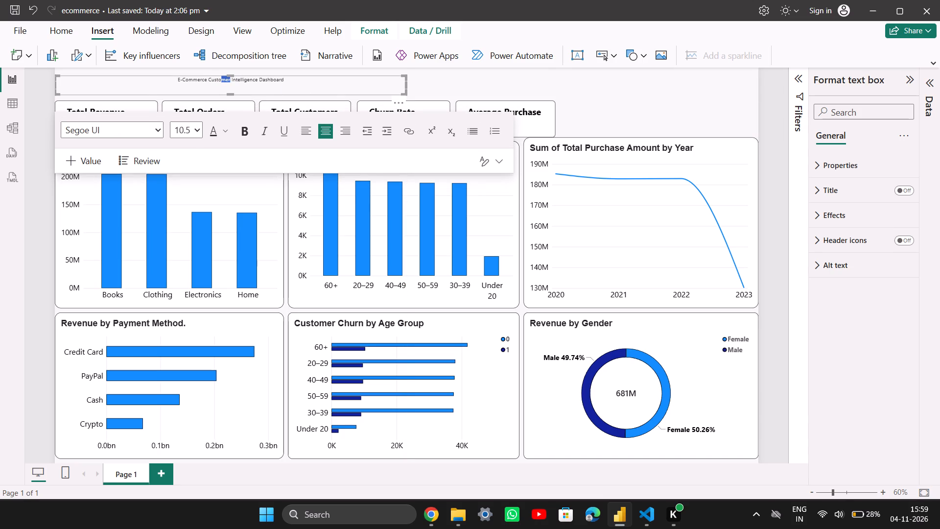
Set the font size of the whole dashboard title to 28.
drag(286, 79, 154, 68)
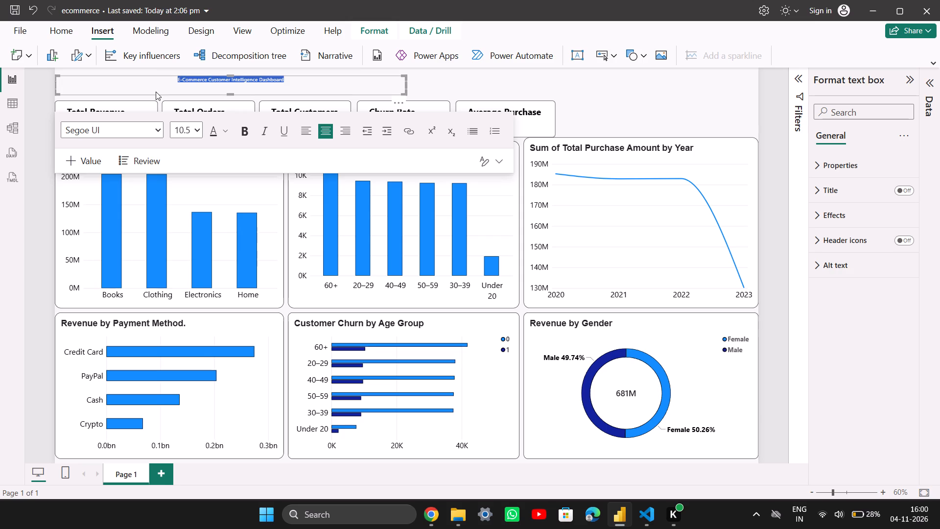
click(198, 129)
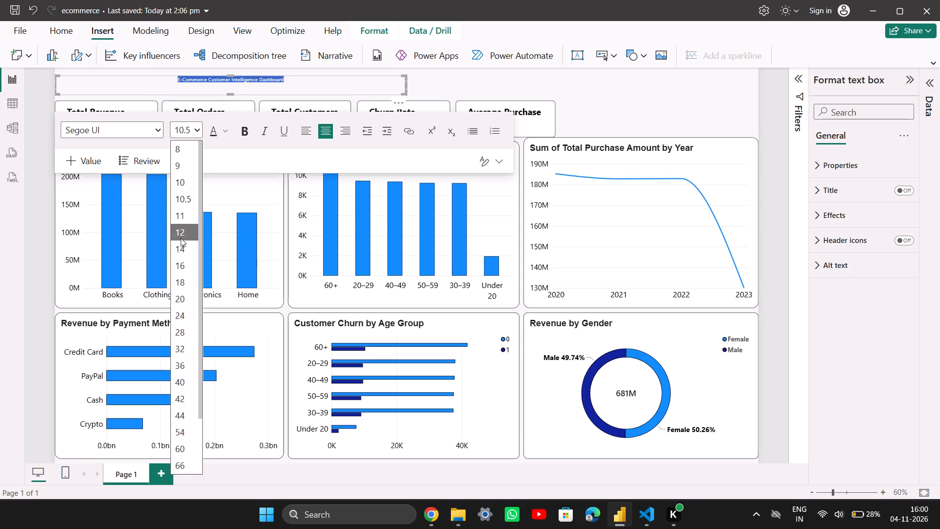
click(182, 286)
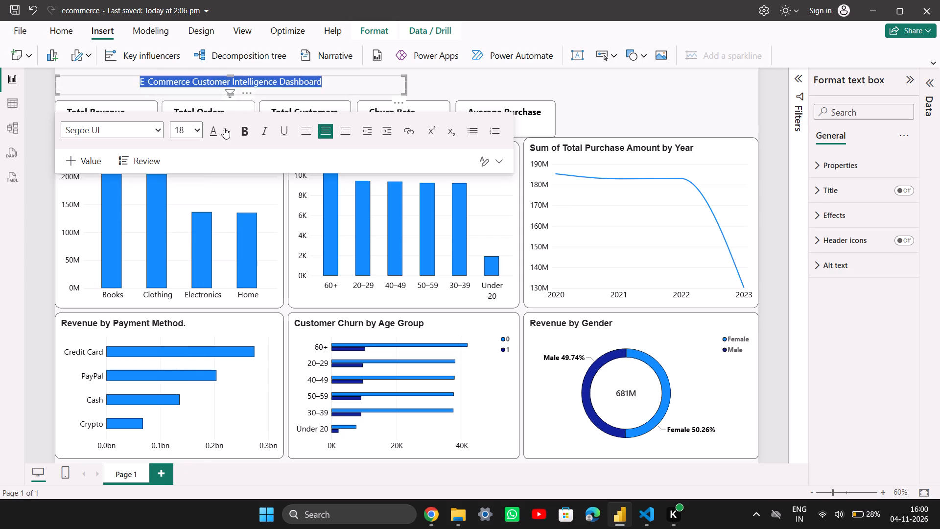
click(197, 132)
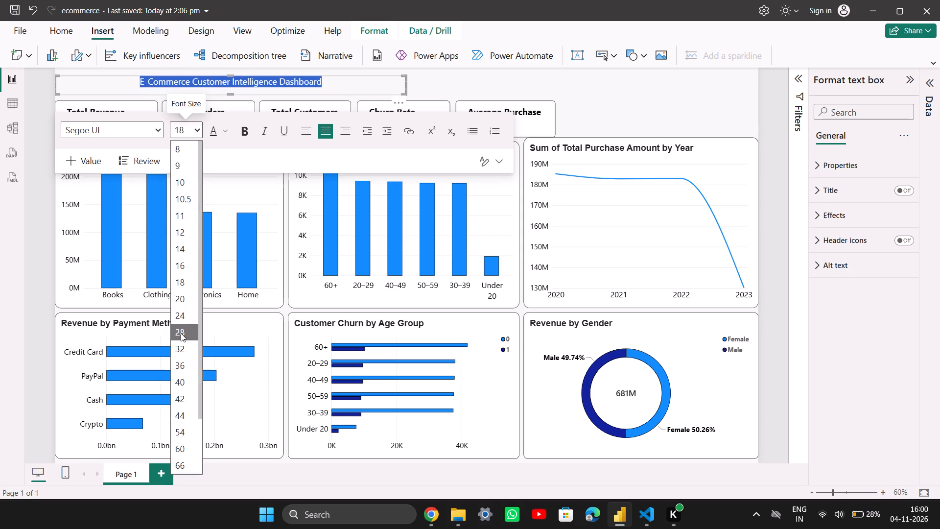
click(181, 333)
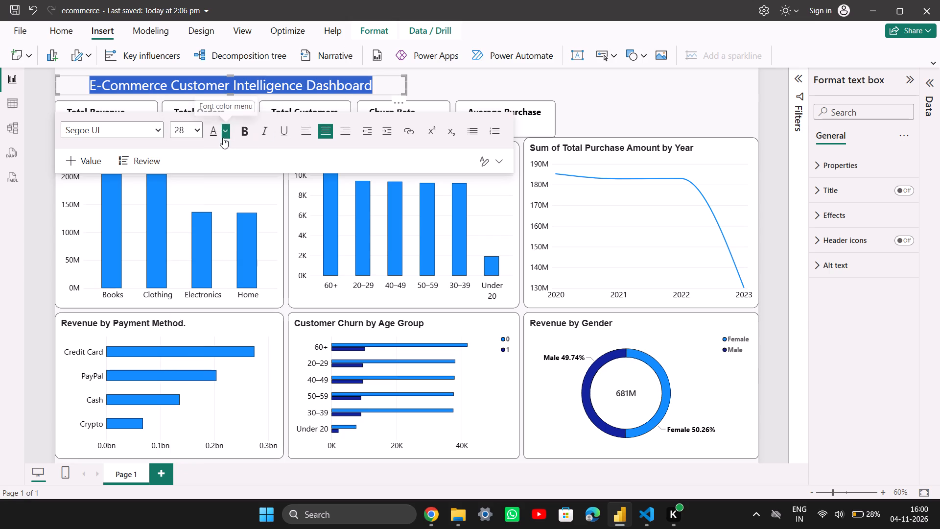
click(428, 79)
click(188, 85)
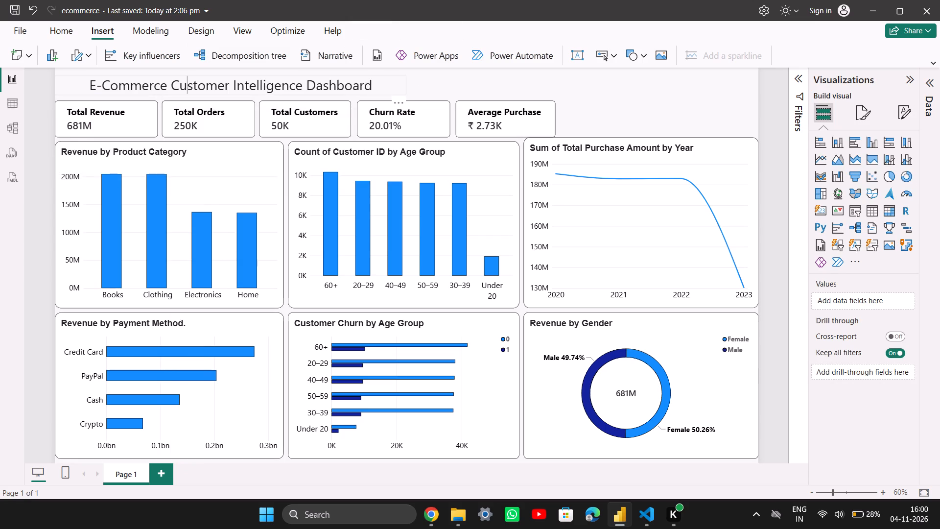
click(234, 77)
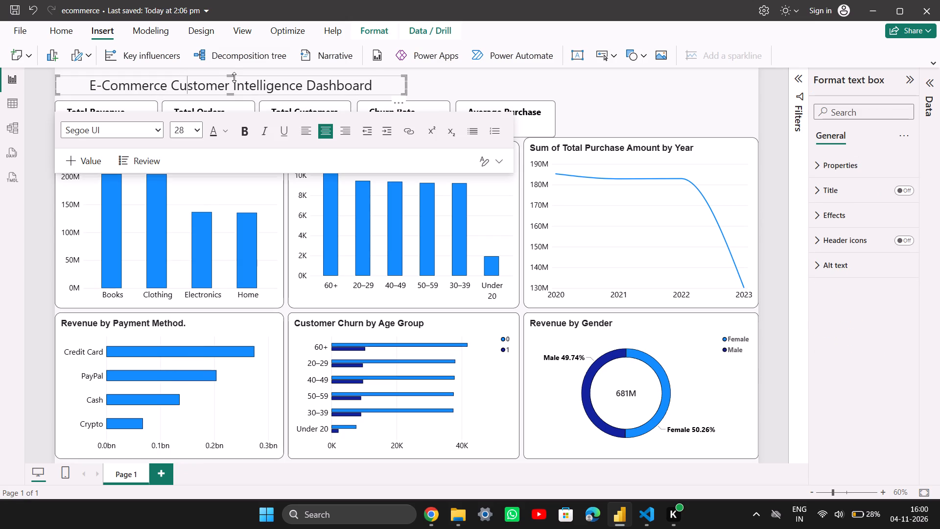
Enlarge the dashboard title text box up to the page's top edge and slightly downward toward the KPI cards.
drag(231, 74, 231, 69)
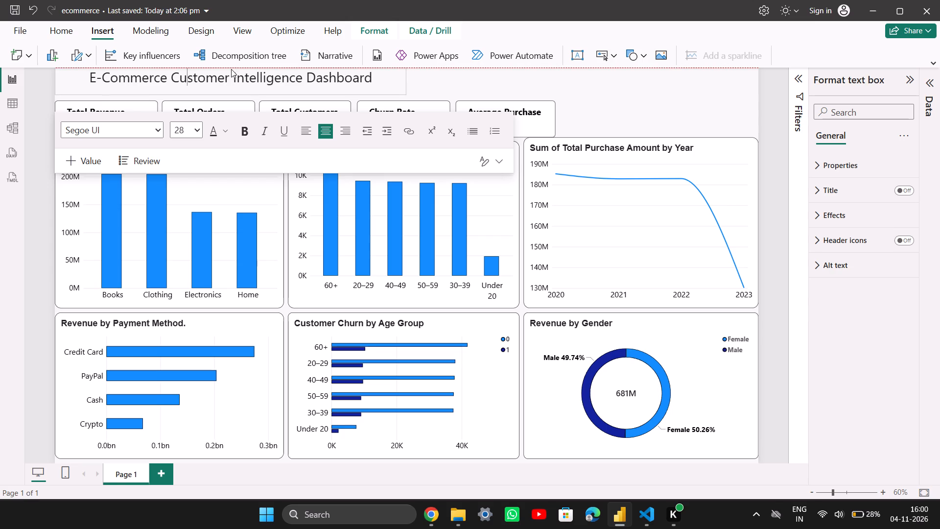
drag(231, 69, 231, 72)
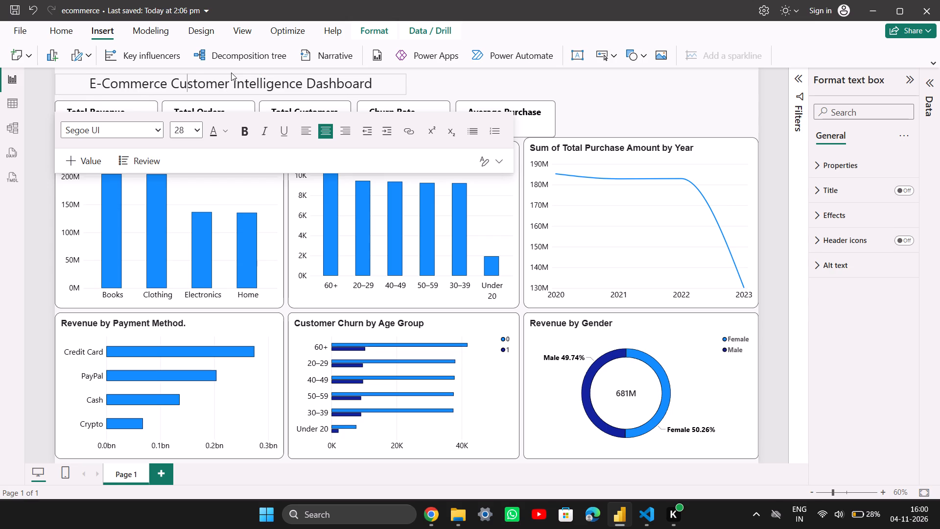
drag(231, 72, 231, 70)
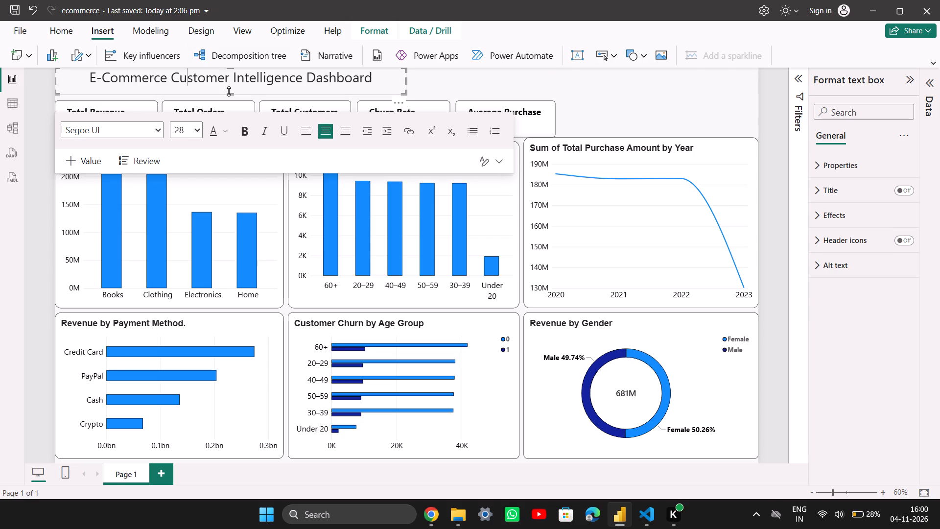
drag(229, 91, 229, 96)
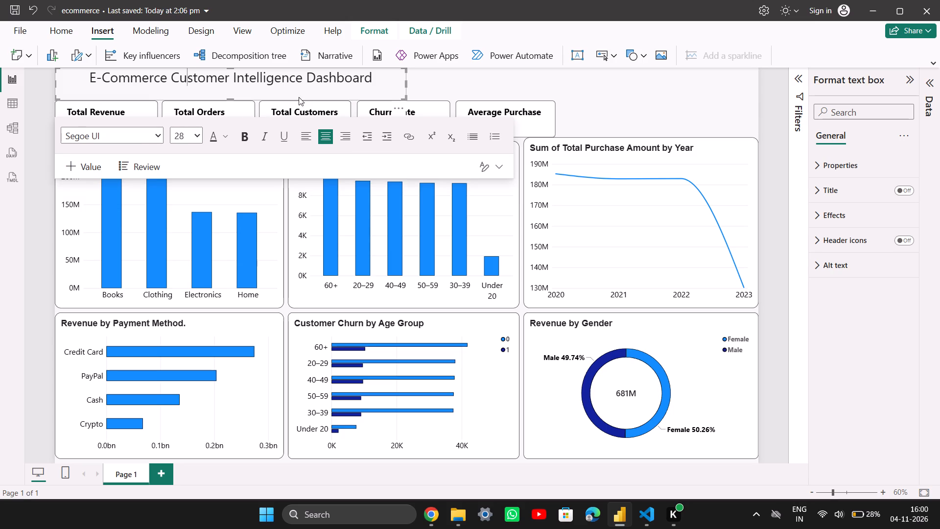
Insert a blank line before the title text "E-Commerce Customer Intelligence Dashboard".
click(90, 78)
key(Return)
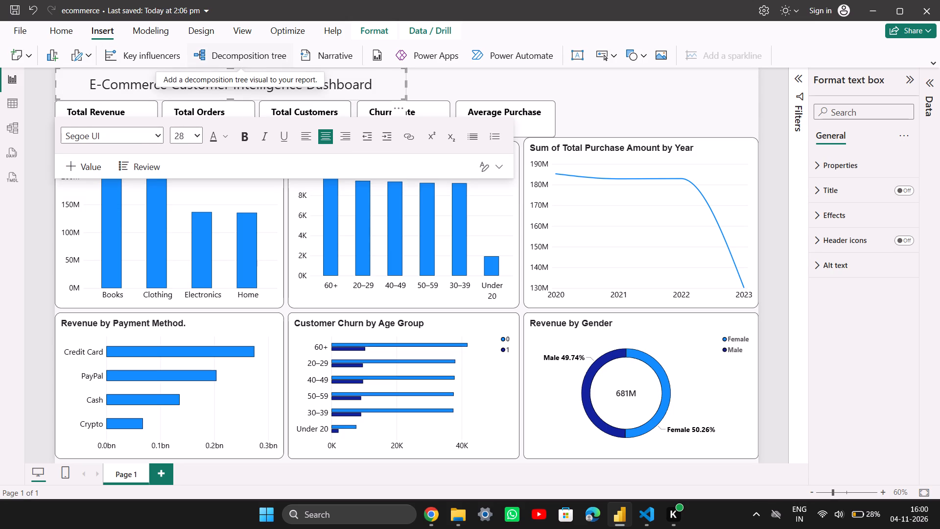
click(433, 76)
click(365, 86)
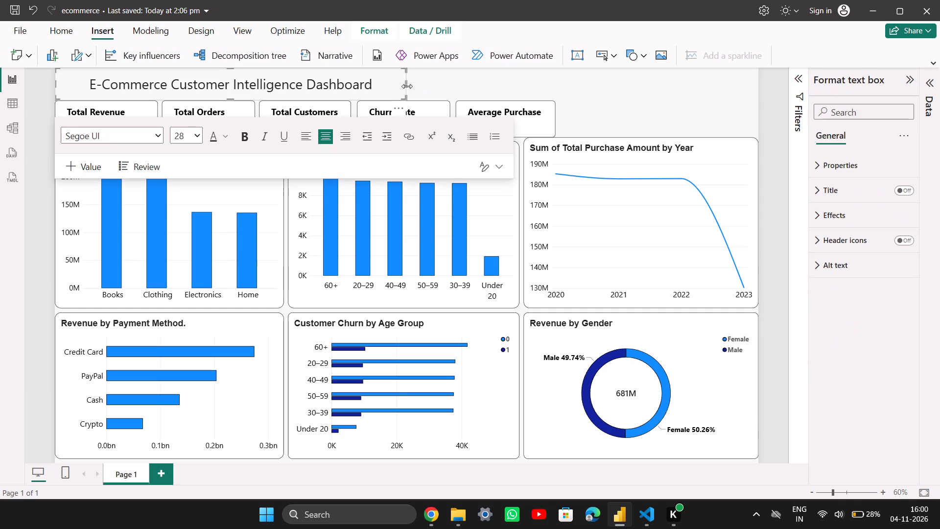
Widen the title text box to the full page width and reduce its height so it clears the KPI cards.
drag(406, 84, 530, 66)
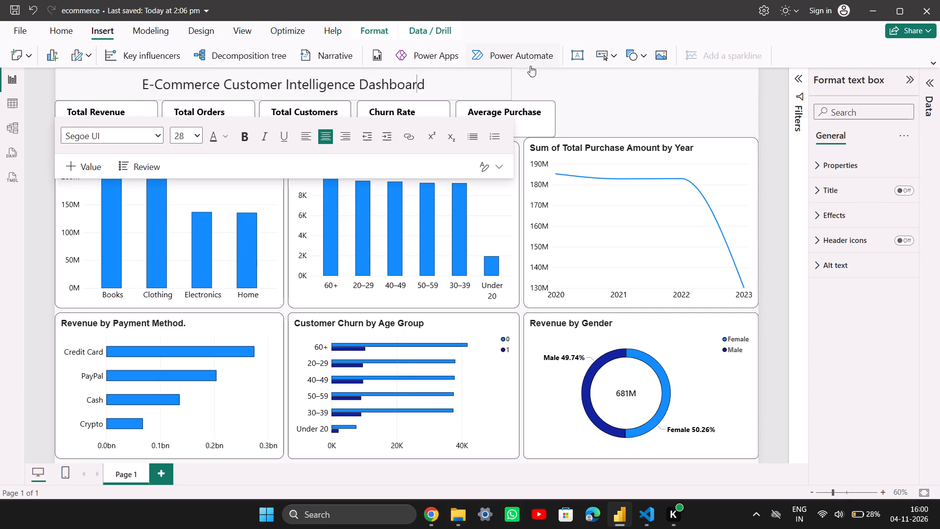
drag(530, 66, 758, 71)
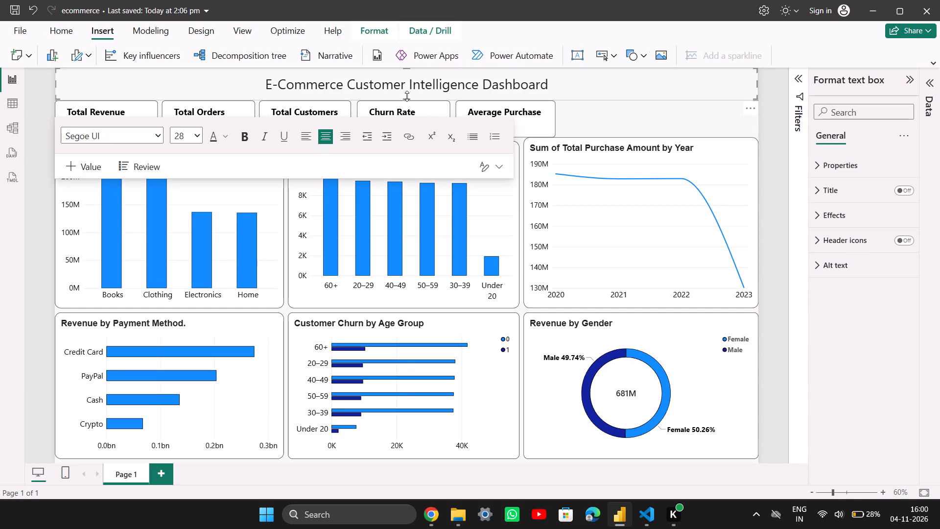
drag(407, 96, 409, 89)
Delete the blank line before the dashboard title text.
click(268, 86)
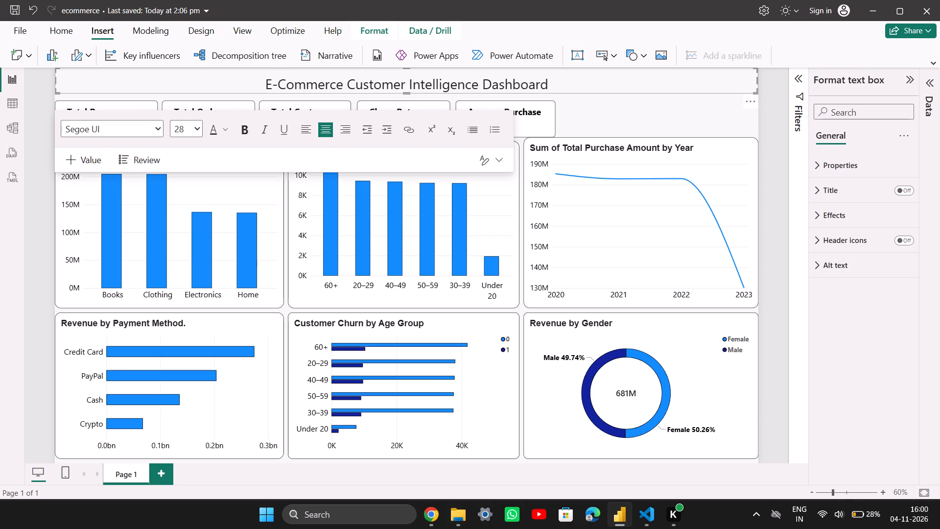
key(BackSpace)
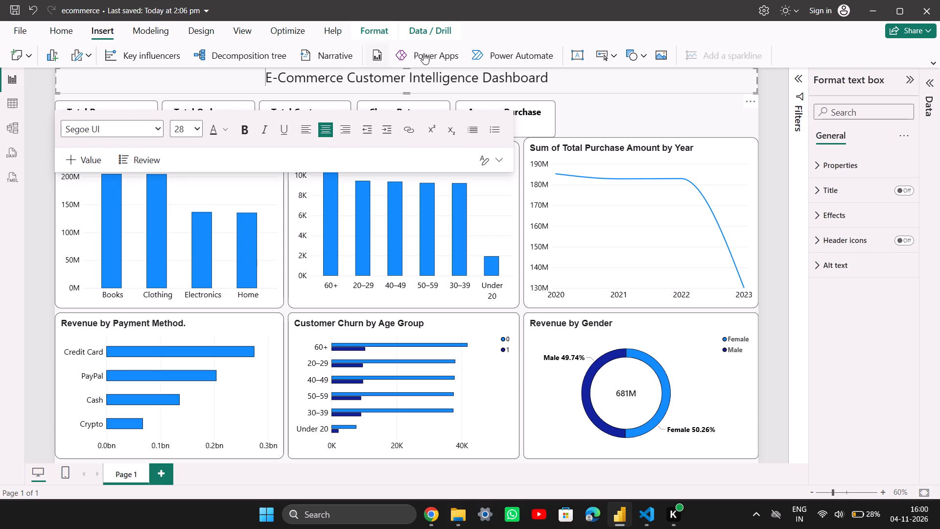
Lower the top edge of the dashboard title text box slightly.
click(58, 71)
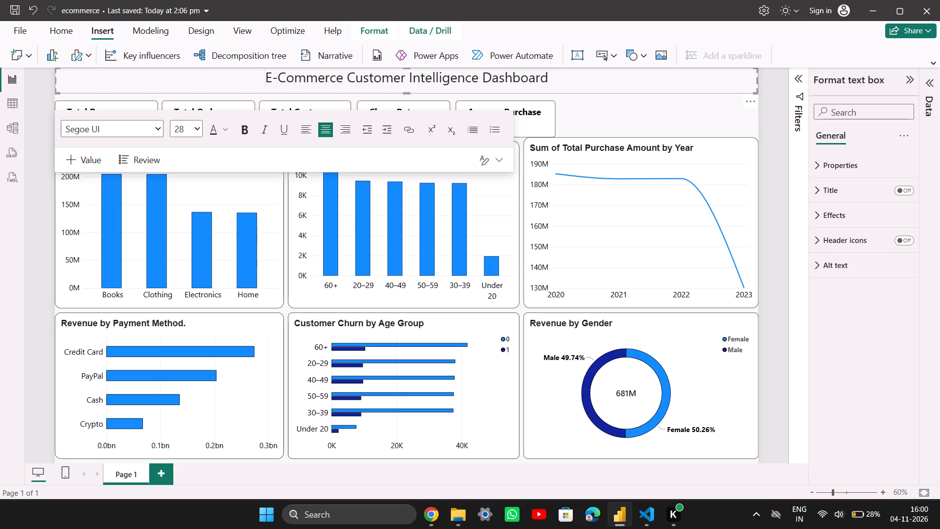
click(59, 69)
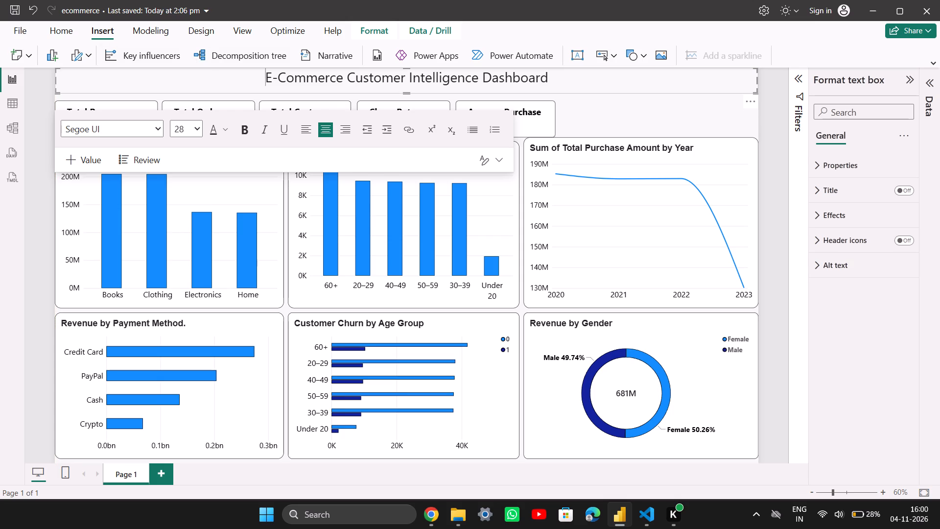
click(404, 69)
click(403, 67)
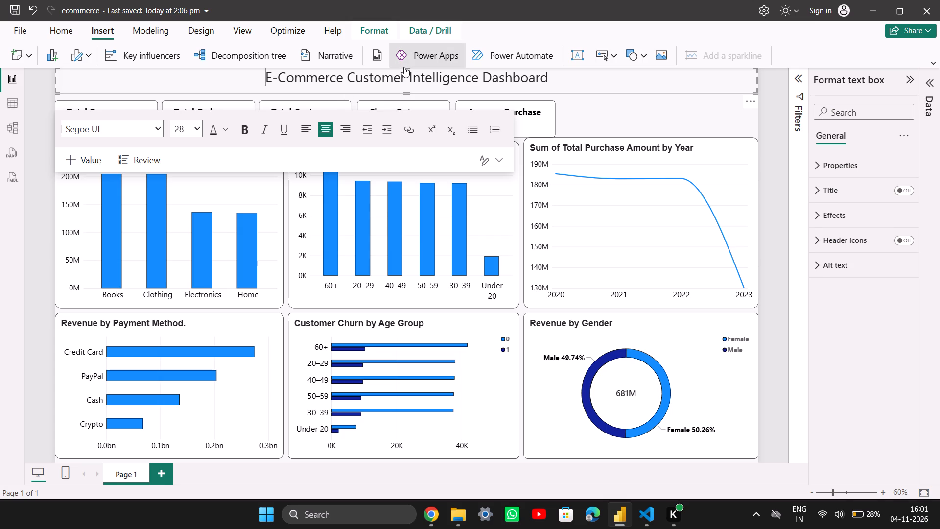
click(380, 81)
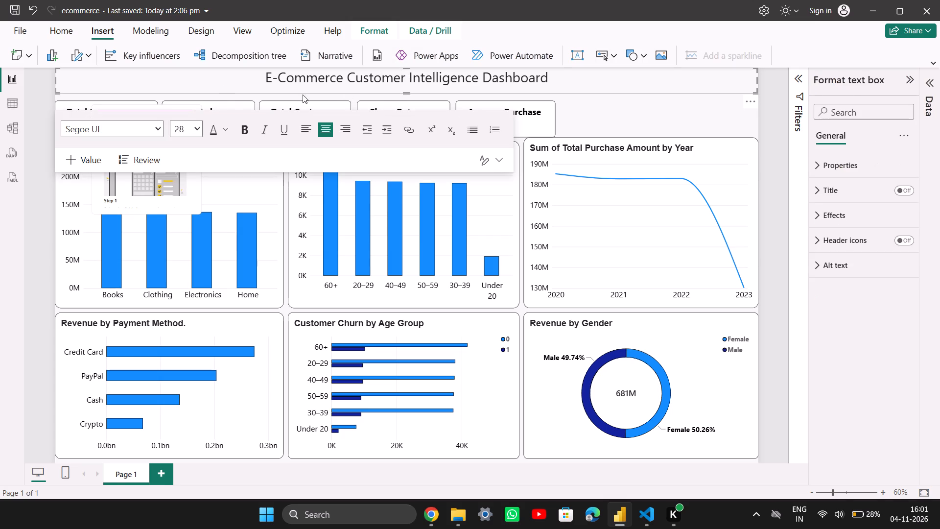
drag(407, 70, 407, 76)
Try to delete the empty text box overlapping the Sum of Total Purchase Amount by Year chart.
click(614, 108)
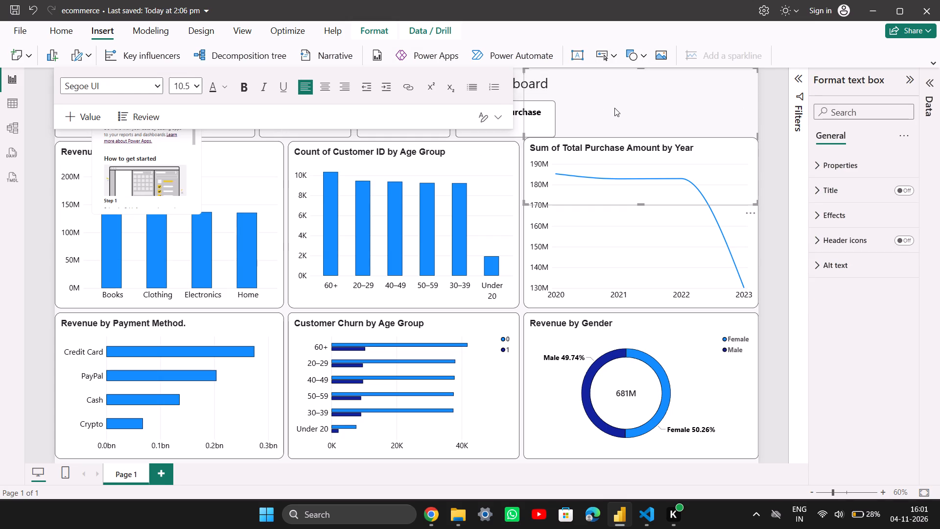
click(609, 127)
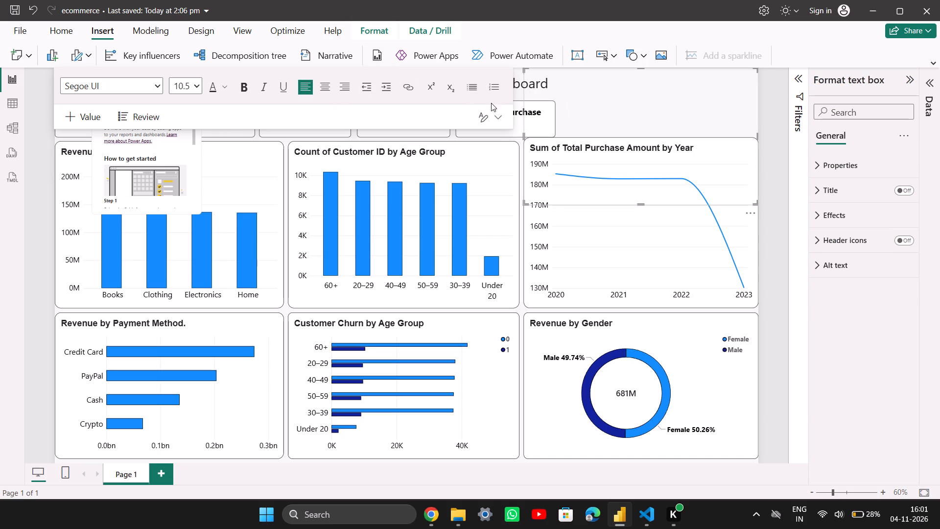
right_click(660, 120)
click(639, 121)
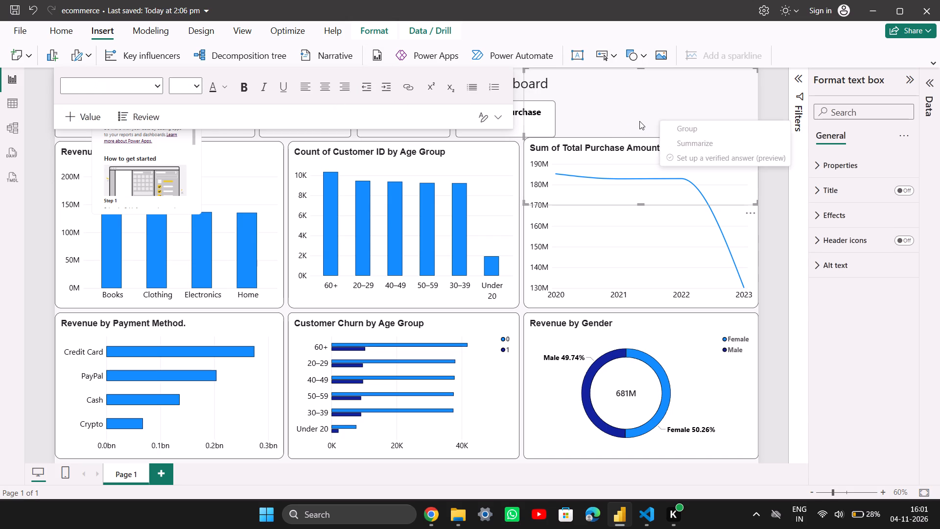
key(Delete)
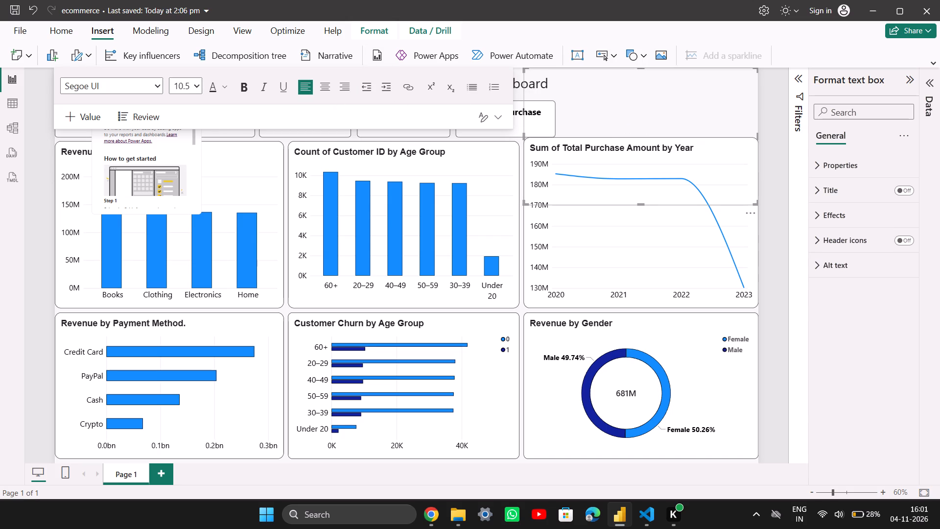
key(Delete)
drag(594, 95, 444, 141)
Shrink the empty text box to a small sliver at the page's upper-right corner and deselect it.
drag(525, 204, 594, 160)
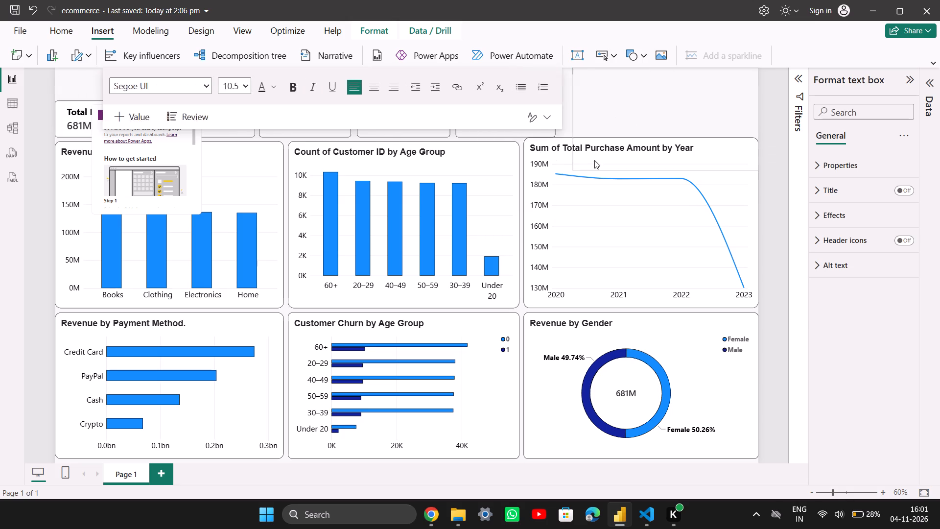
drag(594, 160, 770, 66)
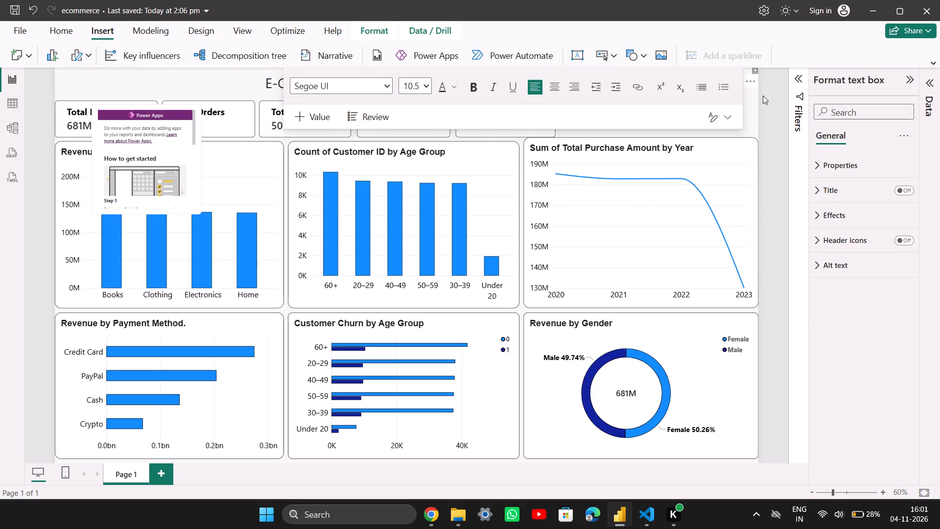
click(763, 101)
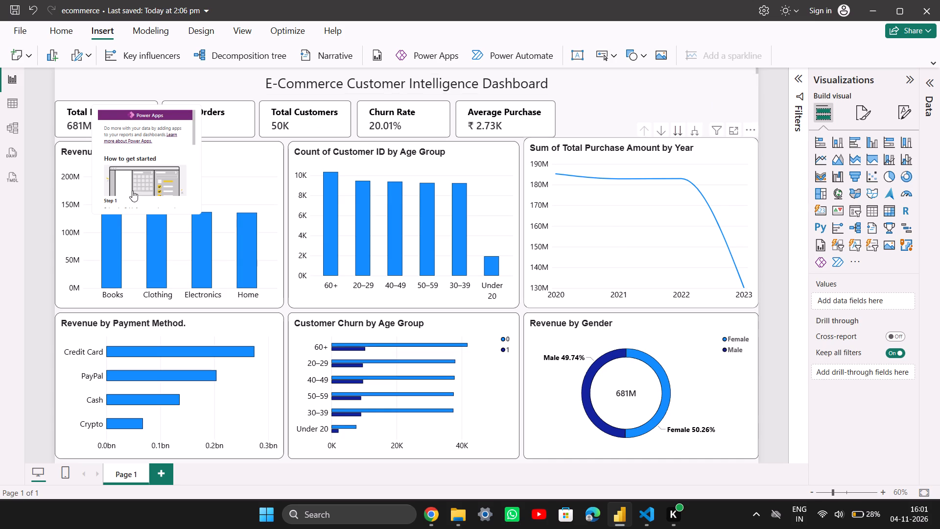
Remove the Power Apps visual overlapping the Revenue by Product Category chart.
click(175, 121)
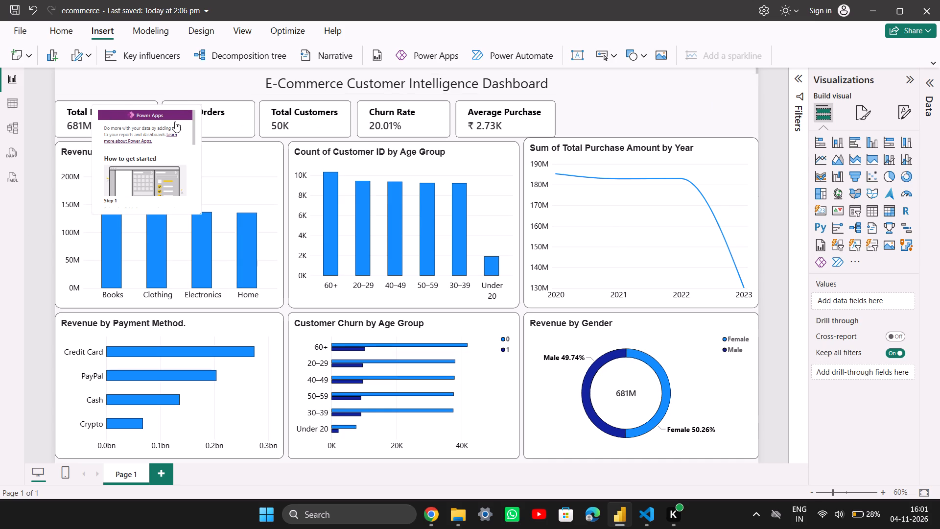
click(199, 94)
click(226, 125)
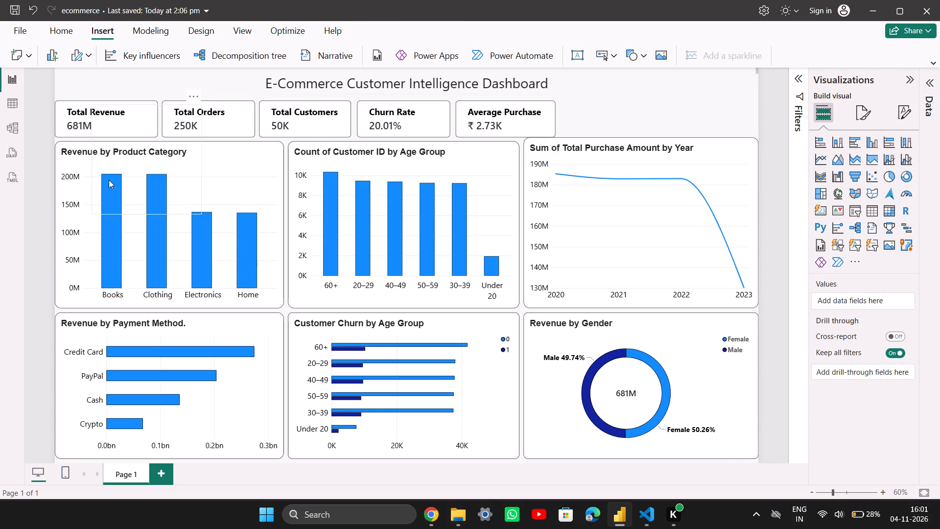
click(195, 101)
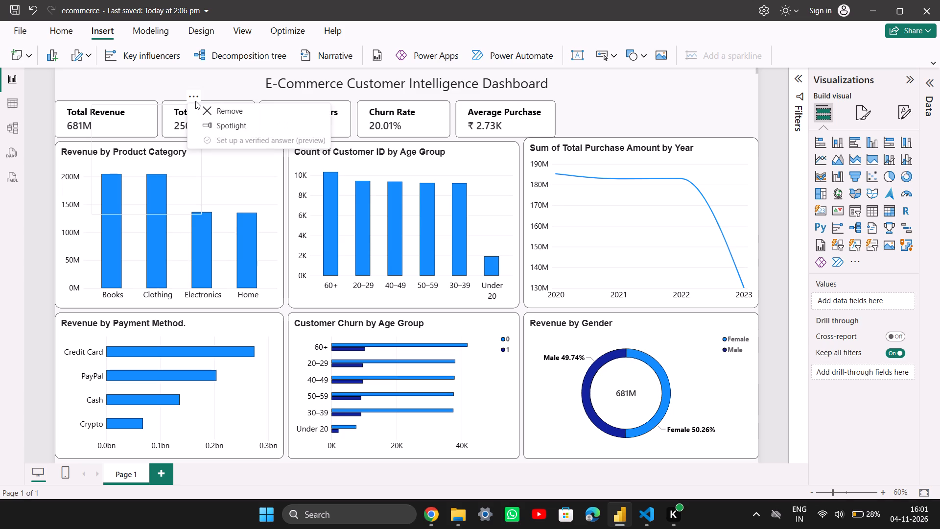
click(232, 114)
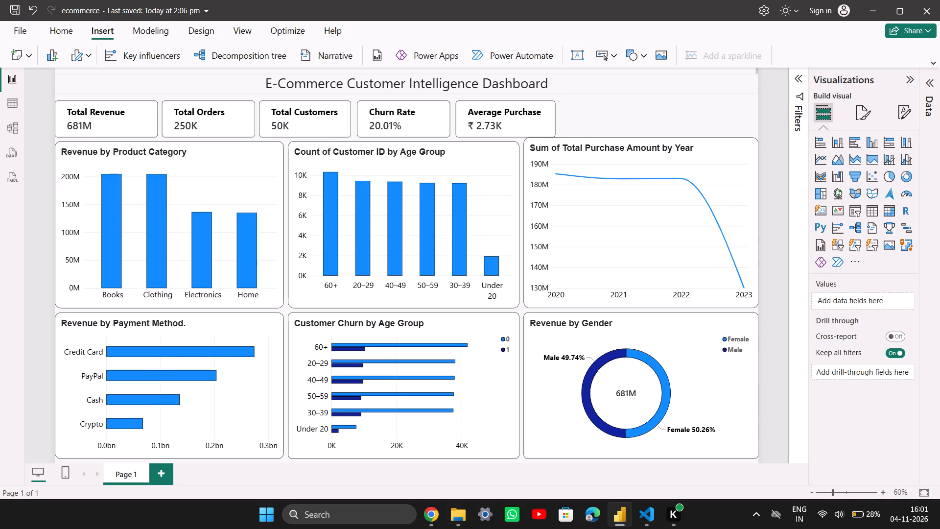
Remove the empty sliver-sized text box at the page's upper-right corner.
click(753, 102)
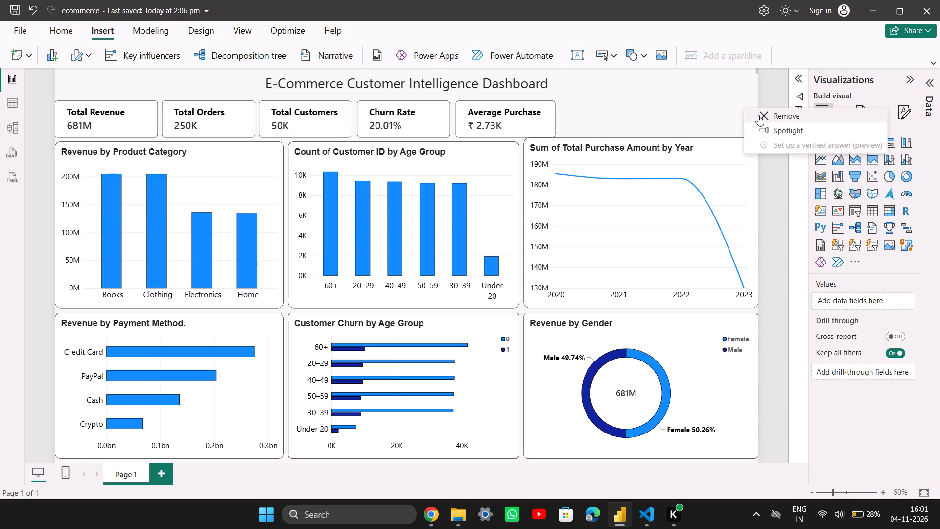
click(758, 69)
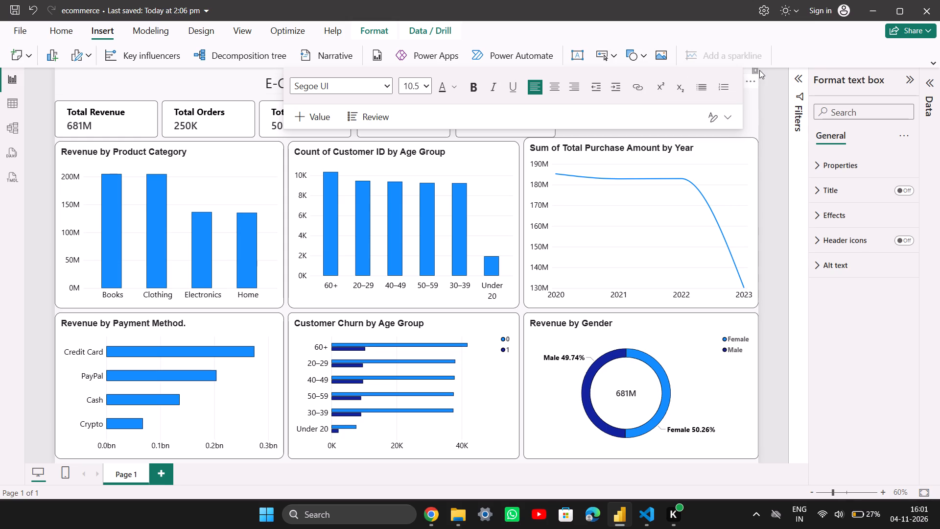
drag(756, 71, 746, 87)
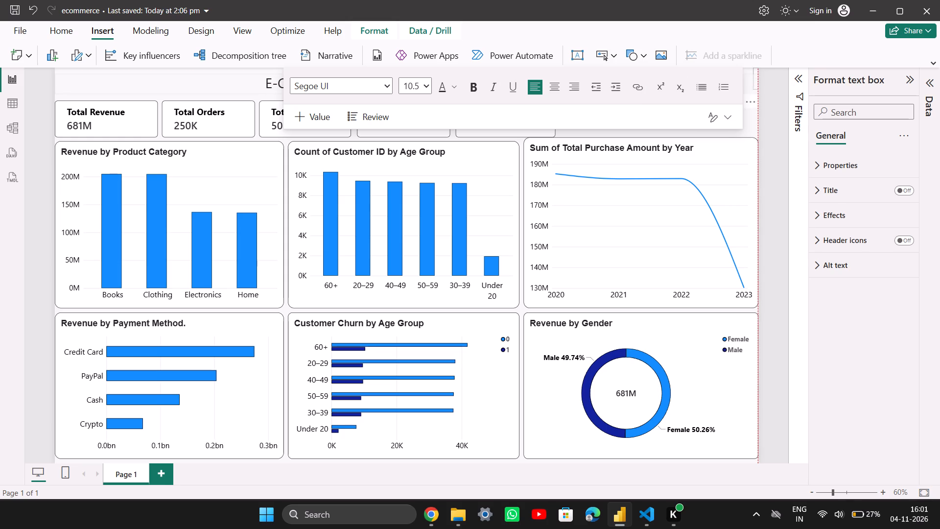
drag(746, 87, 560, 186)
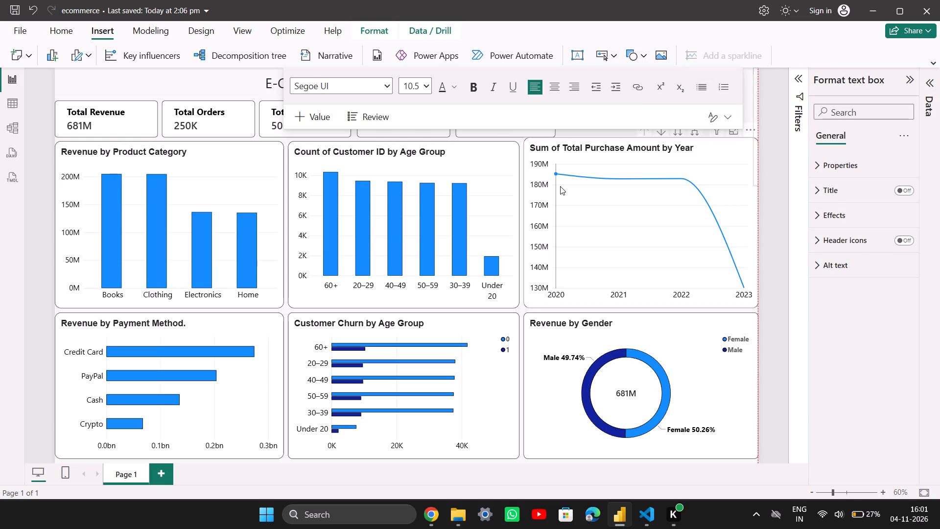
drag(560, 186, 612, 229)
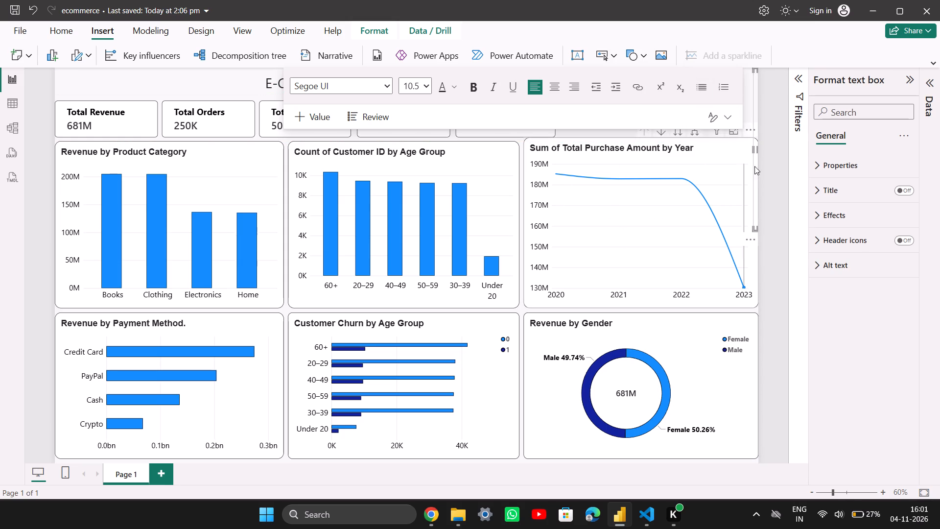
click(748, 236)
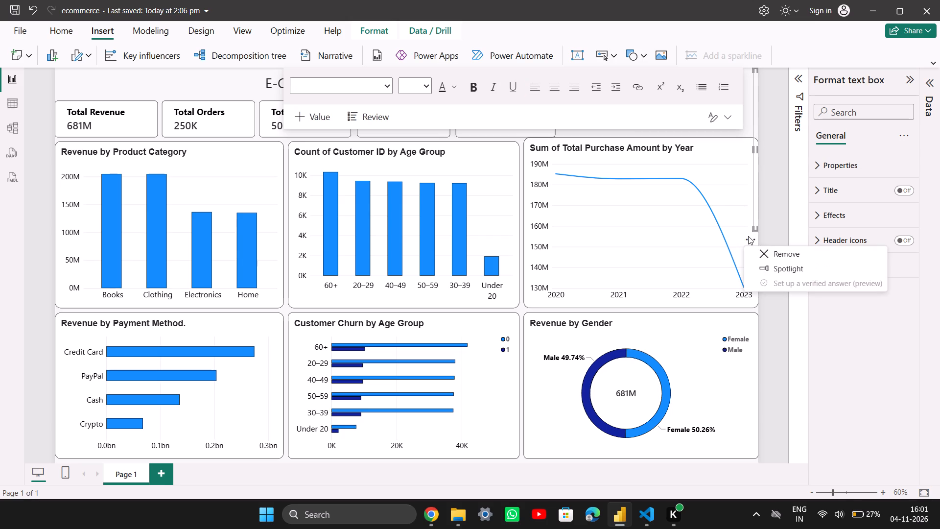
click(767, 251)
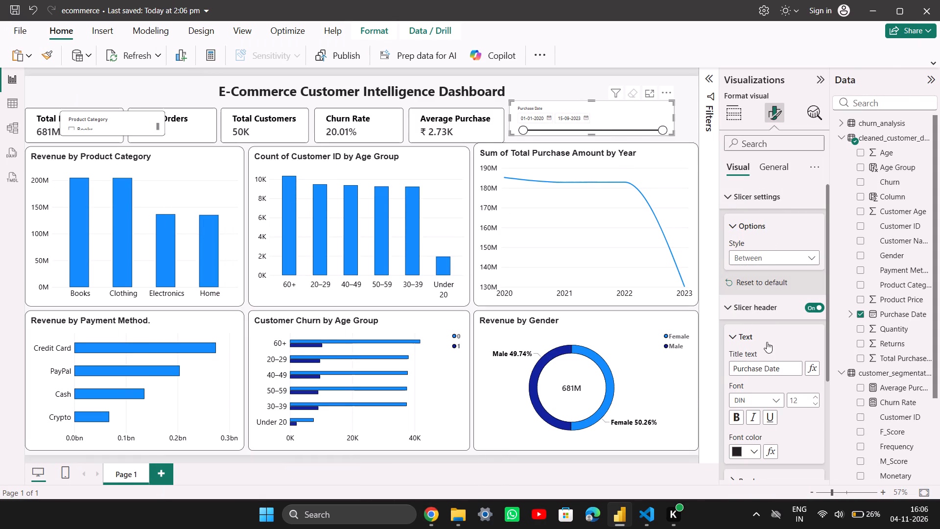
click(814, 395)
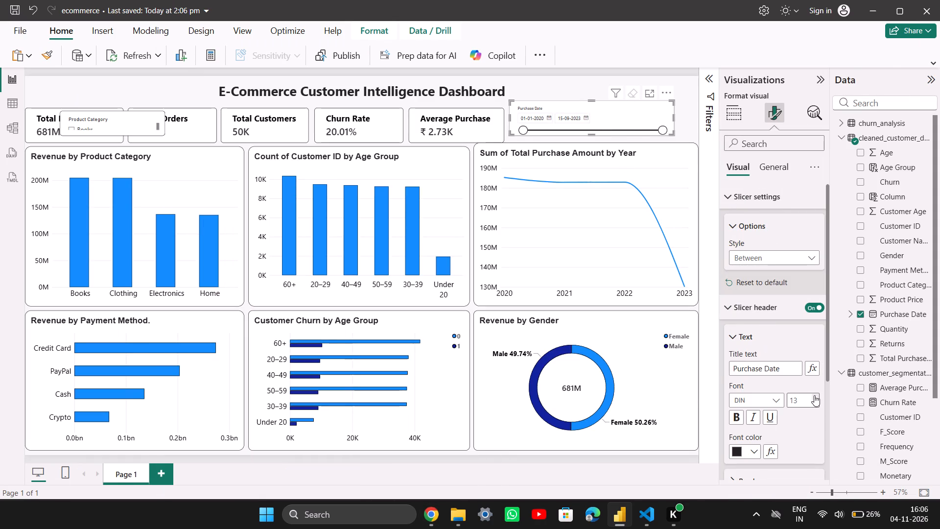
double_click(814, 395)
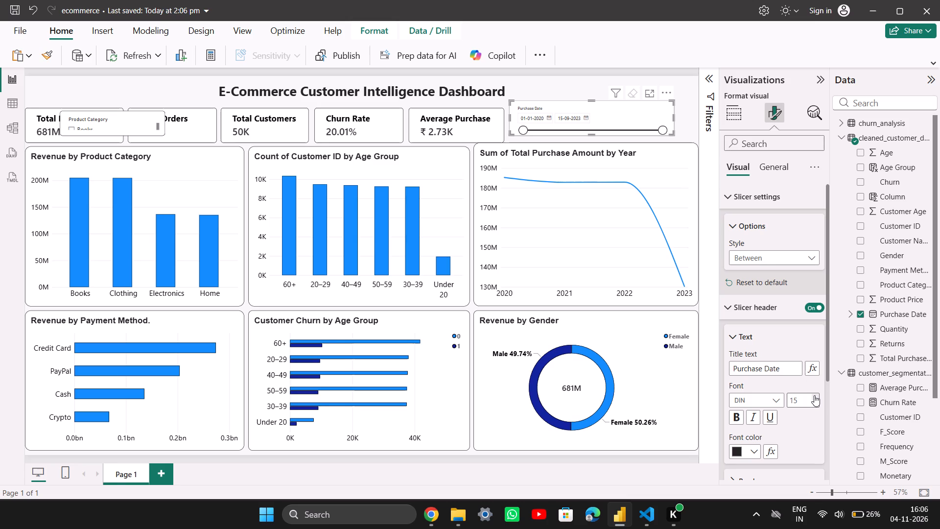
triple_click(814, 395)
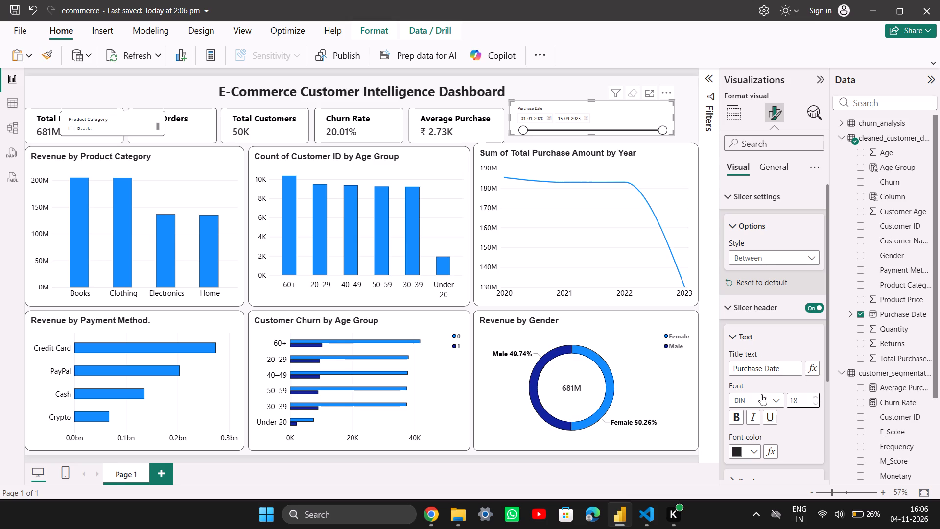
click(738, 418)
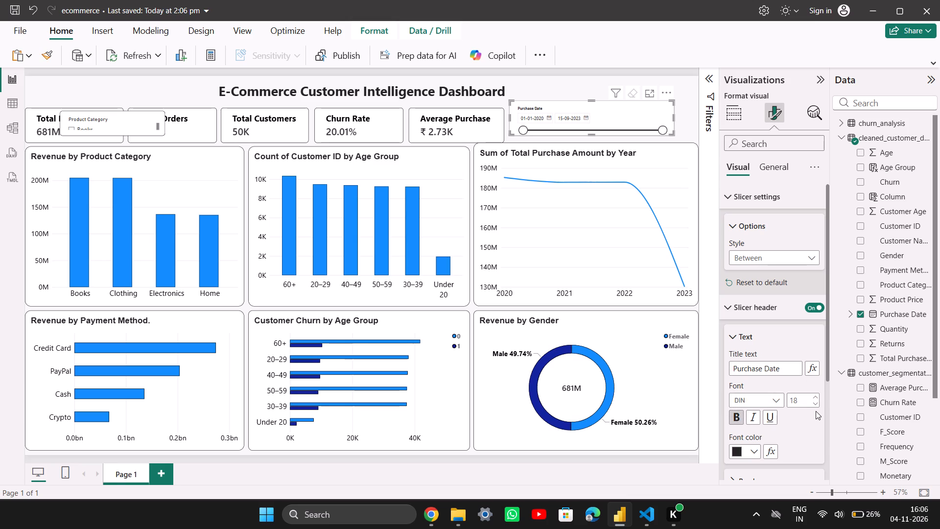
click(815, 397)
triple_click(815, 397)
click(815, 397)
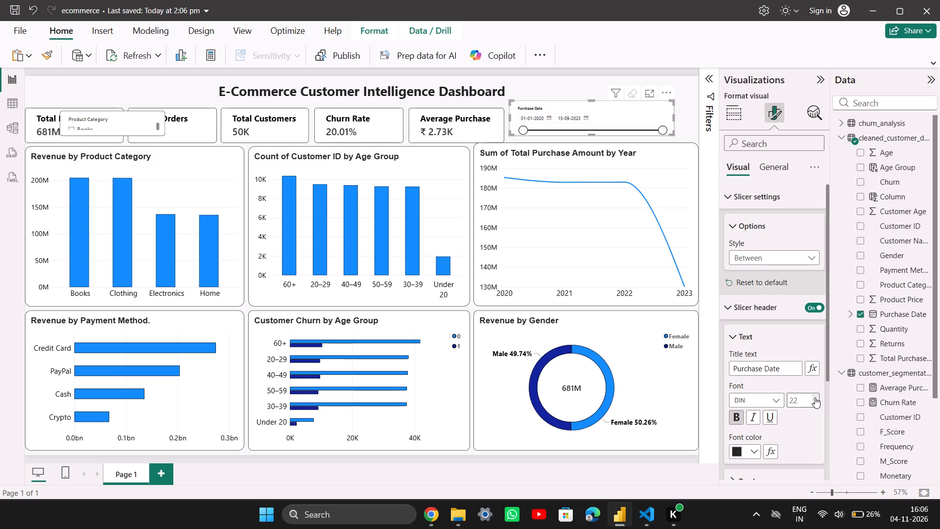
triple_click(815, 397)
double_click(815, 397)
Make the Purchase Date slicer taller by extending its top edge up beside the dashboard title.
drag(594, 103, 595, 88)
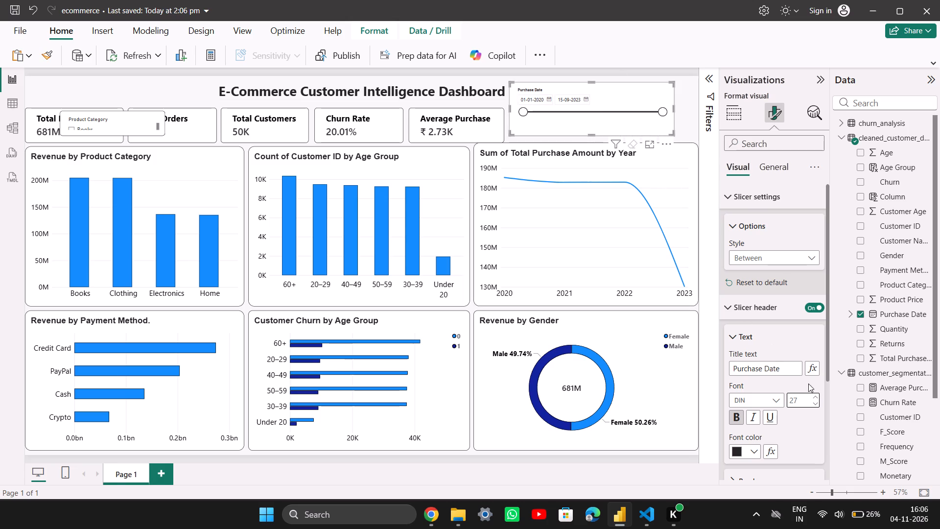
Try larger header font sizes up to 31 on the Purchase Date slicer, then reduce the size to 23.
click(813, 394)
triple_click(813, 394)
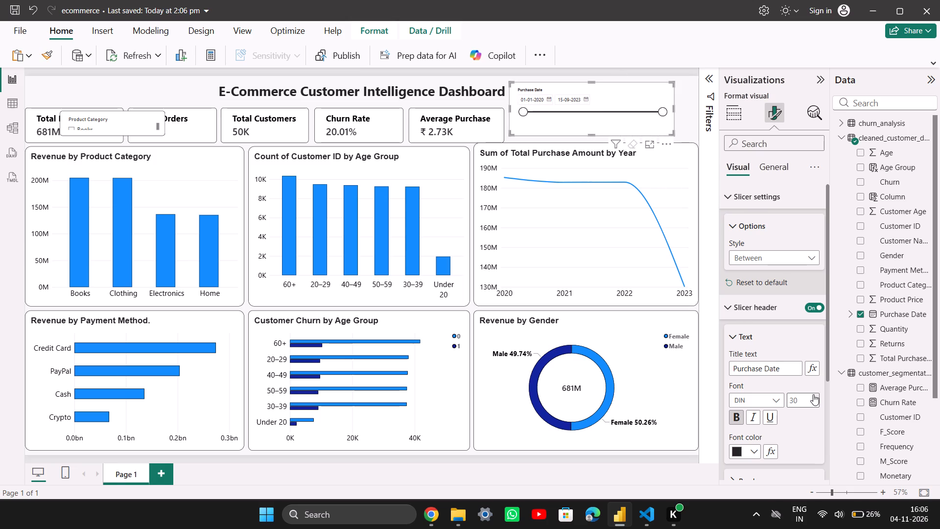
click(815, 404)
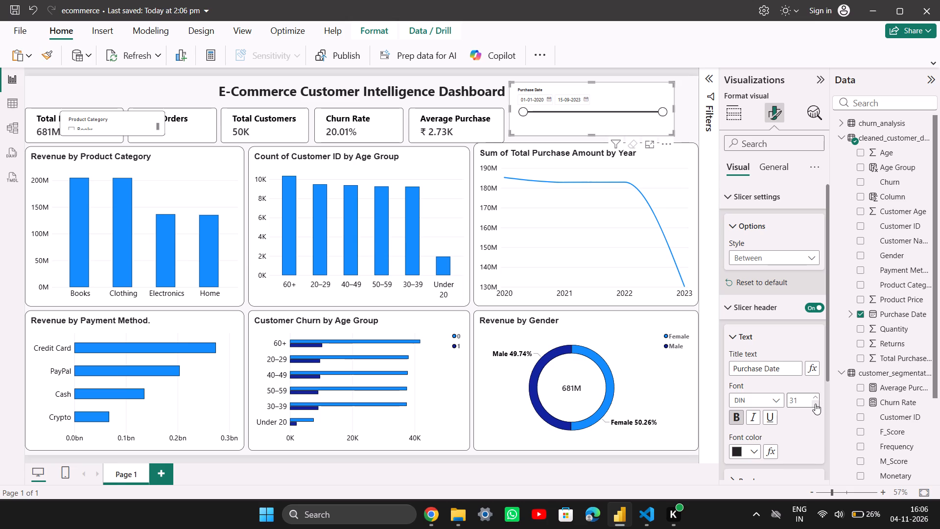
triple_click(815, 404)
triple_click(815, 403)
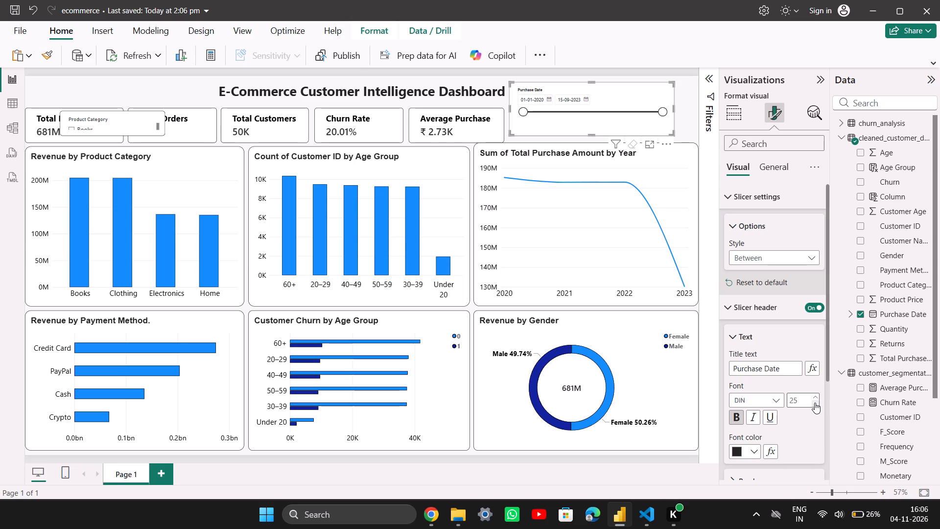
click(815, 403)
Set the font size of the Purchase Date slicer's date values to 12.
scroll(797, 416, down, 2)
click(749, 361)
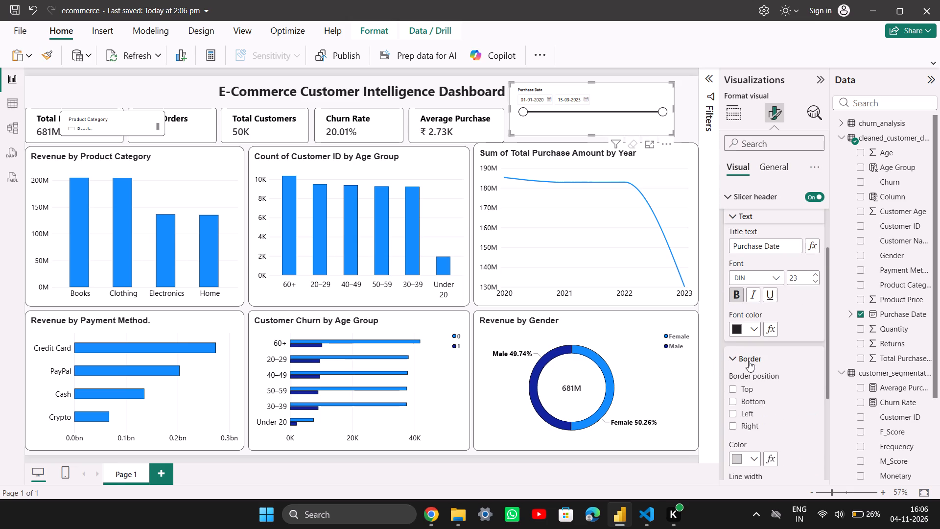
click(744, 358)
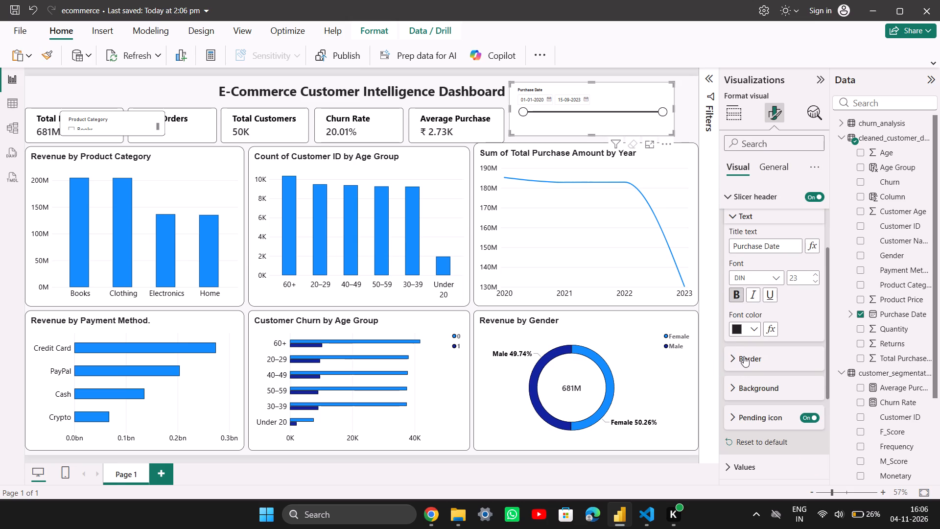
scroll(761, 384, down, 2)
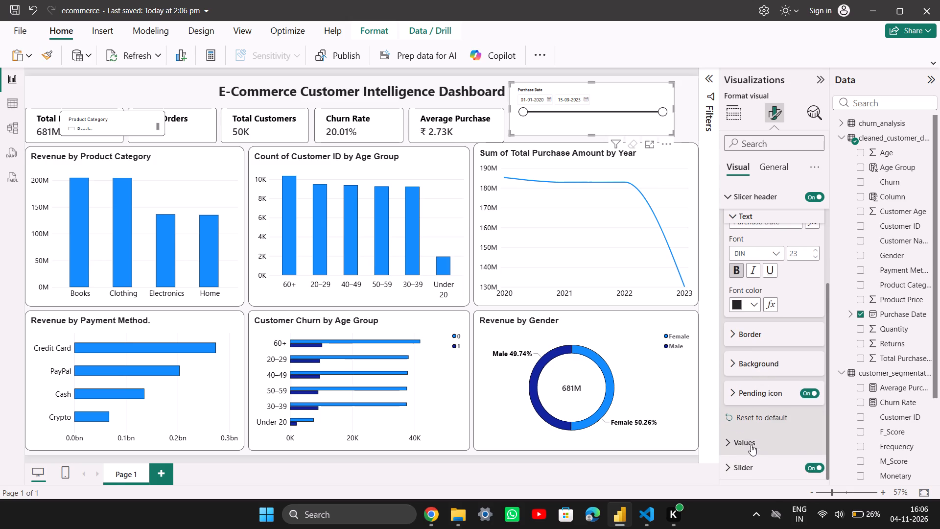
click(751, 445)
scroll(784, 426, down, 5)
scroll(782, 408, up, 2)
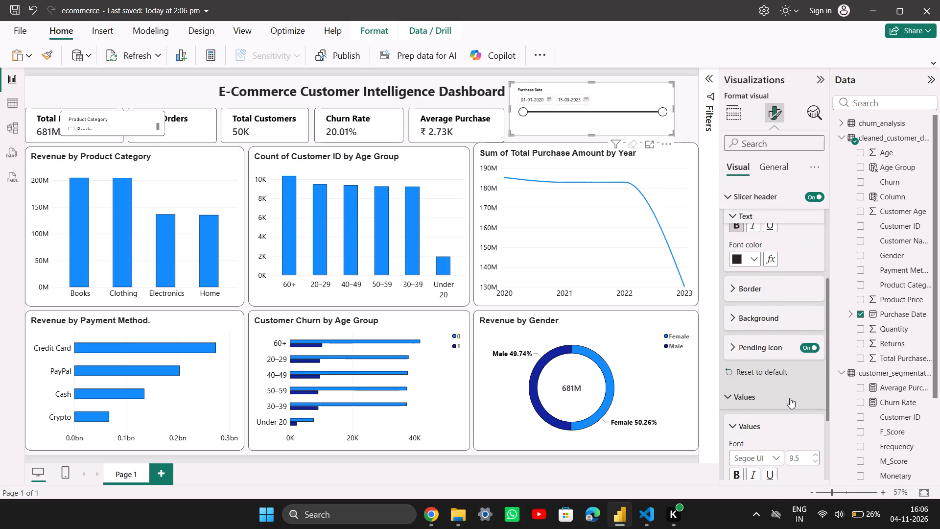
click(815, 453)
click(815, 453)
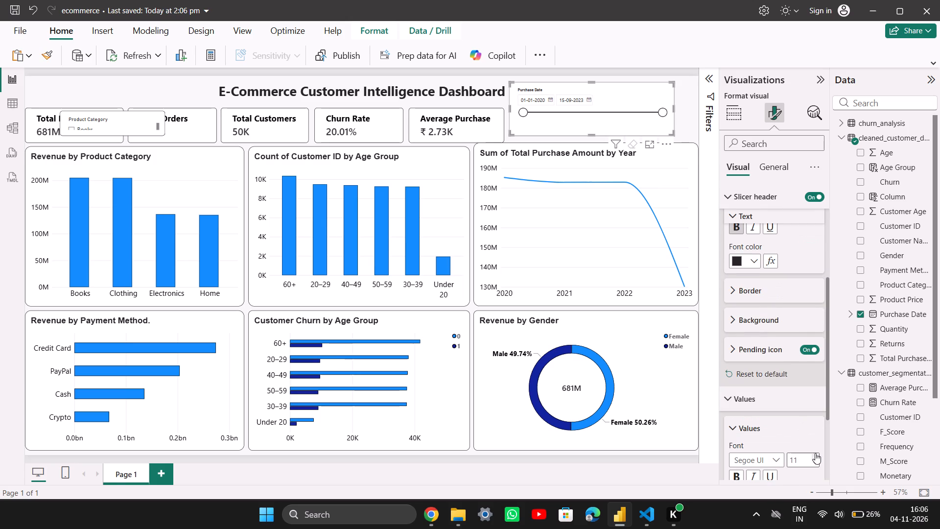
click(815, 453)
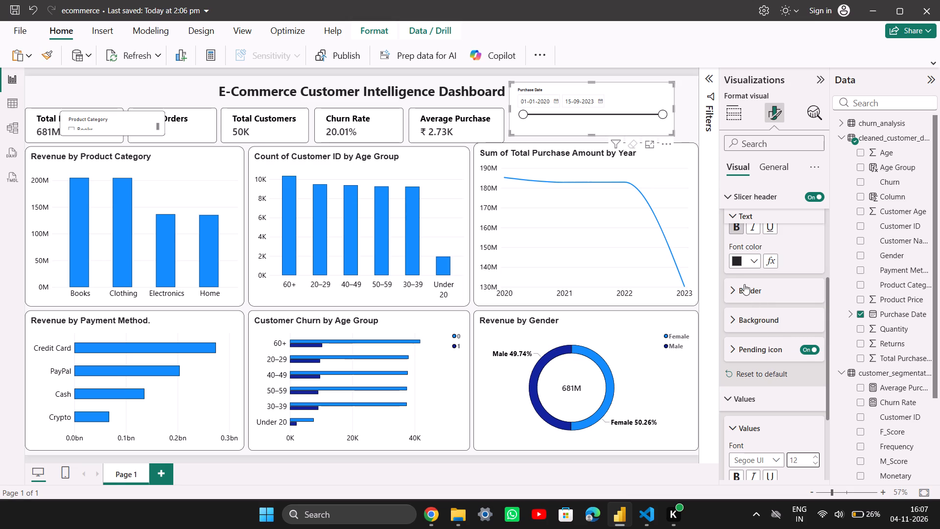
Examine the Purchase Date slicer's slider handle options and its remaining formatting settings.
scroll(750, 290, up, 1)
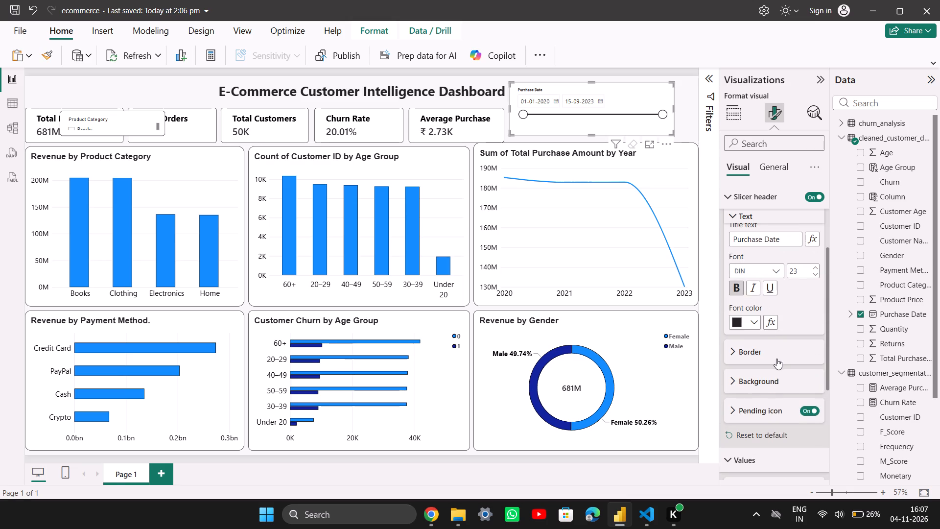
scroll(774, 359, down, 11)
click(765, 472)
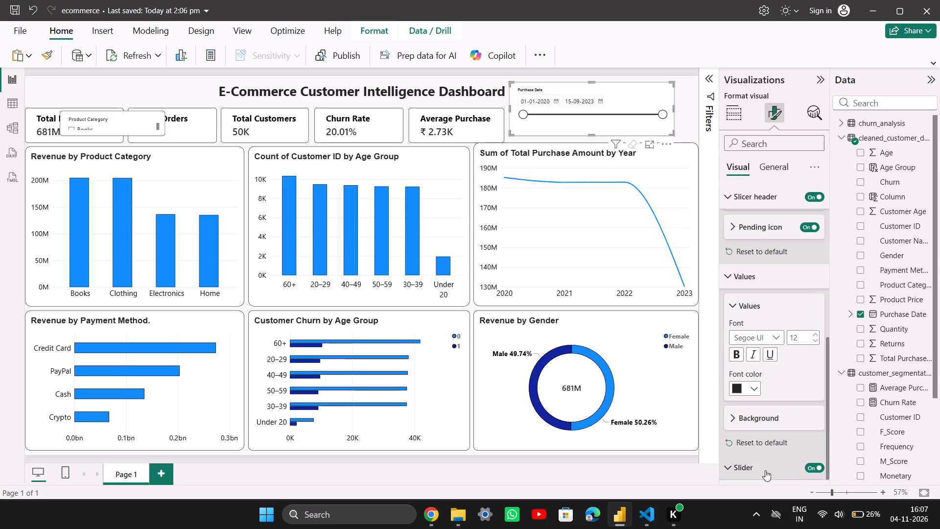
scroll(757, 388, down, 6)
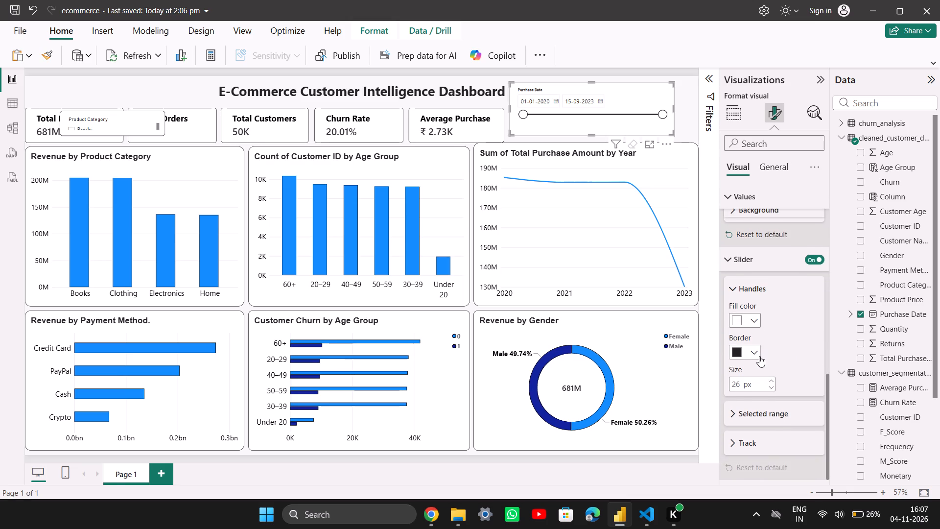
scroll(776, 364, up, 4)
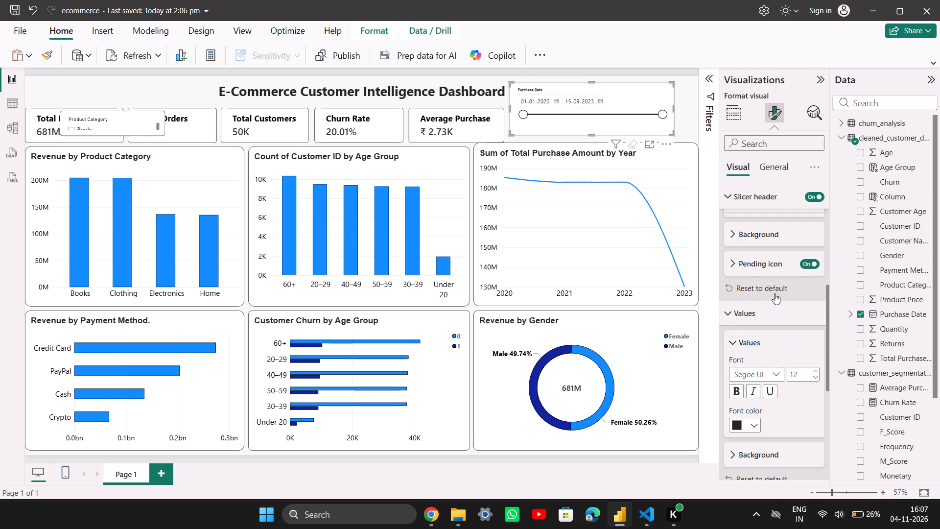
scroll(775, 293, up, 2)
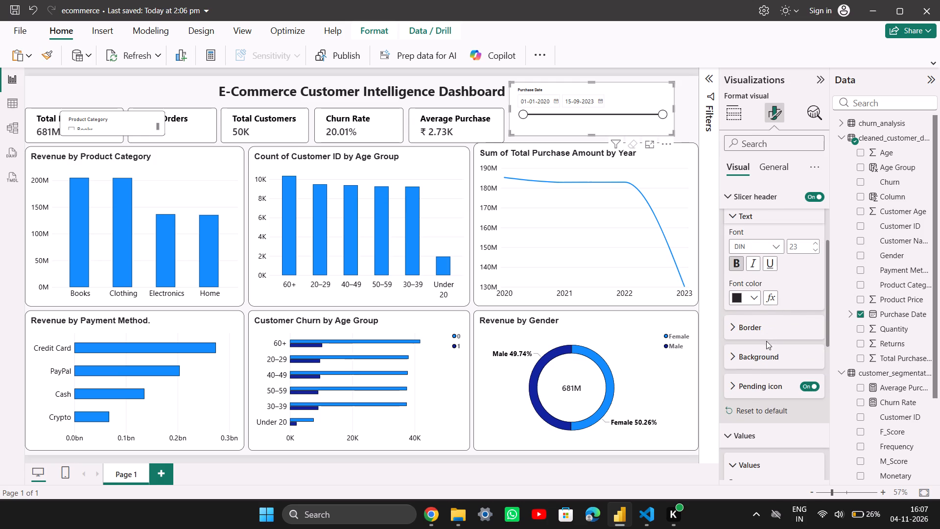
Set the Purchase Date slicer's header font size to 28, comparing it with and without bold and keeping bold.
scroll(766, 340, up, 2)
click(814, 367)
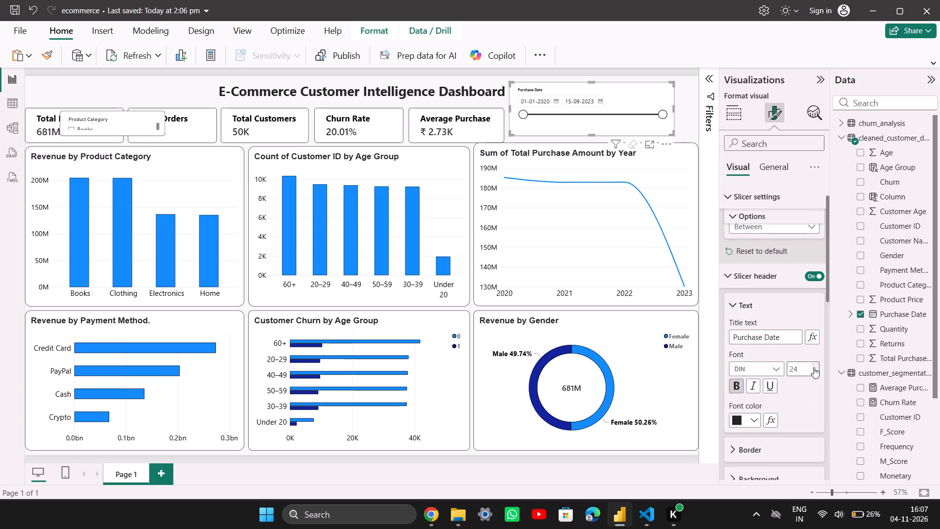
click(814, 367)
click(814, 367)
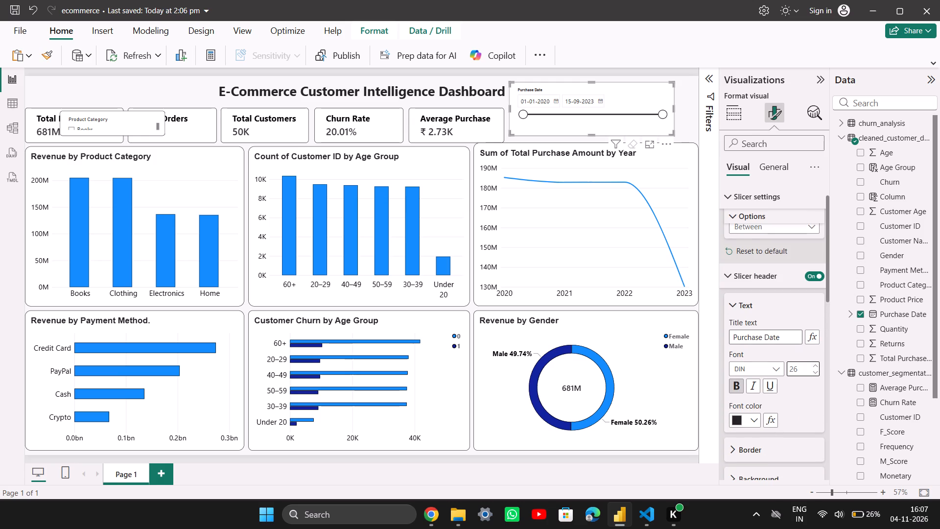
click(799, 342)
drag(795, 341, 750, 342)
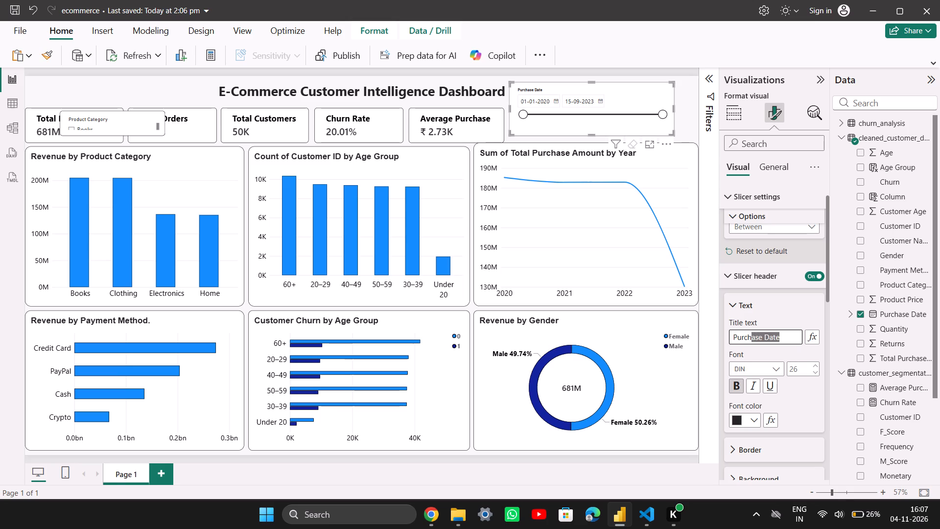
drag(750, 342, 730, 344)
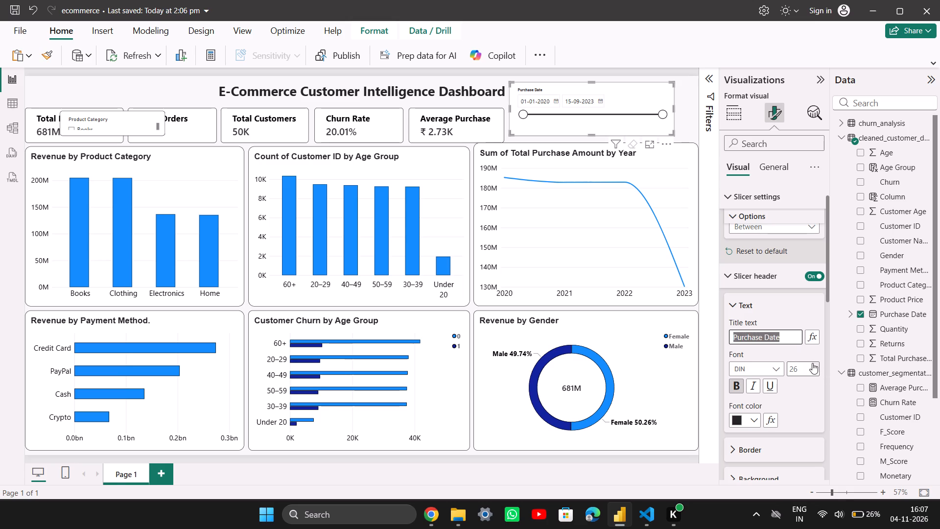
click(812, 363)
click(812, 363)
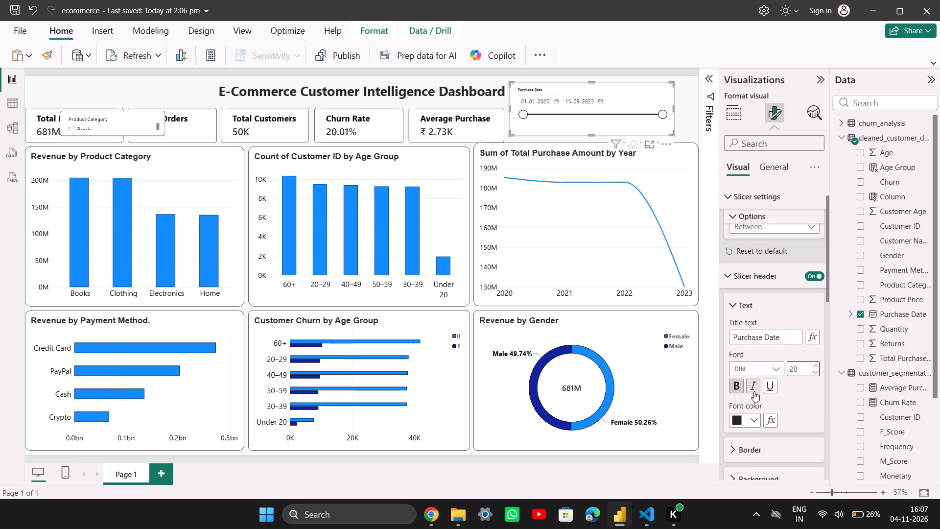
click(741, 386)
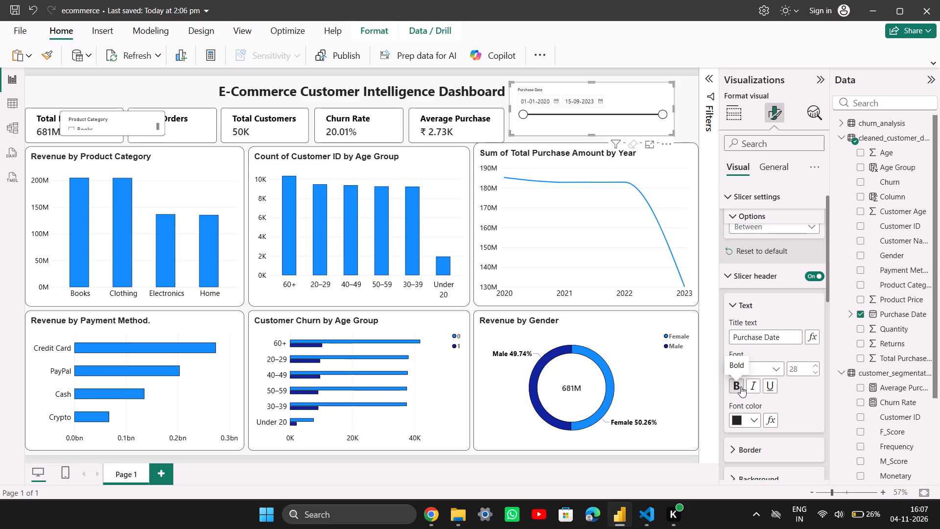
click(741, 386)
scroll(769, 324, up, 3)
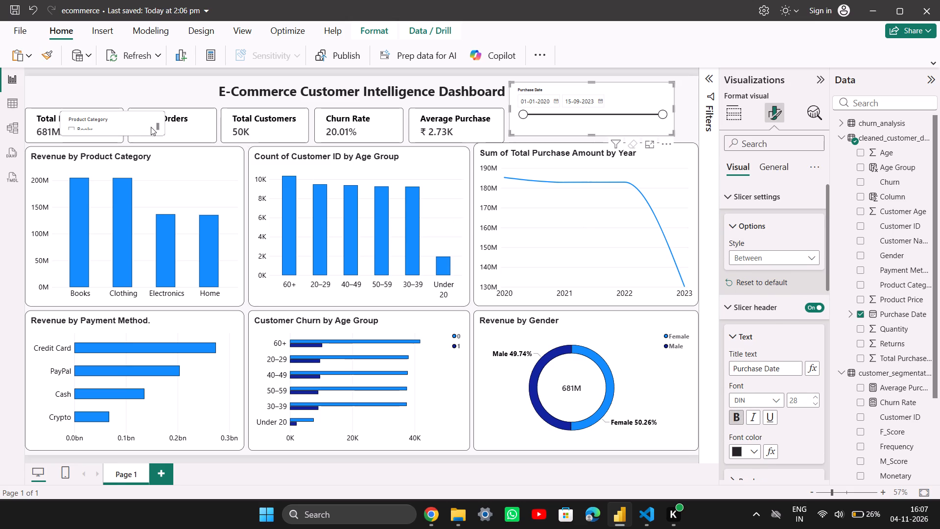
Try the Tile style on the Product Category slicer, then set its style to Dropdown.
click(139, 127)
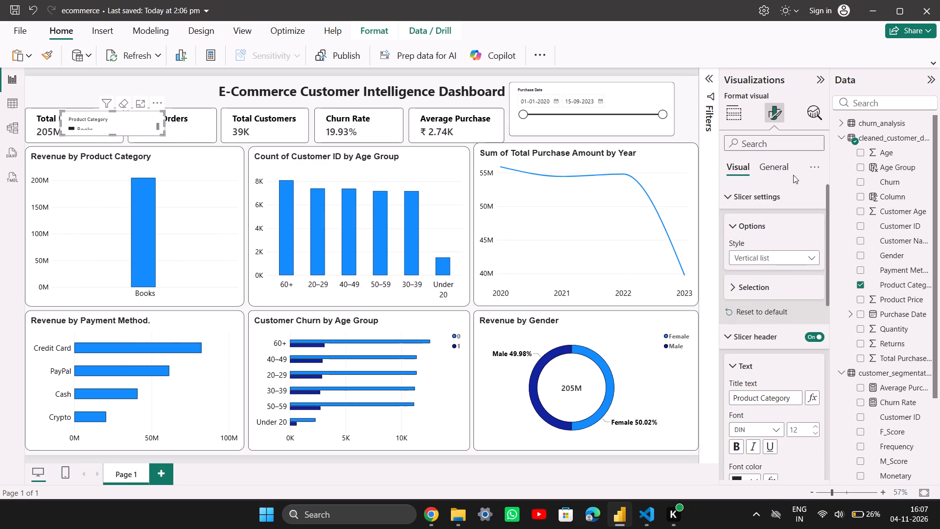
scroll(770, 260, up, 5)
click(760, 267)
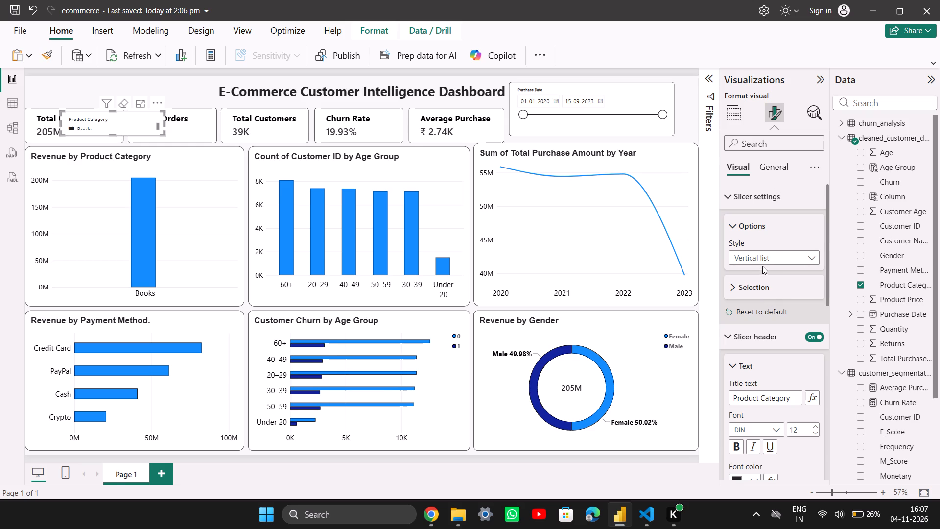
click(768, 263)
click(769, 286)
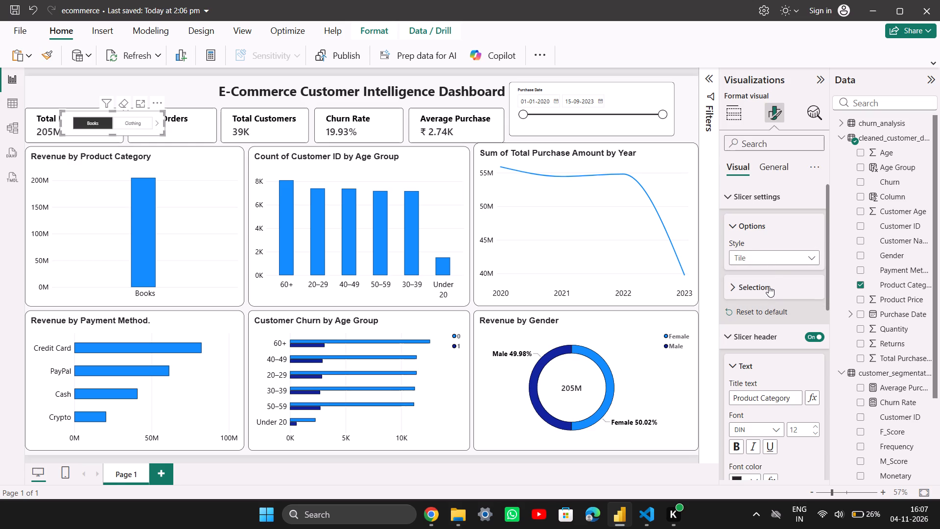
click(775, 259)
click(770, 299)
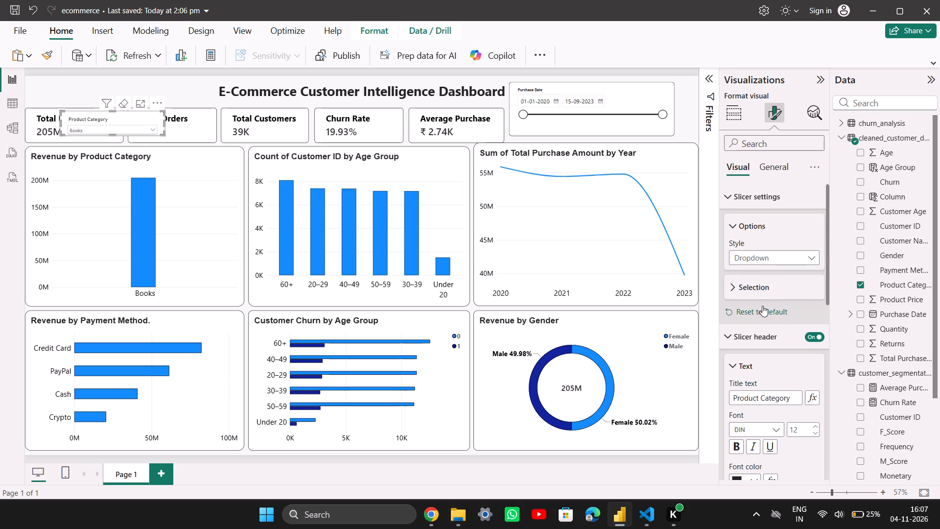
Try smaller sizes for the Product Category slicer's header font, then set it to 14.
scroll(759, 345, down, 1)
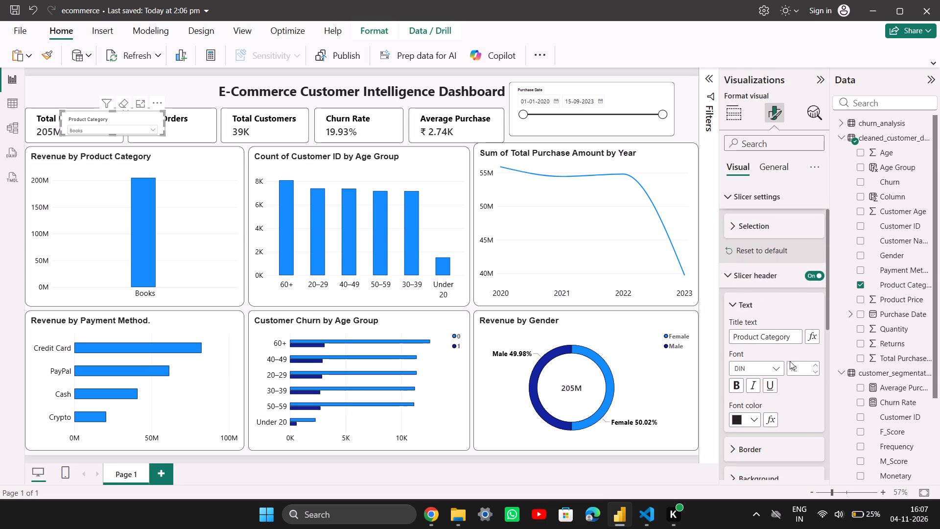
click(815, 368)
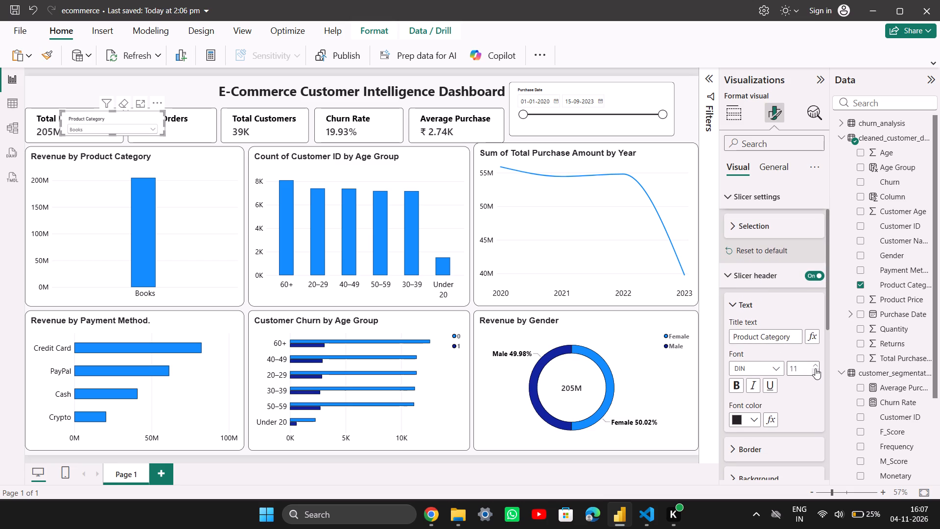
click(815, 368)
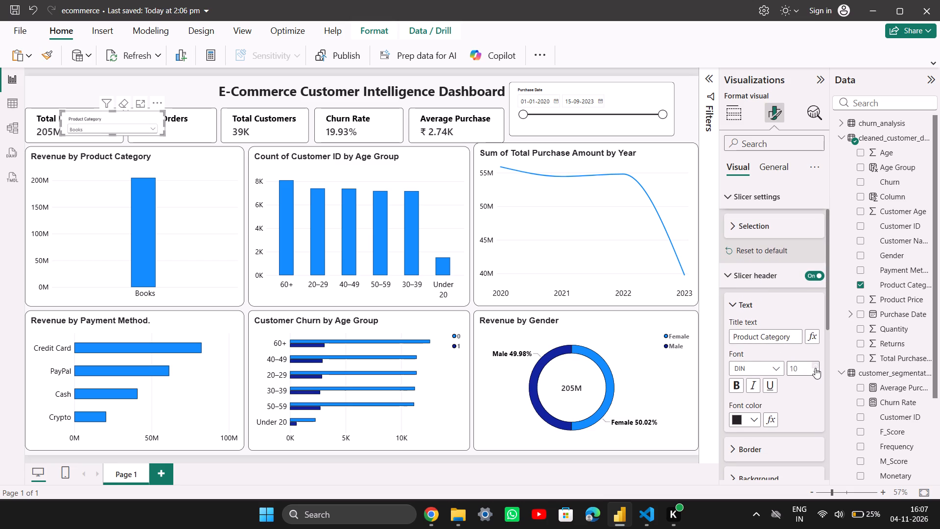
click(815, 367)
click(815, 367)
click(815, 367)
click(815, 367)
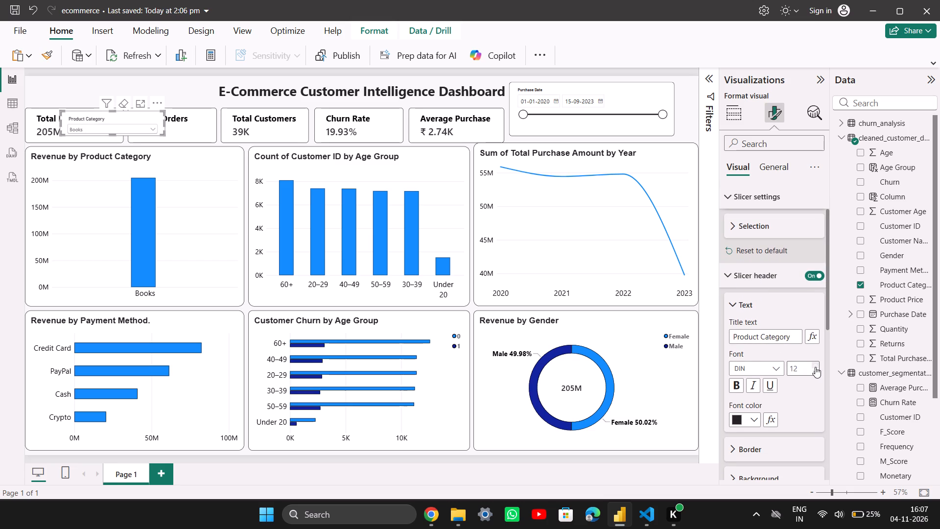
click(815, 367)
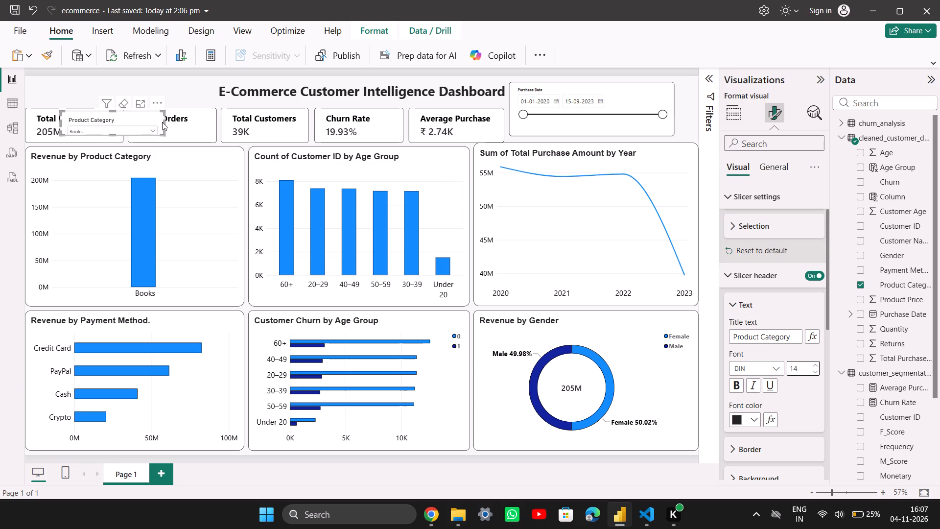
Widen the Product Category slicer slightly and extend its lower edge to make it a little taller.
drag(164, 123, 172, 124)
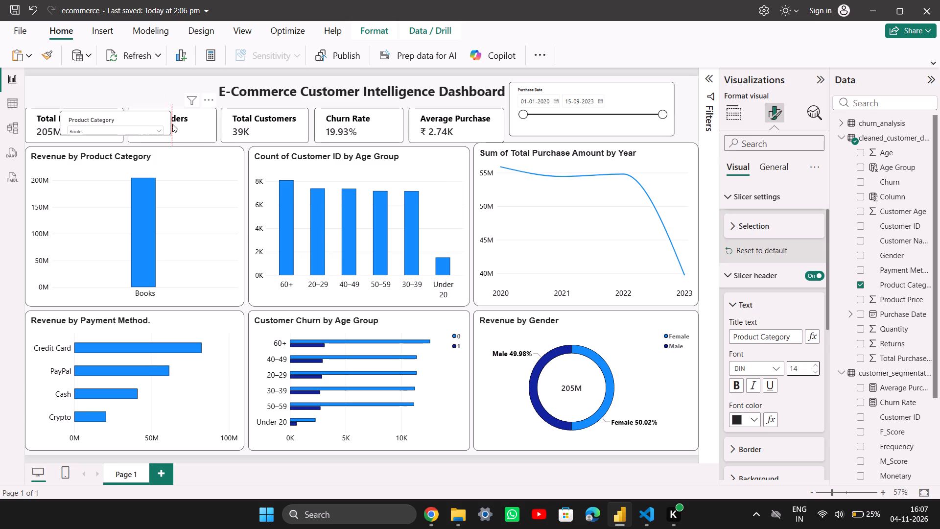
drag(172, 124, 179, 124)
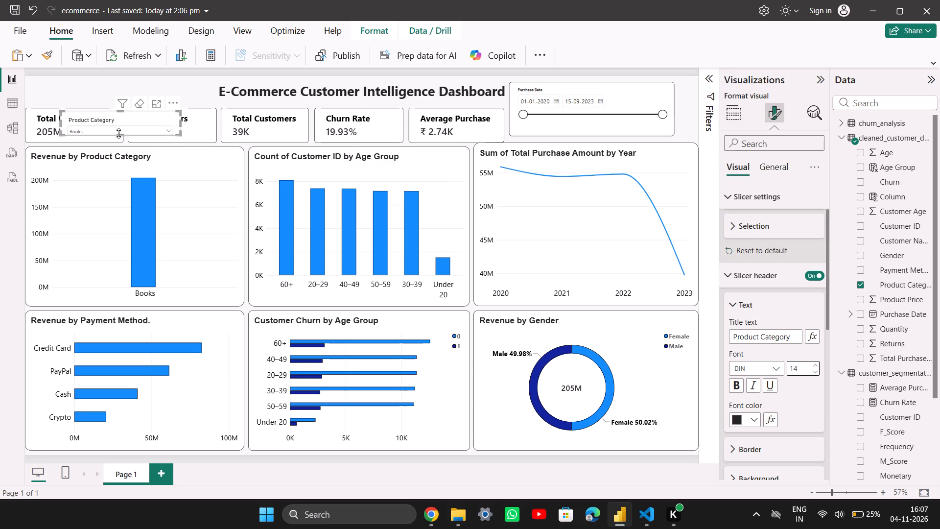
drag(118, 133, 118, 140)
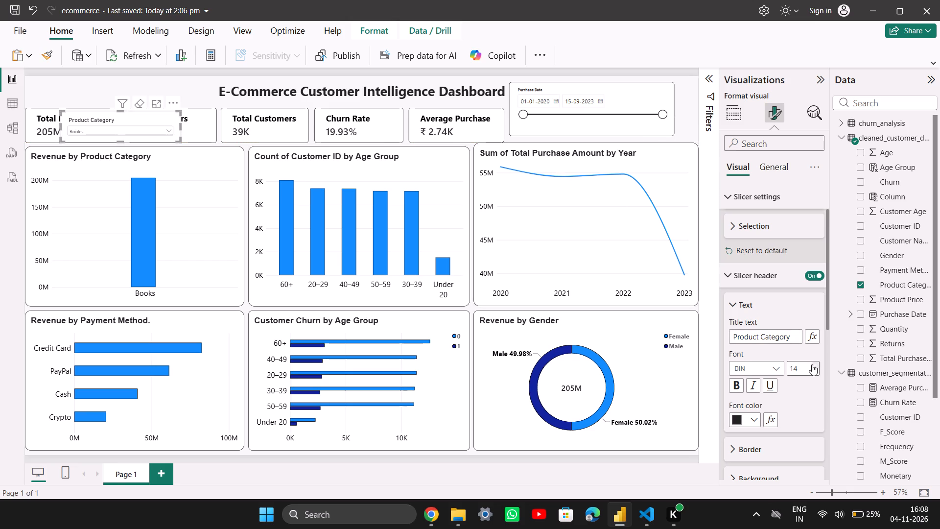
Make the Product Category slicer's header bold and set its font size to 16.
click(736, 380)
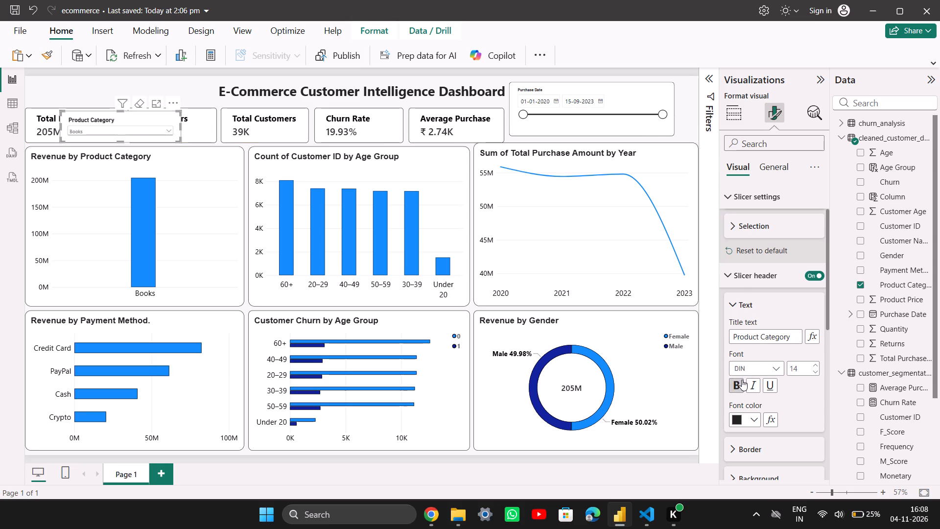
click(816, 364)
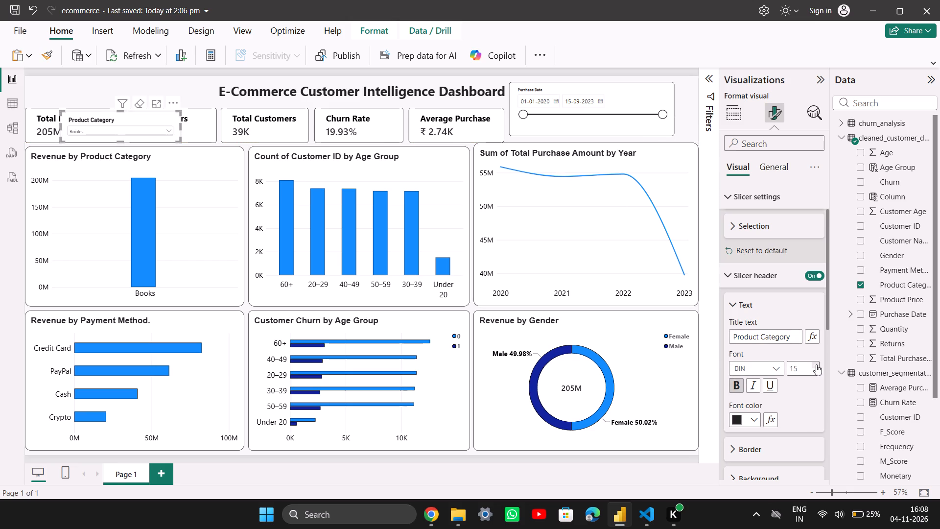
click(816, 364)
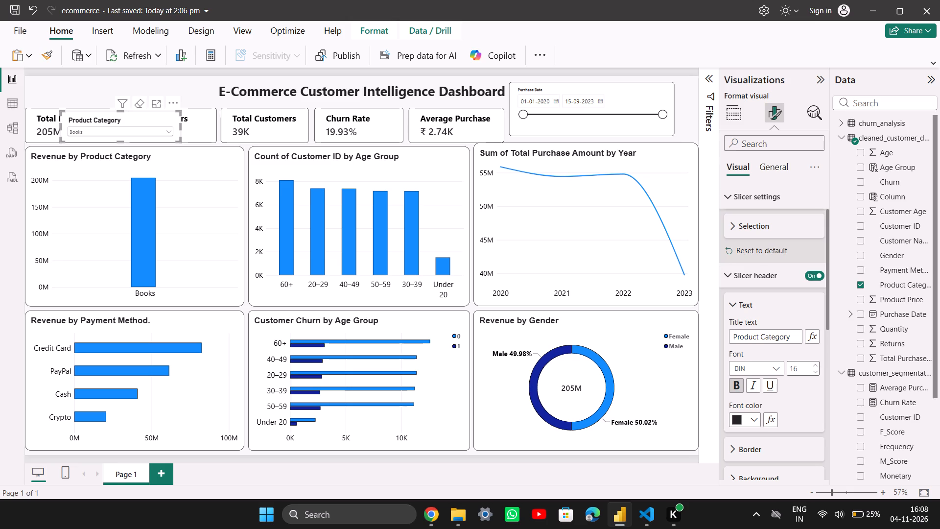
Add a top border to the Product Category slicer's header.
scroll(786, 393, down, 3)
click(756, 264)
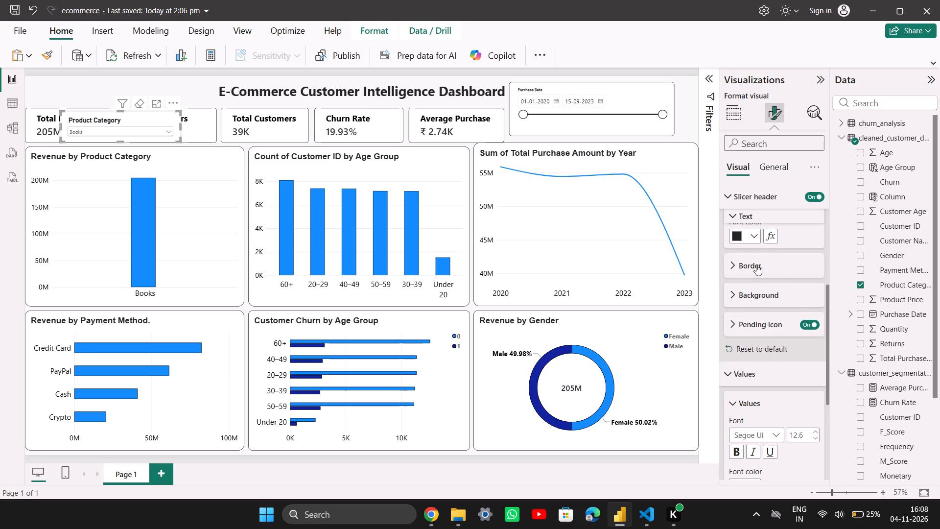
click(739, 294)
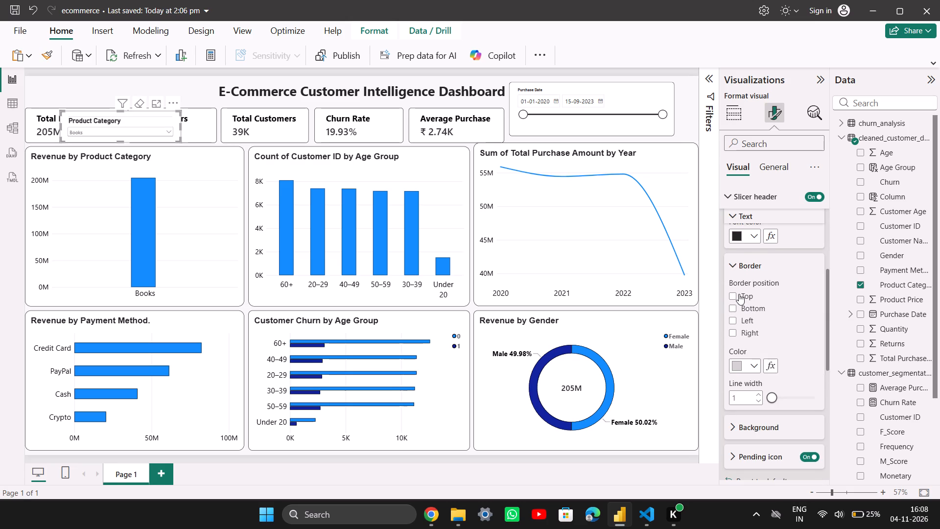
click(737, 291)
Format the Product Category slicer's values with font size 15, black font color and bold.
scroll(758, 338, down, 3)
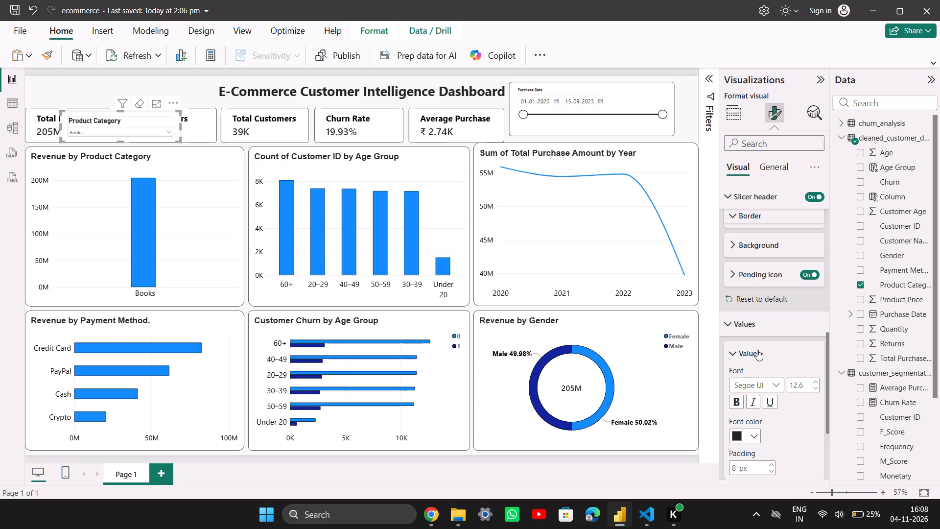
click(812, 379)
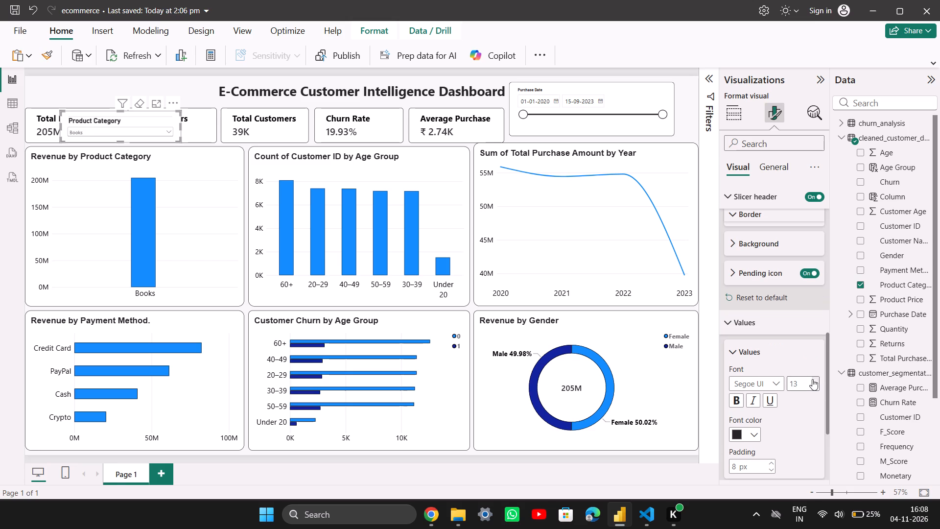
click(812, 379)
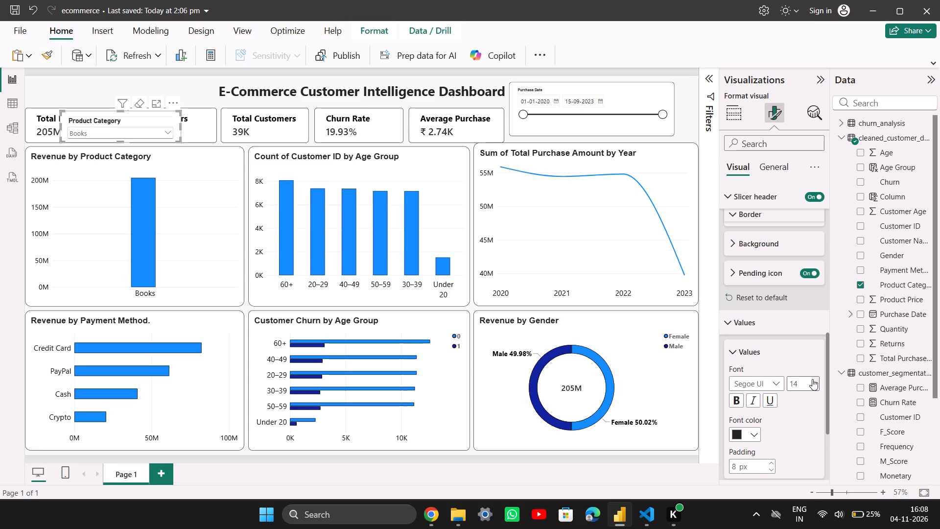
click(812, 379)
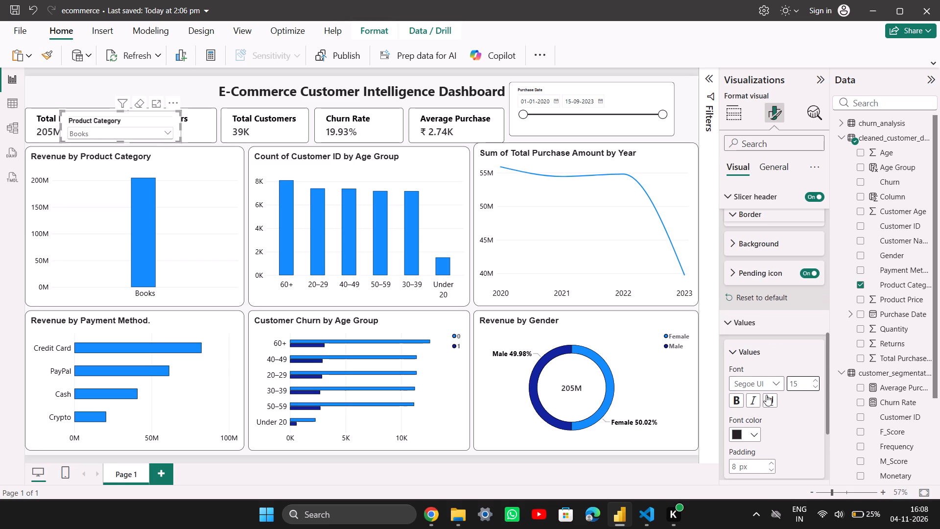
click(756, 433)
click(745, 358)
click(744, 397)
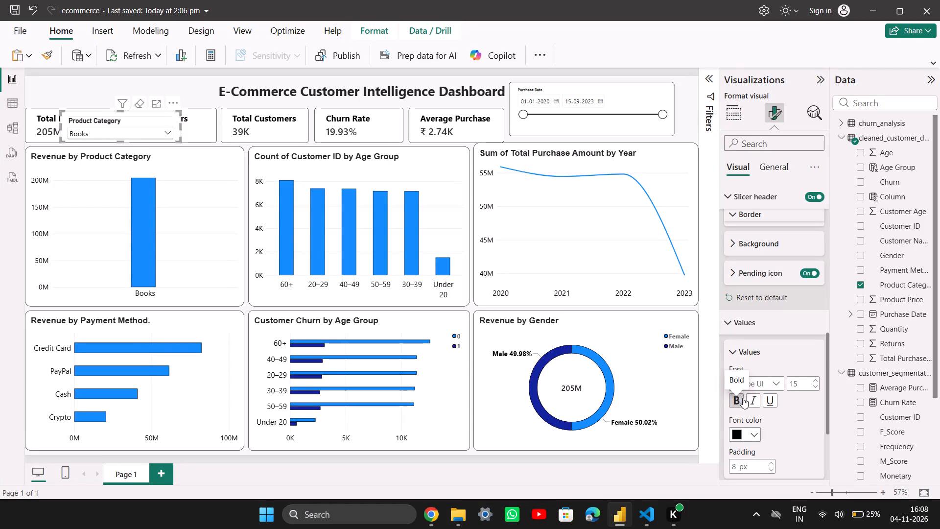
click(740, 401)
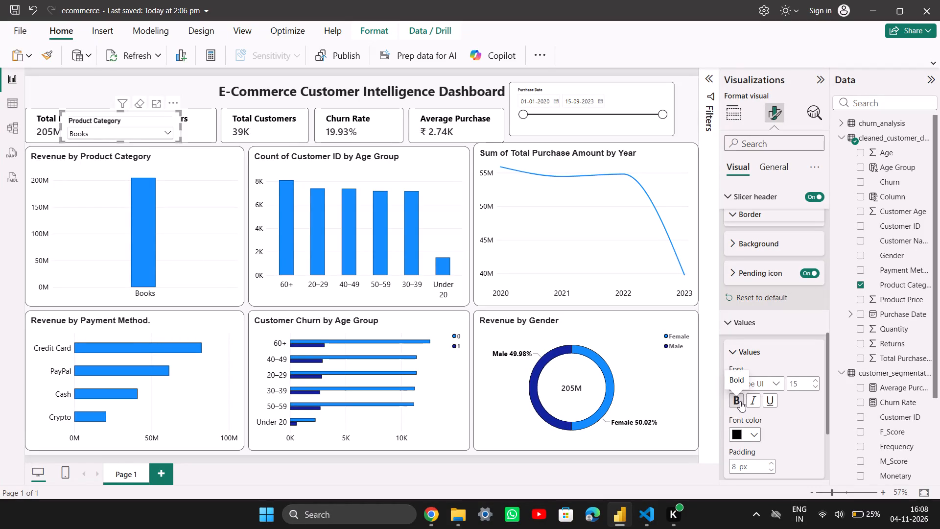
click(740, 401)
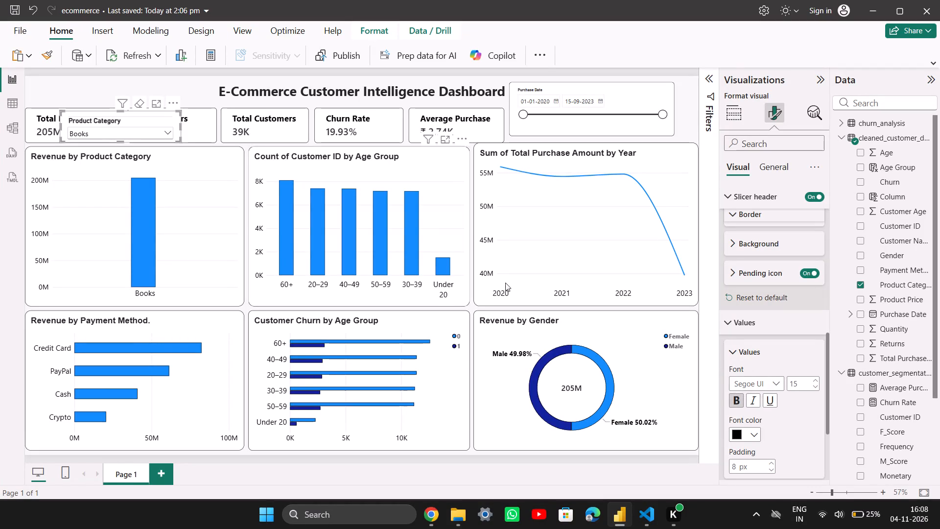
Try the Segoe UI Bold font on the Product Category slicer's values, then set it to Segoe UI Semibold.
click(782, 430)
click(776, 382)
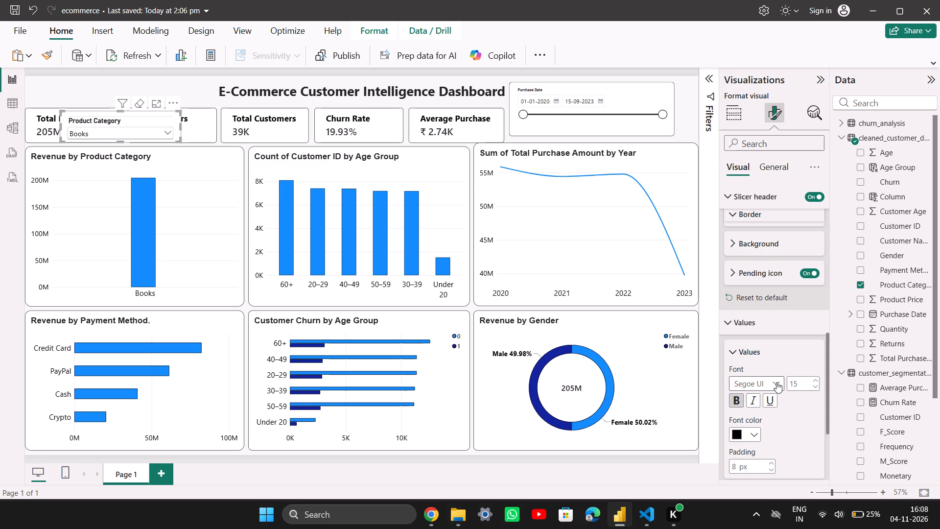
click(757, 319)
click(776, 385)
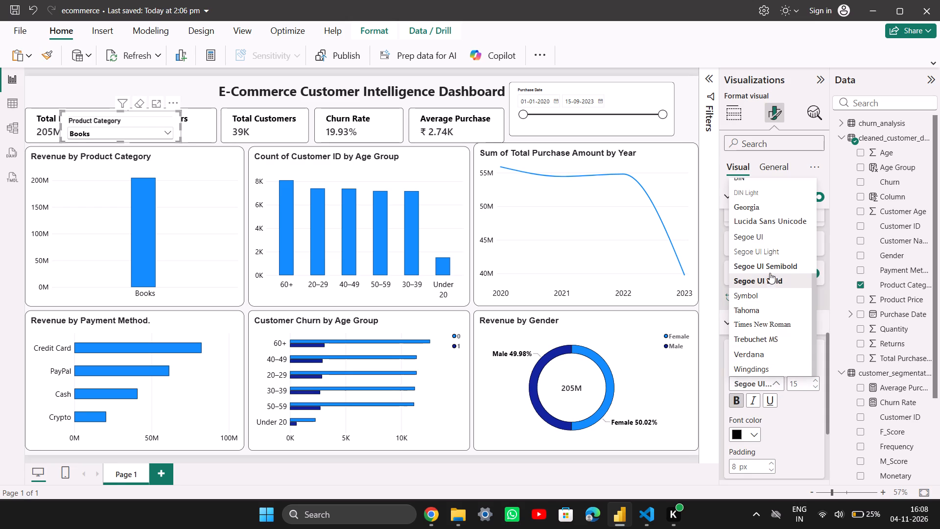
click(770, 267)
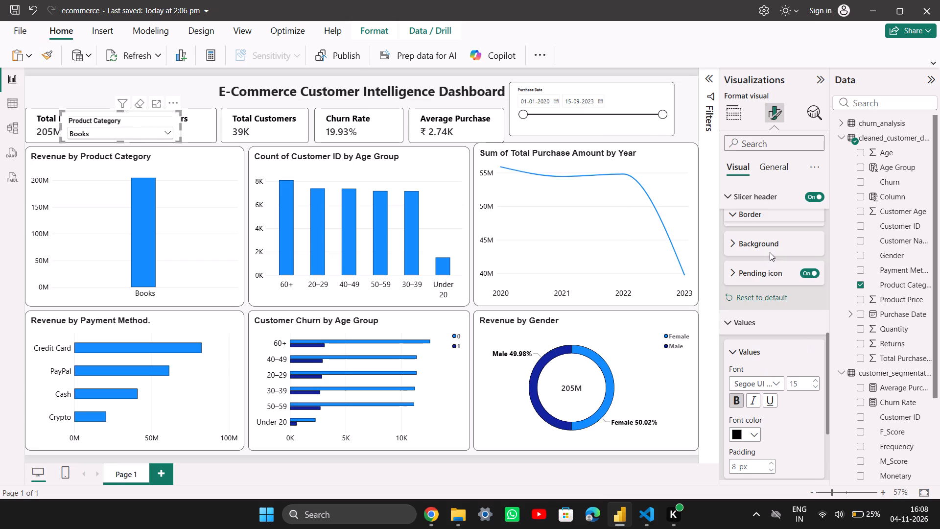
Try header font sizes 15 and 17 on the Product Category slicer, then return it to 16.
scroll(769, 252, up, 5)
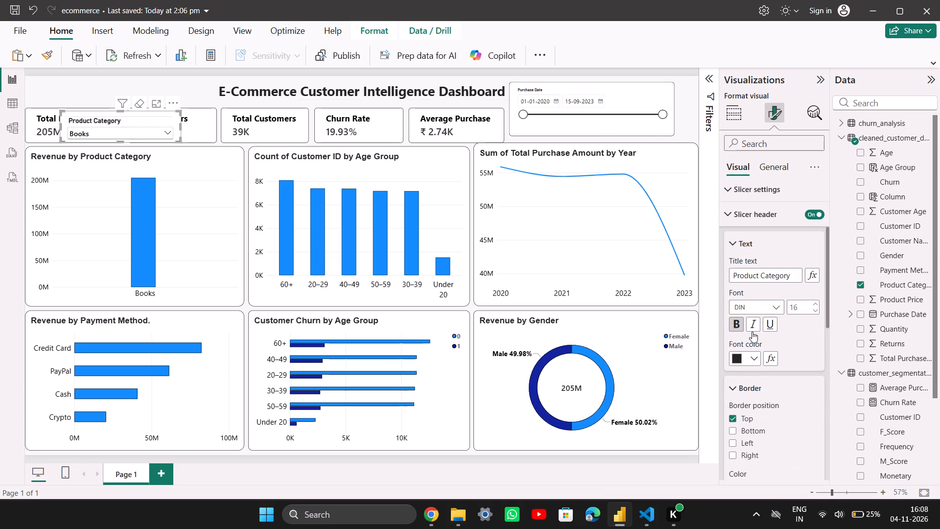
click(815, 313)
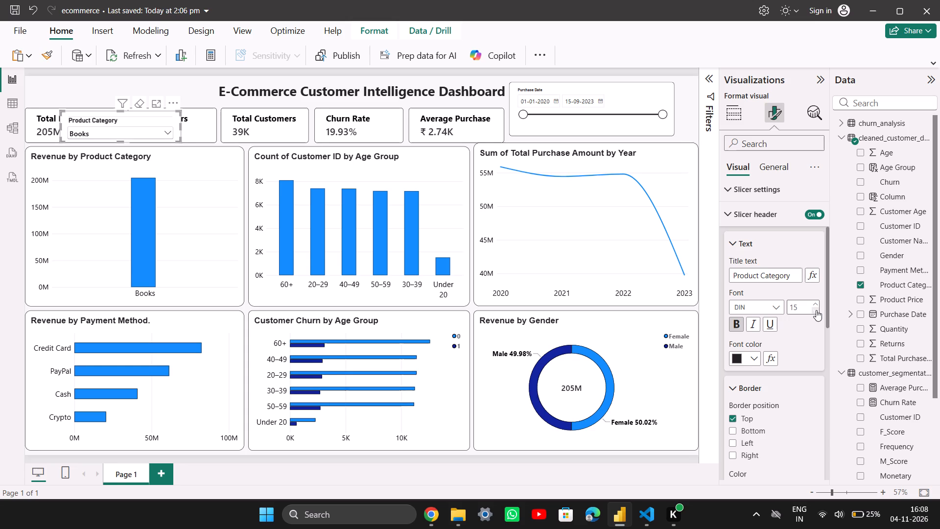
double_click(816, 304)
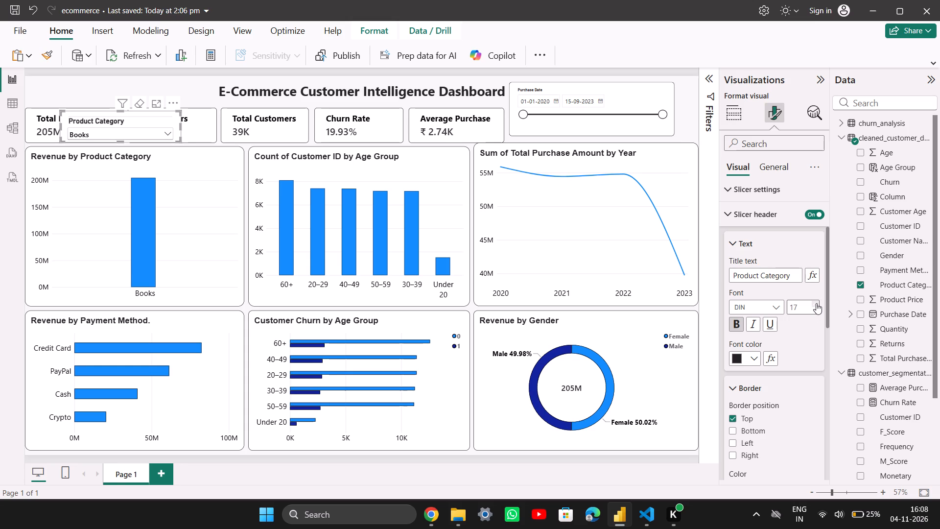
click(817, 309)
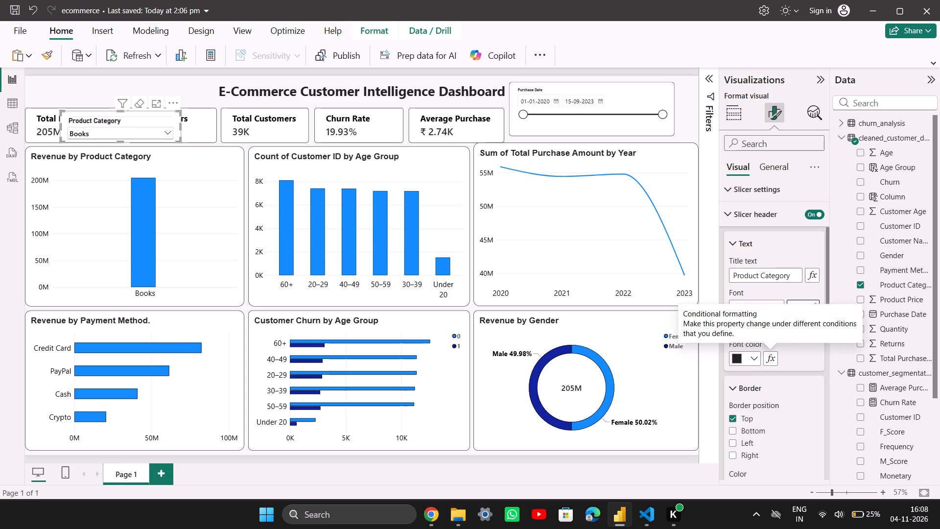
Set the Product Category slicer's header font color to the dark gray from the recent colors.
click(760, 356)
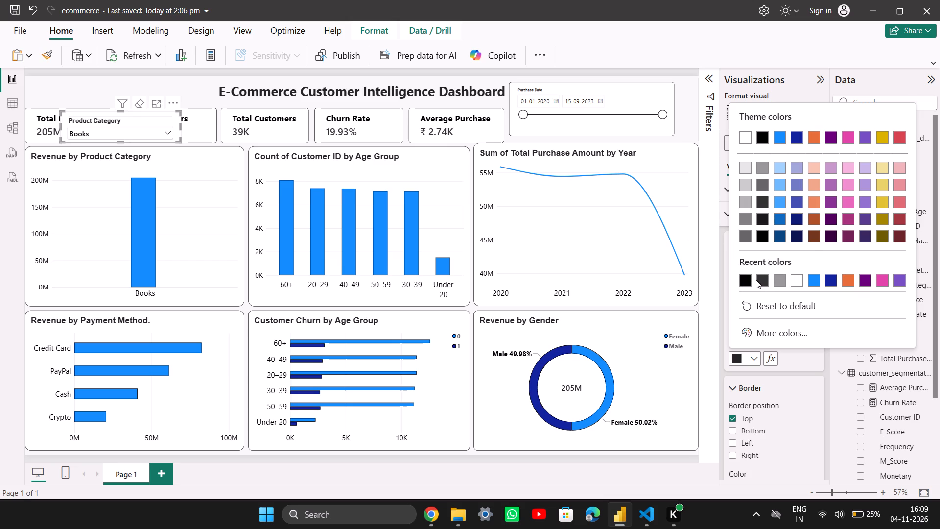
click(760, 280)
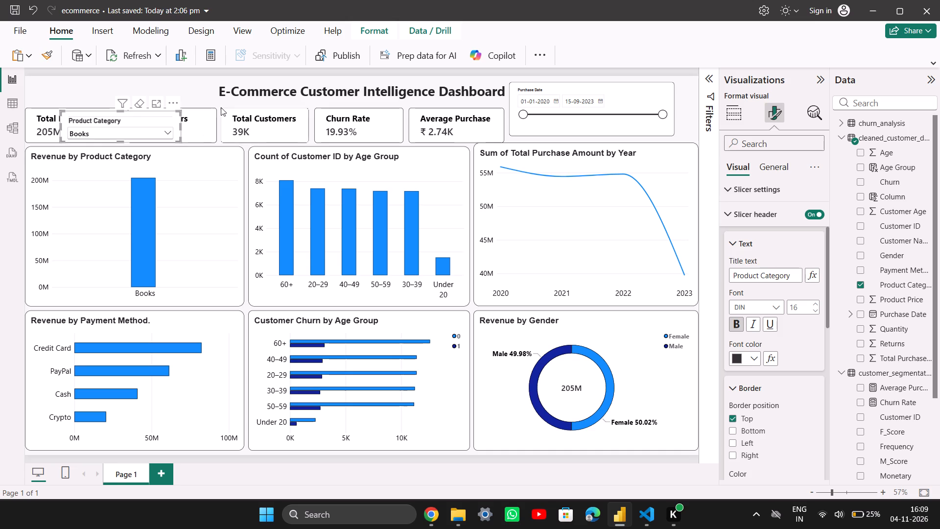
Copy the Product Category slicer's formatting onto the Purchase Date slicer with Format Painter, applying it twice.
click(49, 58)
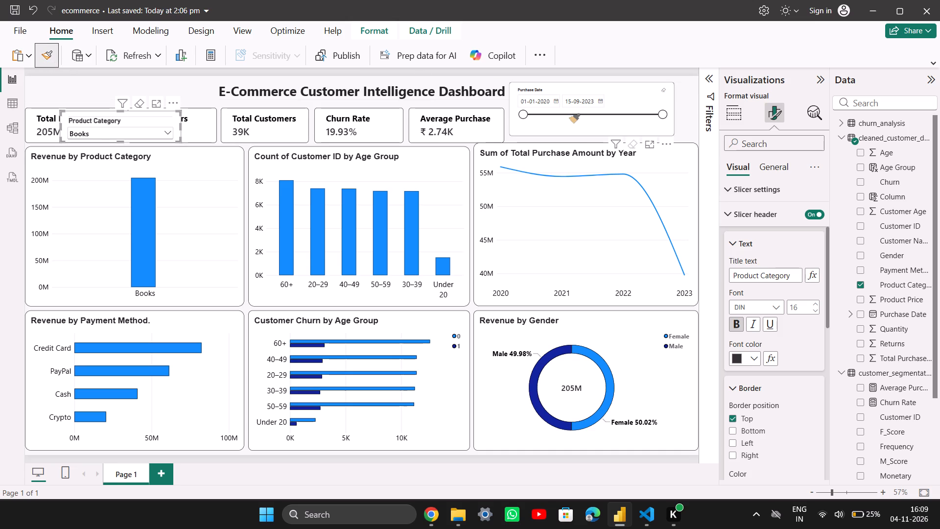
click(568, 112)
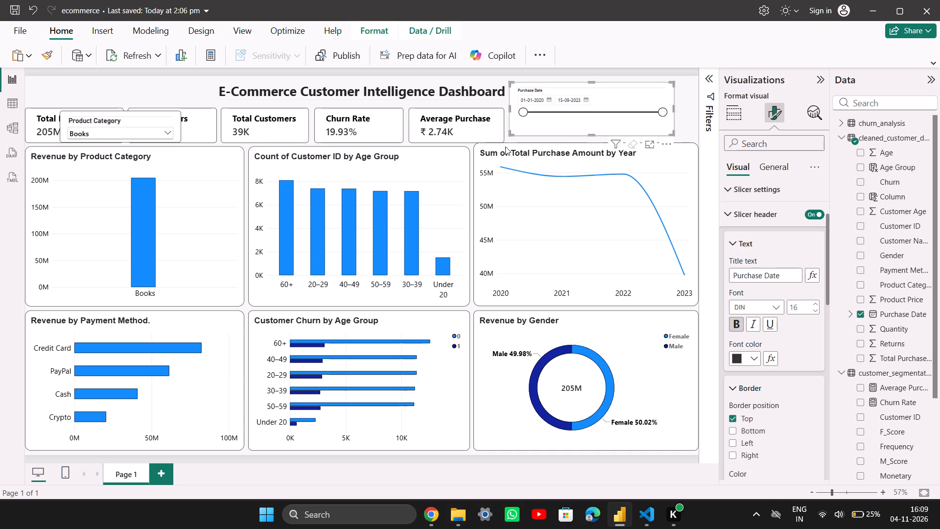
click(146, 121)
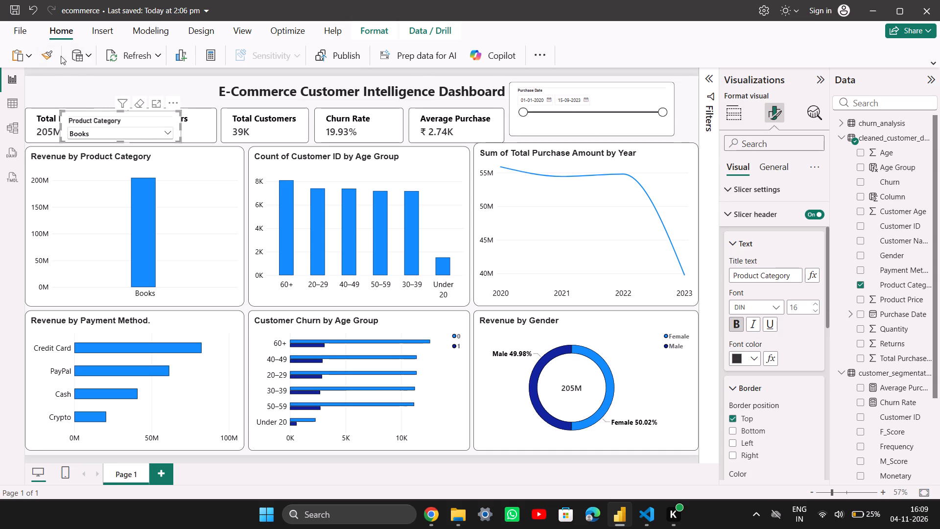
click(51, 51)
click(544, 120)
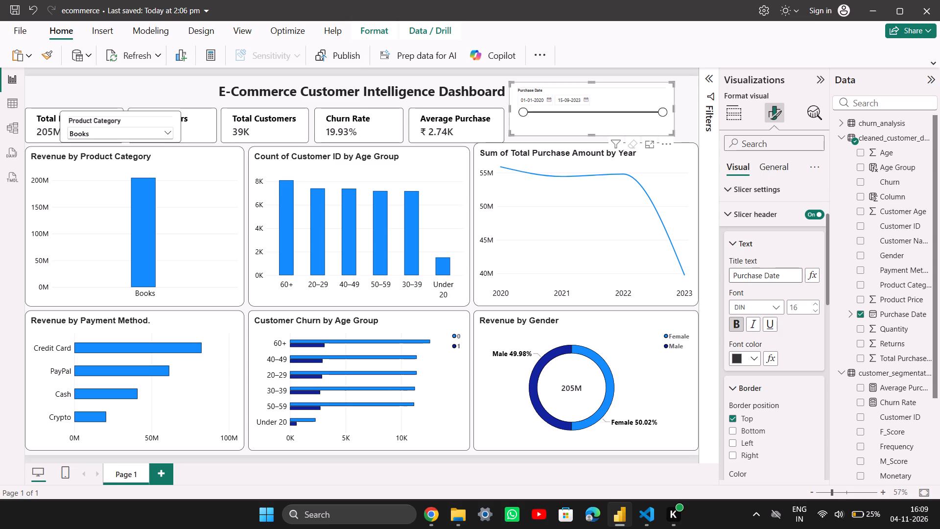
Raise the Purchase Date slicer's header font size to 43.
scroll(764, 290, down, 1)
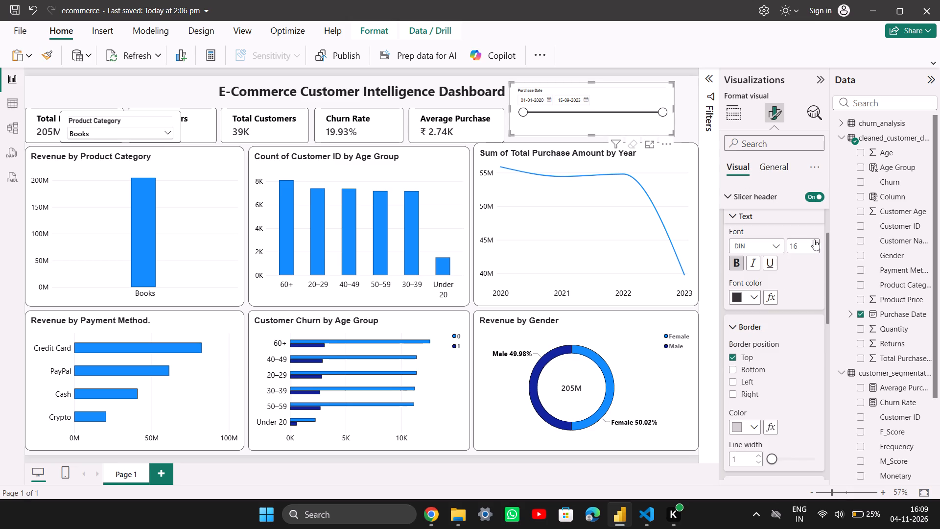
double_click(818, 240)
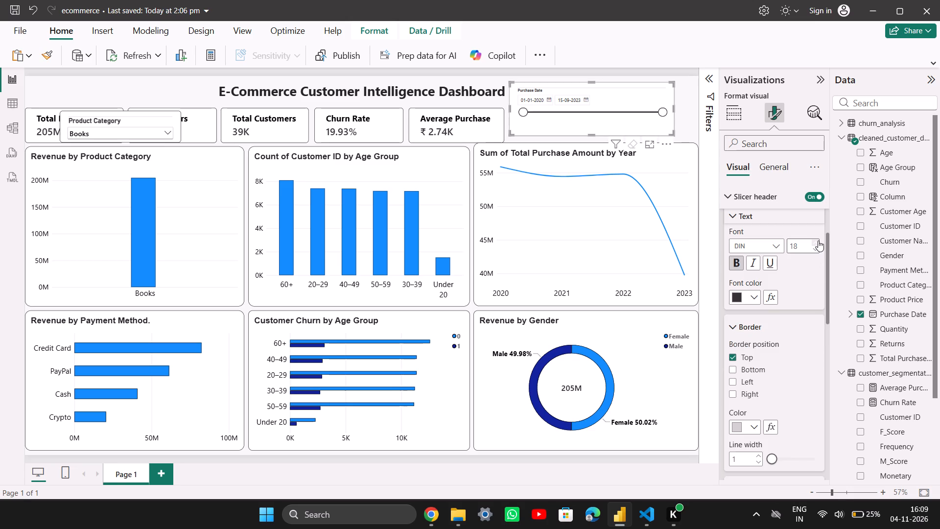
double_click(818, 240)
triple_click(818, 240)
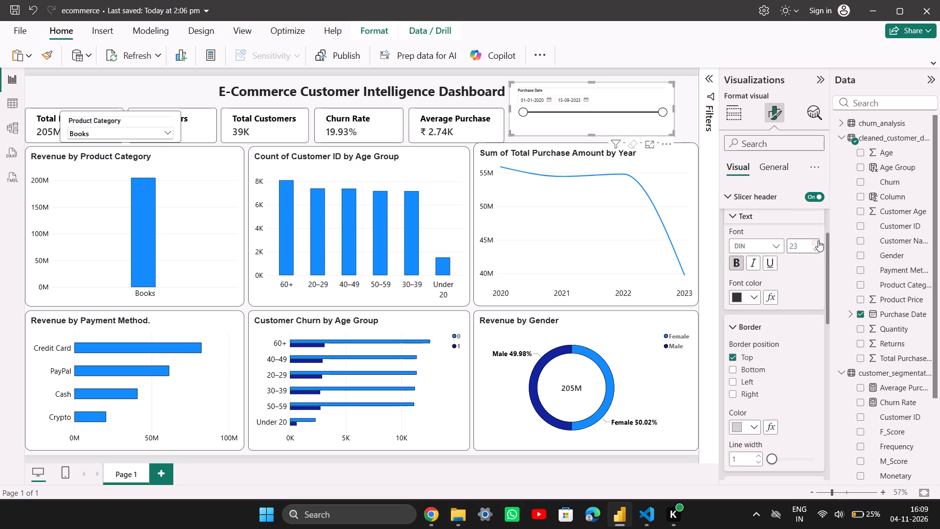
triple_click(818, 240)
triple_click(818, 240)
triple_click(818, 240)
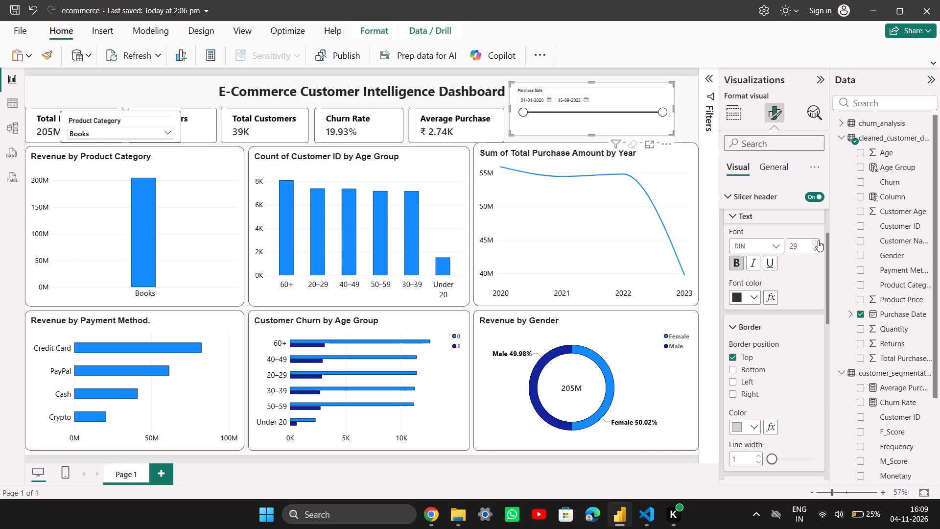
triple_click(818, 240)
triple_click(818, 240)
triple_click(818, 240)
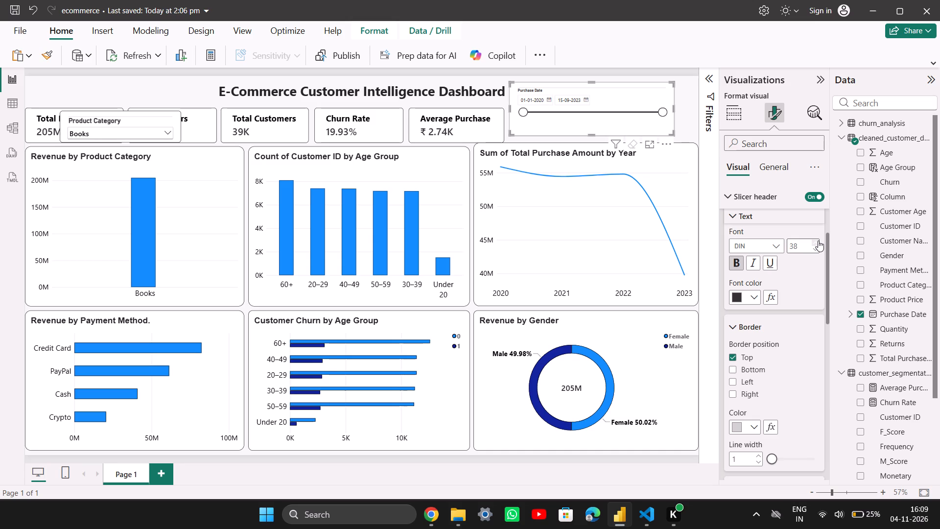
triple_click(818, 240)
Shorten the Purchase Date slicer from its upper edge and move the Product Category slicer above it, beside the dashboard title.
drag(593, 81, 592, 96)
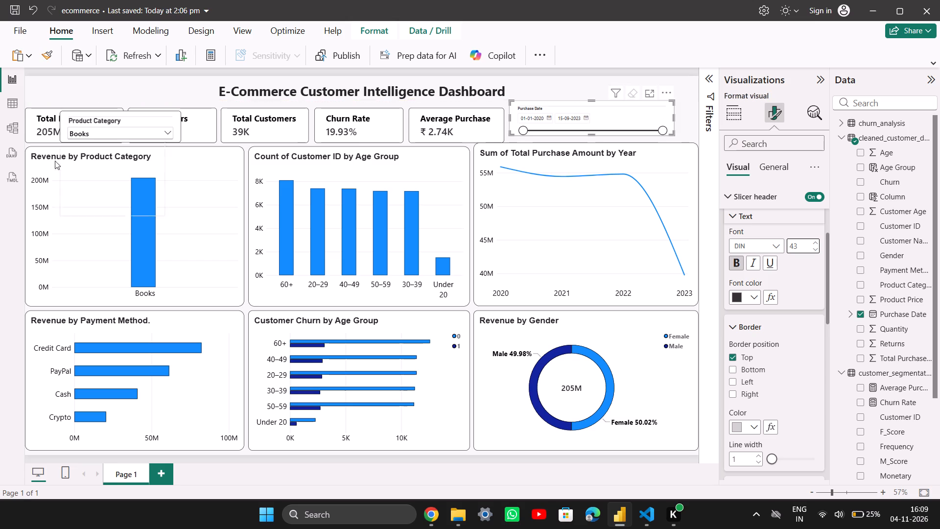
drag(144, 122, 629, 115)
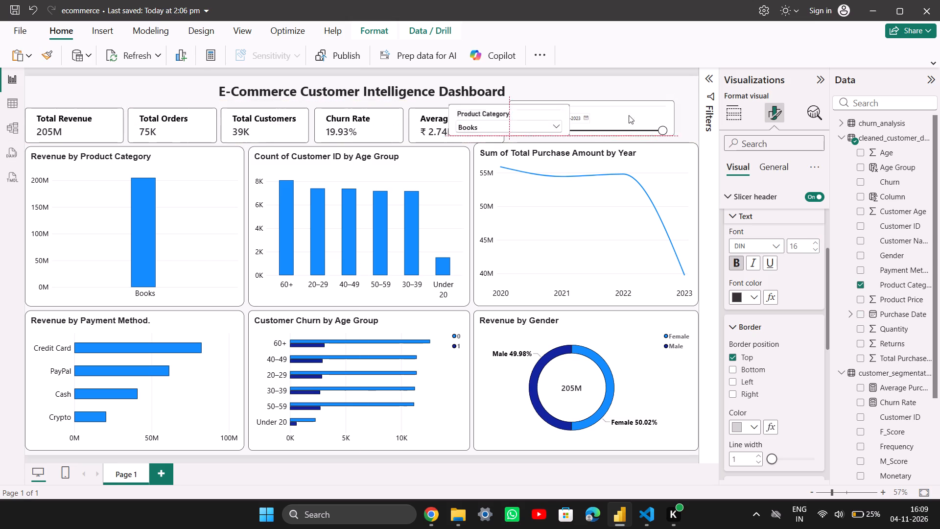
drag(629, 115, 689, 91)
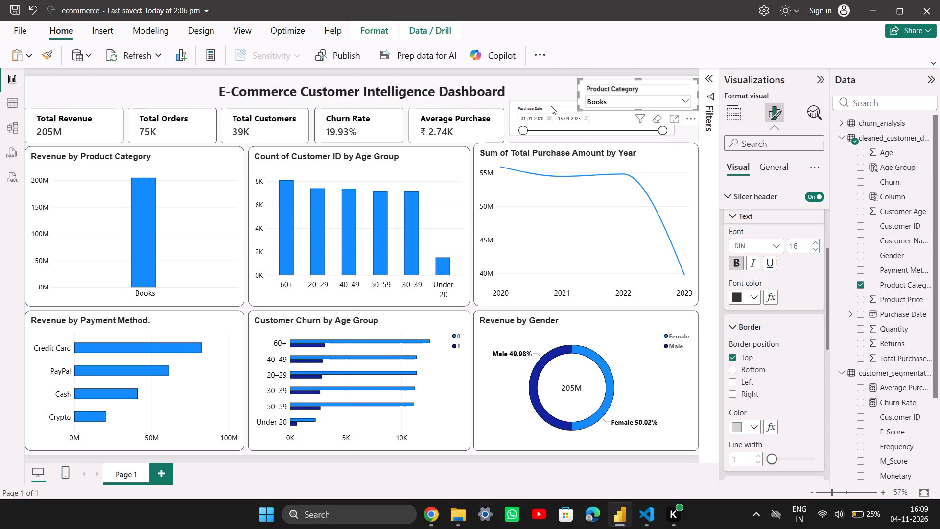
Move the Purchase Date slicer down over the charts and remove it from the report page.
click(553, 111)
drag(552, 111, 449, 161)
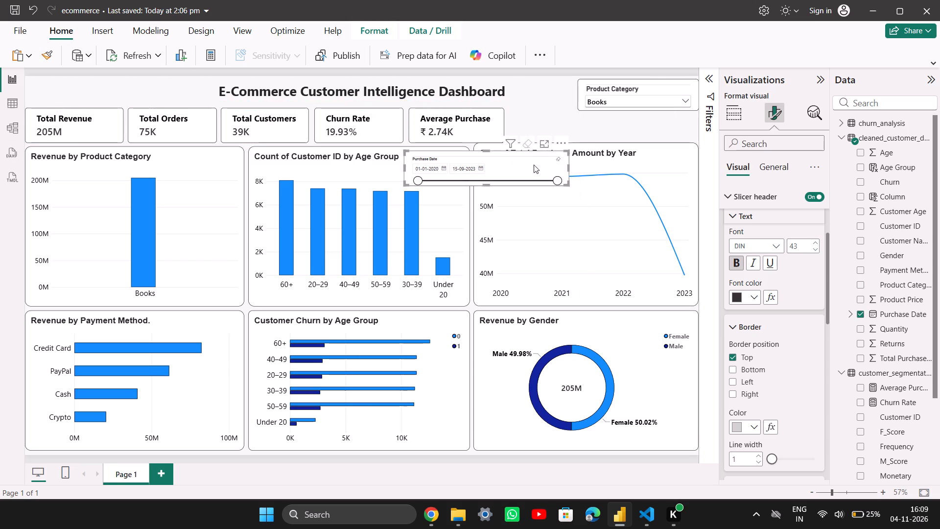
click(564, 143)
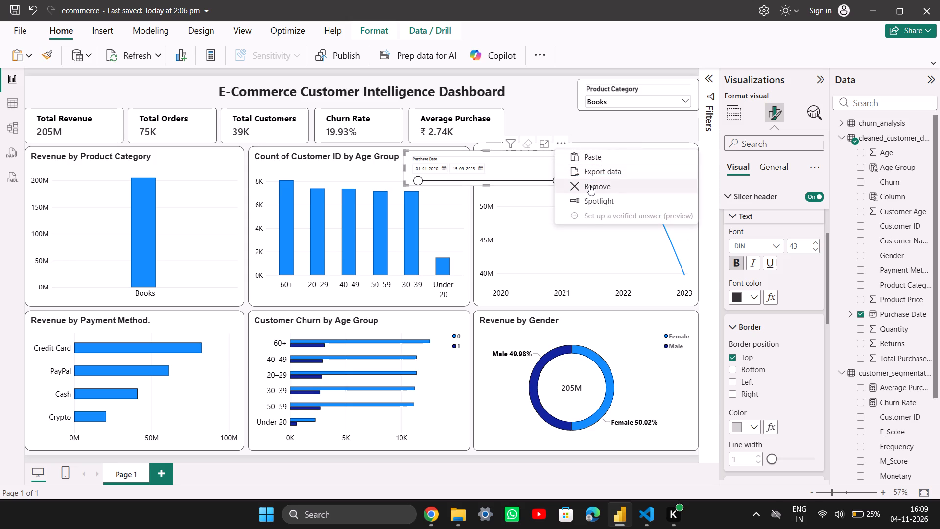
click(589, 185)
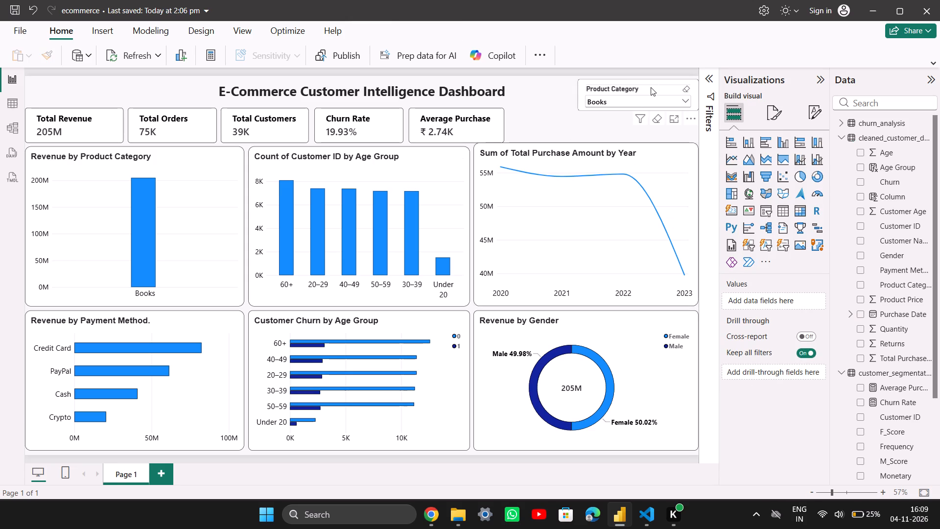
Place the Product Category slicer beside the Average Purchase card, above the yearly purchase chart, and widen it slightly.
drag(651, 87, 590, 116)
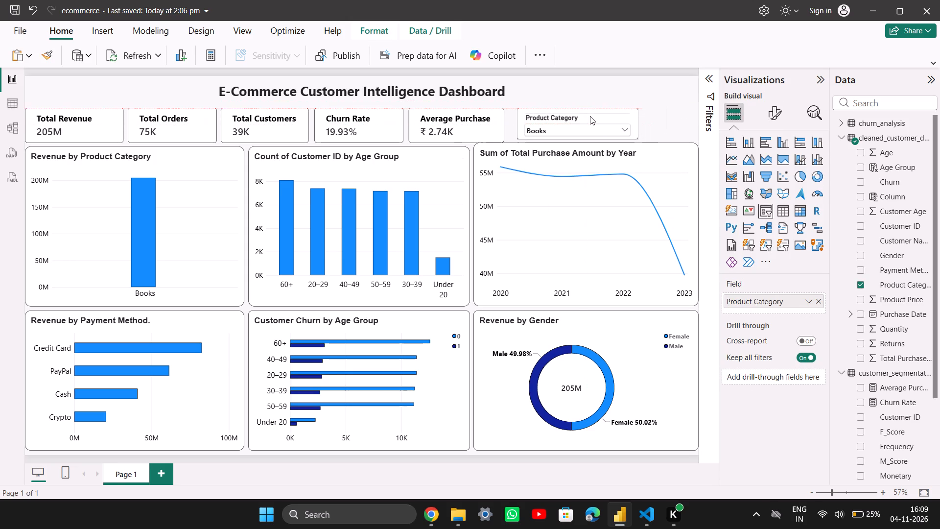
drag(590, 116, 583, 117)
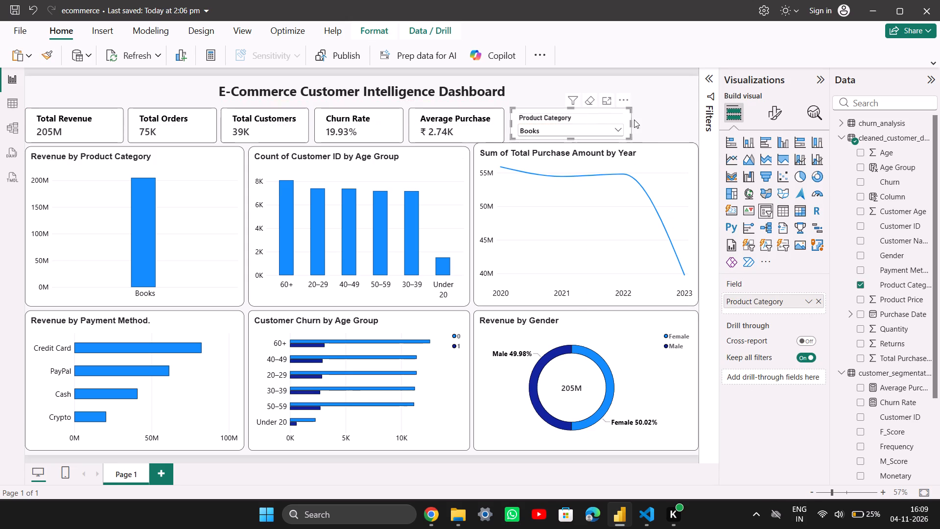
drag(630, 123, 655, 123)
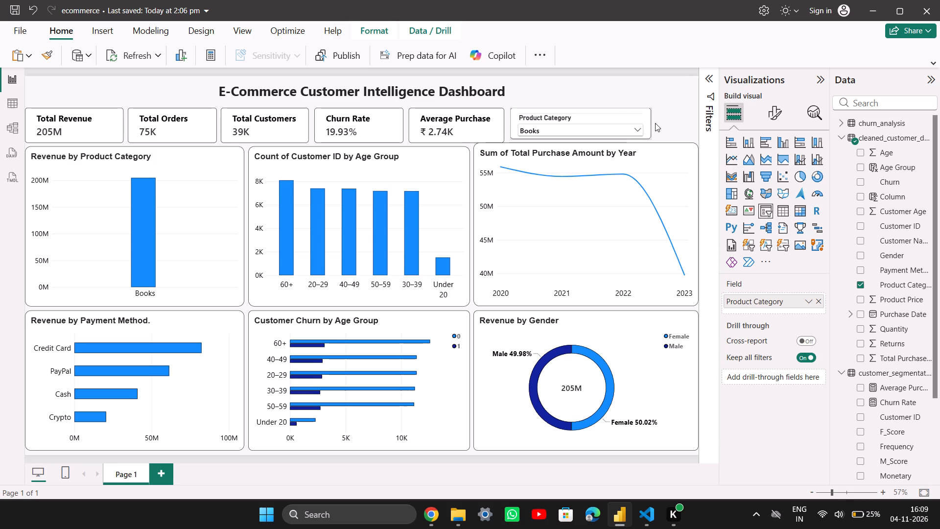
drag(655, 123, 641, 126)
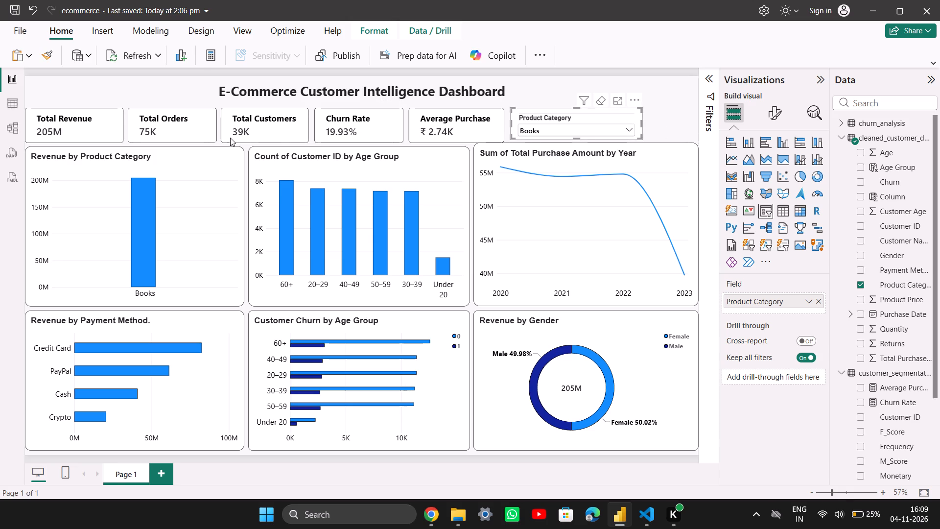
Switch to Chrome, send ChatGPT the message "there is no place for 2 slicer" and read its layout advice.
click(433, 509)
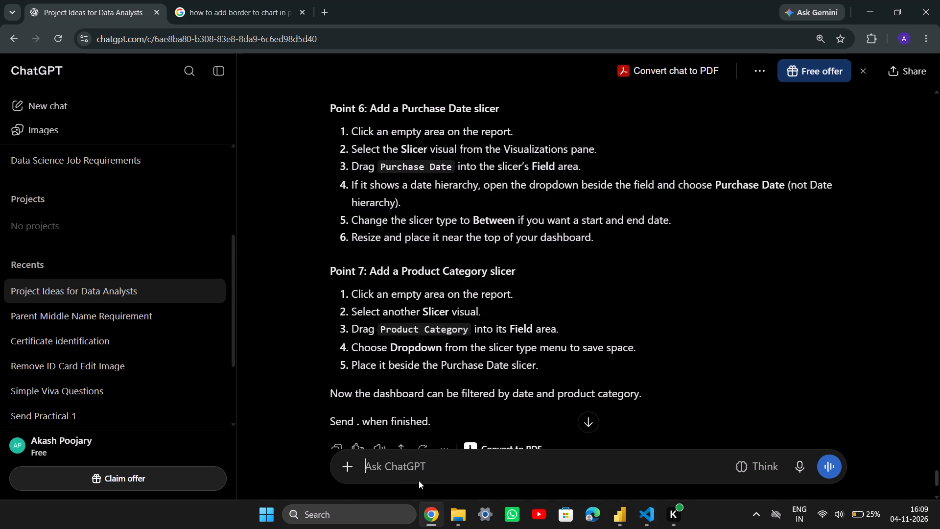
text(thwre)
key(space)
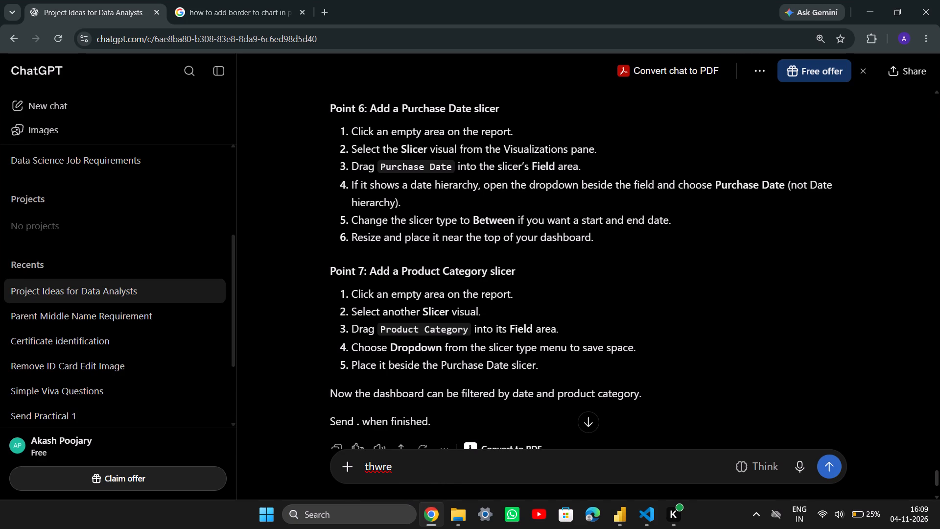
key(equal)
key(BackSpace)
key(BackSpace)
key(BackSpace)
key(BackSpace)
key(BackSpace)
text(ere is)
key(space)
scroll(225, 172, down, 7)
scroll(652, 175, down, 9)
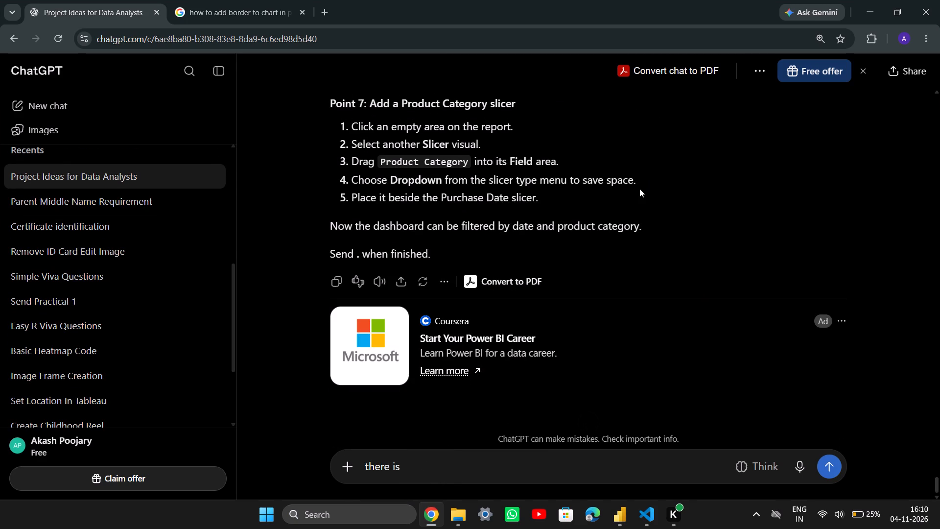
text(no plav)
key(BackSpace)
text(cr)
key(space)
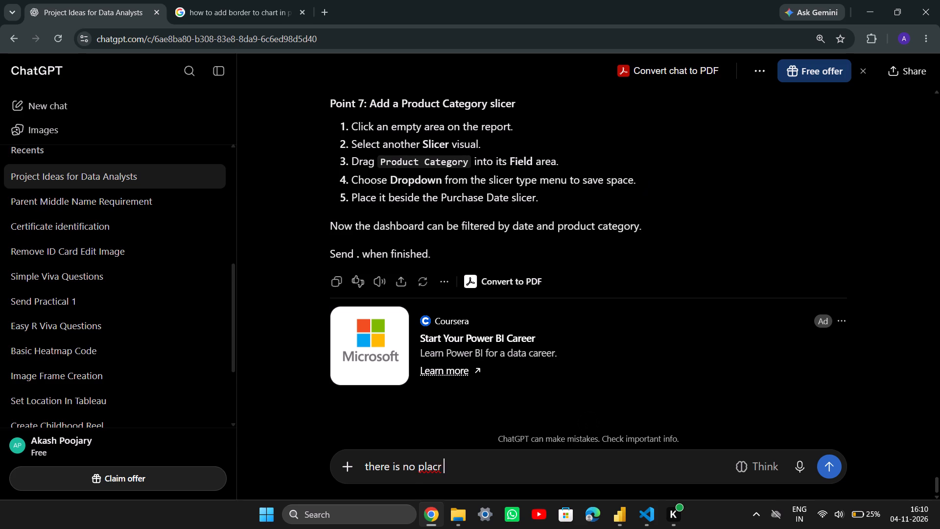
key(equal)
key(BackSpace)
key(BackSpace)
key(BackSpace)
text(e for 3 =)
key(BackSpace)
key(BackSpace)
key(BackSpace)
text(2)
key(space)
text(slicer)
key(Return)
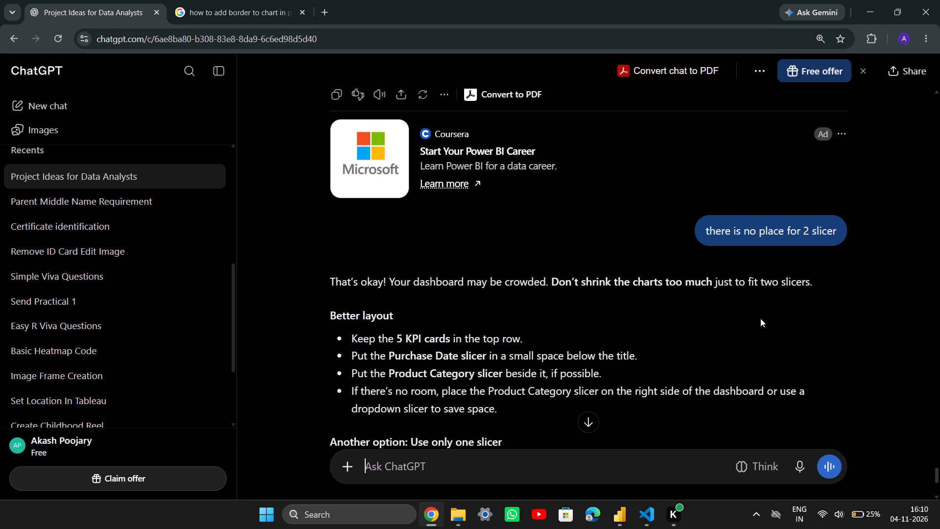
scroll(540, 336, down, 1)
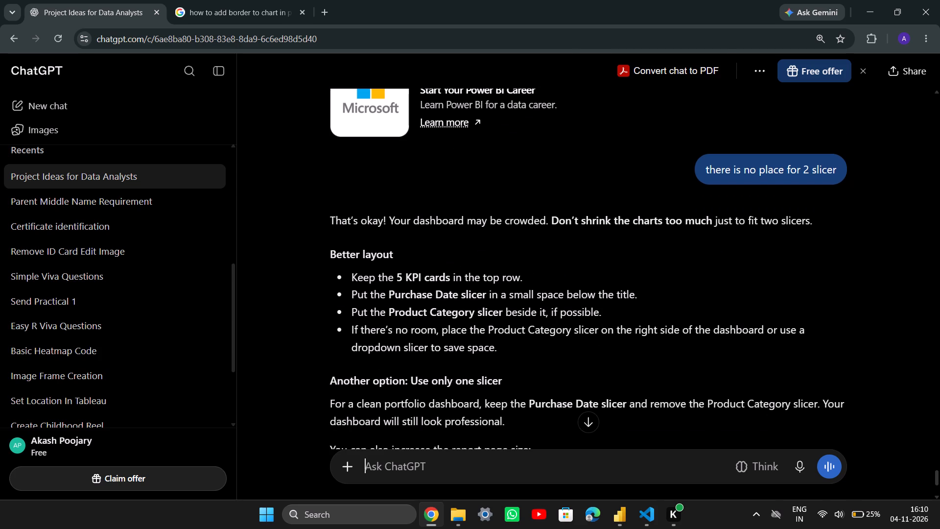
scroll(460, 334, down, 1)
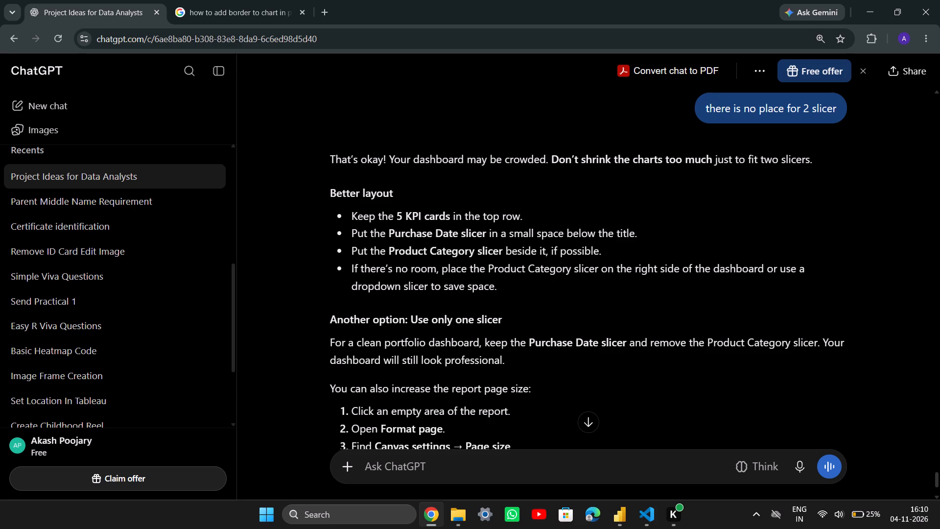
scroll(401, 289, down, 1)
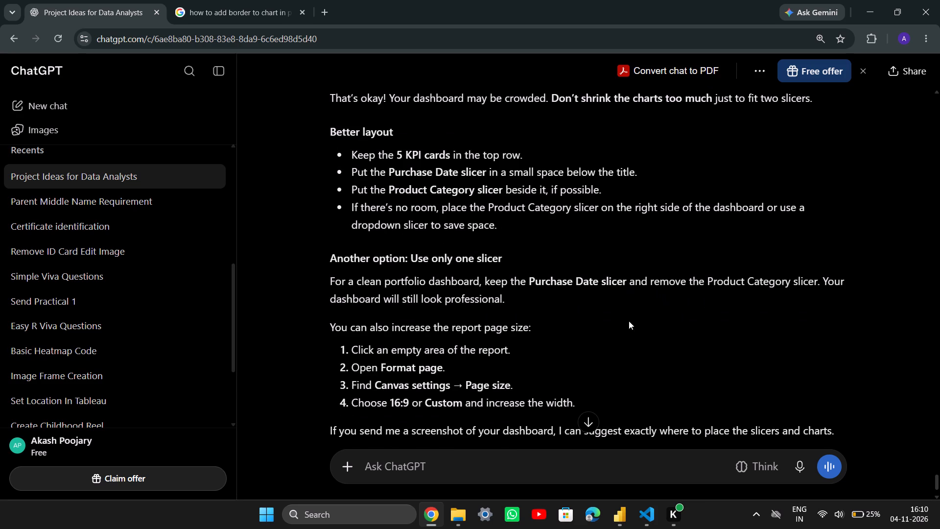
scroll(439, 343, down, 2)
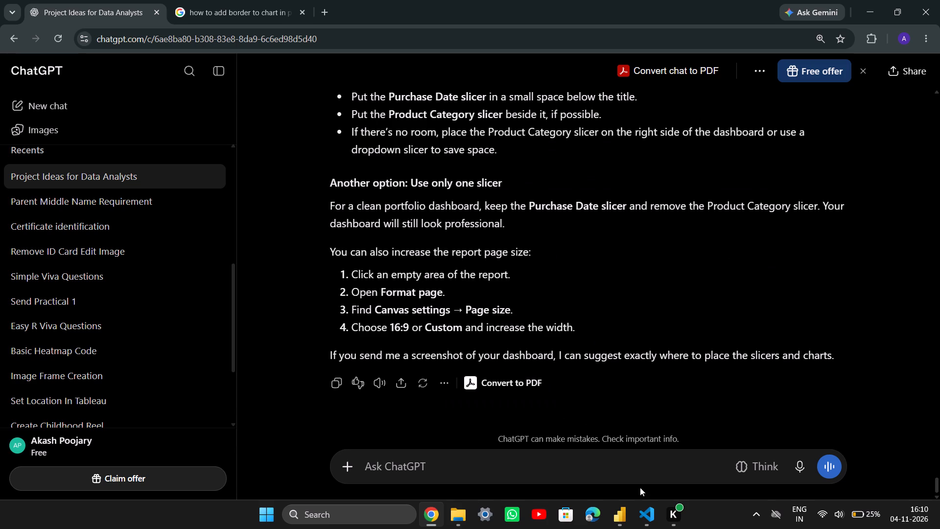
Check the dashboard's KPI row in Power BI, and ask ChatGPT in Chrome "should i delete one kpi".
click(624, 527)
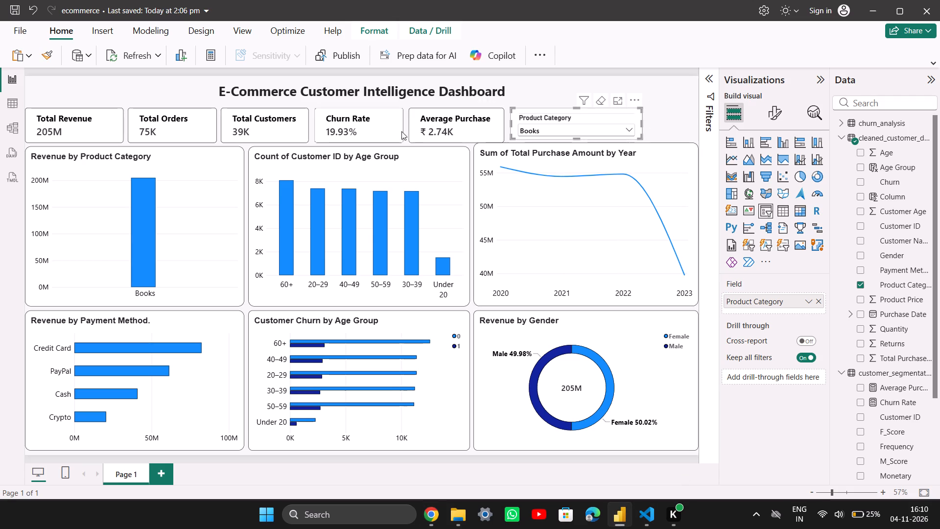
click(430, 521)
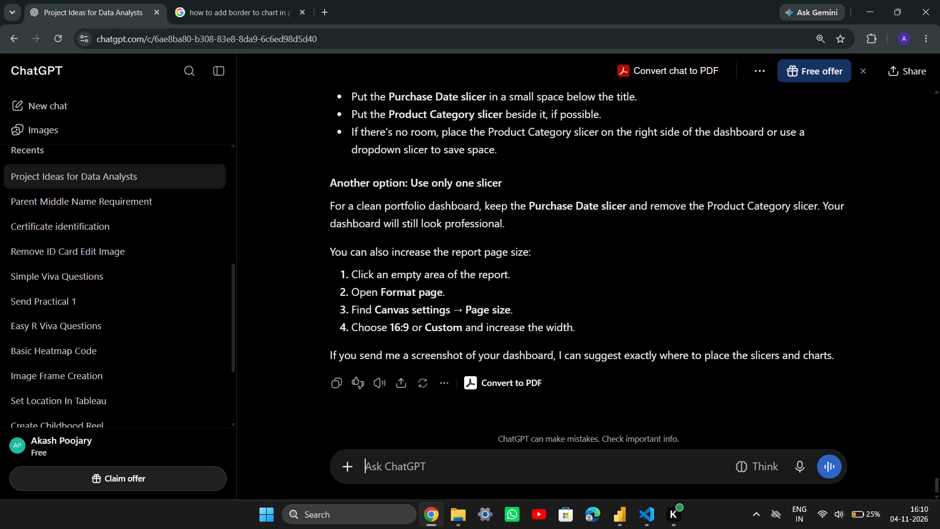
click(470, 467)
text(shou)
key(BackSpace)
text(uld i delete one kpi)
key(Return)
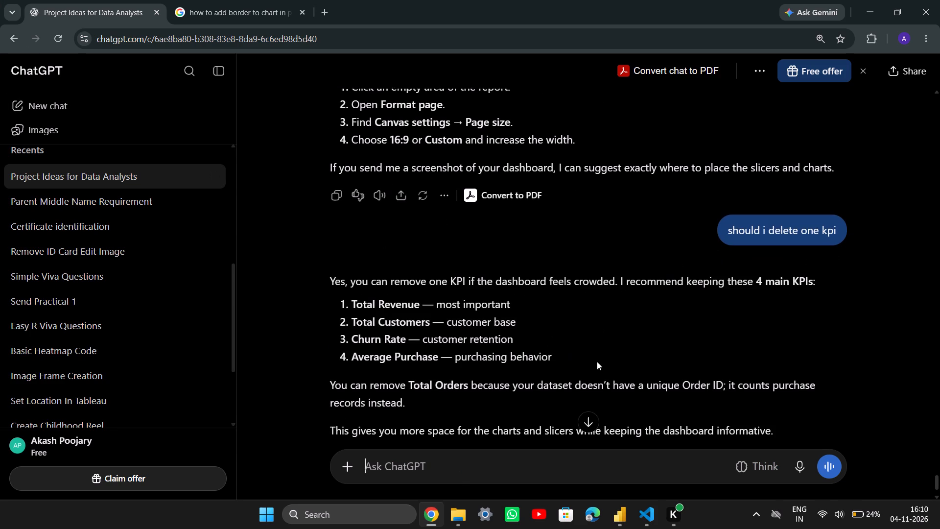
scroll(642, 365, down, 3)
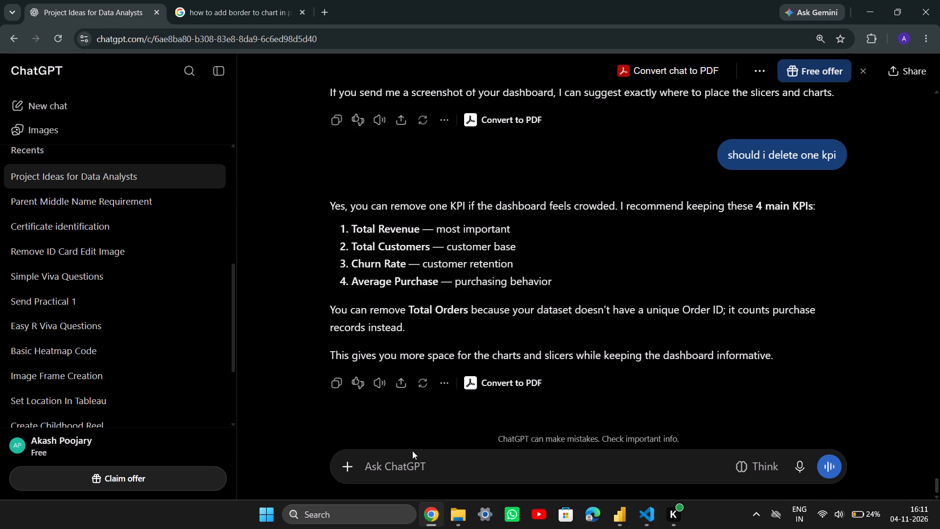
Return to Power BI and remove the empty text box overlapping the Total Orders card.
click(423, 508)
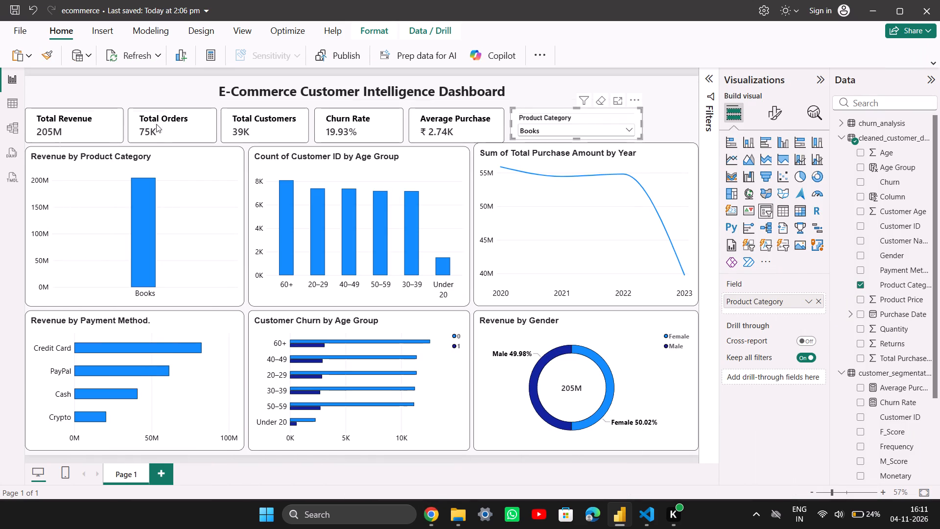
click(159, 126)
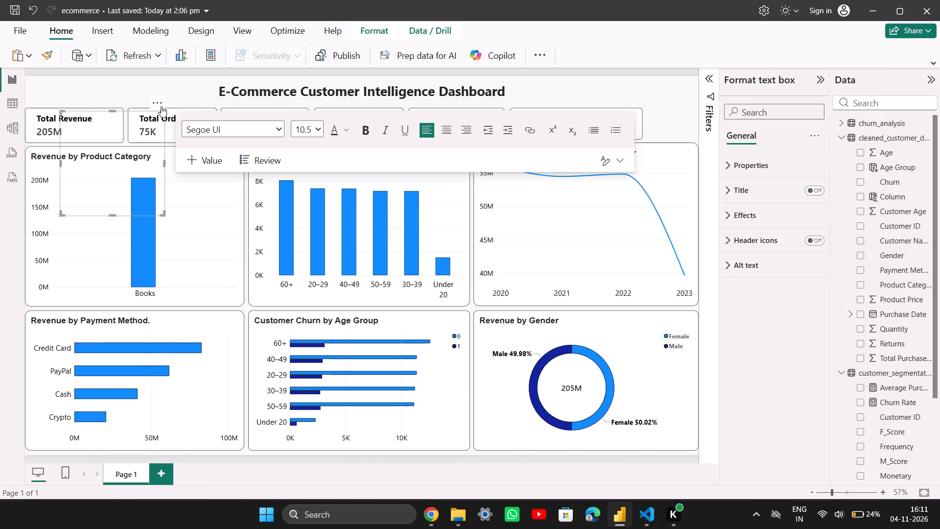
click(161, 106)
click(189, 115)
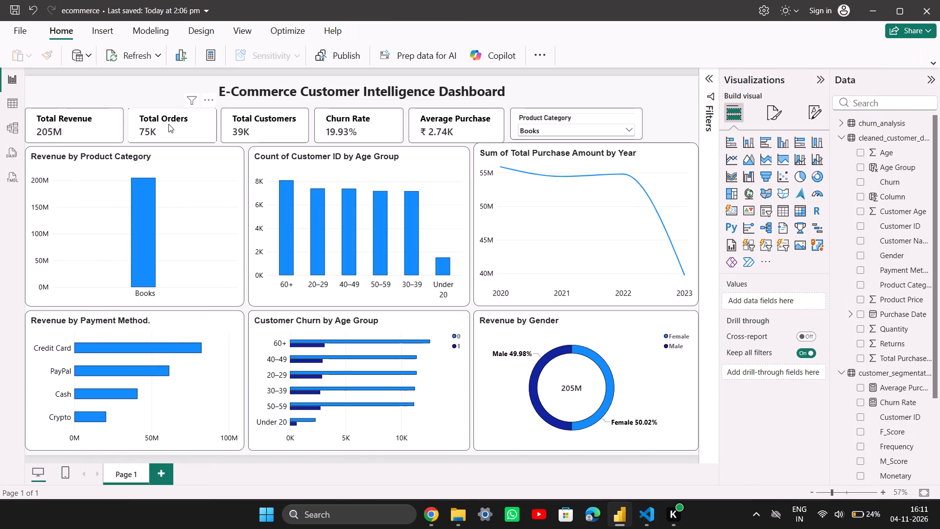
Remove the Total Orders card from the KPI row.
click(183, 131)
click(206, 103)
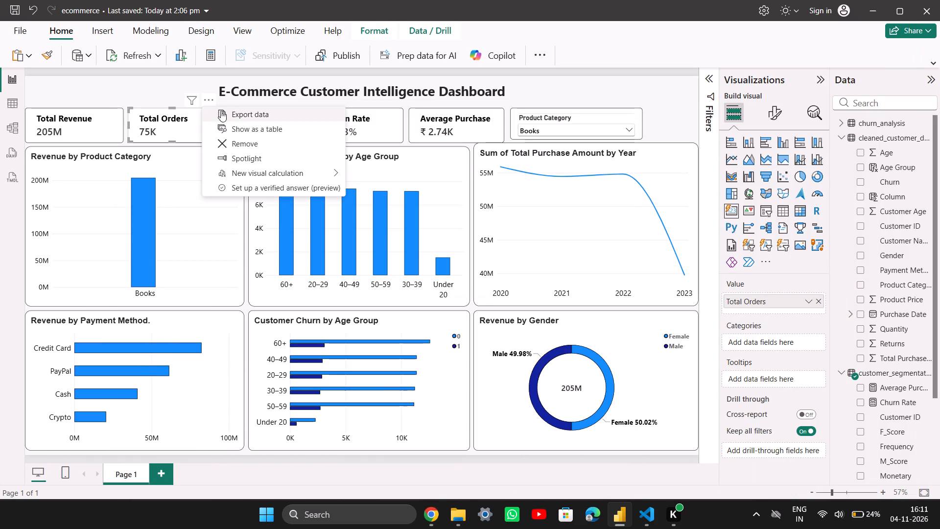
click(238, 140)
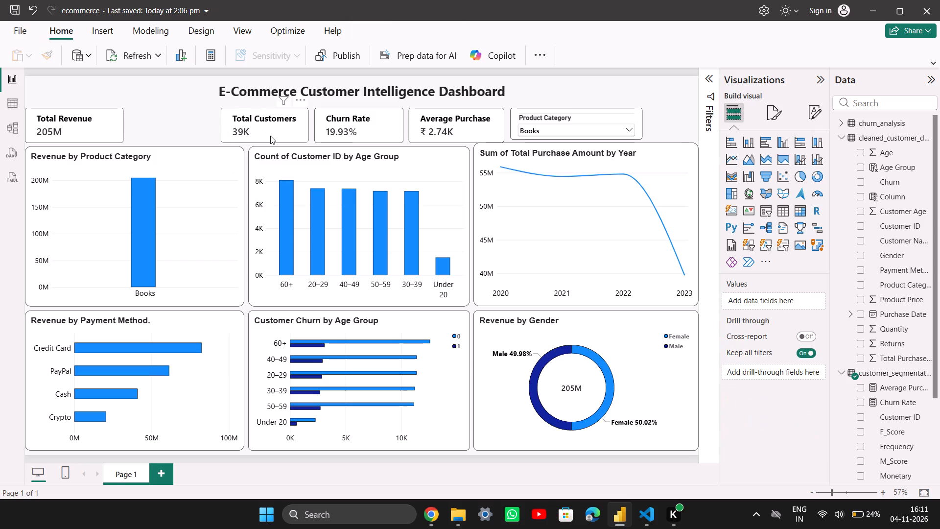
Narrow the Total Revenue card slightly and place the Total Customers card close beside it, level with the KPI row.
drag(273, 128, 182, 130)
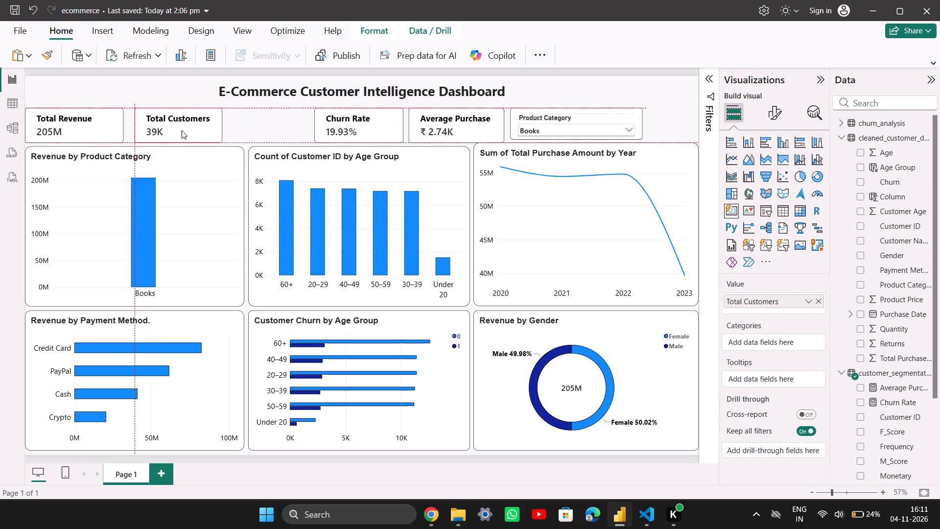
drag(182, 130, 181, 131)
click(118, 121)
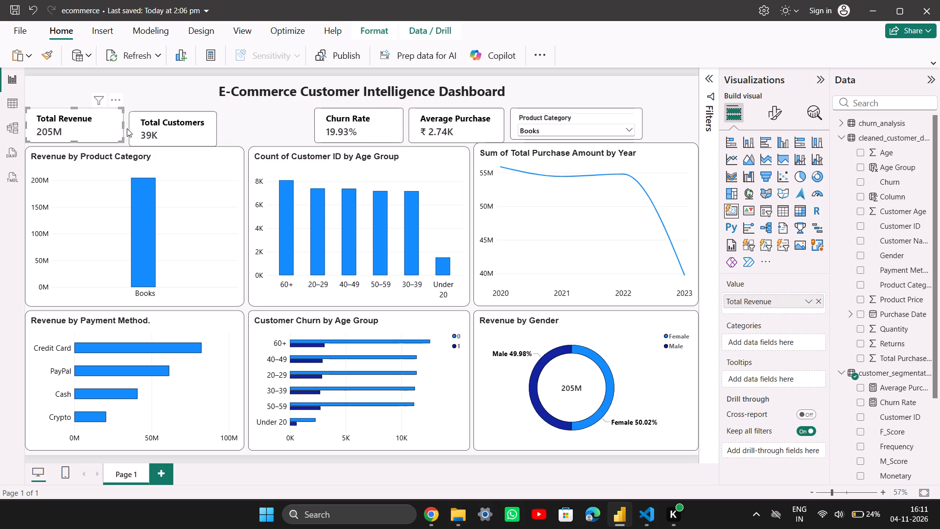
drag(122, 122, 110, 125)
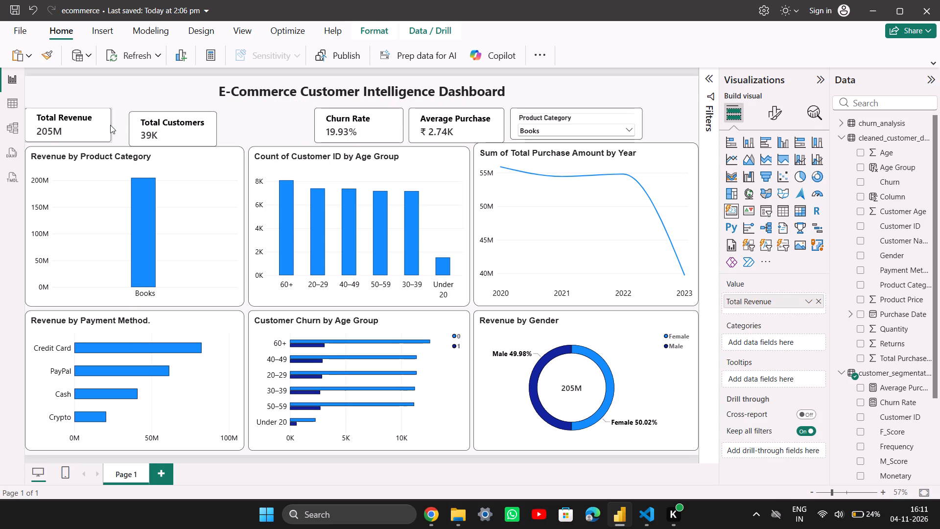
drag(110, 125, 111, 125)
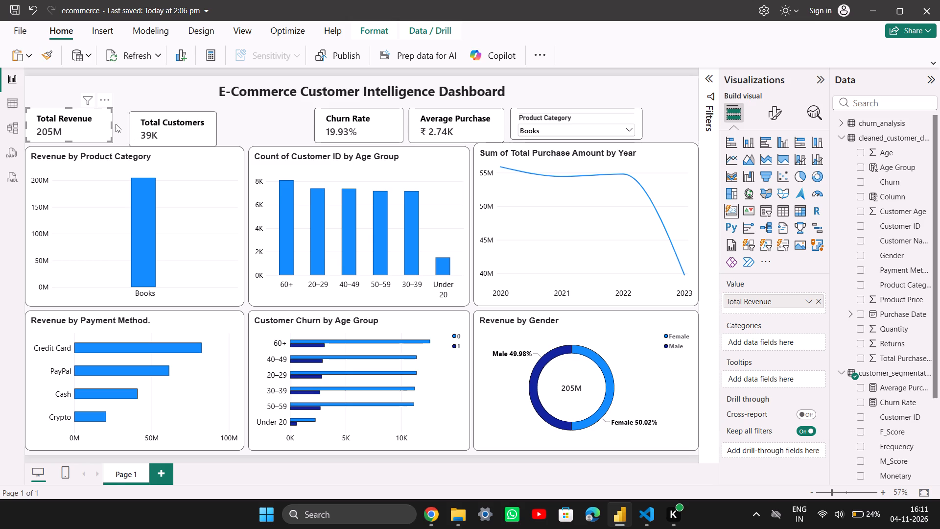
click(111, 124)
click(183, 137)
drag(184, 137, 175, 127)
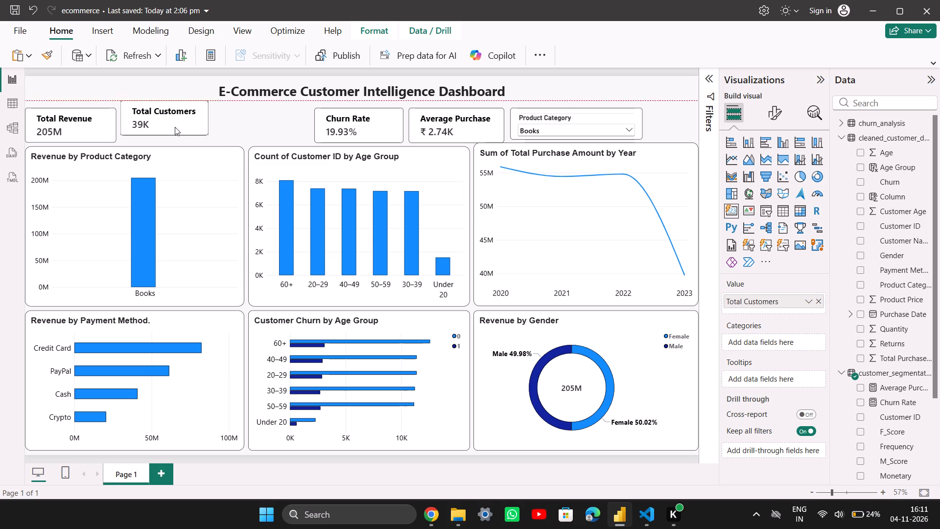
drag(175, 127, 174, 134)
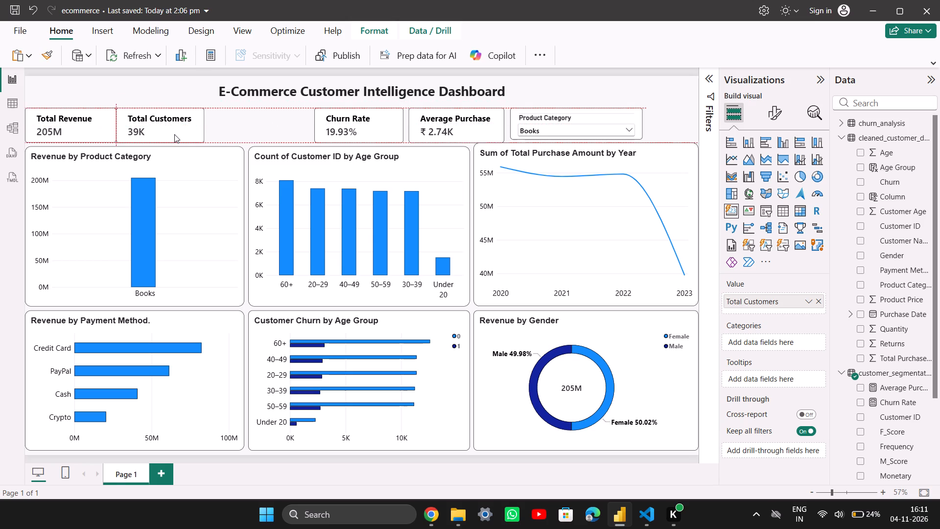
drag(174, 134, 175, 134)
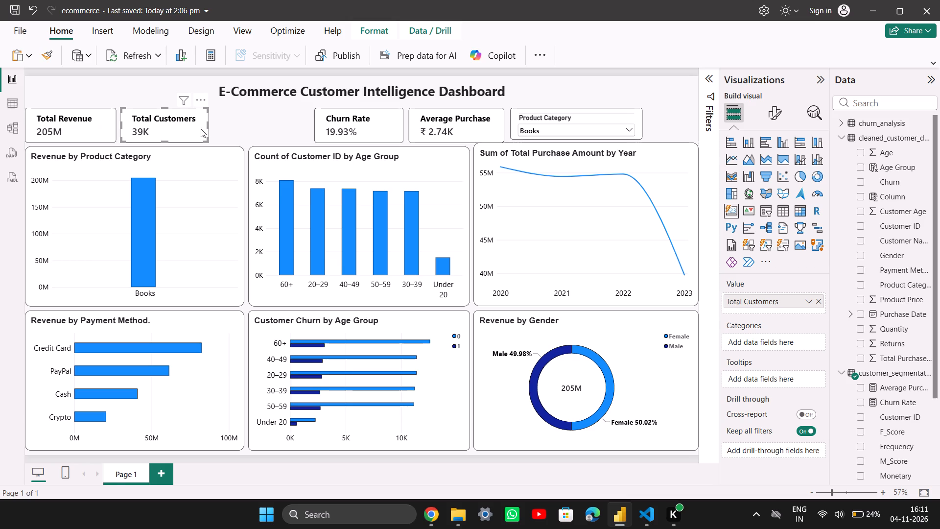
click(208, 123)
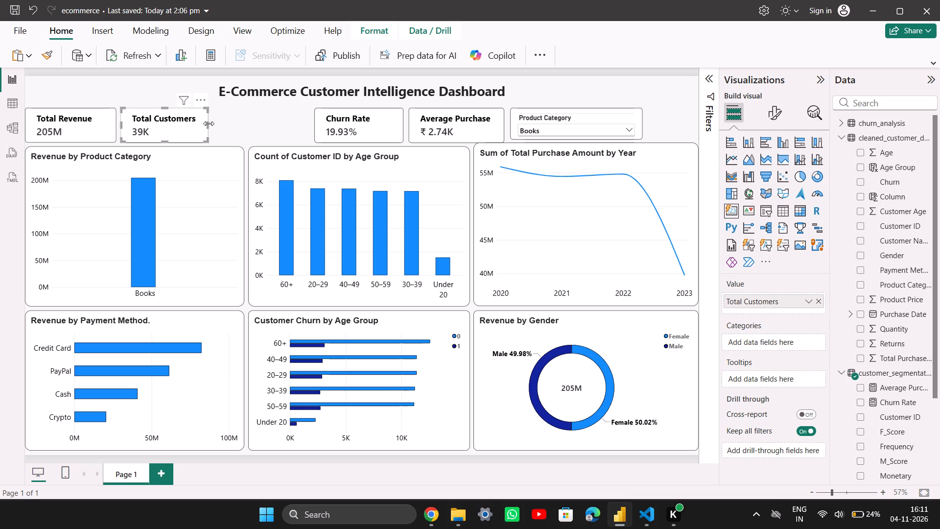
Shift the Churn Rate and Average Purchase cards along the KPI row to sit directly after the Total Customers card.
click(375, 130)
drag(376, 129, 284, 128)
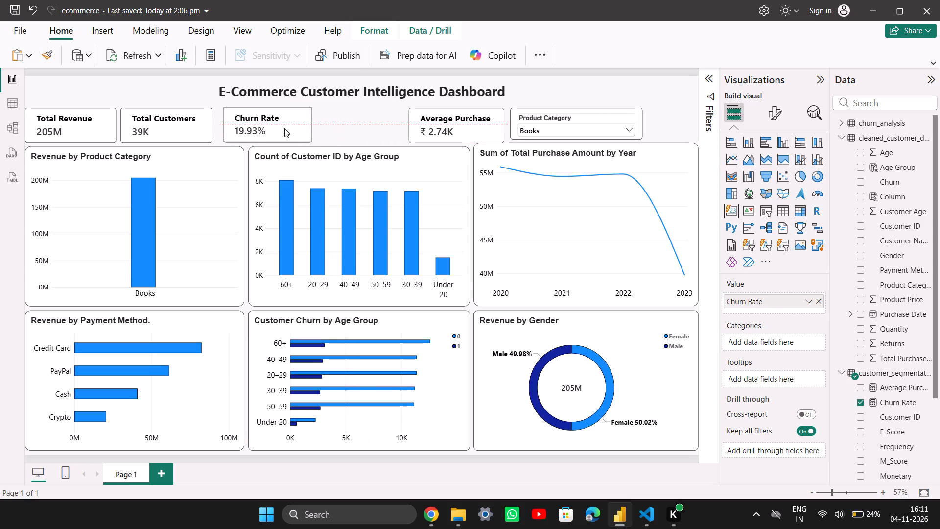
drag(284, 128, 281, 128)
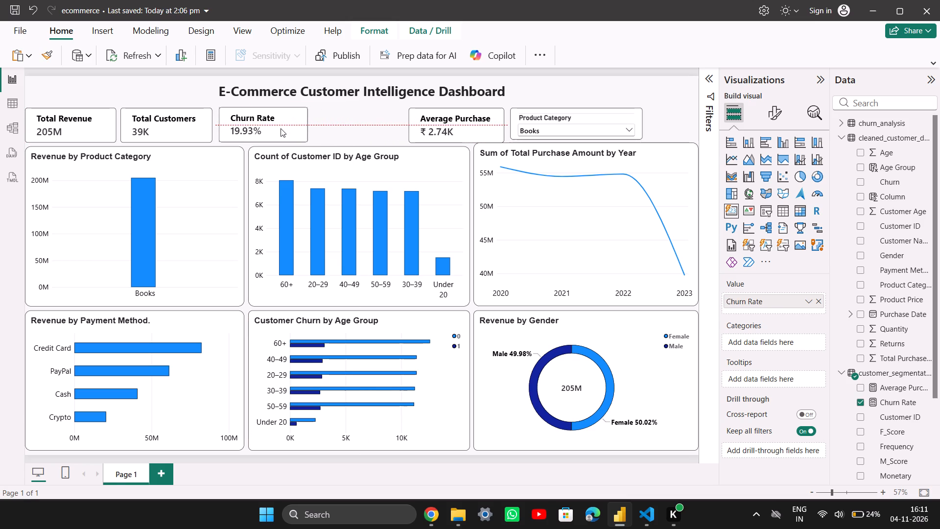
drag(281, 128, 278, 129)
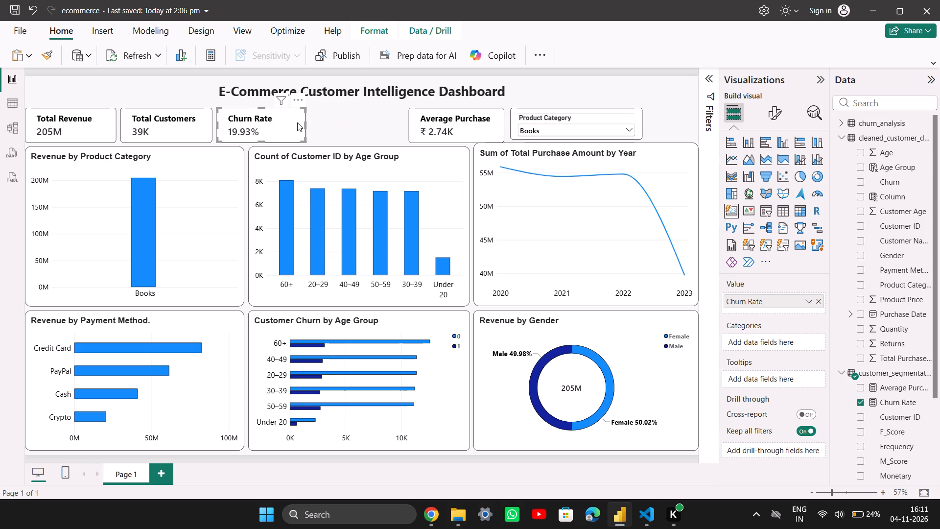
drag(482, 132, 385, 130)
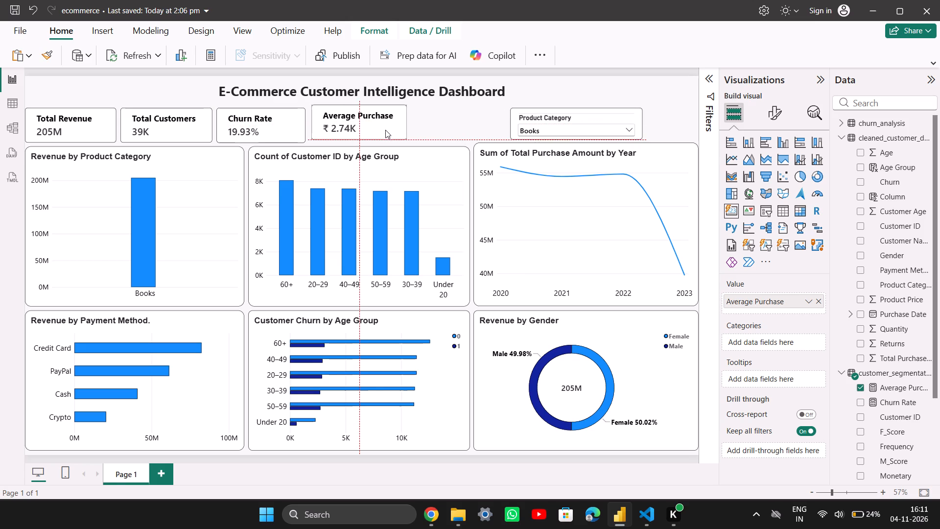
drag(385, 130, 383, 132)
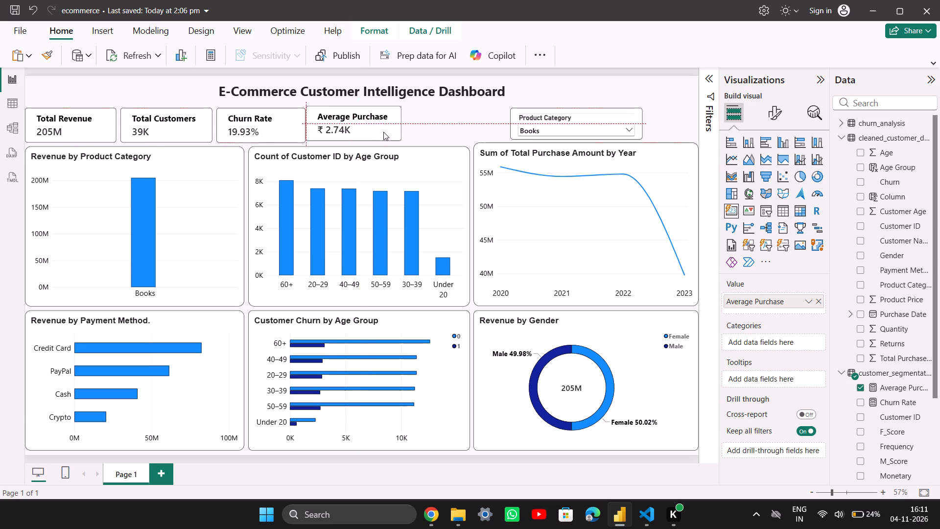
drag(383, 132, 386, 132)
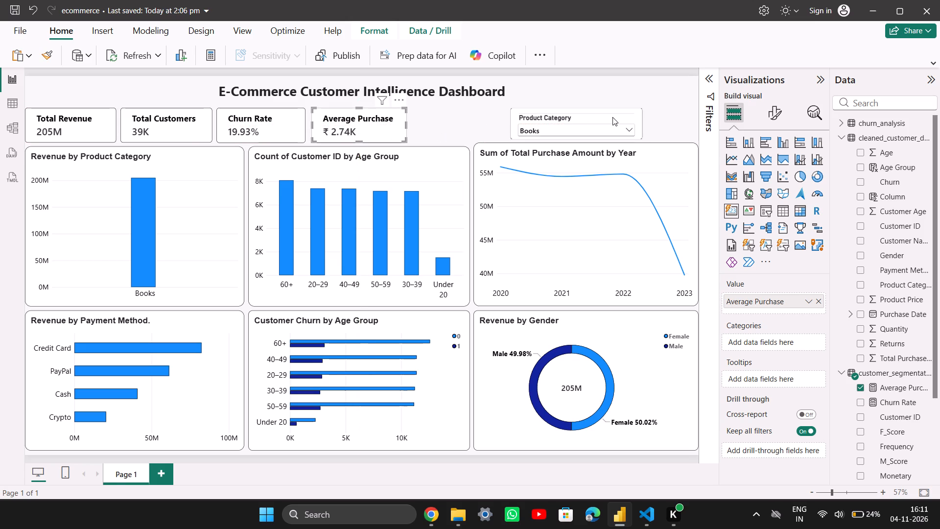
Move the Product Category slicer next to the Average Purchase card.
drag(601, 117, 658, 117)
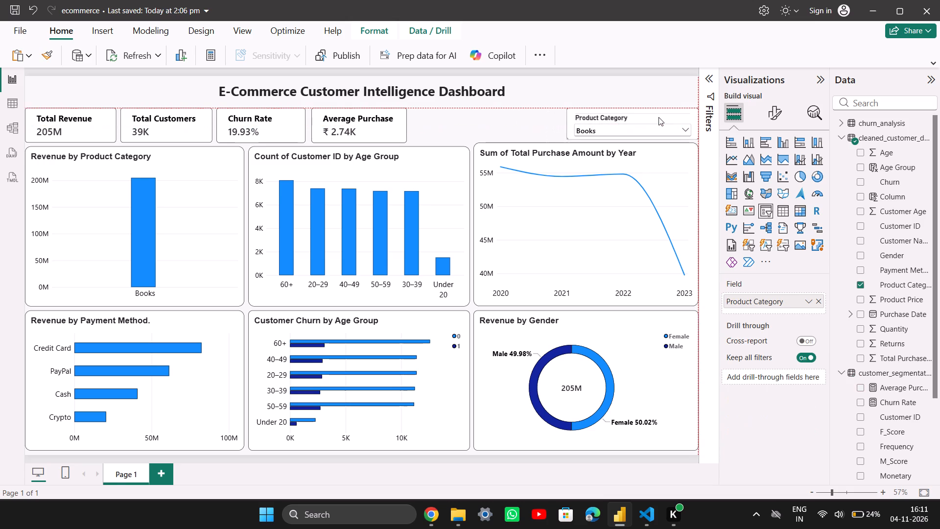
drag(658, 117, 506, 117)
Lower the top edge of the yearly purchase amount chart to line up with the neighbouring charts.
click(580, 172)
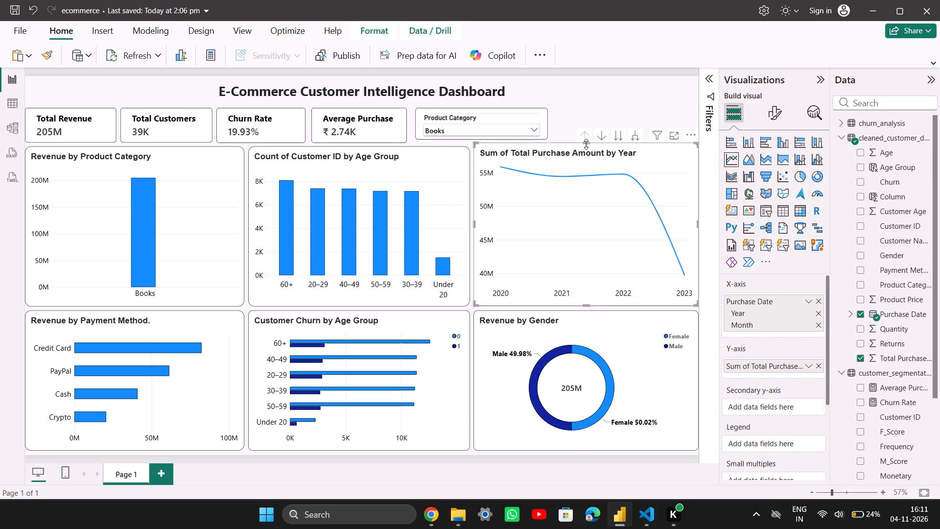
drag(587, 143, 586, 148)
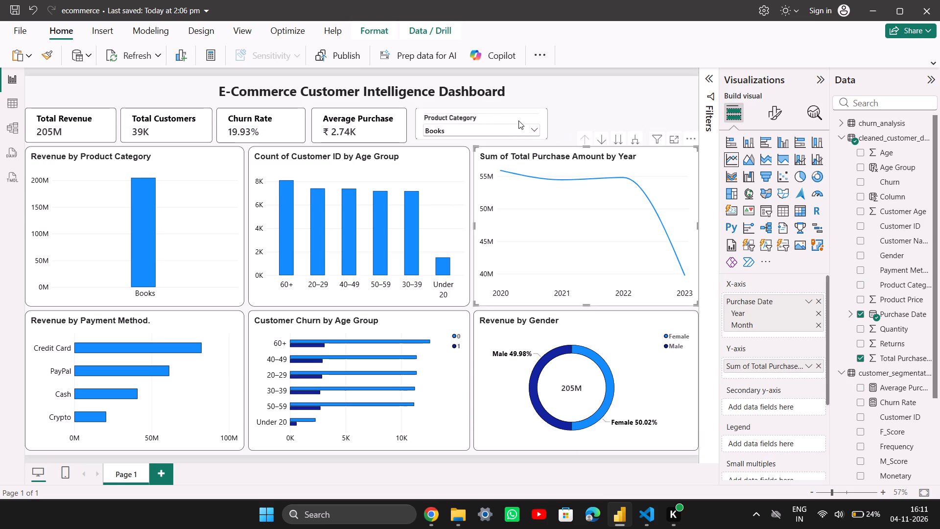
Narrow the Product Category slicer slightly to leave more room beside it for a second slicer.
click(518, 118)
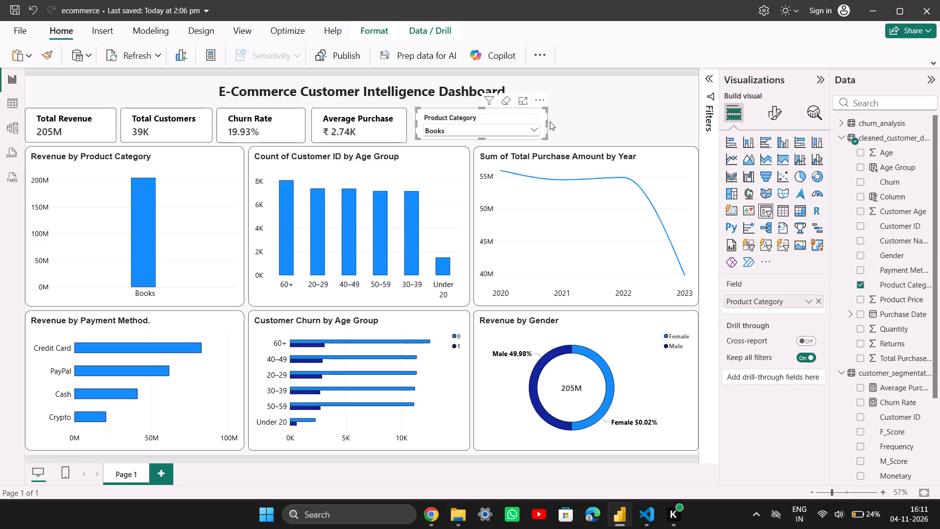
drag(547, 122, 530, 122)
click(583, 128)
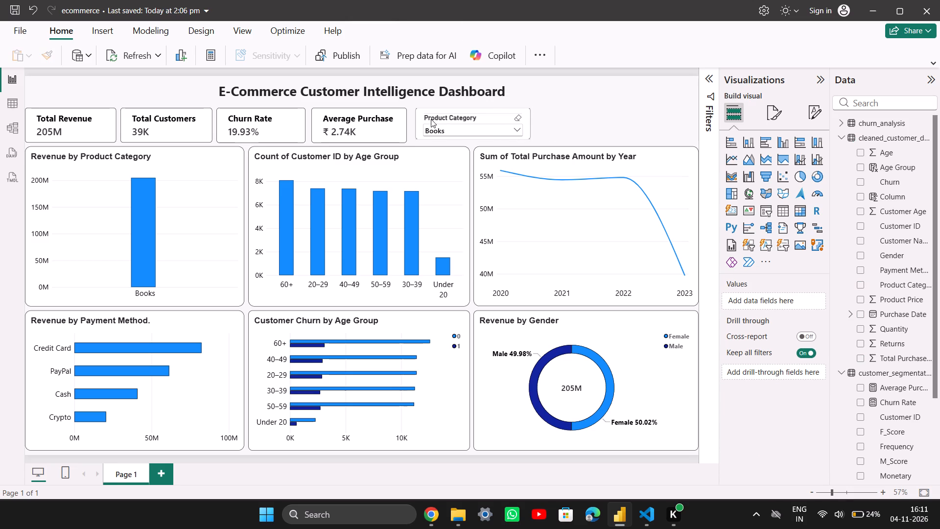
Format the Product Category slicer's border in black with 12 px rounded corners and a 2 px width.
click(421, 120)
click(782, 121)
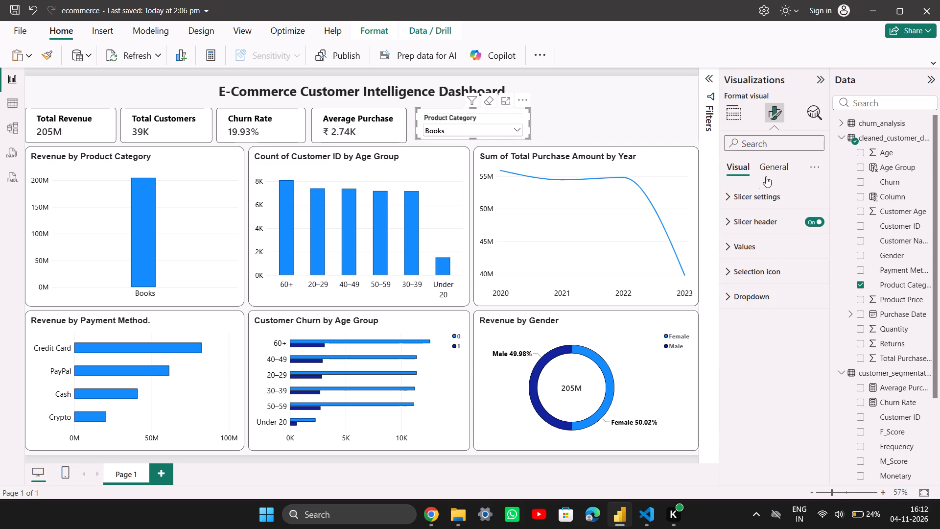
click(774, 163)
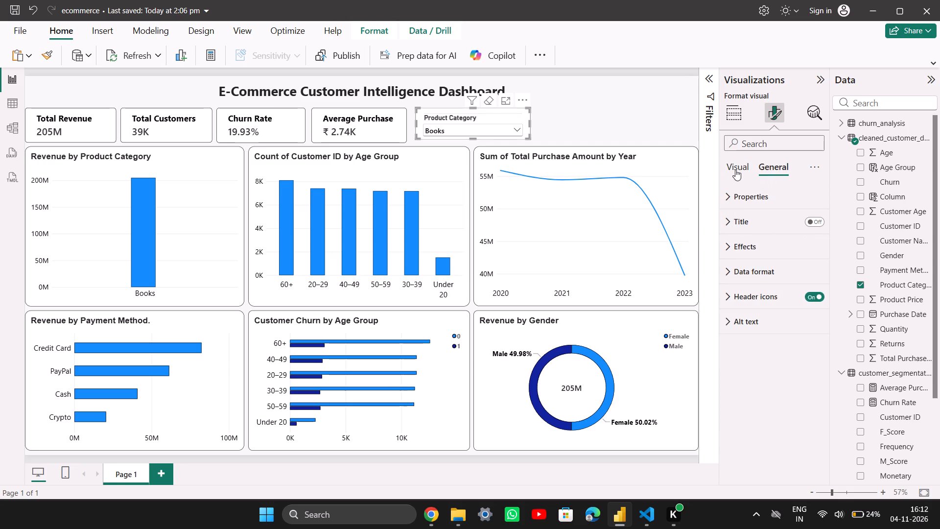
click(766, 241)
scroll(772, 267, down, 4)
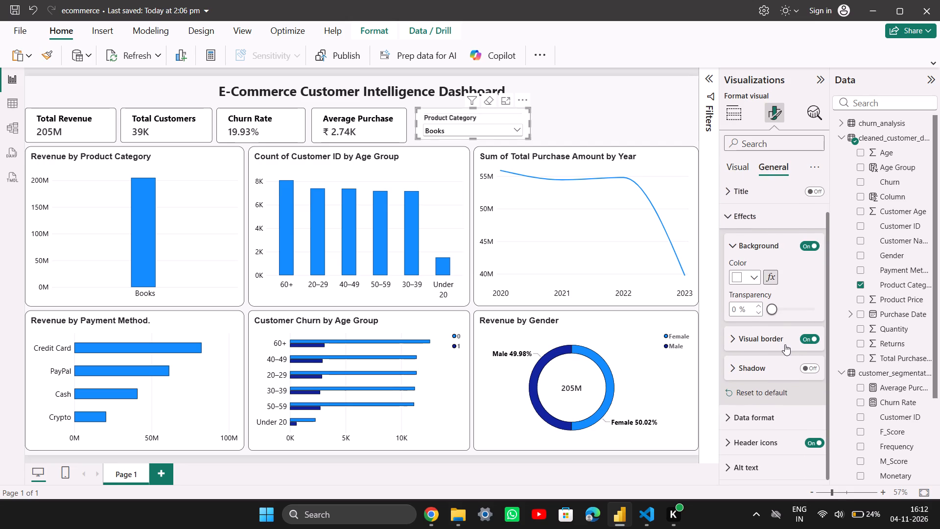
click(785, 344)
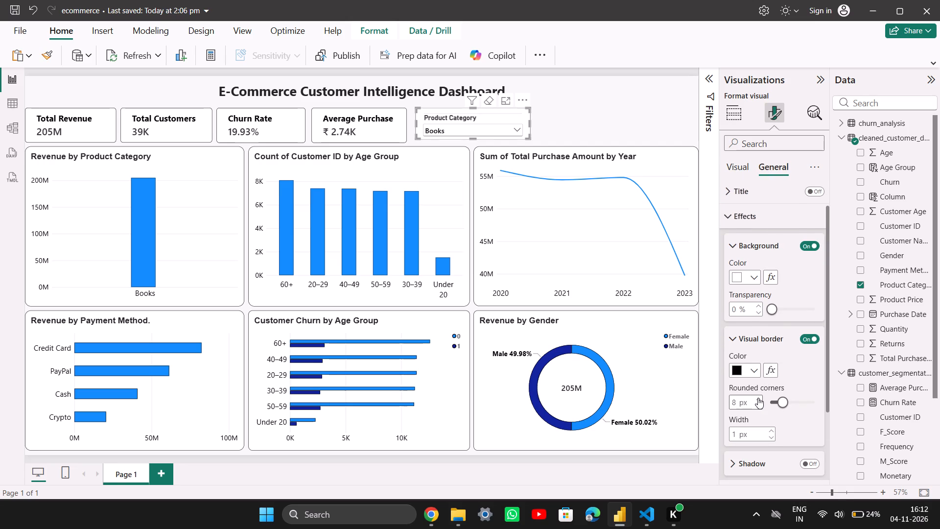
click(758, 398)
double_click(758, 398)
click(758, 367)
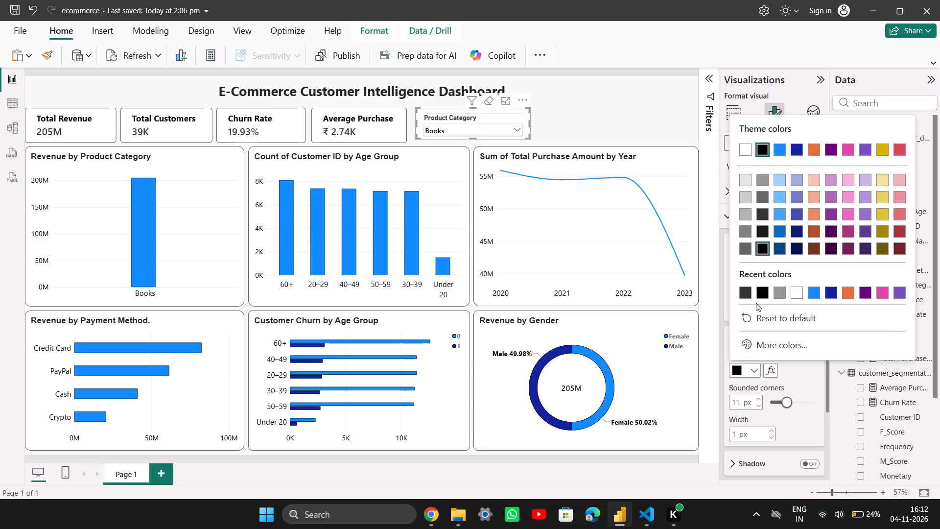
click(759, 295)
scroll(758, 363, down, 2)
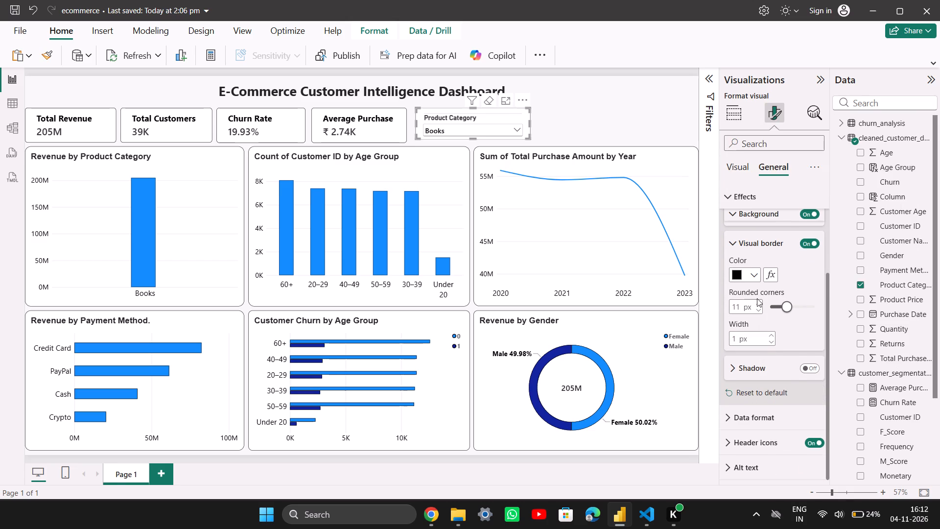
click(758, 300)
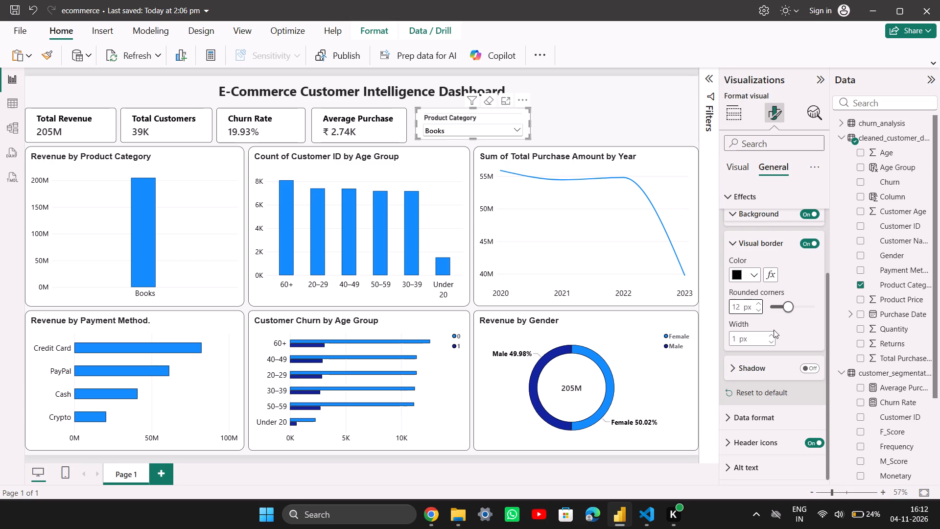
click(772, 333)
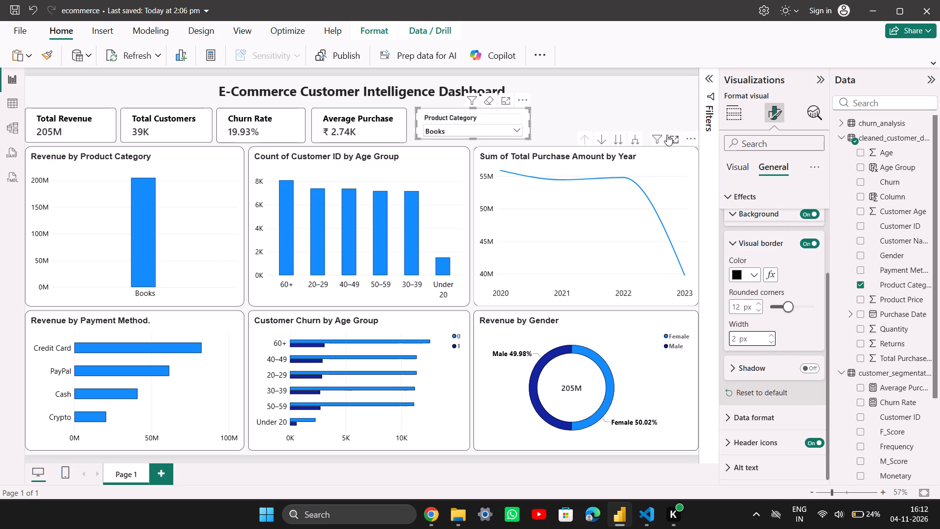
click(644, 116)
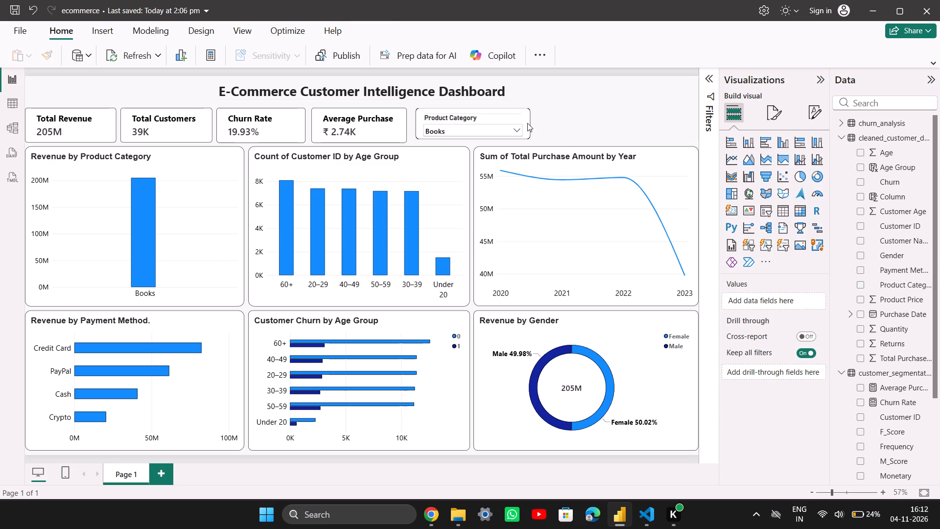
Clear the Books selection in the Product Category slicer so the dashboard covers all categories.
click(496, 130)
click(500, 130)
click(513, 132)
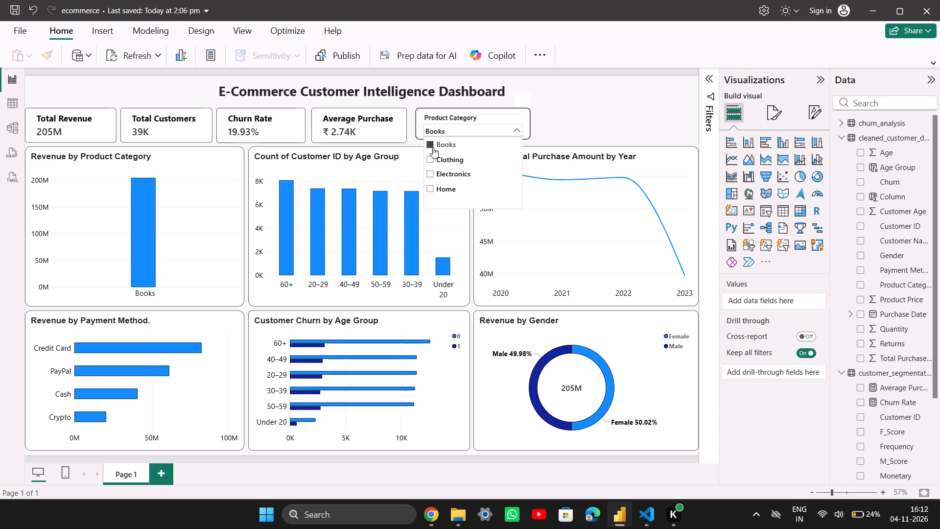
click(435, 147)
click(560, 121)
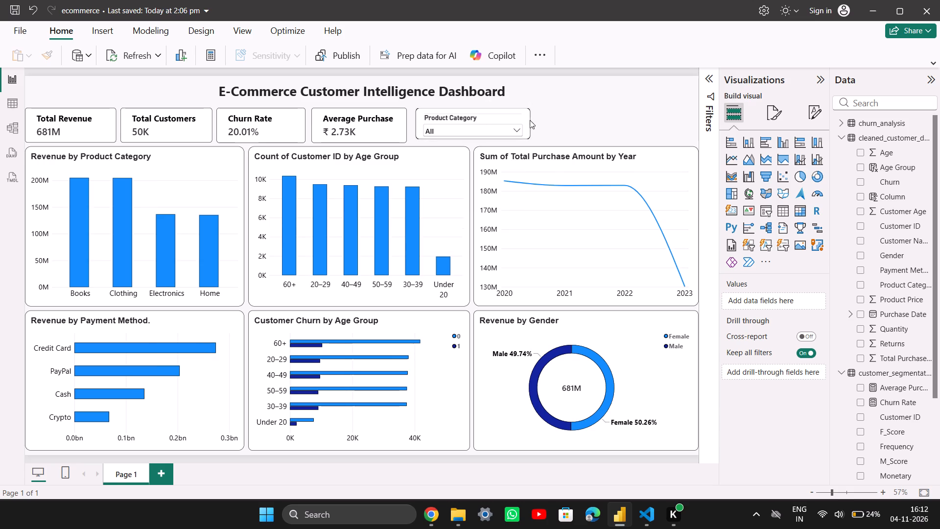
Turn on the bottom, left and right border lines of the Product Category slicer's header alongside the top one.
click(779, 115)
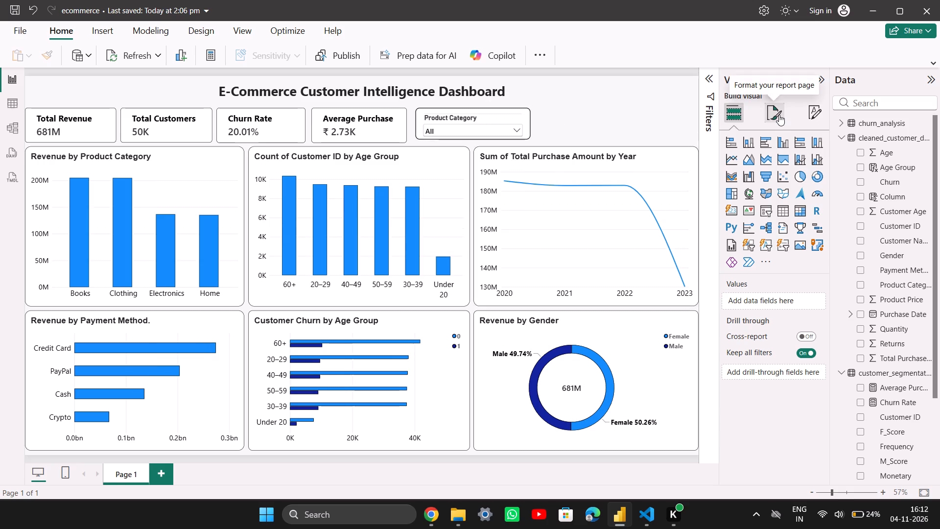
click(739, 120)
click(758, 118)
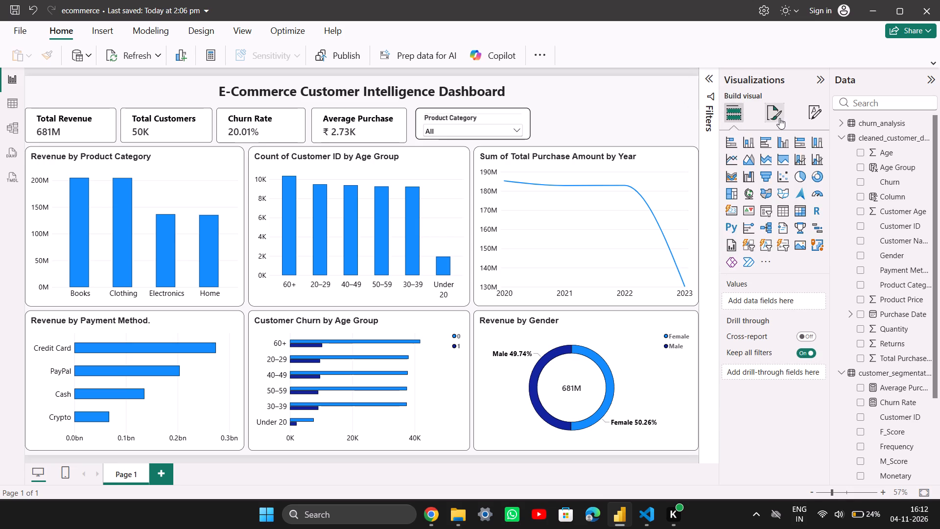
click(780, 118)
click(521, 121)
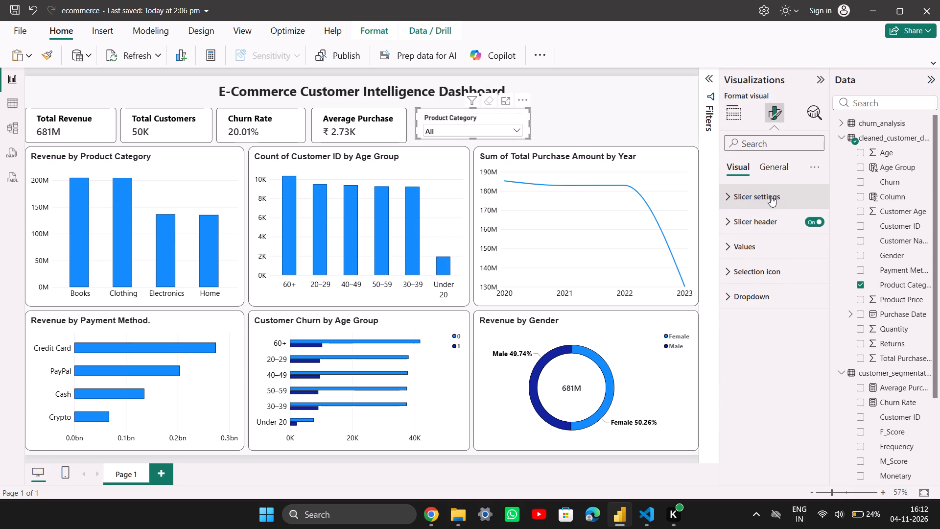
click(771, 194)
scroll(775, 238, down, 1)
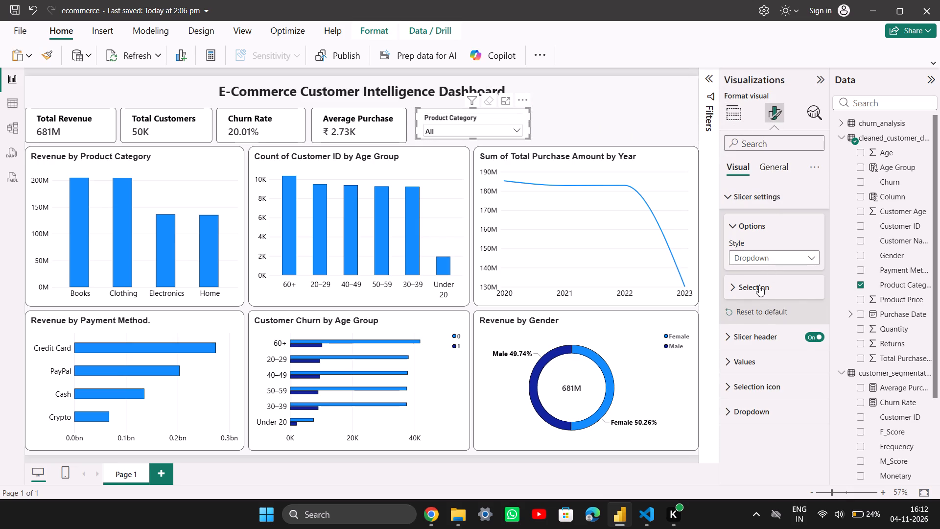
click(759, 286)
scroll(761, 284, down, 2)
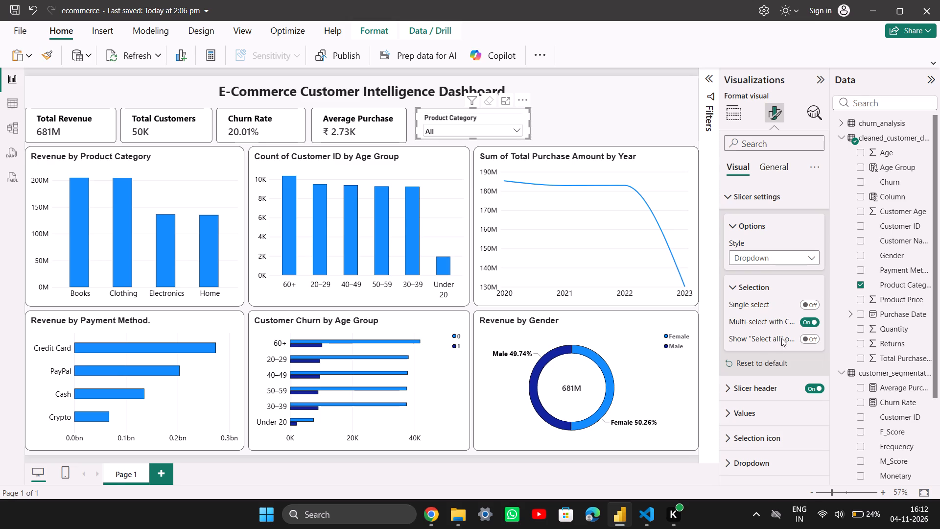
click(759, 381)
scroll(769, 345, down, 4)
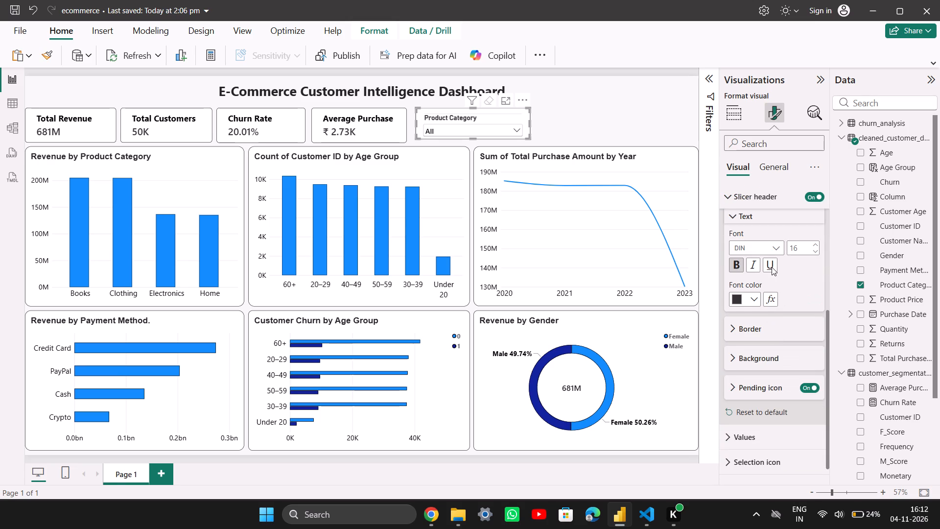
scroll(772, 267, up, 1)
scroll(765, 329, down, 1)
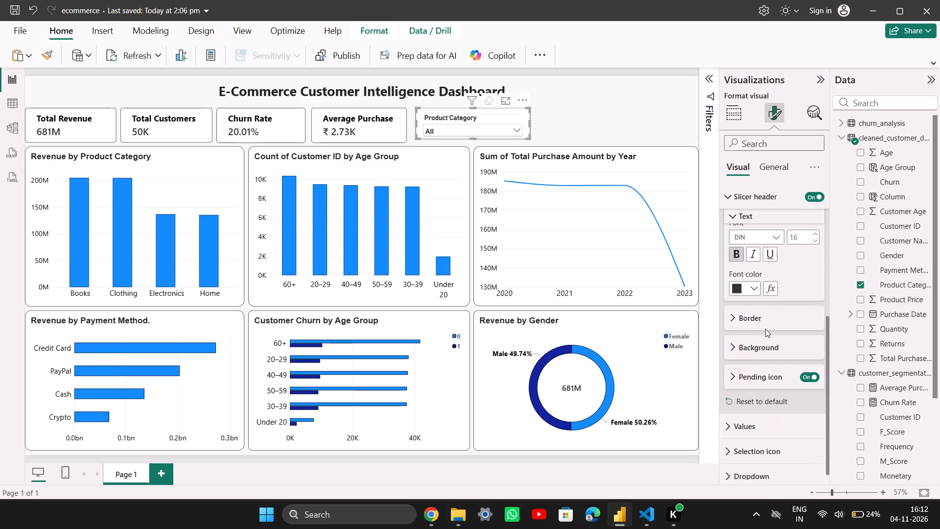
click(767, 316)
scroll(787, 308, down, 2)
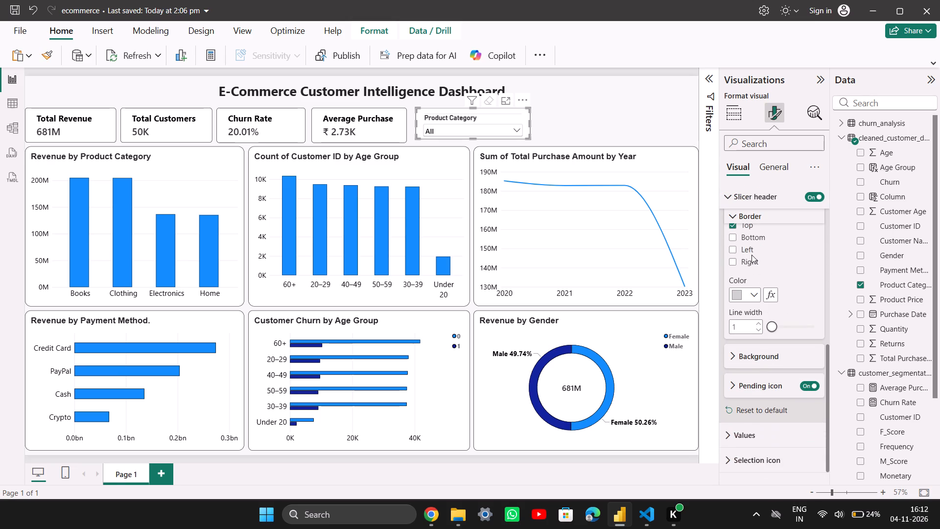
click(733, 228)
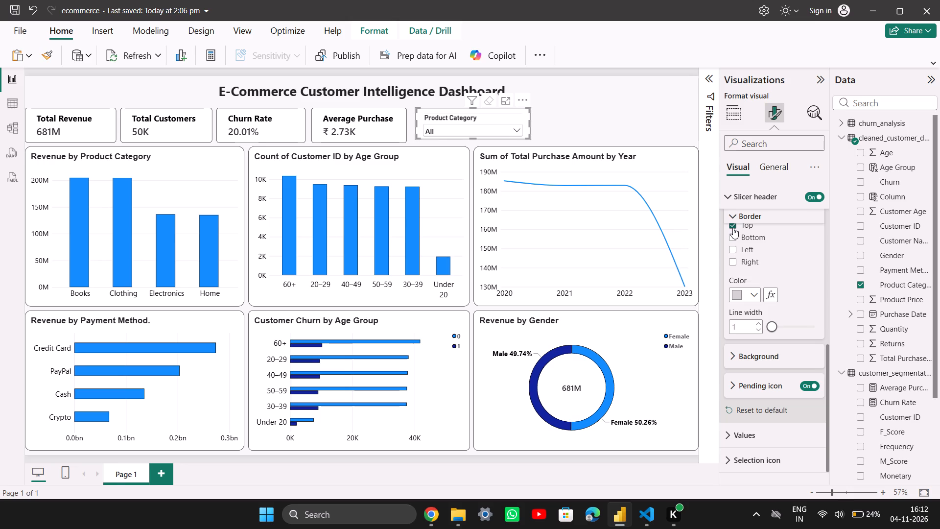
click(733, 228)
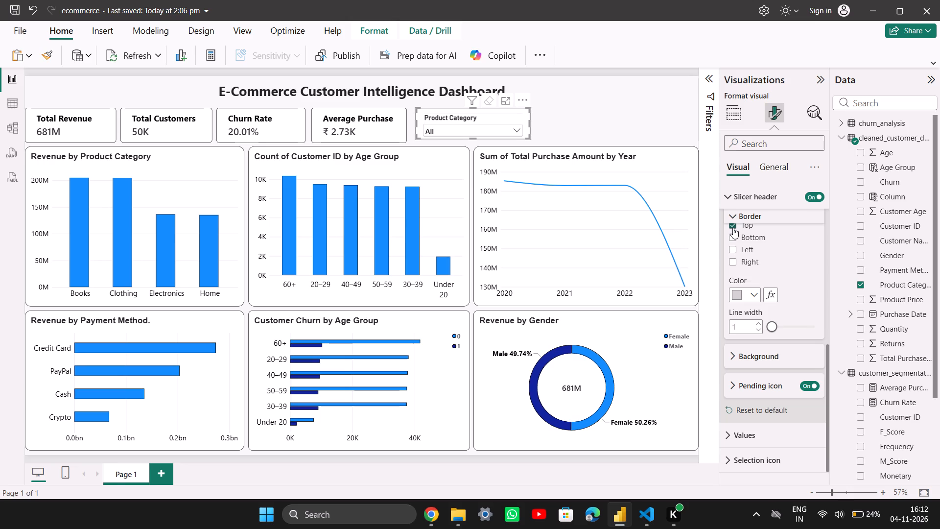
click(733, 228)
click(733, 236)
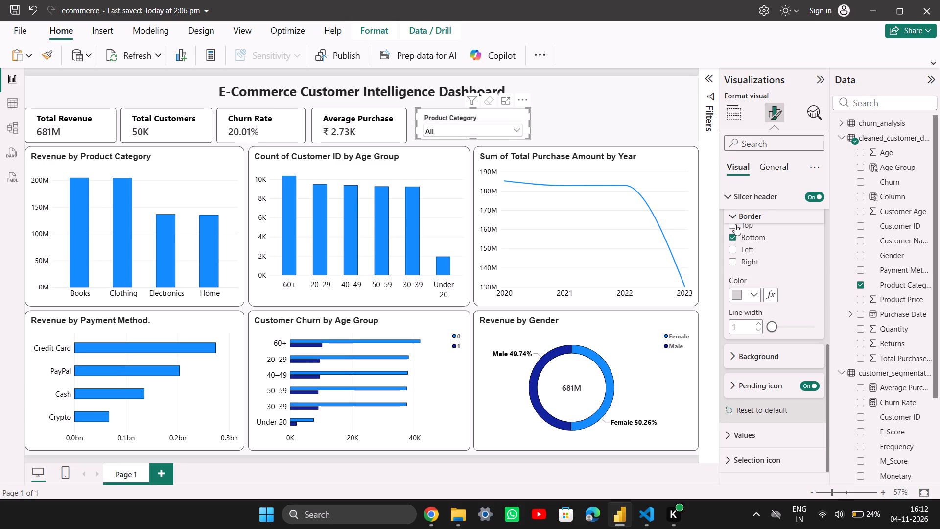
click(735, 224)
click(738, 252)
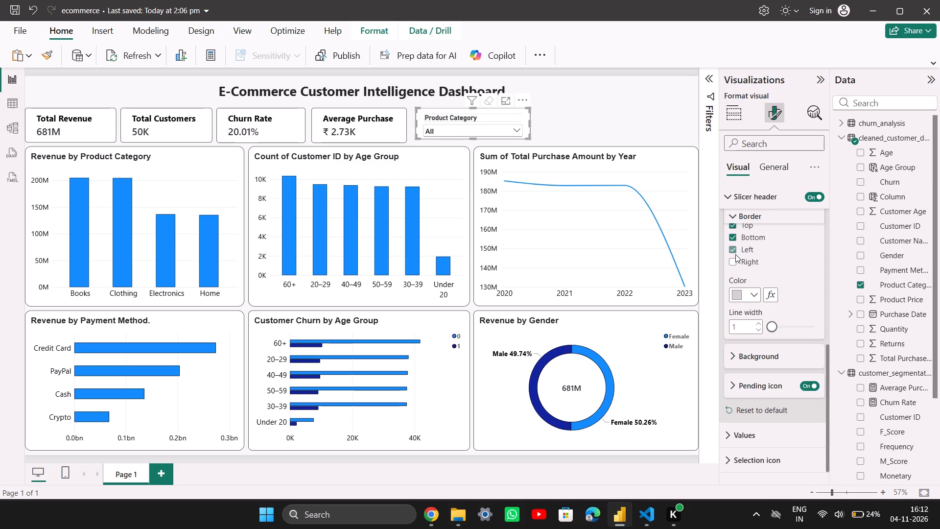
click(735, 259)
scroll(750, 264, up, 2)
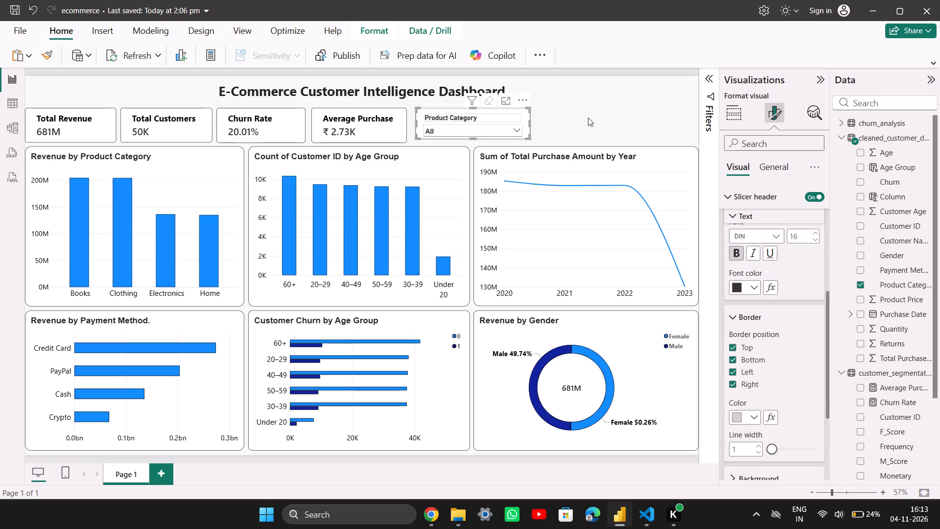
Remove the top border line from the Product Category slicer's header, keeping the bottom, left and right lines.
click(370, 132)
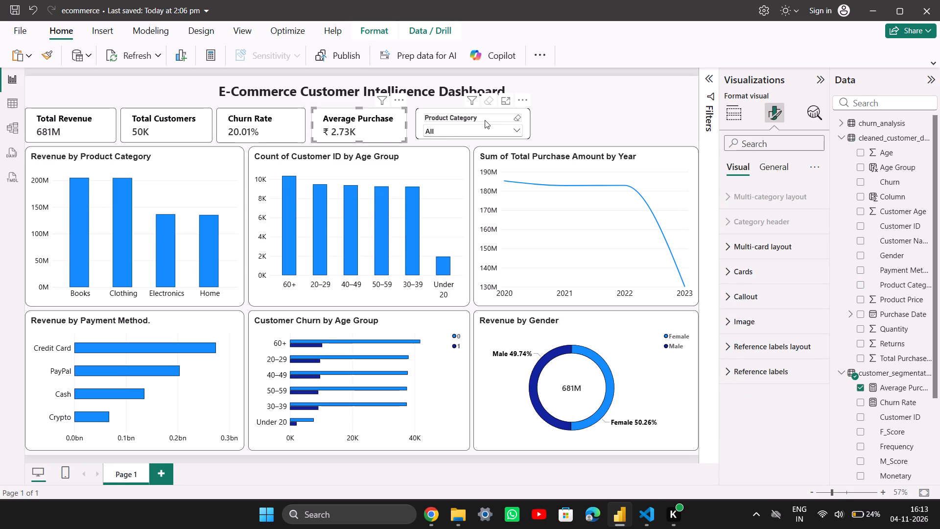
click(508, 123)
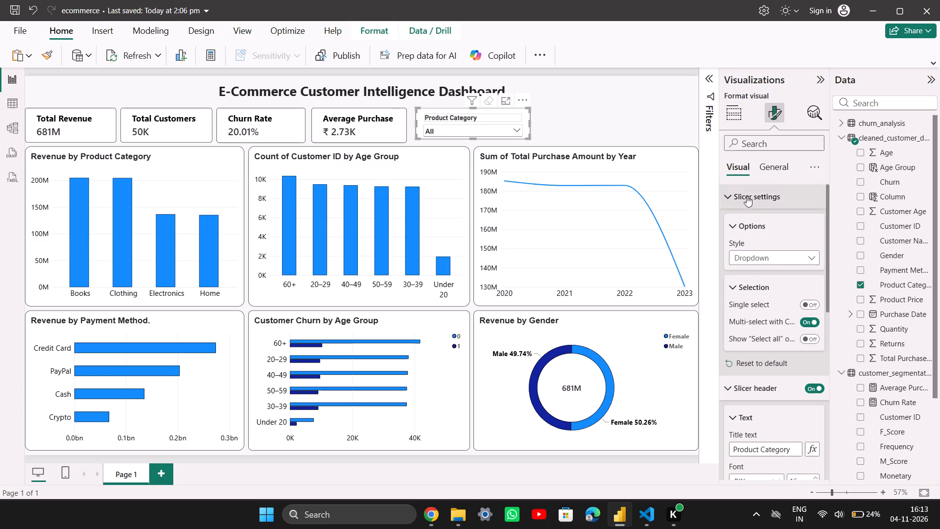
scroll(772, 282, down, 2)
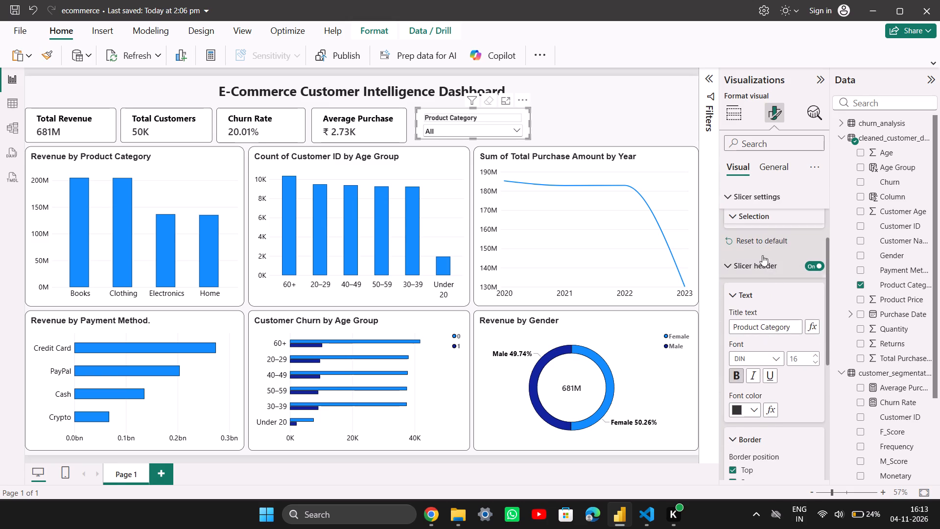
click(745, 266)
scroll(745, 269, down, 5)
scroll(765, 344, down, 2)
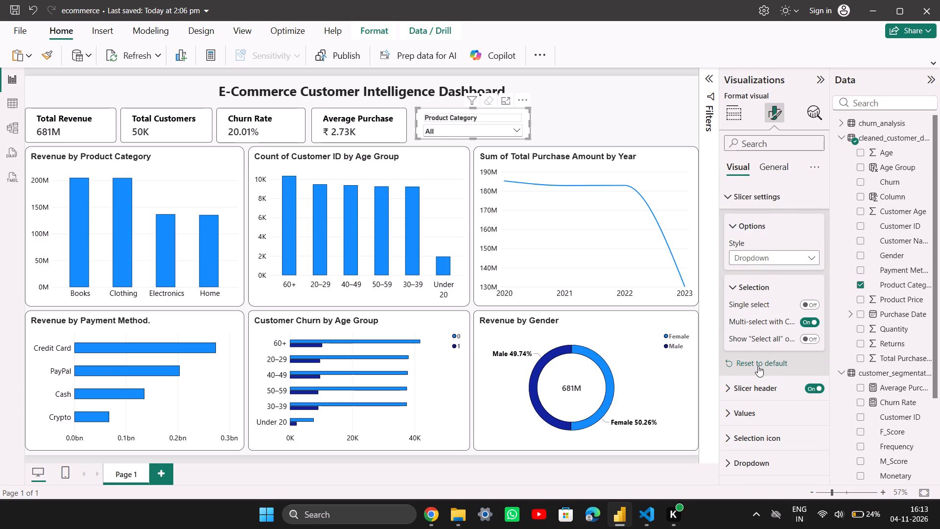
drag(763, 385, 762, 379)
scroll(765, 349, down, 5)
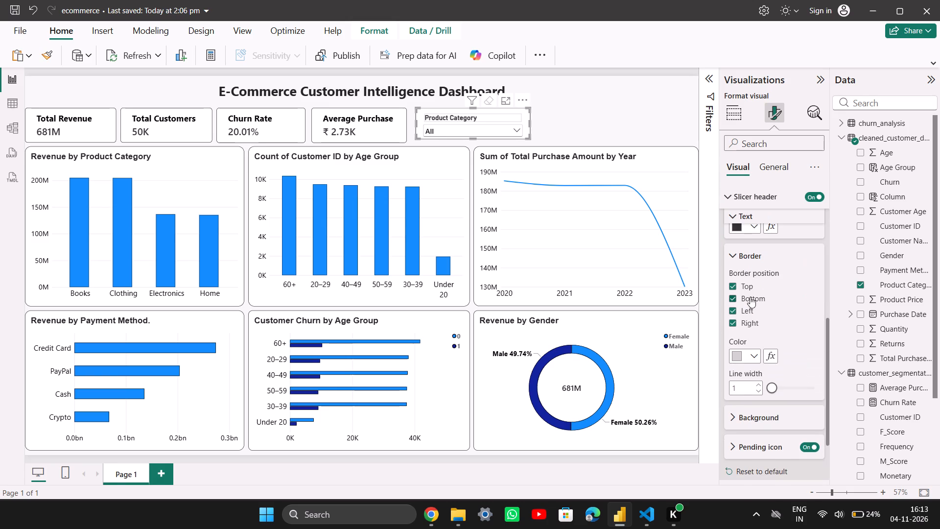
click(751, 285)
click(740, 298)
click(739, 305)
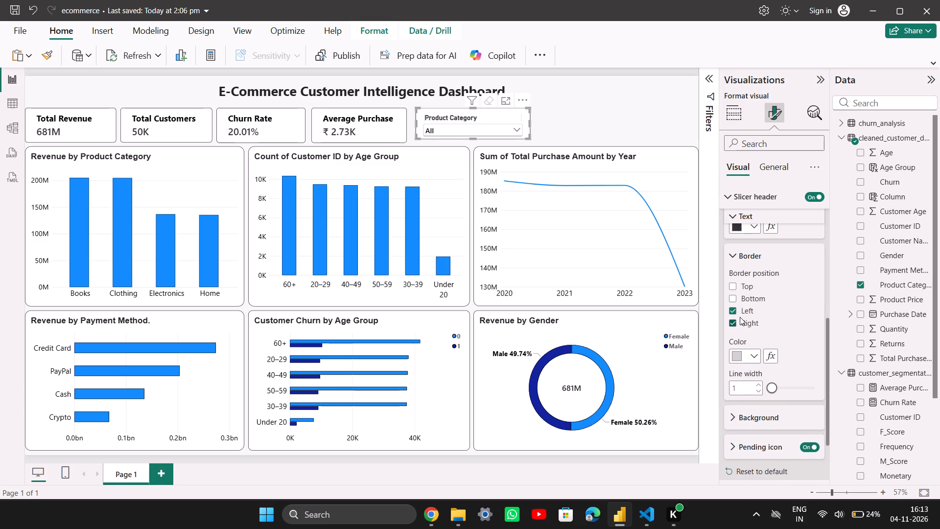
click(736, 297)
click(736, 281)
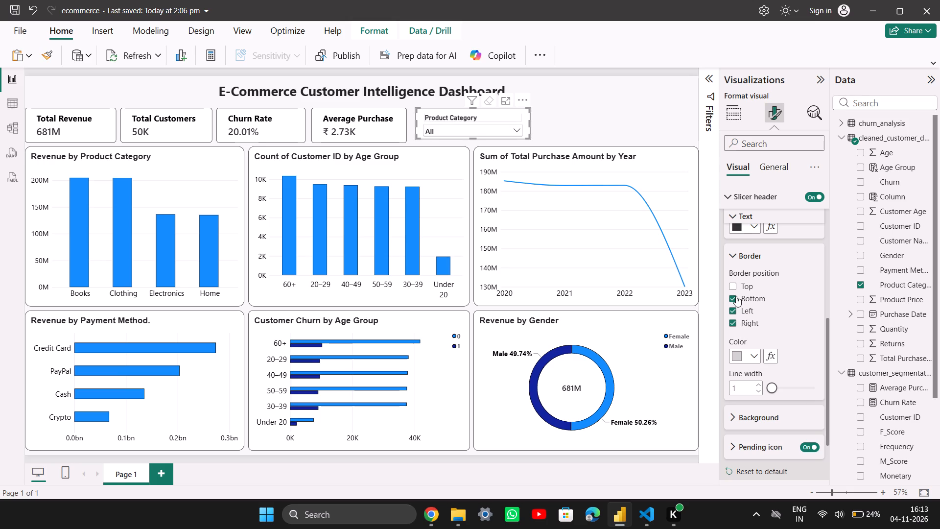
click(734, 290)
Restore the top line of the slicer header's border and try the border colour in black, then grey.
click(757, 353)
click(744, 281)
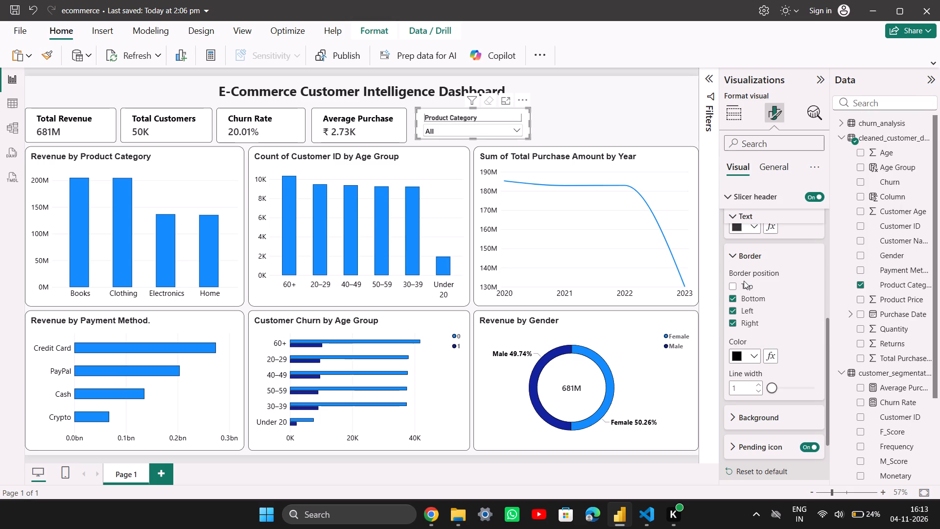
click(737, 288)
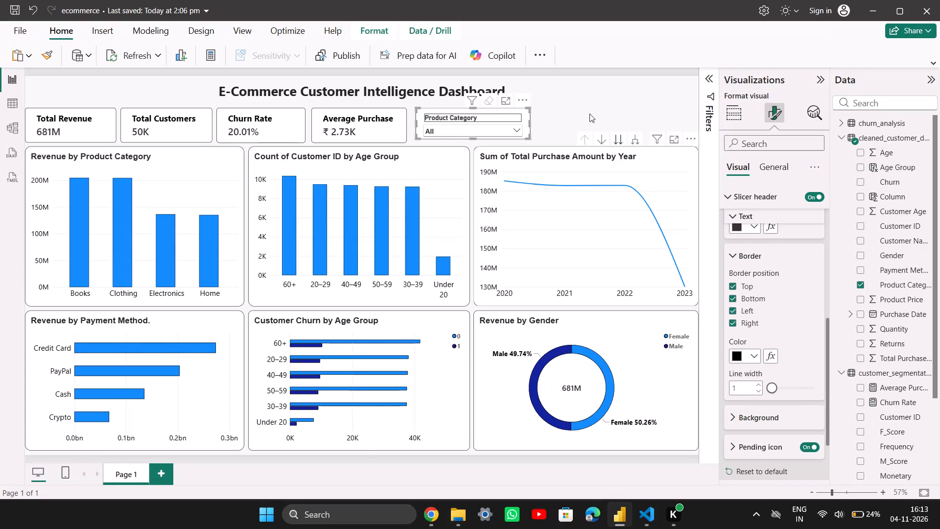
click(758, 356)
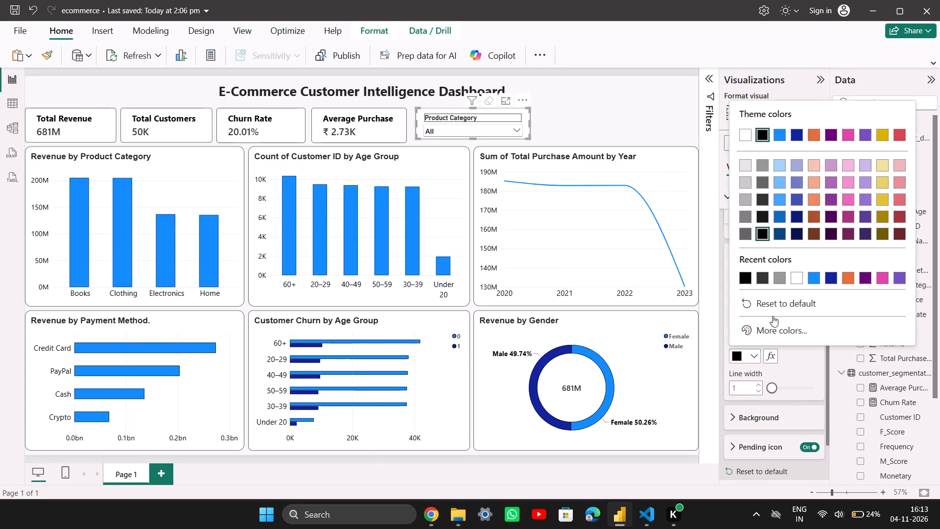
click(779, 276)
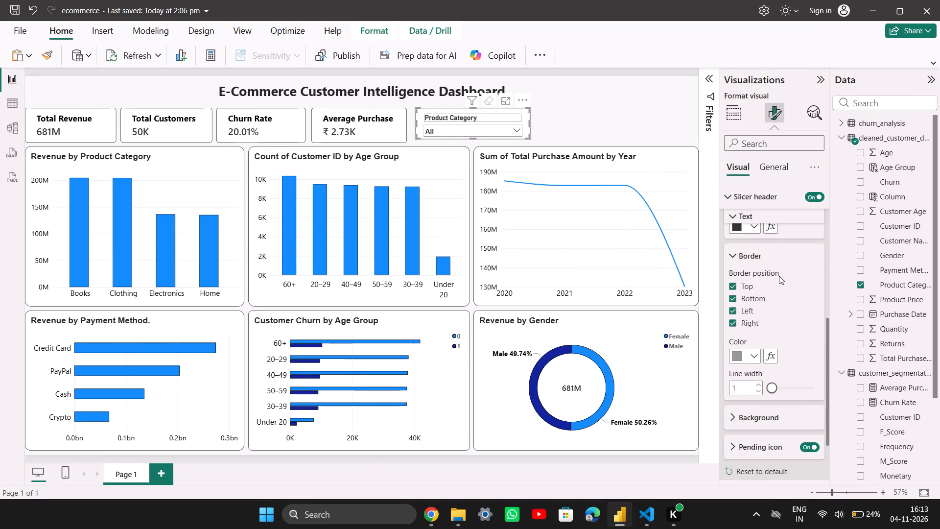
Set the slicer header's border colour to white and clear its top, bottom, left and right lines.
click(754, 358)
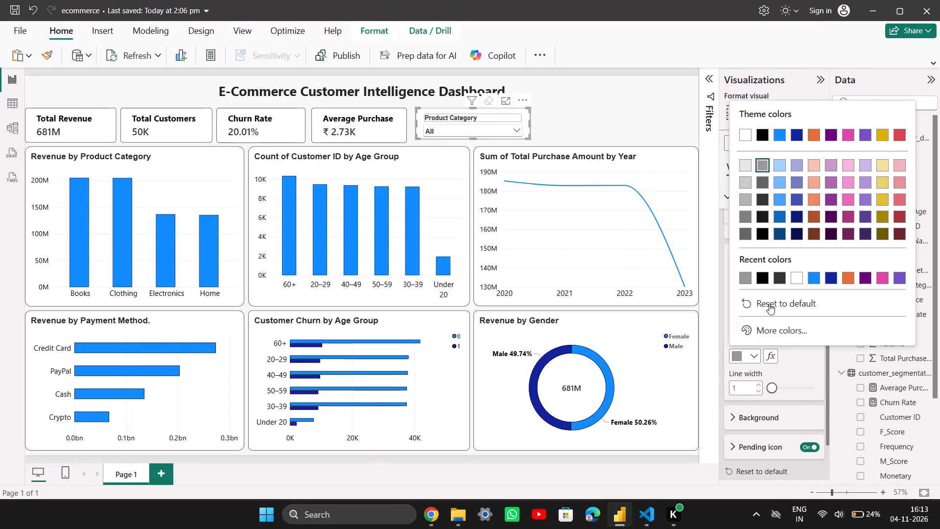
click(798, 281)
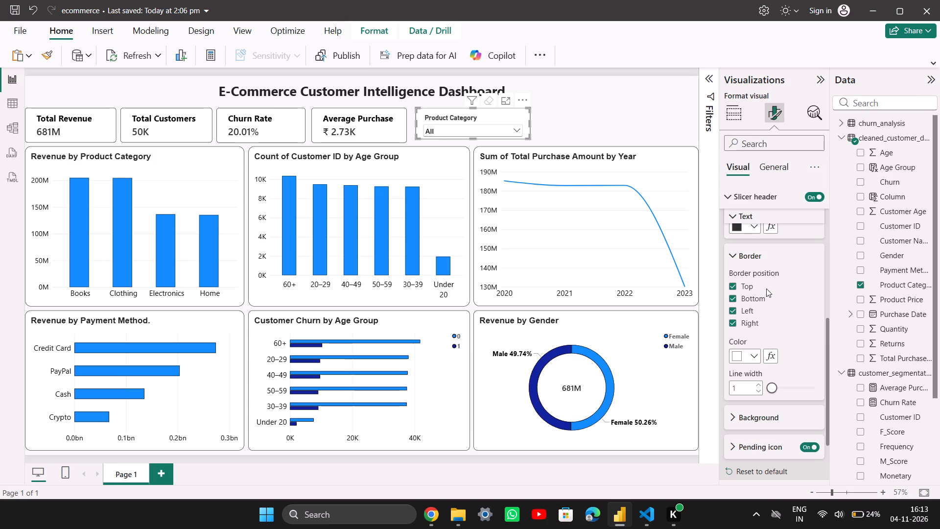
click(732, 294)
click(732, 285)
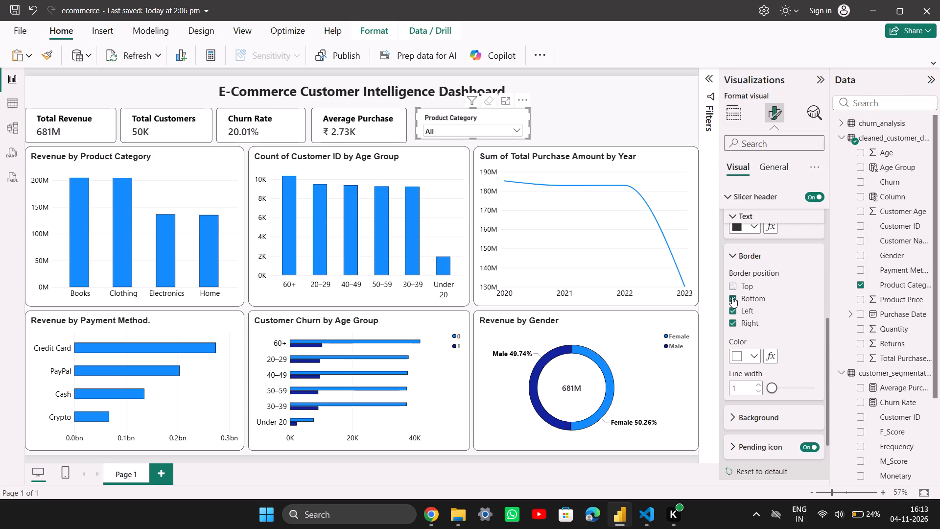
click(730, 300)
click(733, 311)
click(735, 322)
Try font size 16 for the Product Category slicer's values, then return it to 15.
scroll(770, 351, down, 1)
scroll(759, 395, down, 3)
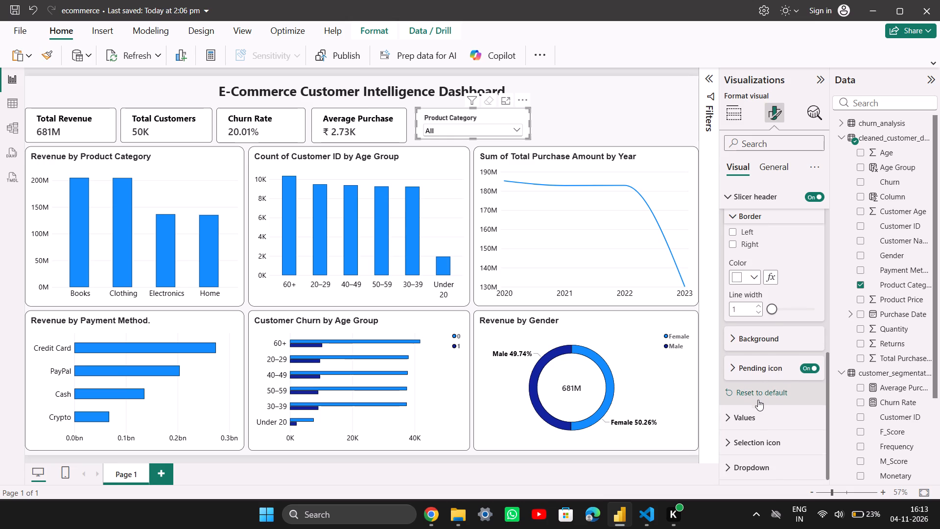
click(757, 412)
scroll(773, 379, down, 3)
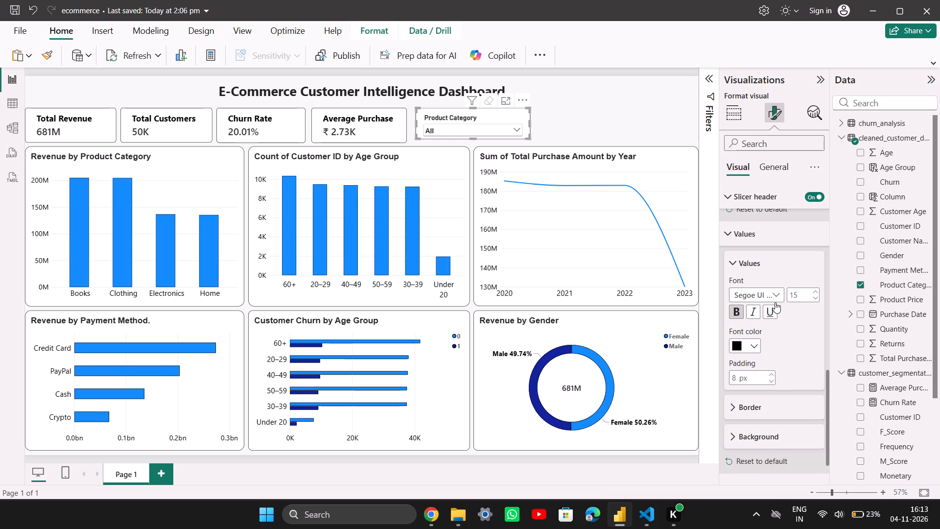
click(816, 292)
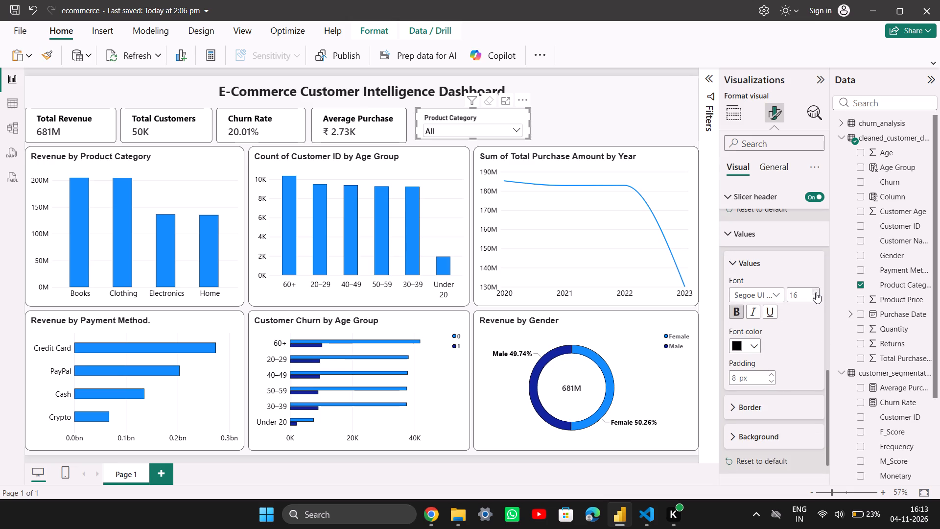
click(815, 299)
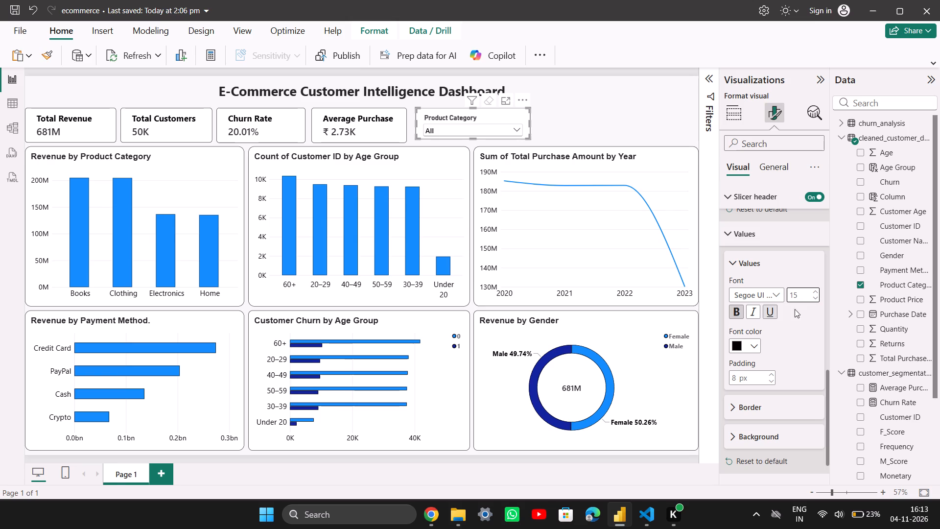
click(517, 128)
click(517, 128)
Set the padding of the Product Category slicer's values to 7 px.
click(773, 382)
double_click(773, 382)
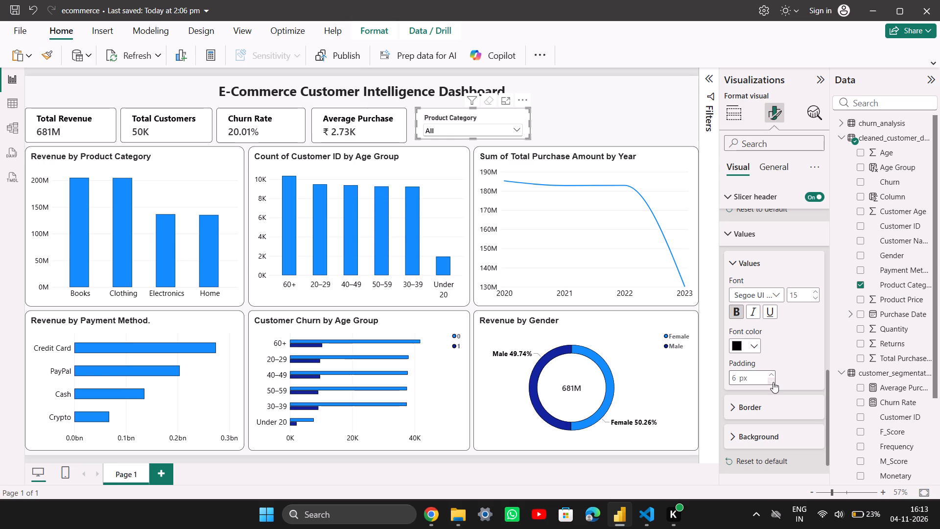
click(772, 372)
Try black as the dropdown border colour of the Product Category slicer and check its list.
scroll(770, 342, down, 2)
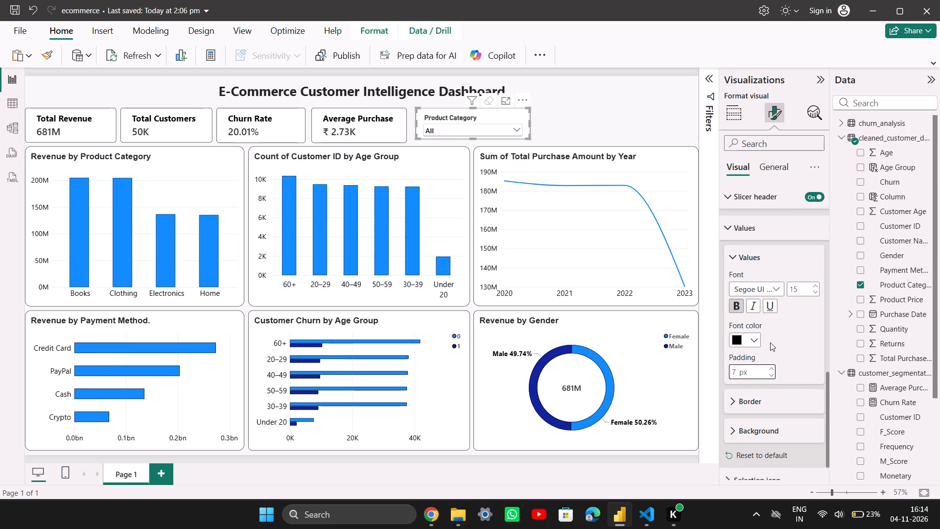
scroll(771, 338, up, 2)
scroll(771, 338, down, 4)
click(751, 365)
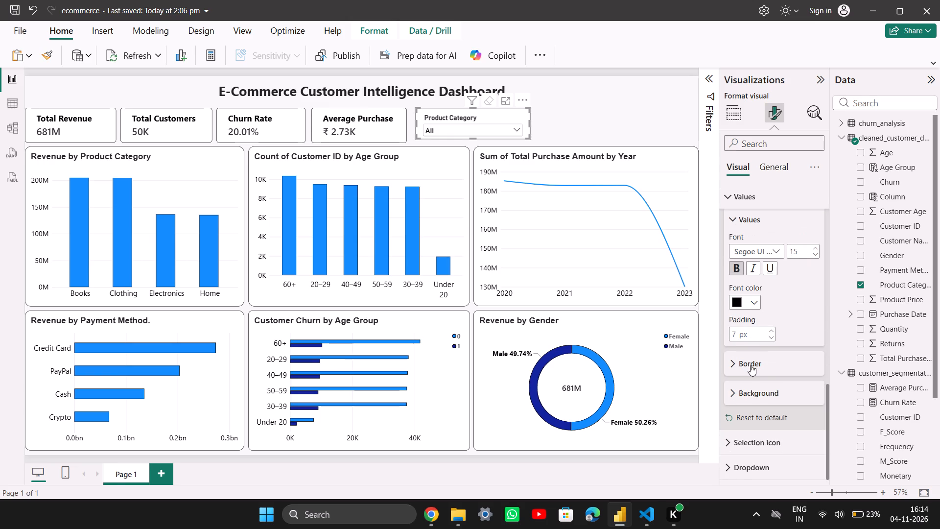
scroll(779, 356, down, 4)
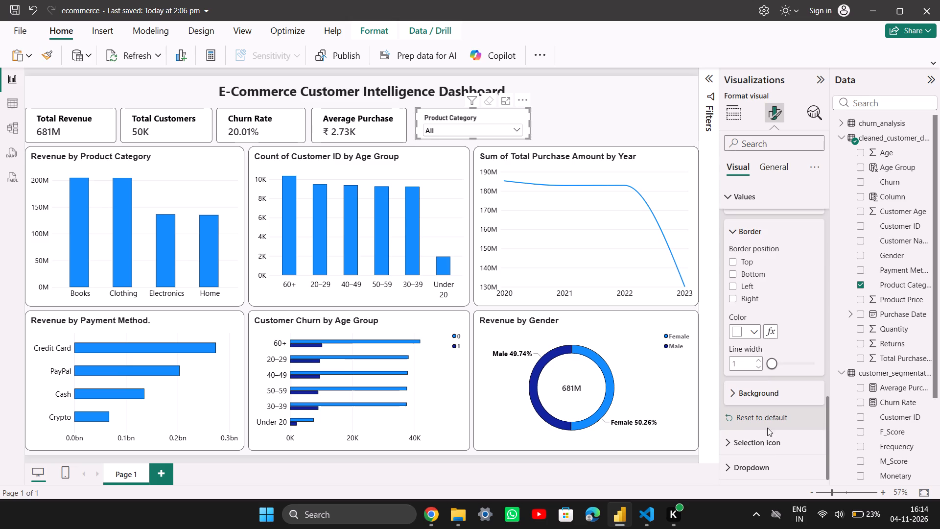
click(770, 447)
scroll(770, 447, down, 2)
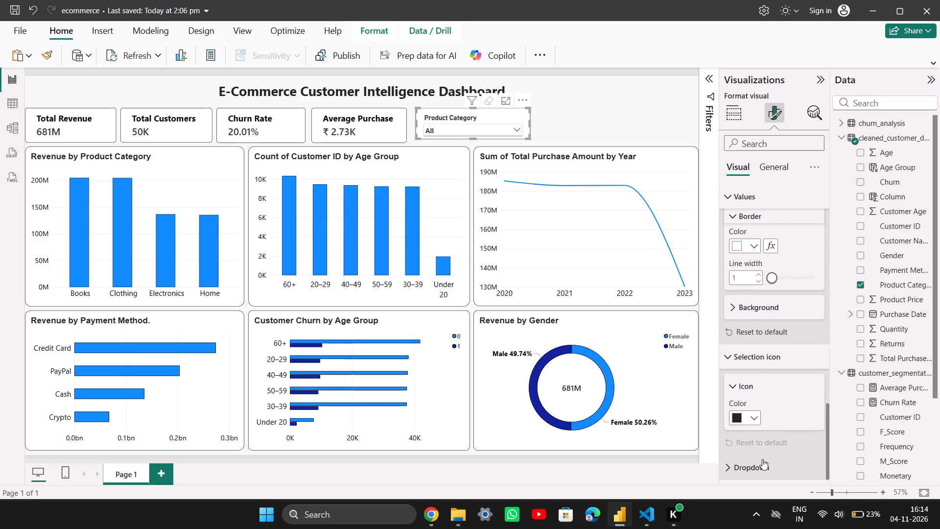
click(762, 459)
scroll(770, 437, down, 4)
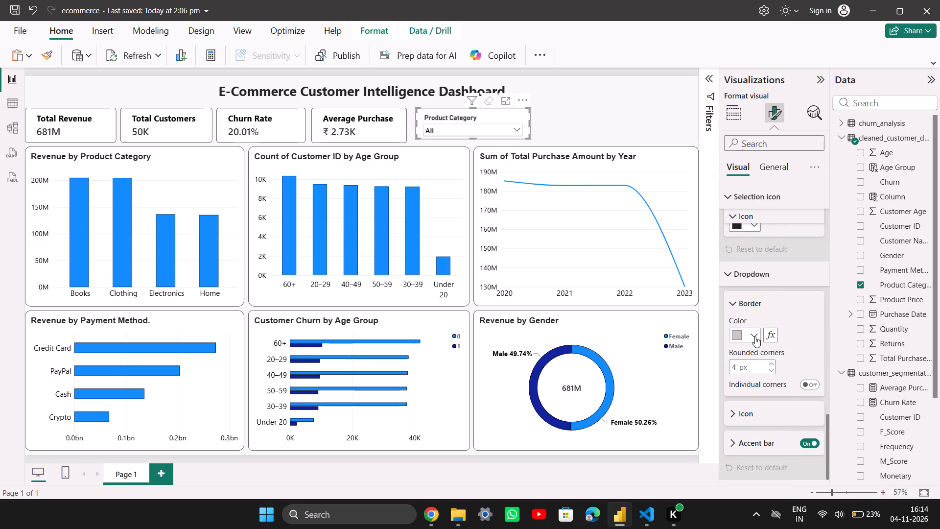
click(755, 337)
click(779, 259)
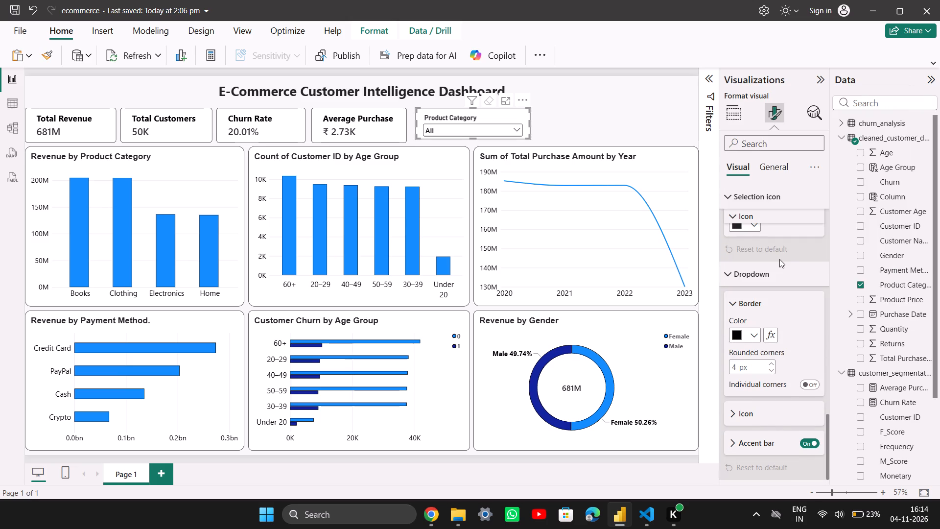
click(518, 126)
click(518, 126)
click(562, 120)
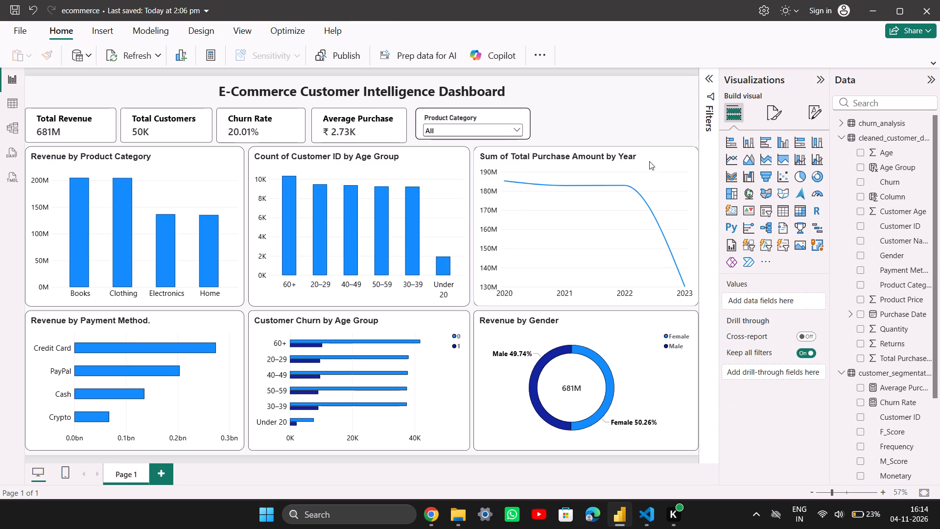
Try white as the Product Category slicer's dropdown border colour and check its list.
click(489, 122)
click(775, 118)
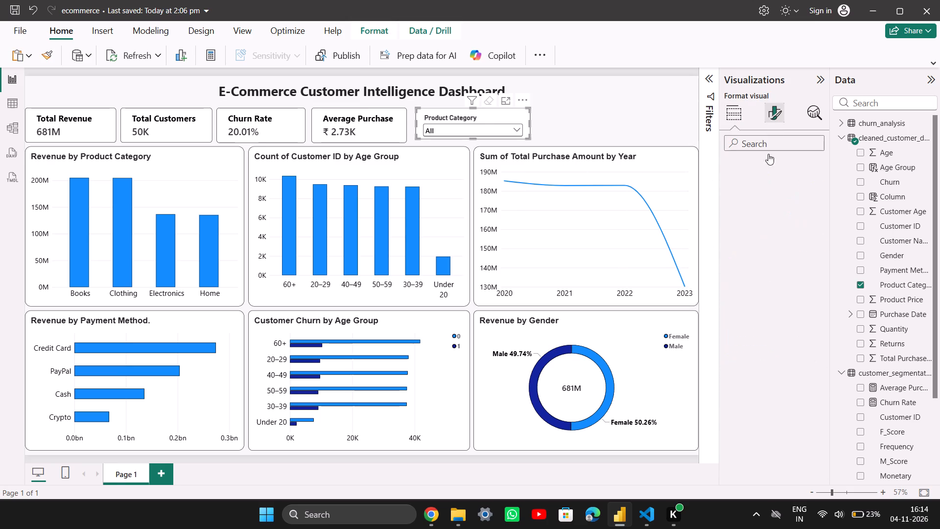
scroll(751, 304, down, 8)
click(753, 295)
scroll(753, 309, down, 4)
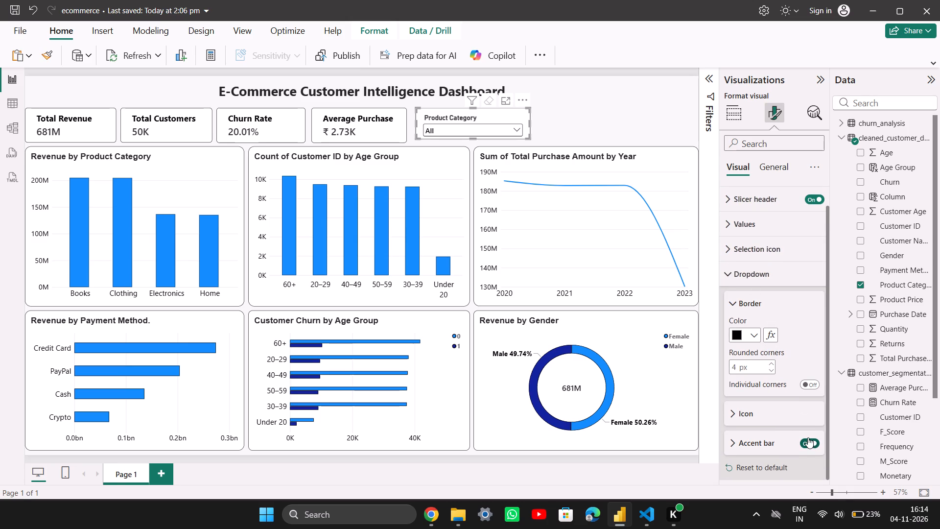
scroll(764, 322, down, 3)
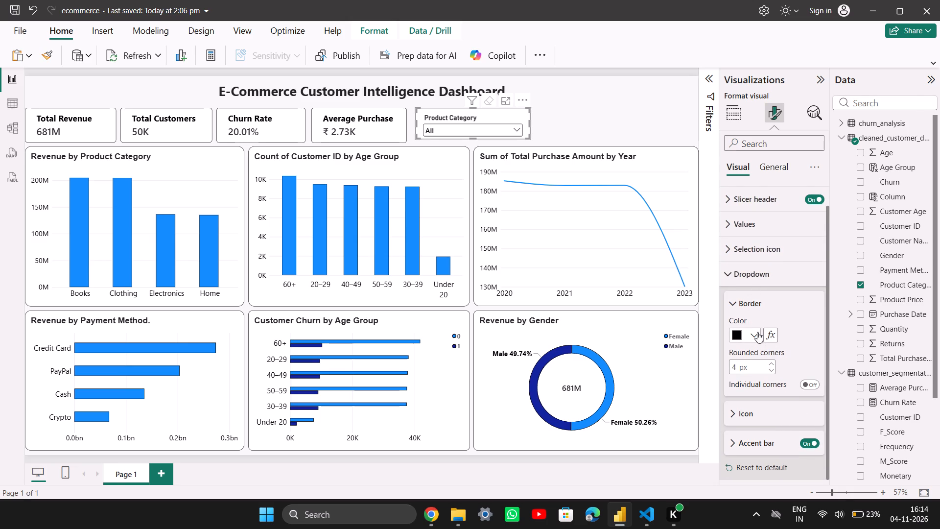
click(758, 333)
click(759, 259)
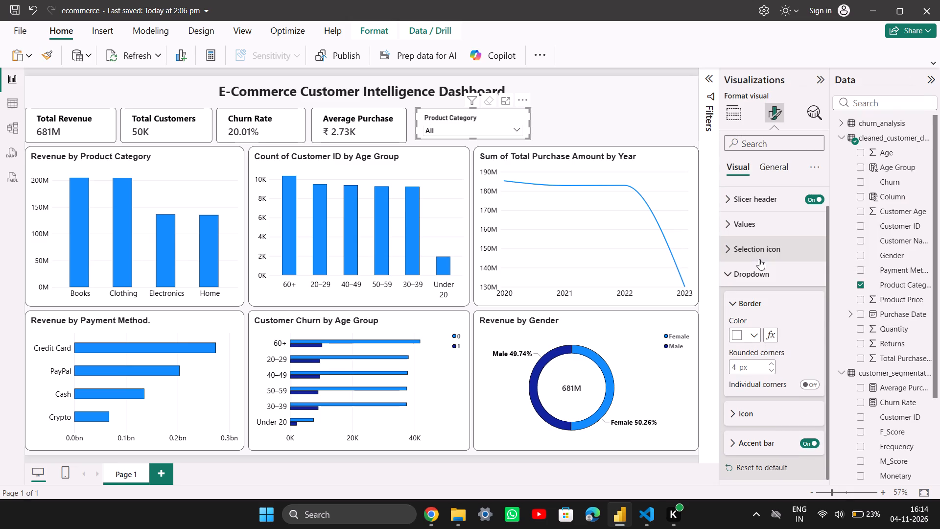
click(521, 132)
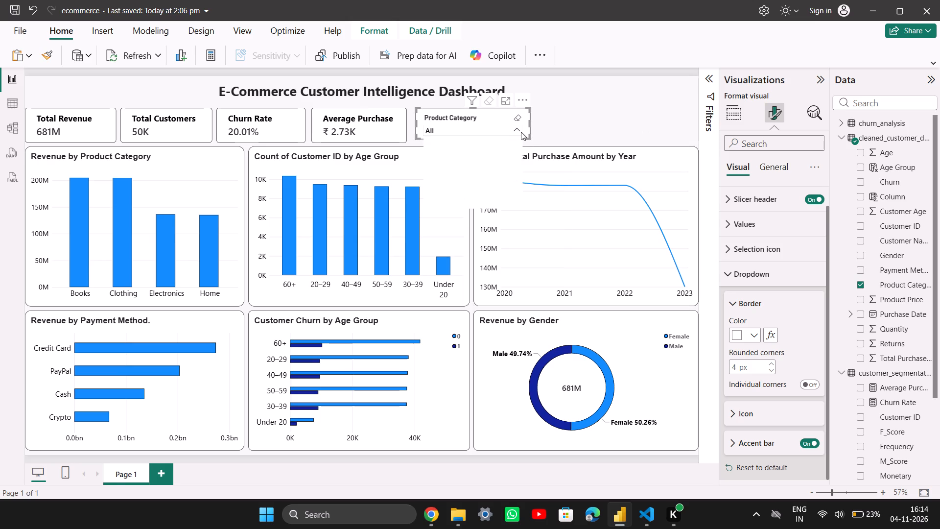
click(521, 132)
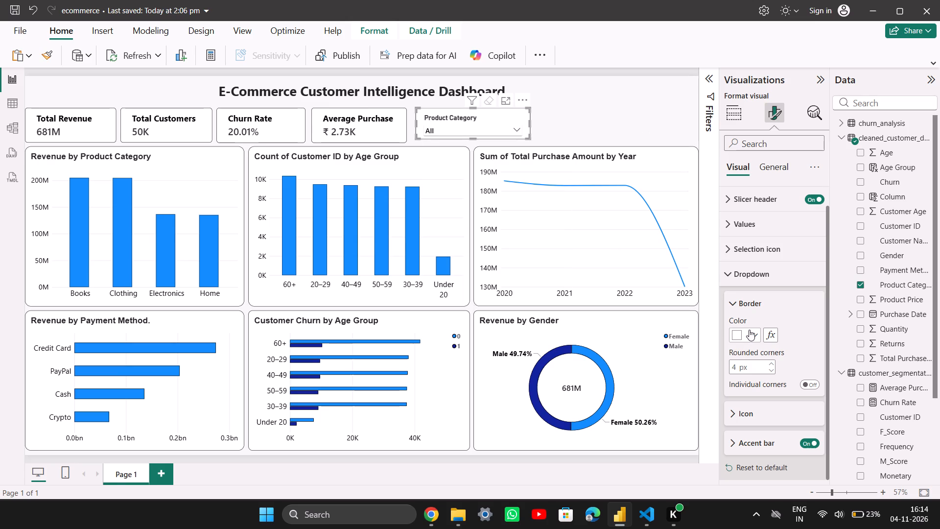
Set the slicer dropdown border's rounded corners to 2 px and its colour to grey.
triple_click(771, 371)
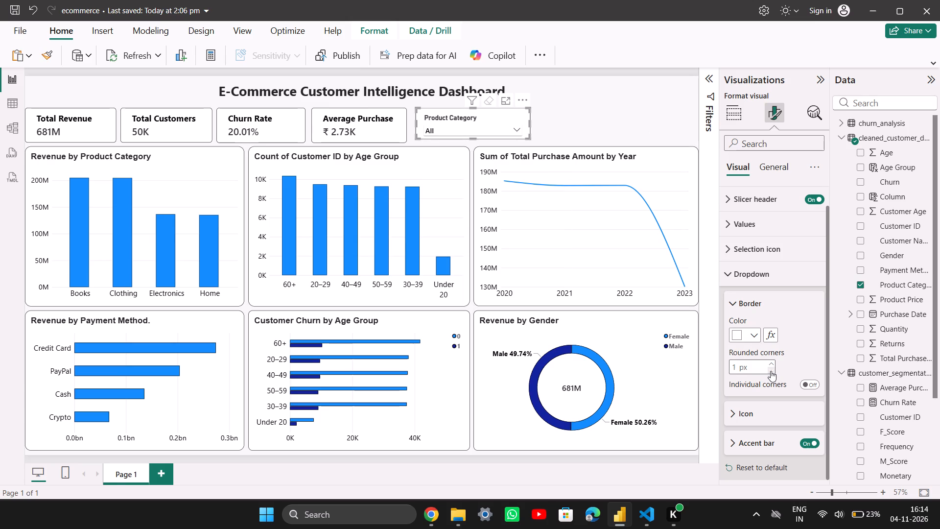
double_click(771, 371)
double_click(771, 364)
click(752, 334)
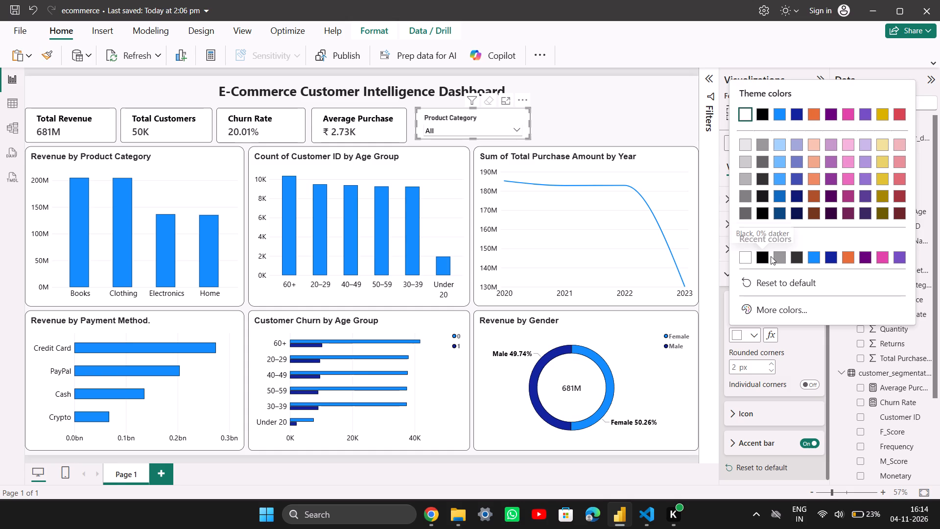
click(776, 256)
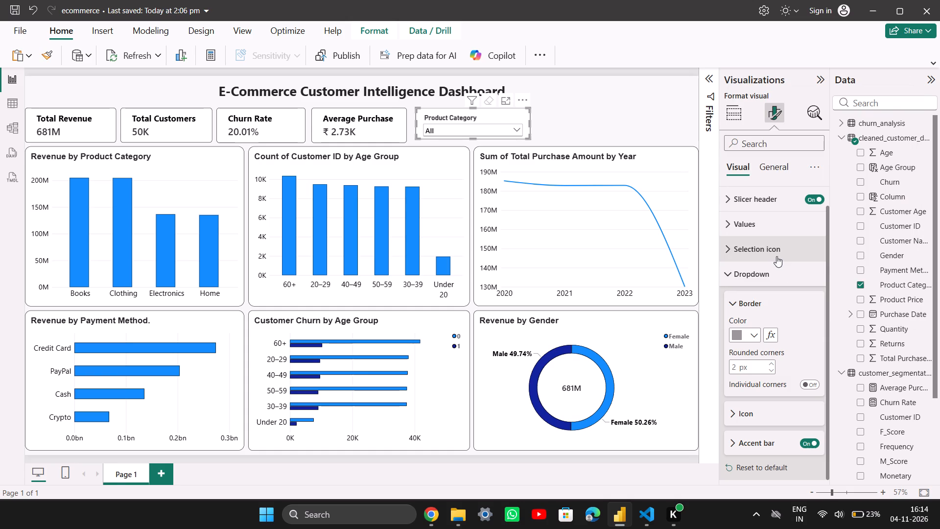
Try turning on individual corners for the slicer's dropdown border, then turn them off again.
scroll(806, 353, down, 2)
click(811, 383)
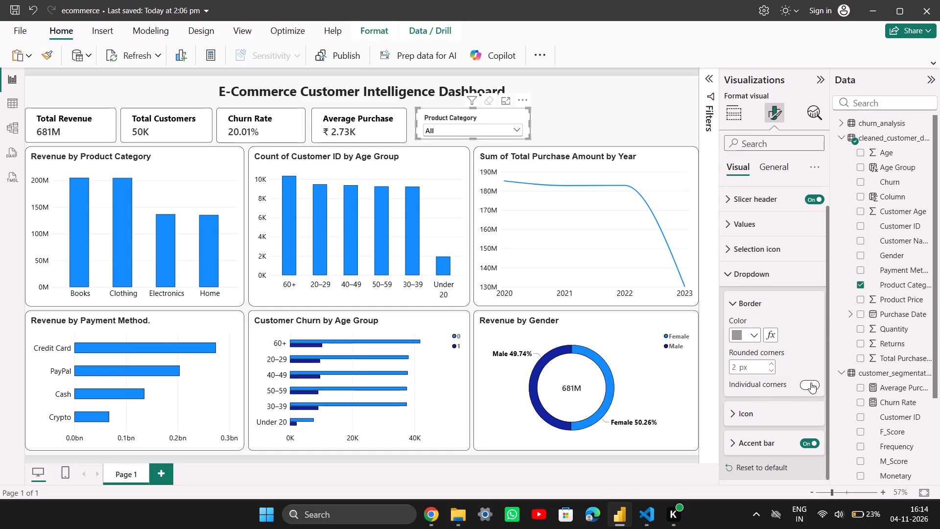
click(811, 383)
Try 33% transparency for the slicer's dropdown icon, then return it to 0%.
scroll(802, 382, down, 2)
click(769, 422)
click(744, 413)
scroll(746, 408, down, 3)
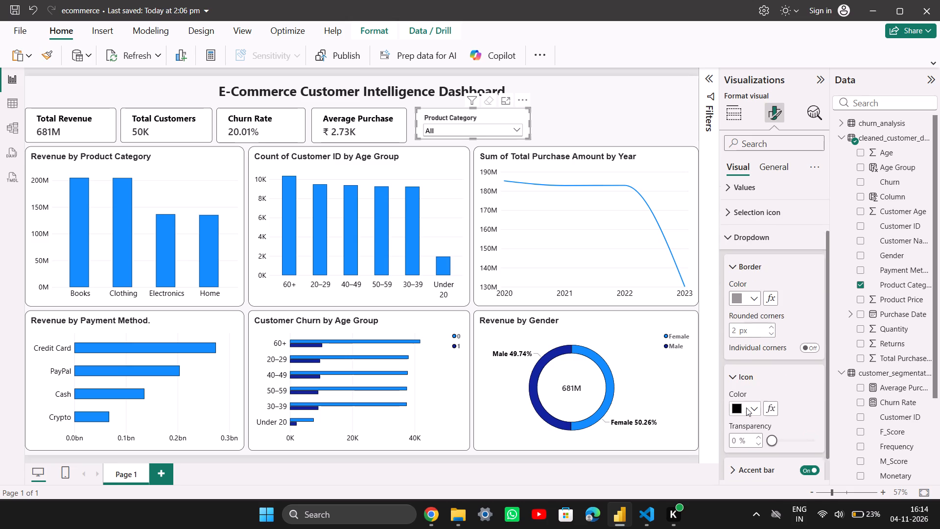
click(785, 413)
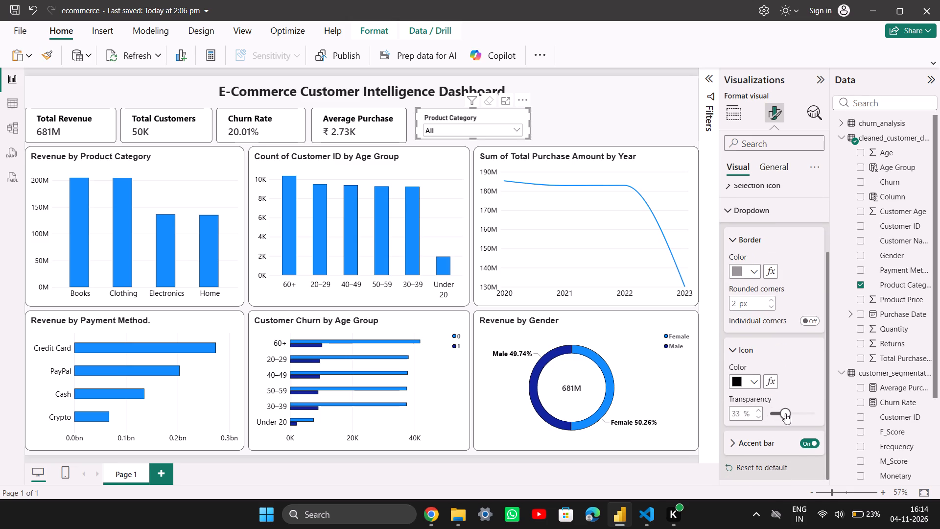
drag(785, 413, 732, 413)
Turn off the accent bar of the Product Category slicer's dropdown.
scroll(769, 411, down, 3)
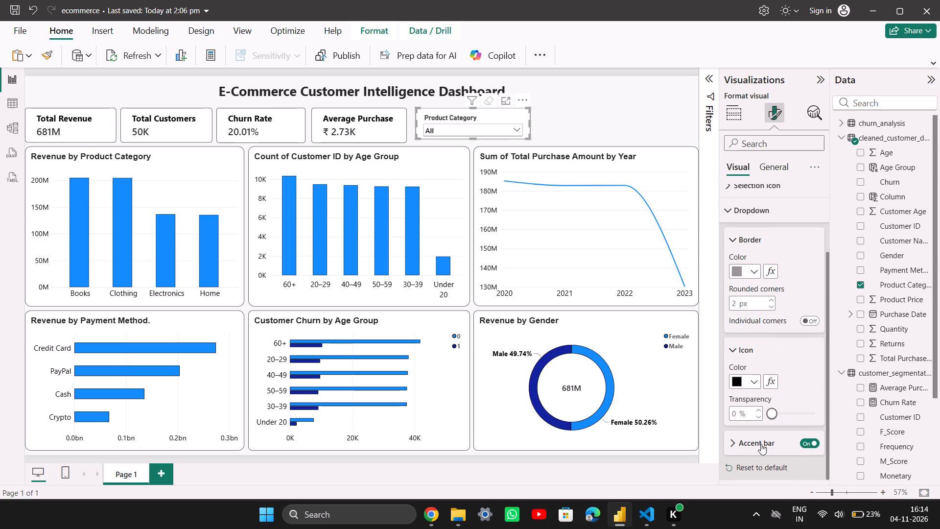
click(761, 444)
click(803, 442)
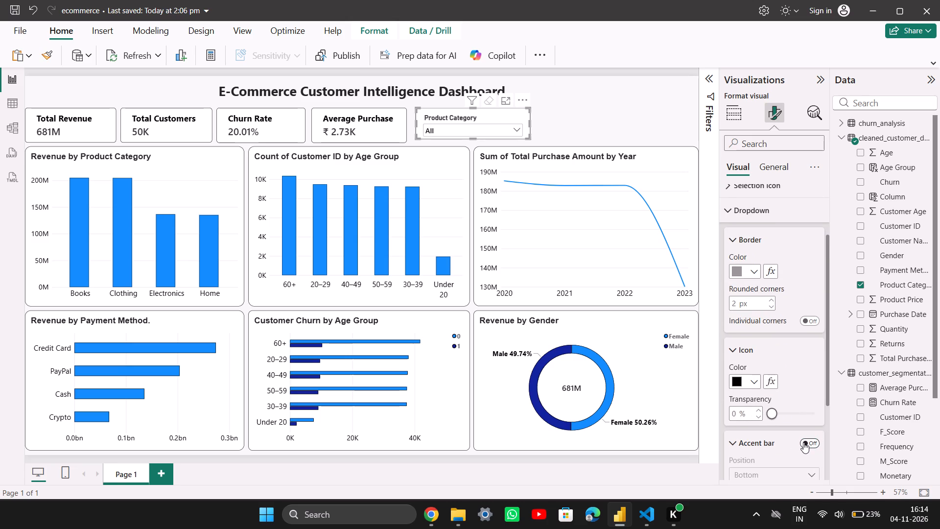
click(585, 102)
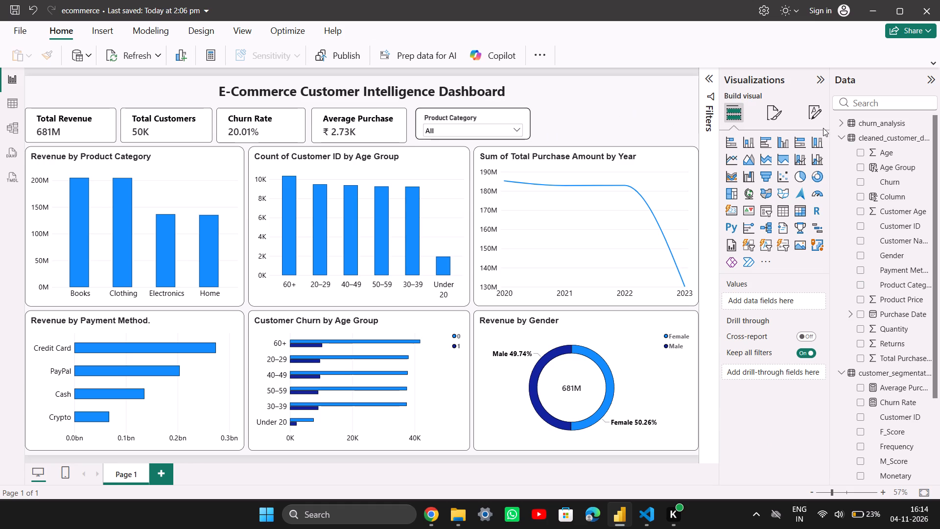
Reduce the width of the Product Category slicer's visual border by one increment.
click(769, 118)
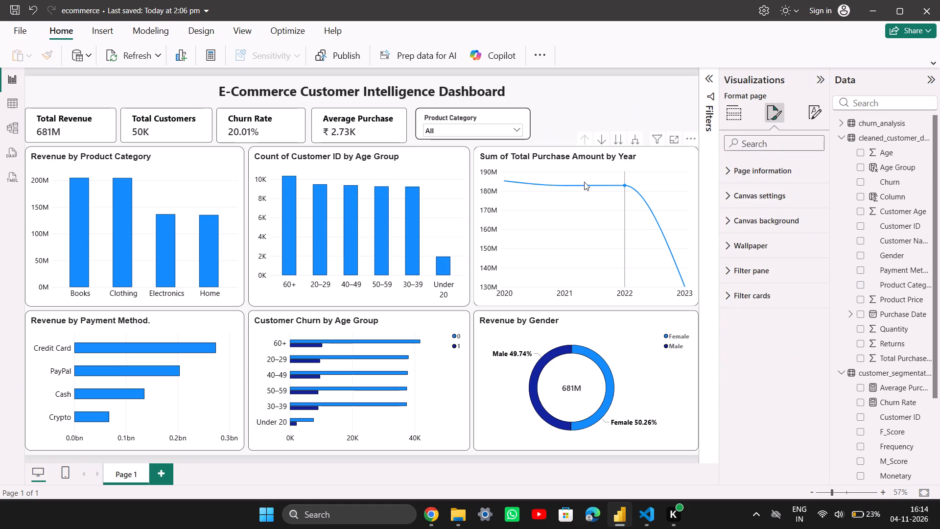
click(483, 119)
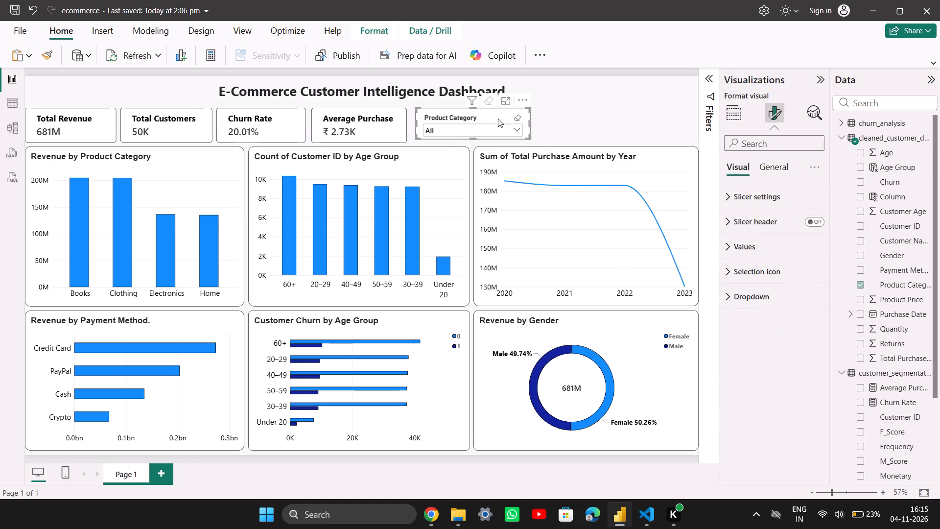
click(745, 252)
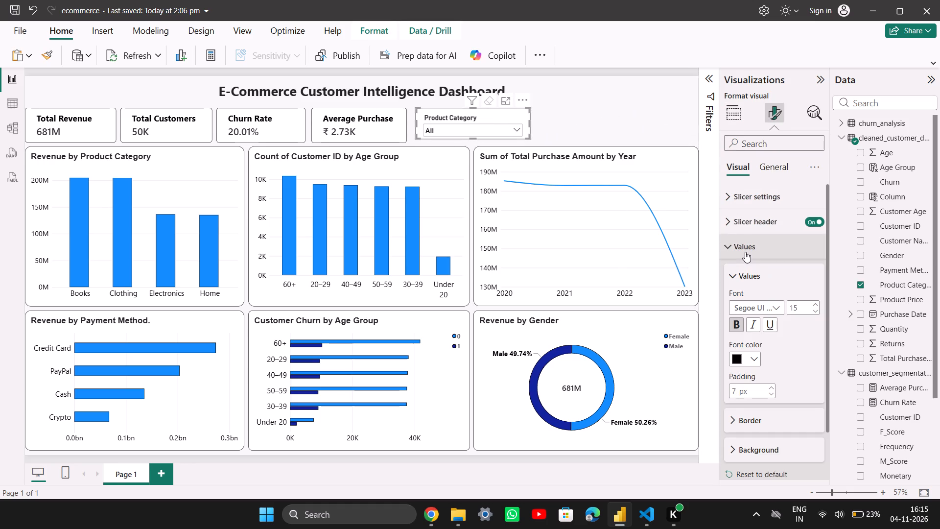
scroll(761, 321, down, 4)
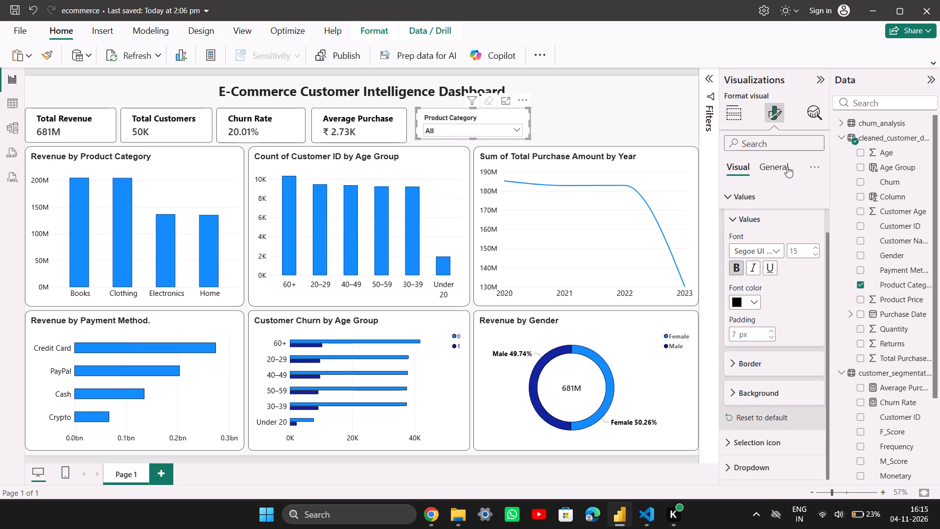
click(787, 166)
click(762, 245)
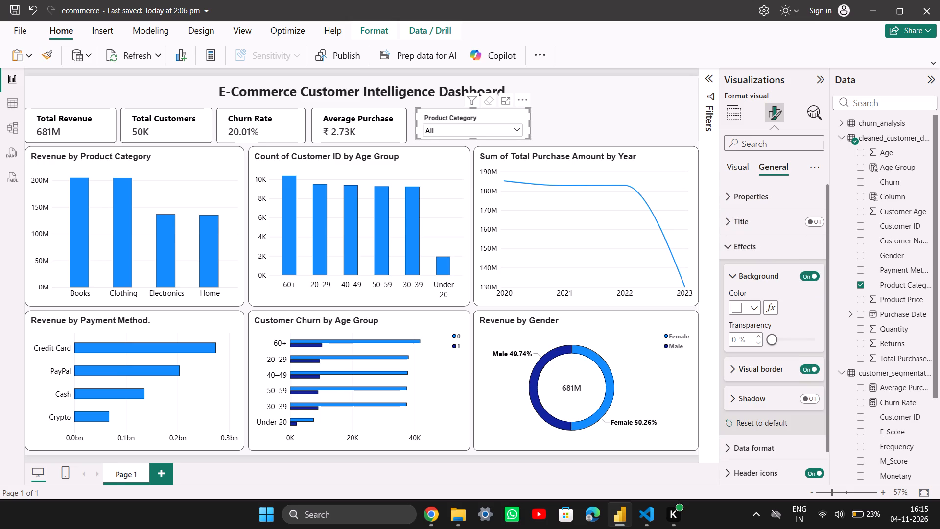
scroll(756, 349, down, 1)
click(755, 337)
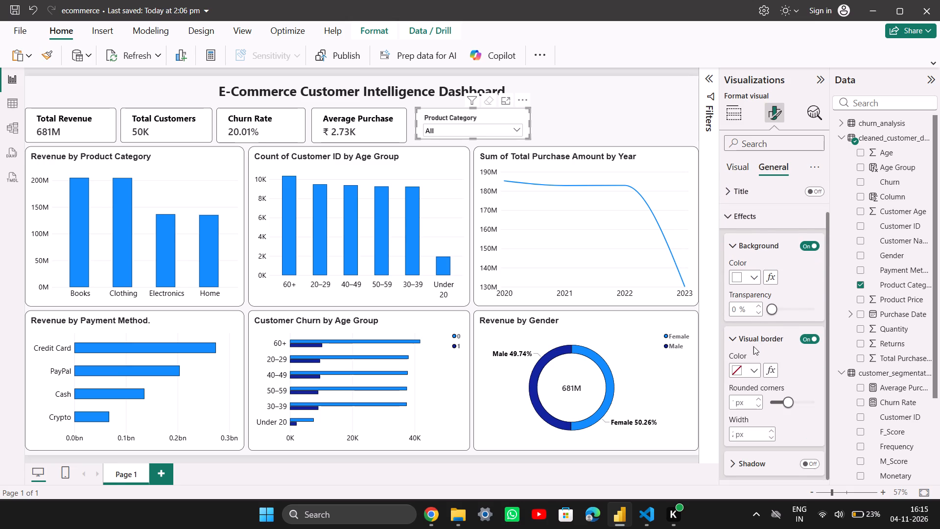
scroll(748, 373, down, 2)
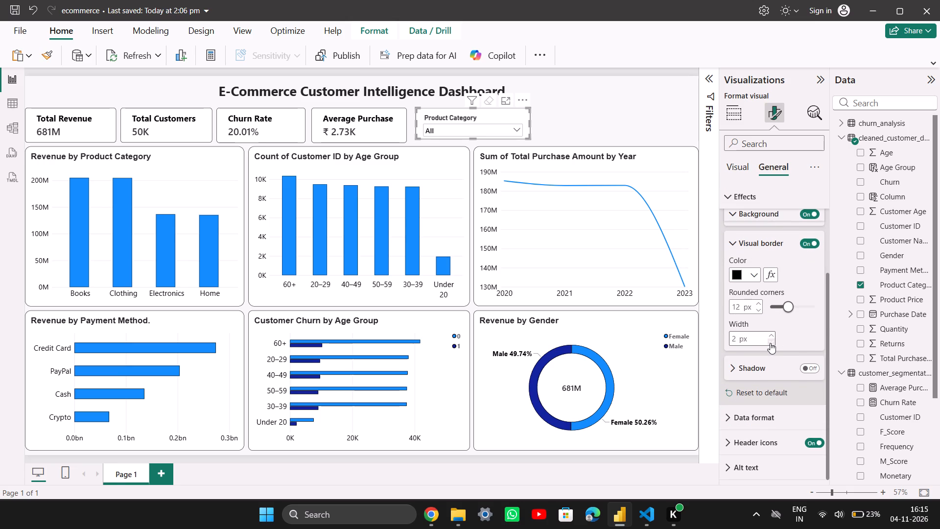
click(770, 343)
click(614, 109)
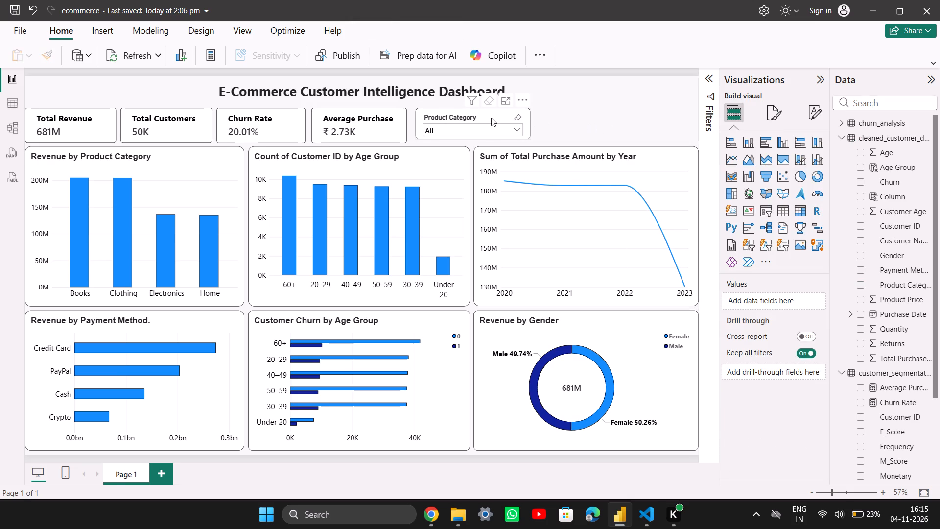
Move the Product Category slicer slightly down and closer to the Average Purchase card, aligning their bottom edges.
drag(491, 118, 488, 122)
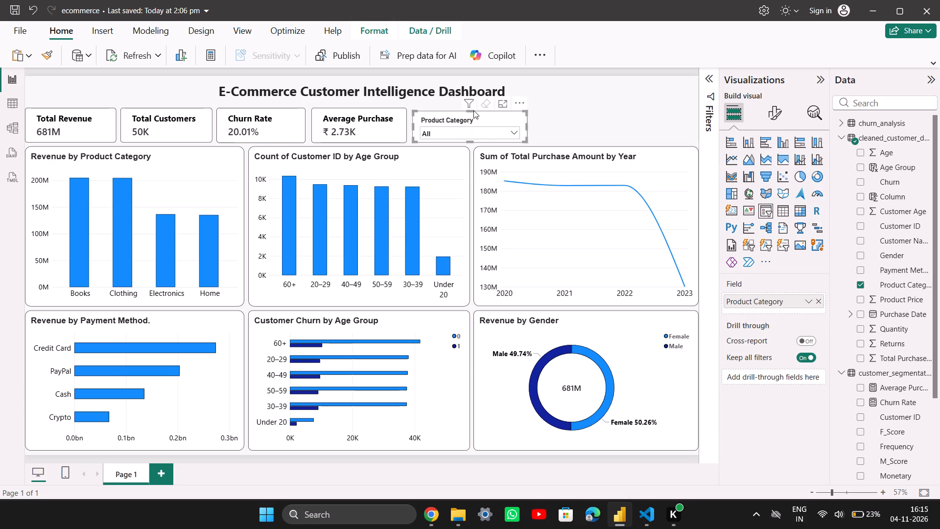
Resize the Product Category slicer so its height and width match the neighbouring KPI cards.
click(469, 108)
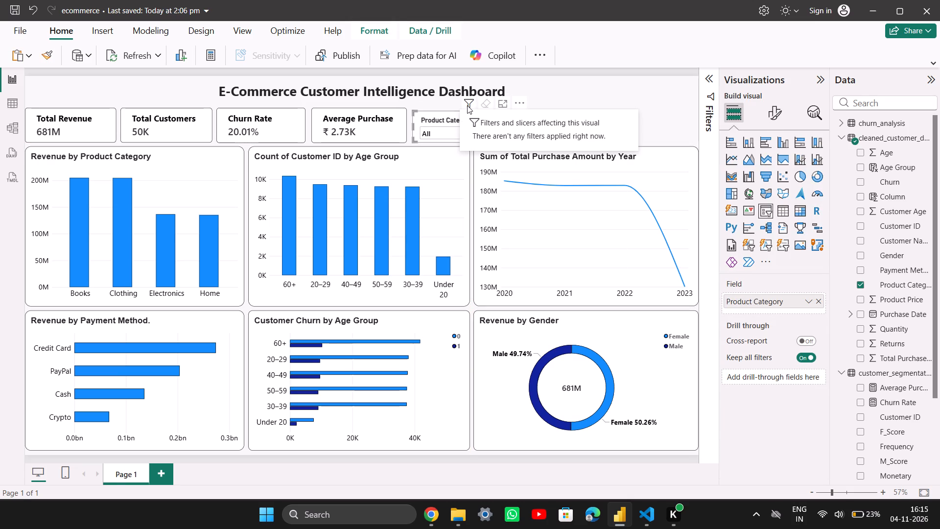
click(458, 105)
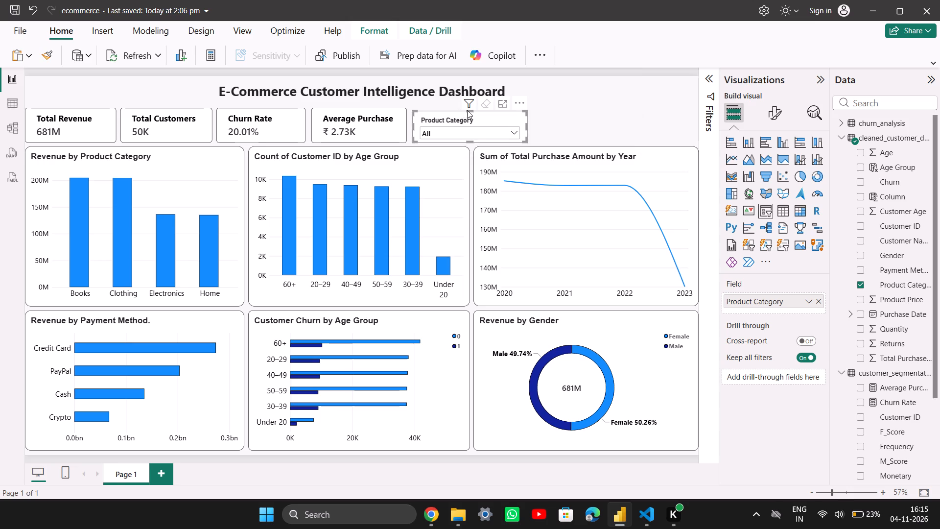
click(426, 99)
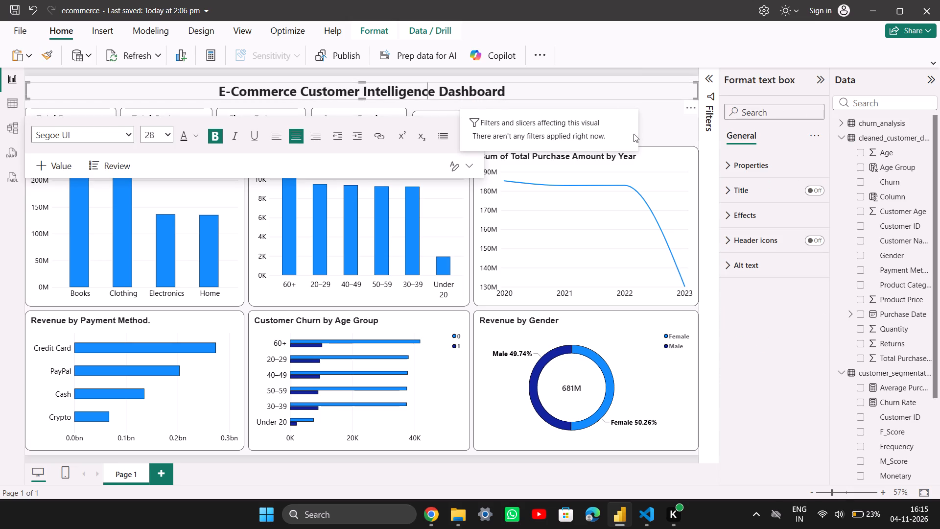
click(667, 125)
click(446, 120)
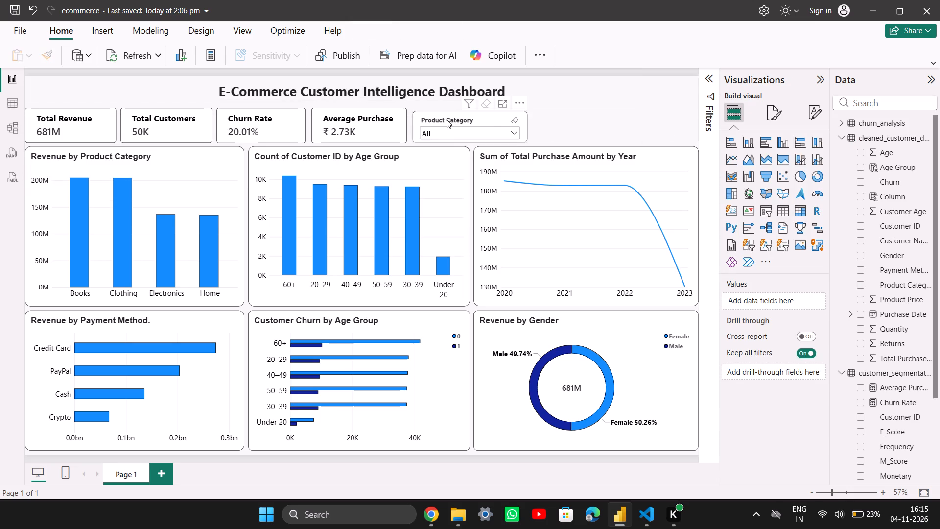
click(469, 112)
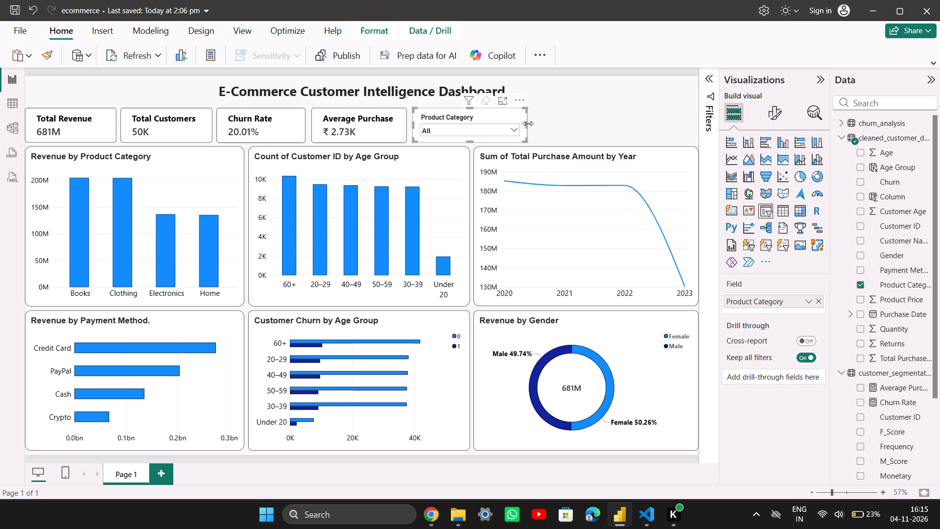
drag(528, 123, 518, 123)
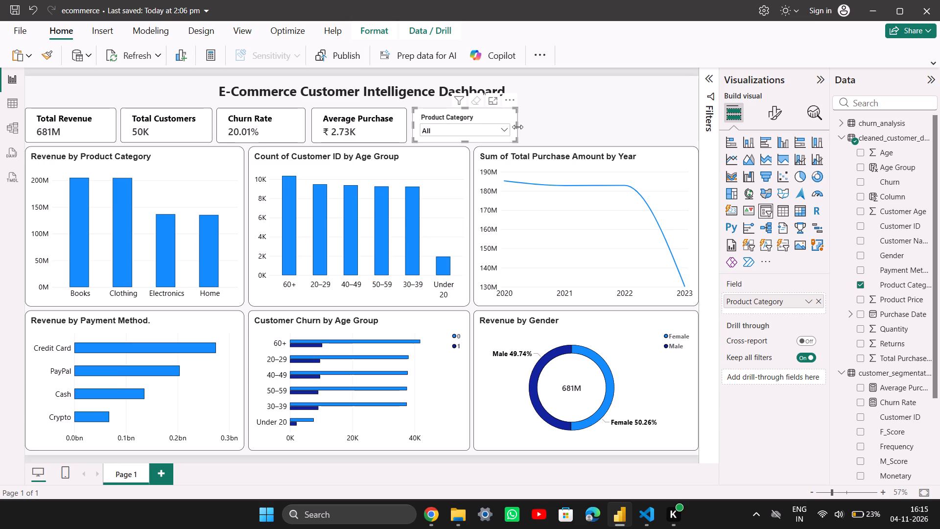
drag(518, 127, 509, 127)
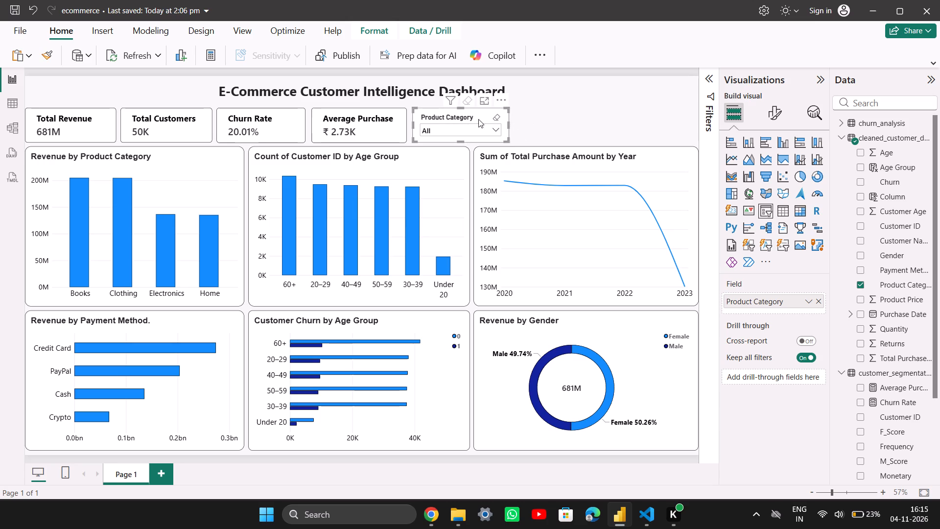
Move the Product Category slicer to the far end of the KPI row, flush with the yearly purchase chart's outer edge.
click(482, 119)
drag(480, 119, 558, 119)
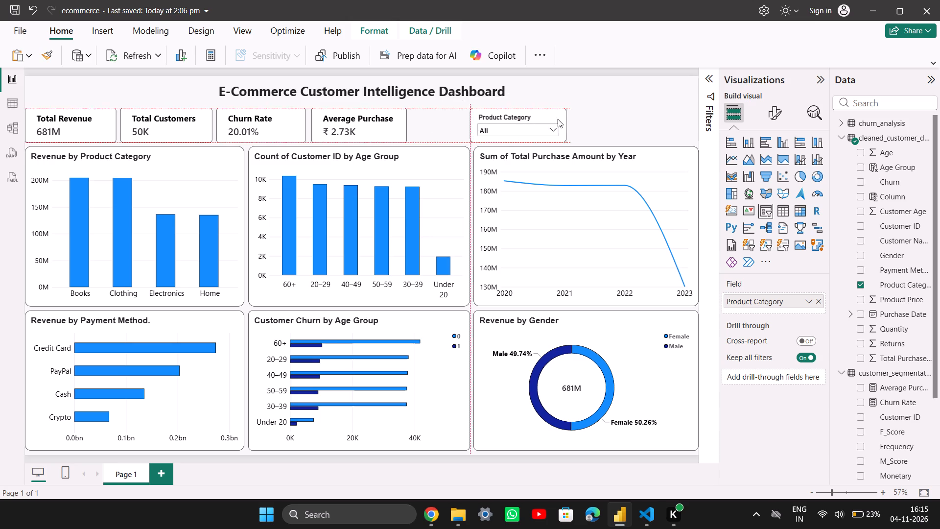
drag(558, 119, 668, 119)
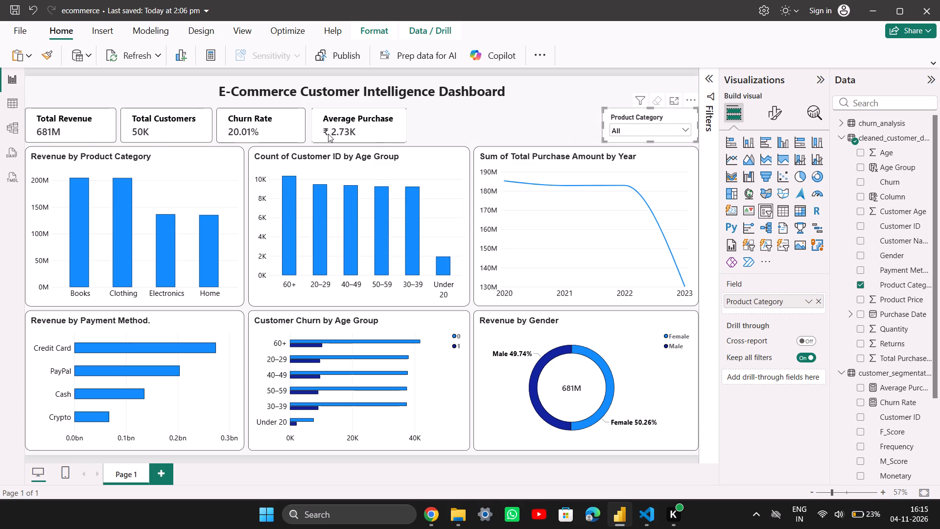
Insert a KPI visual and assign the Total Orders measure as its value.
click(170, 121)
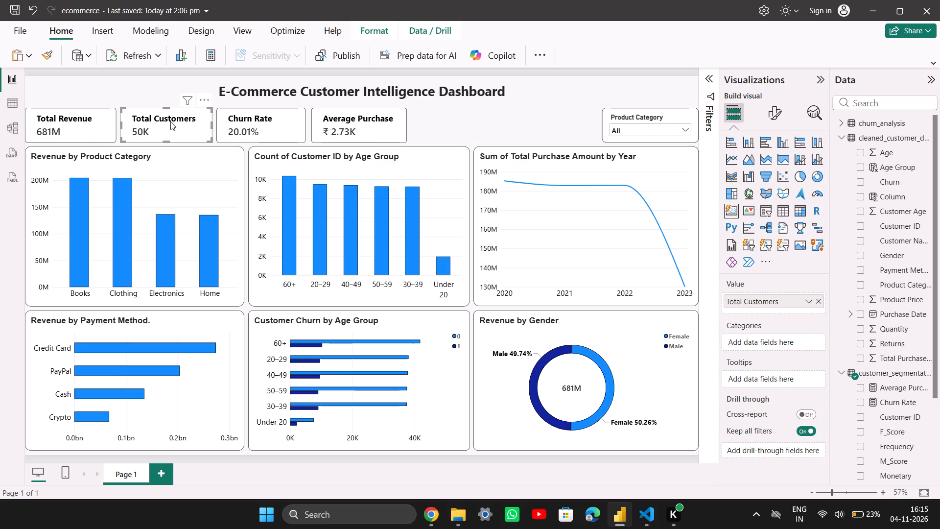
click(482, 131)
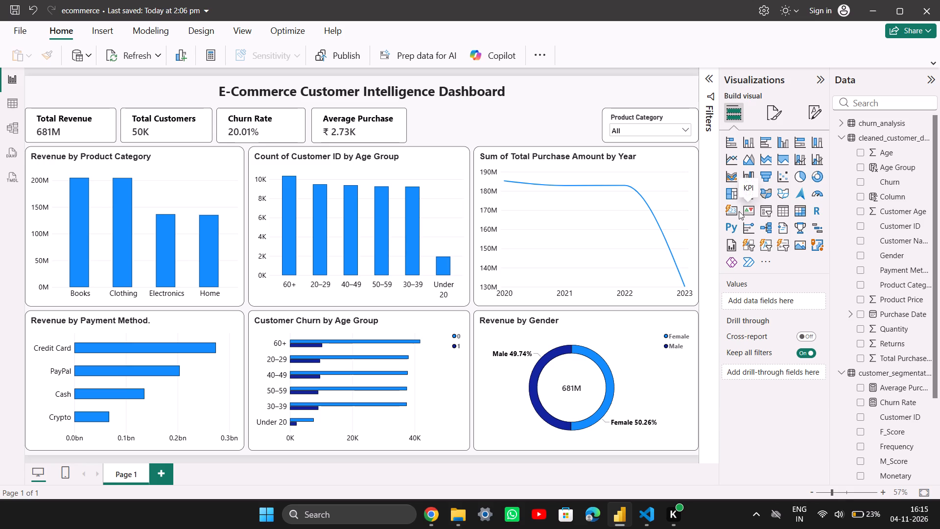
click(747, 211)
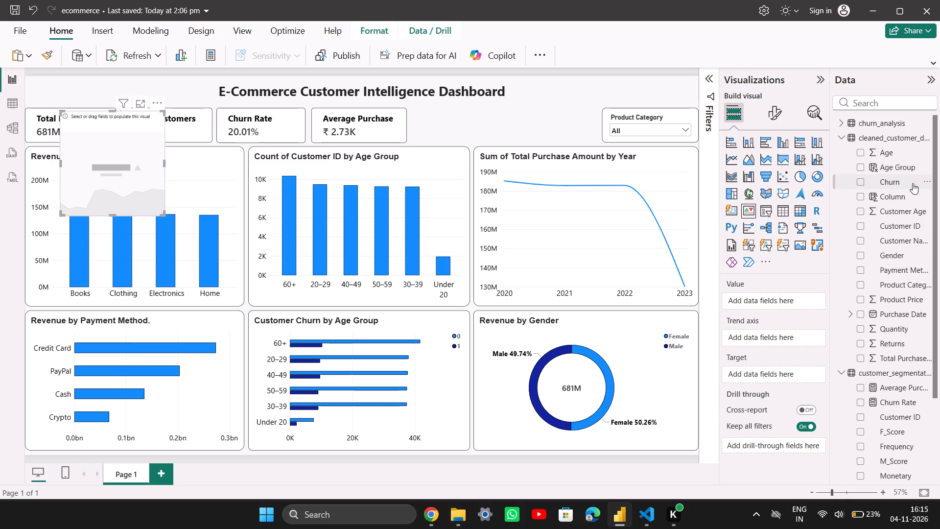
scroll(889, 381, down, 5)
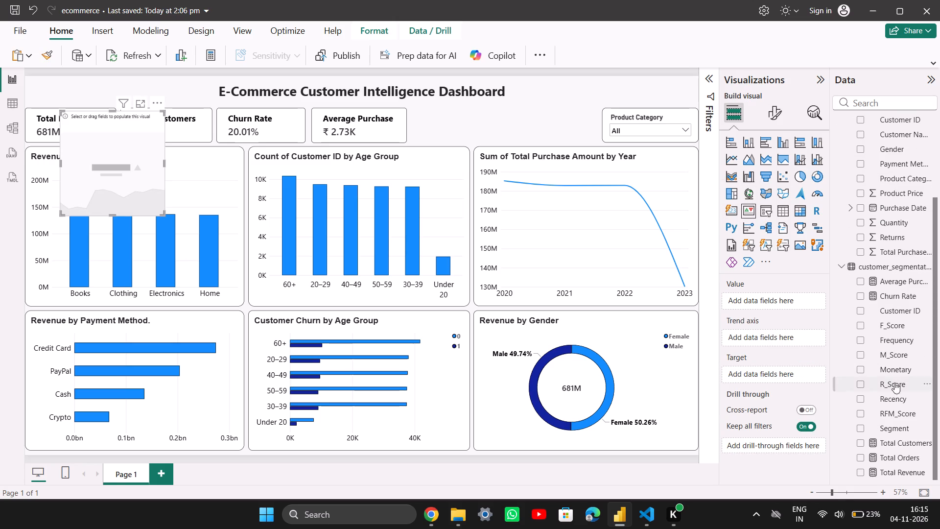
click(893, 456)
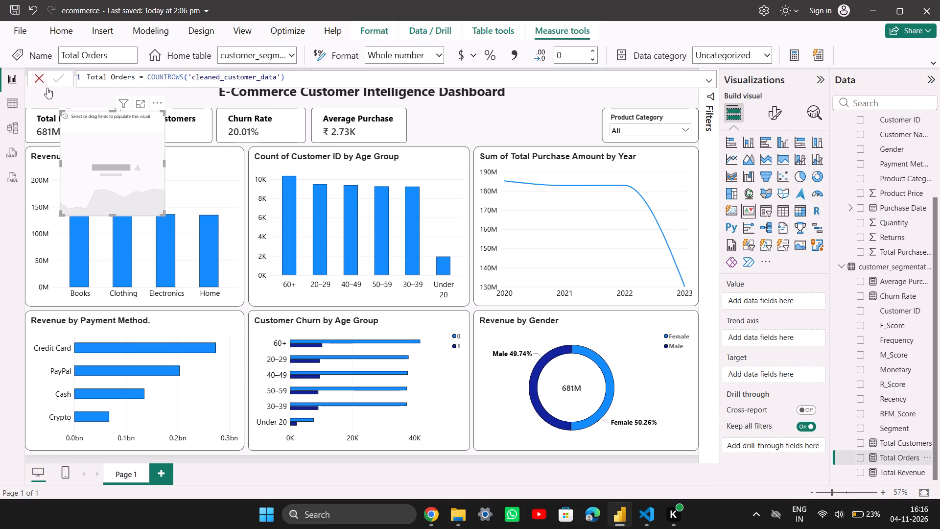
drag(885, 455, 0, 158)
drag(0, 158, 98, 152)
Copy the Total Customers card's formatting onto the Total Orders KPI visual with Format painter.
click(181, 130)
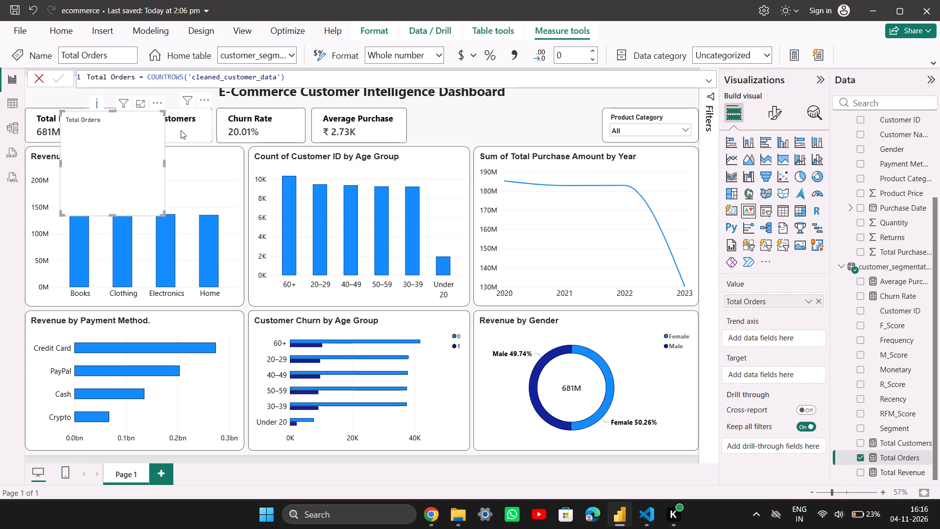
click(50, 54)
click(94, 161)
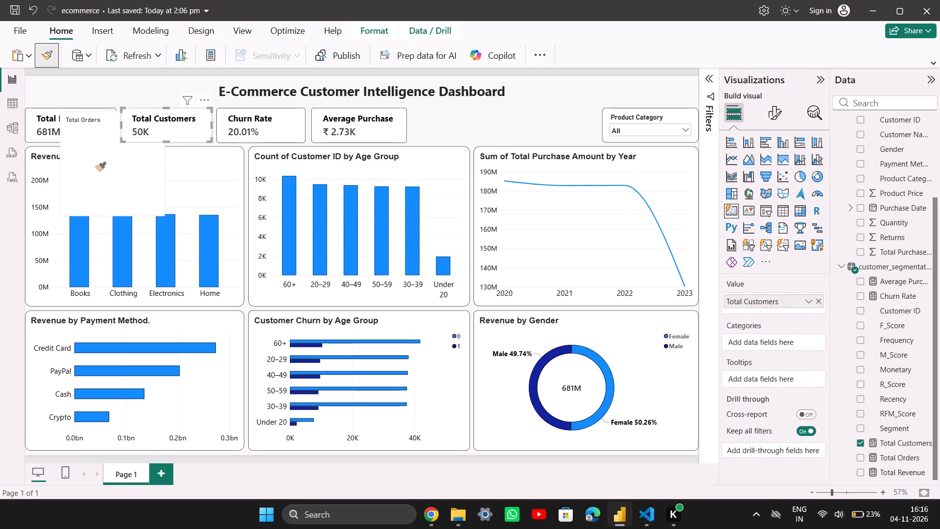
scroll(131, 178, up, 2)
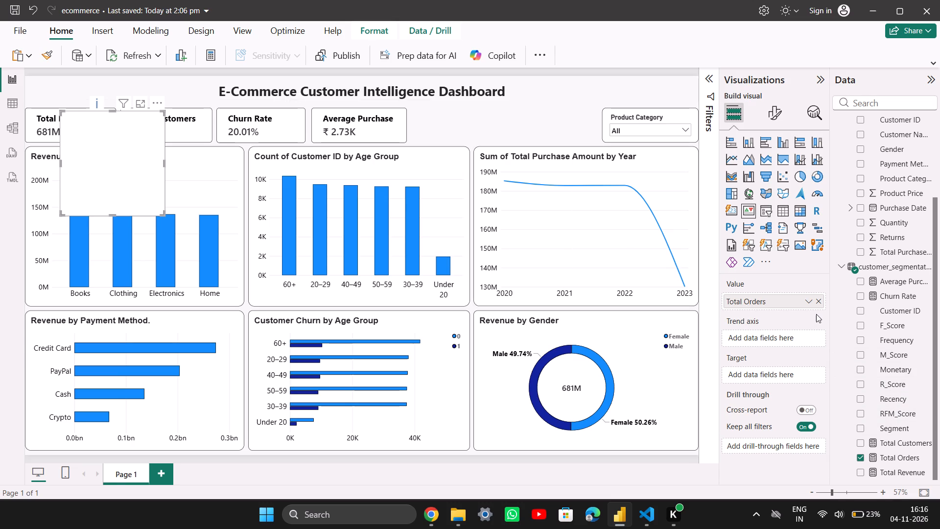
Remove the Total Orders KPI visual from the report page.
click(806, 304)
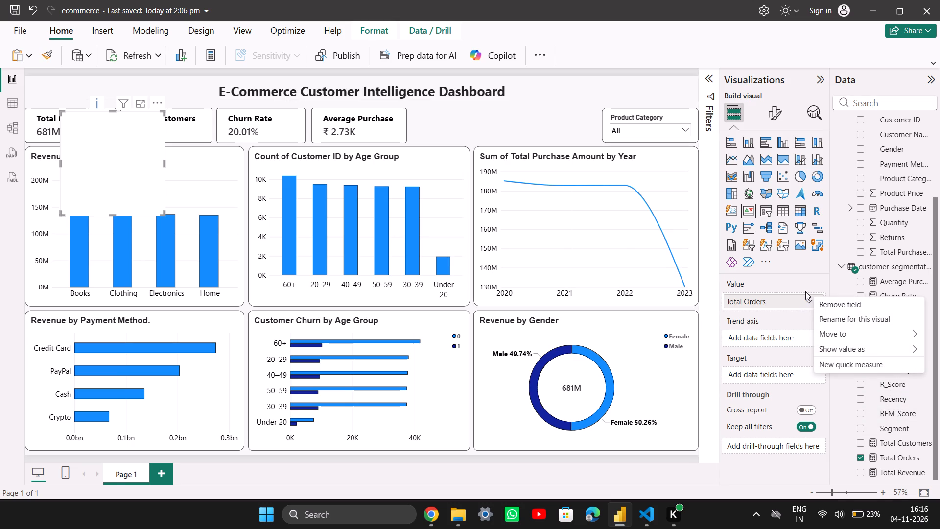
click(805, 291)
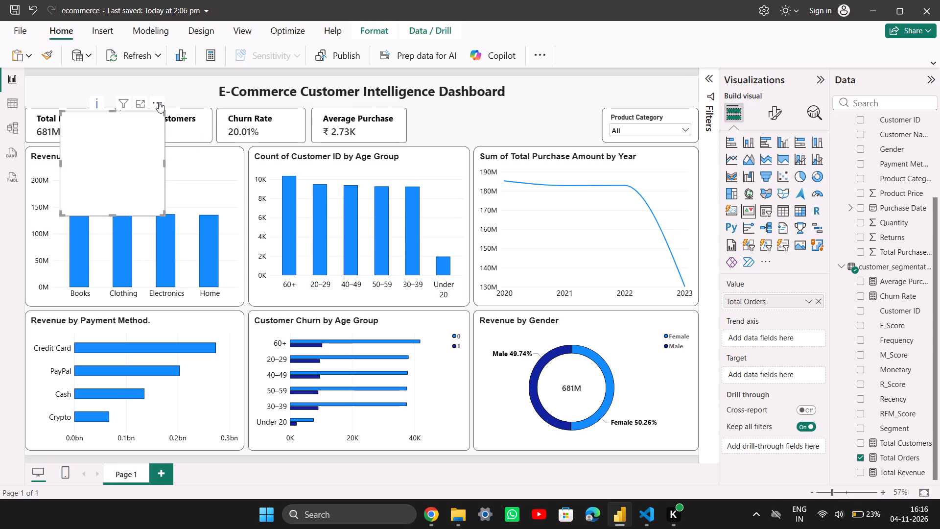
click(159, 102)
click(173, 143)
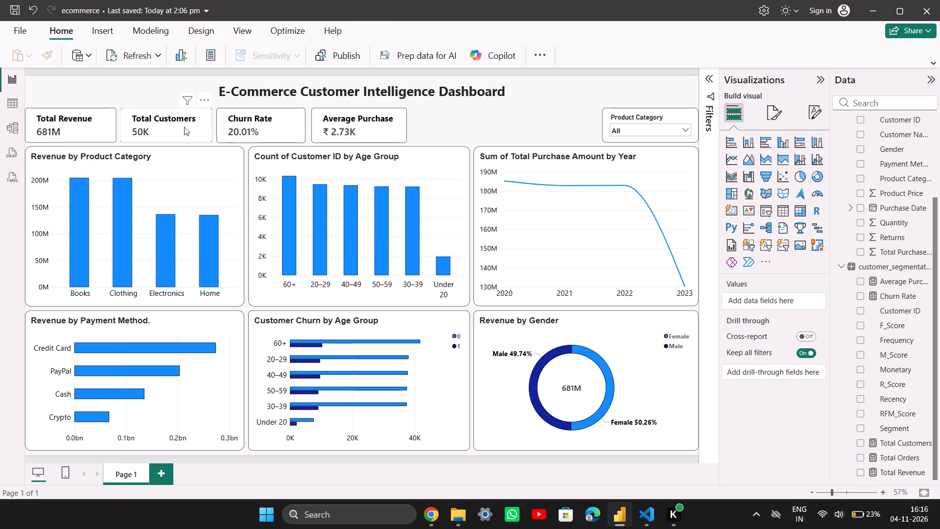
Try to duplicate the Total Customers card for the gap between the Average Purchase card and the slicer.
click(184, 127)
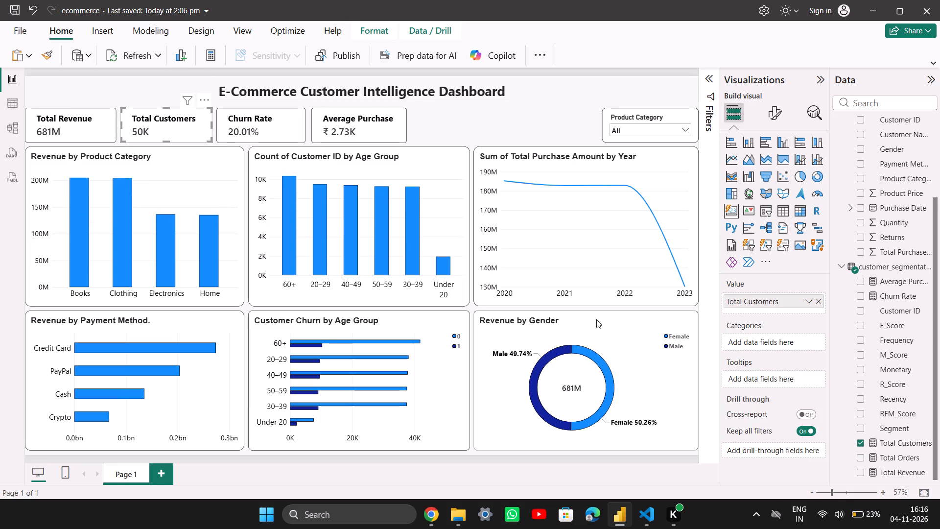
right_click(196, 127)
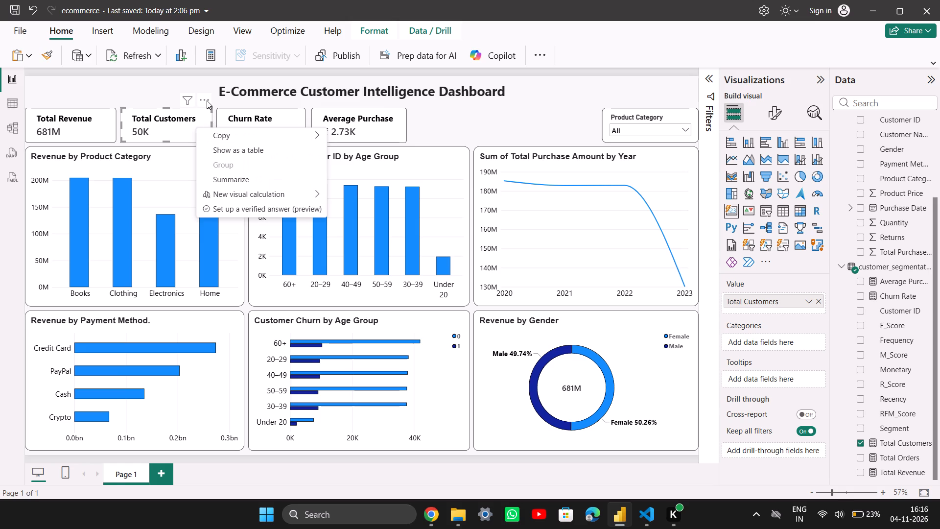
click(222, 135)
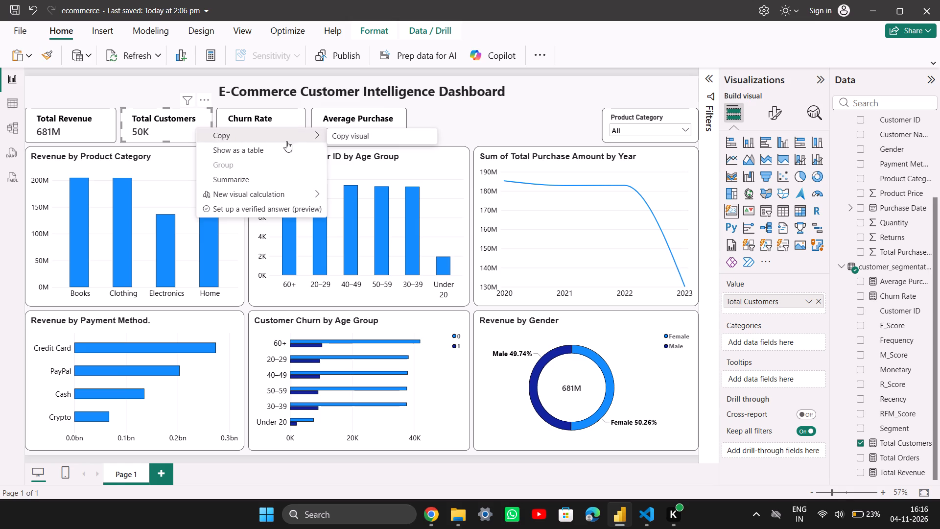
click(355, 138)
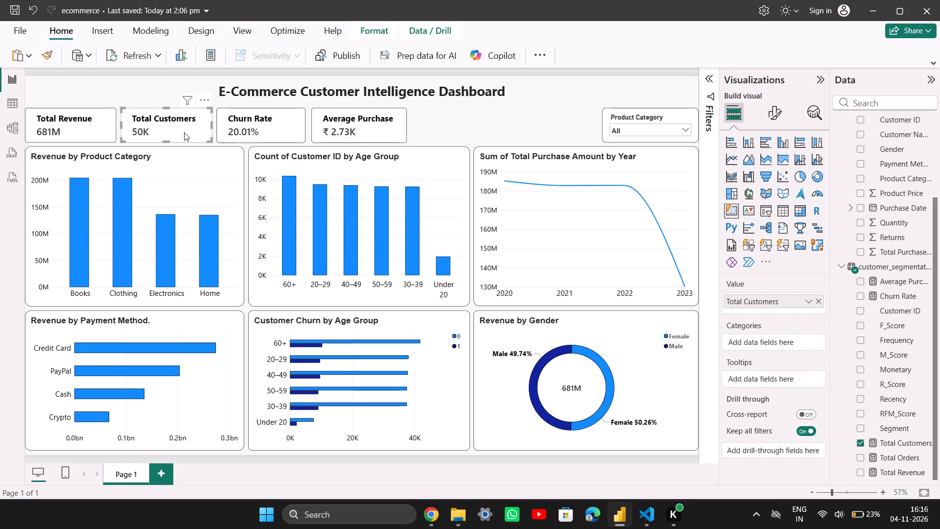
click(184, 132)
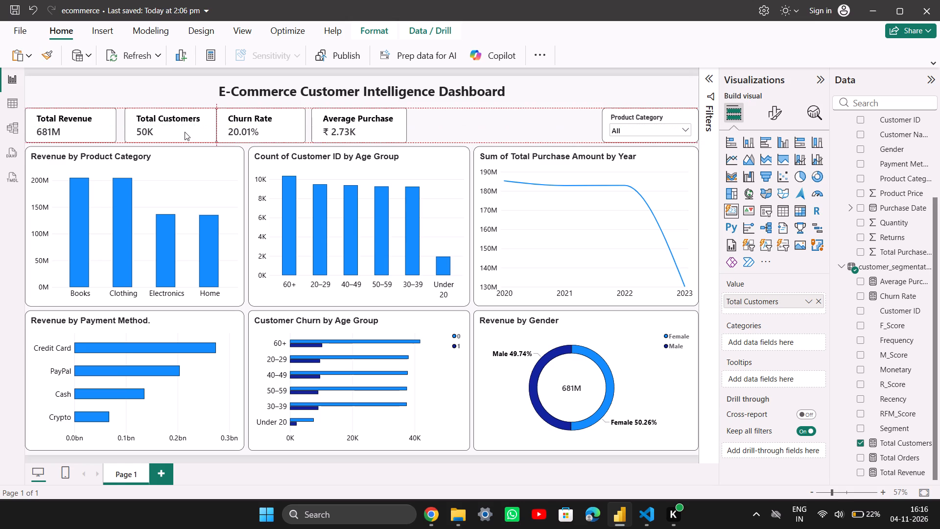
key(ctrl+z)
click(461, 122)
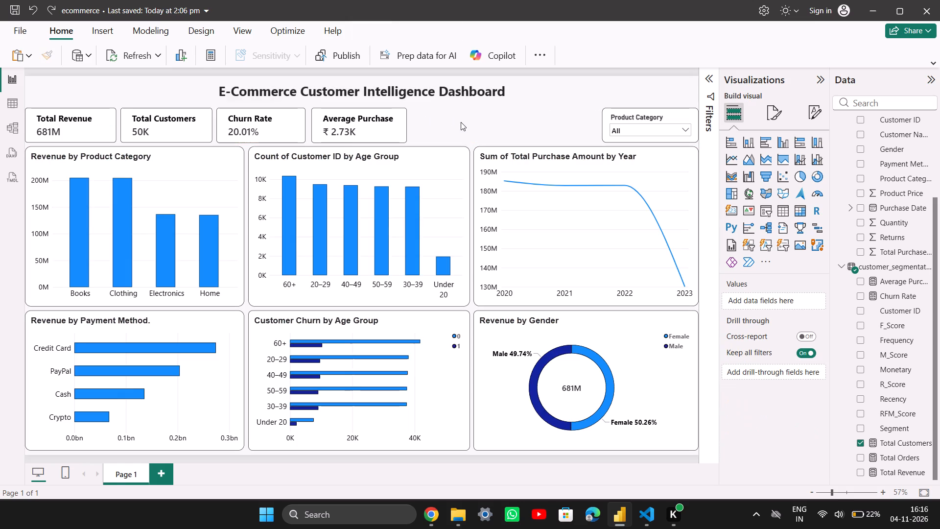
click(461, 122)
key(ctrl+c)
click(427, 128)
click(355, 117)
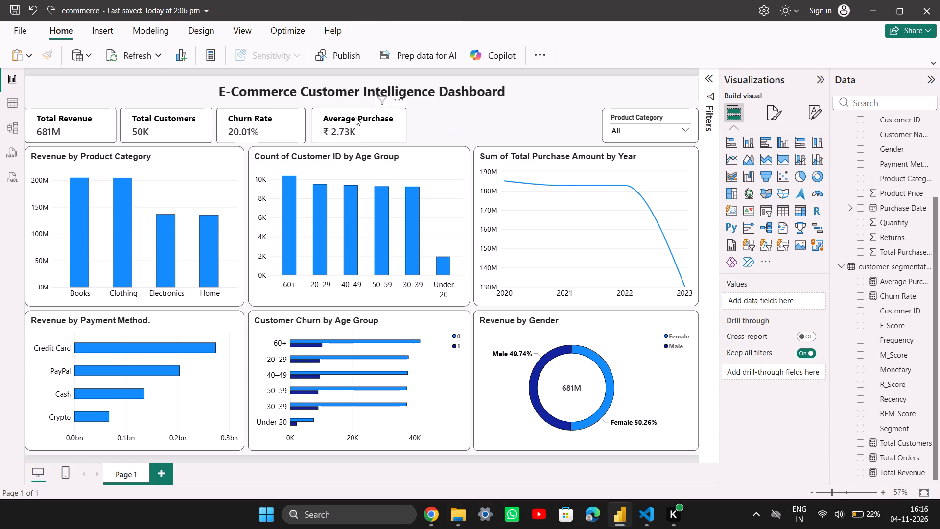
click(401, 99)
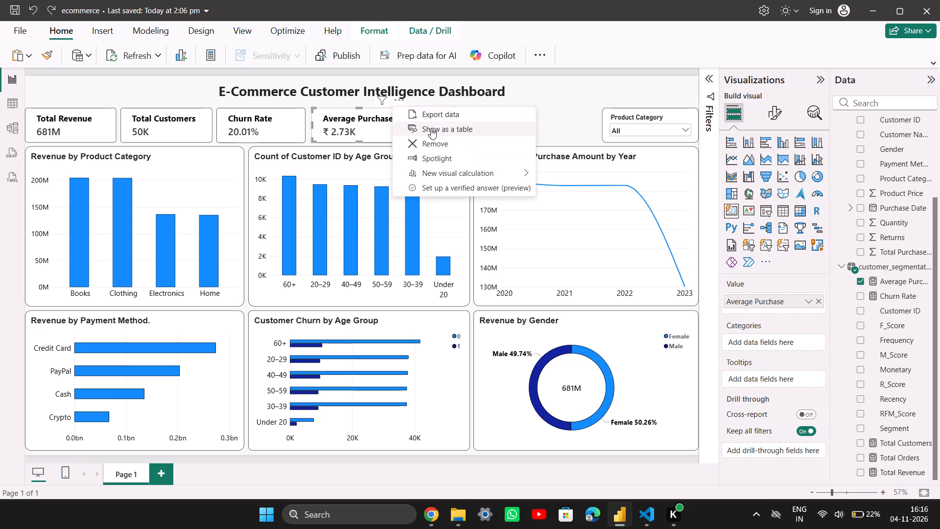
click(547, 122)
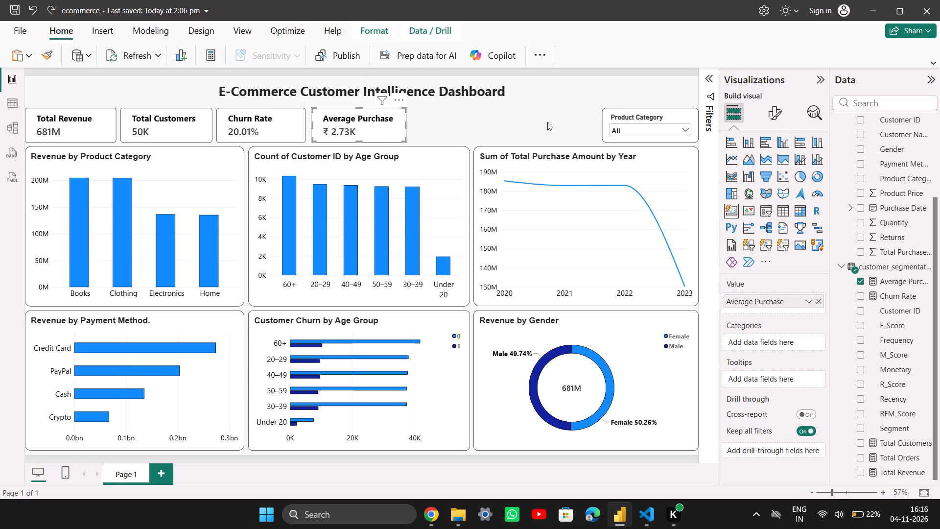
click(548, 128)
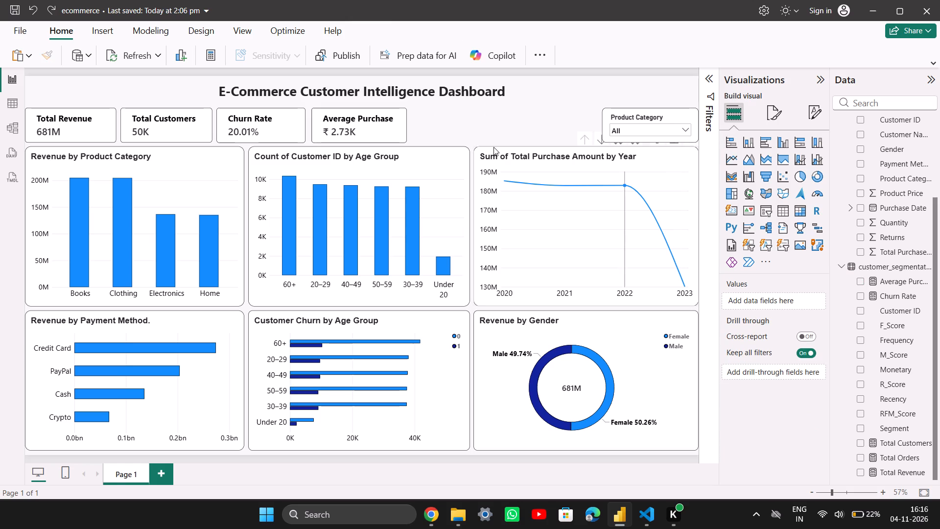
Insert a new card visual and assign it the Total Orders measure.
click(731, 211)
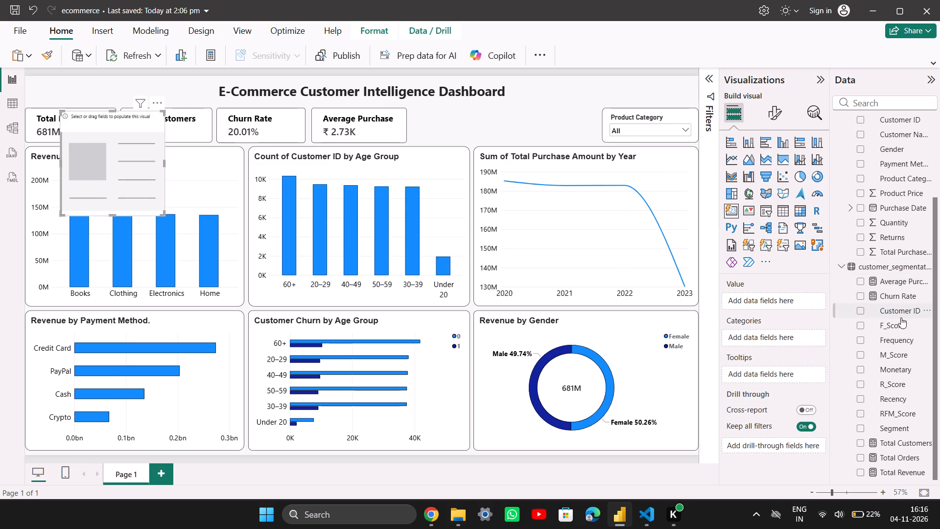
click(861, 459)
Copy the Total Customers card's formatting onto the new Total Orders card with Format painter.
click(175, 127)
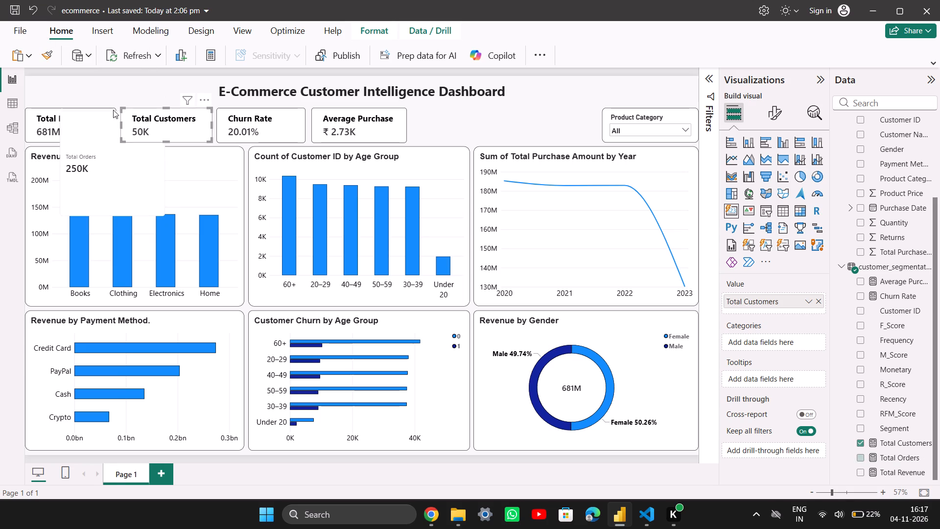
click(38, 53)
click(115, 141)
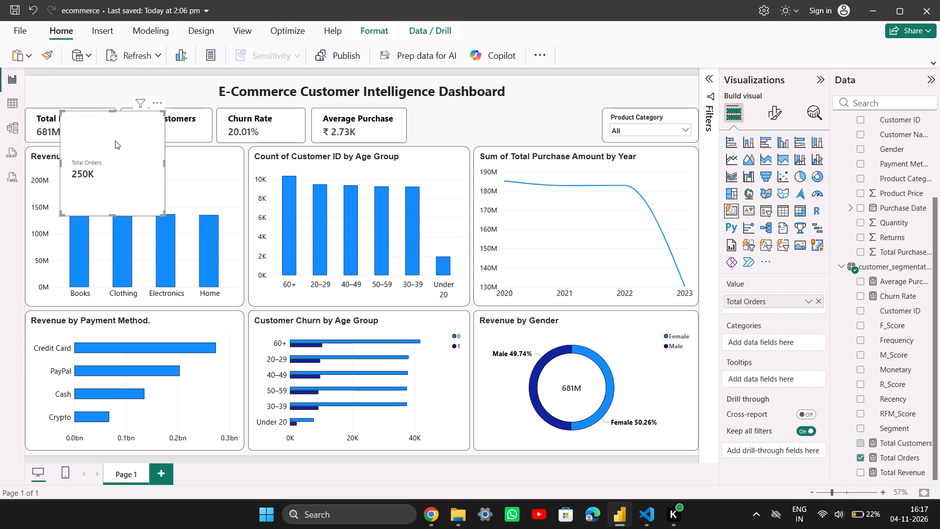
Shrink the Total Orders card to the KPI row's height and place it beside the Average Purchase card.
drag(110, 213, 111, 188)
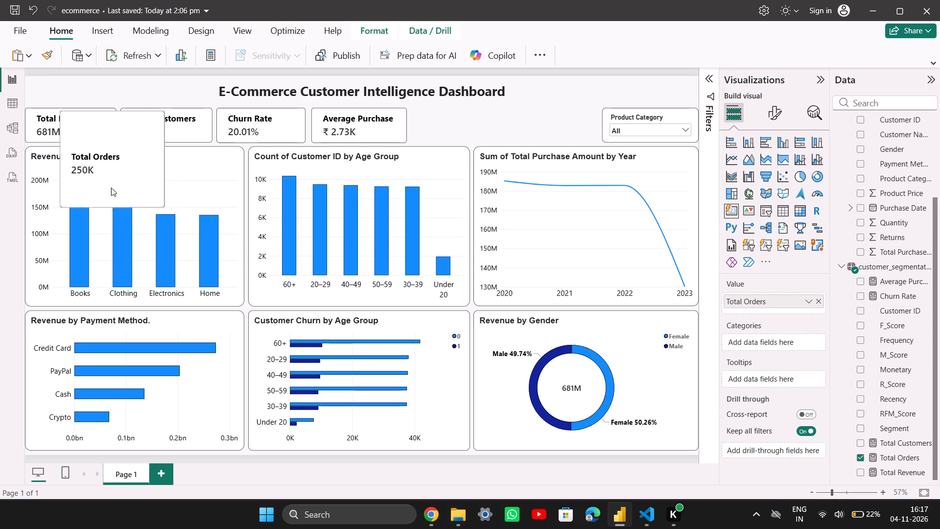
drag(111, 188, 118, 138)
drag(128, 126, 286, 135)
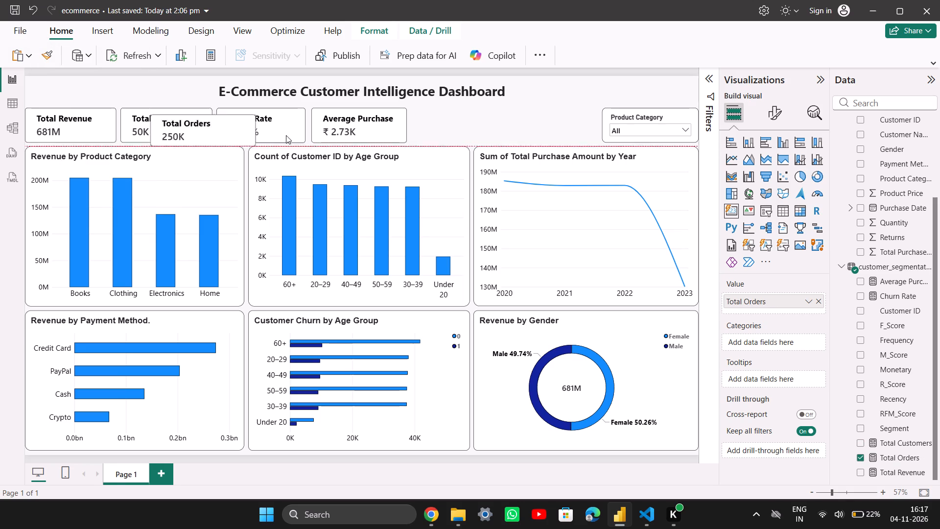
drag(286, 135, 477, 125)
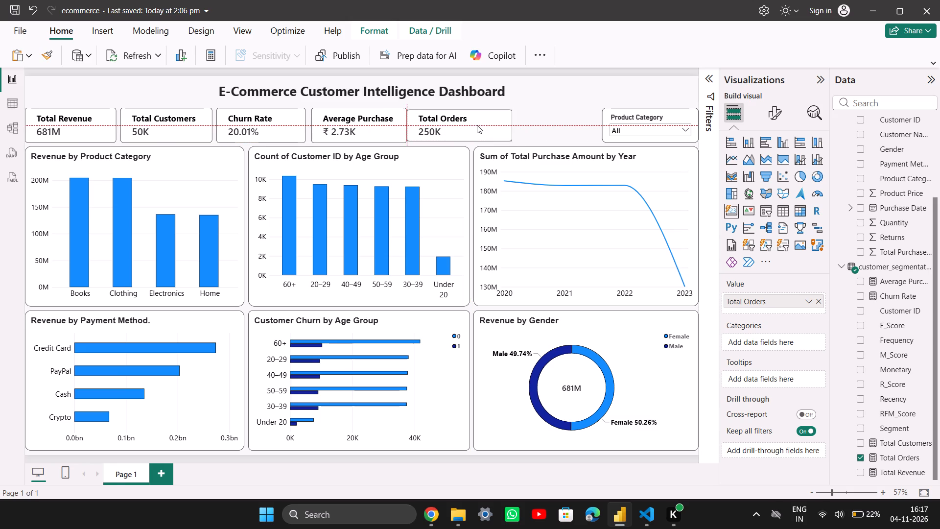
drag(477, 125, 480, 125)
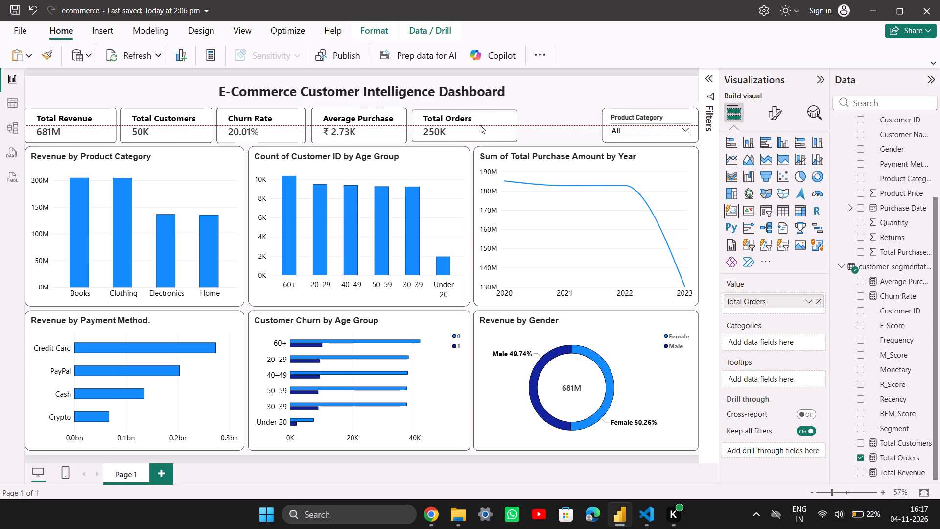
drag(480, 125, 480, 122)
drag(462, 137, 461, 138)
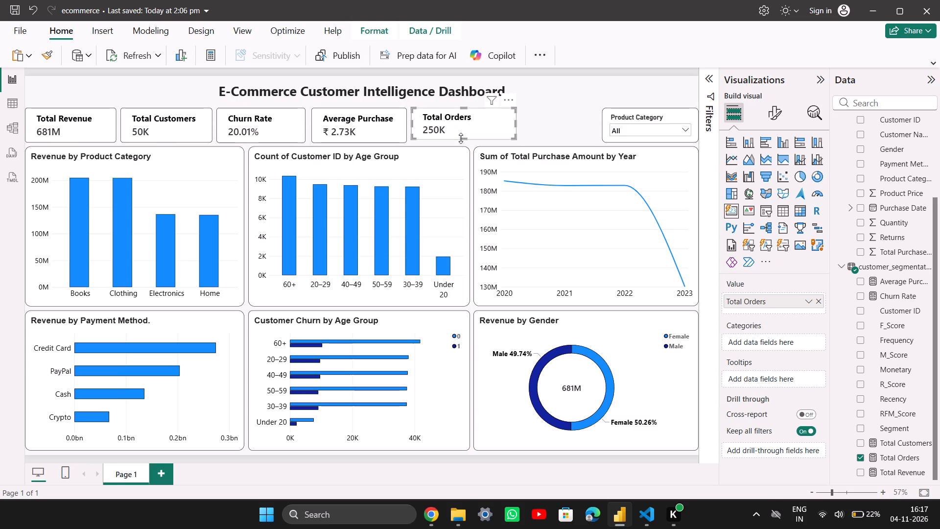
drag(461, 138, 461, 142)
click(535, 117)
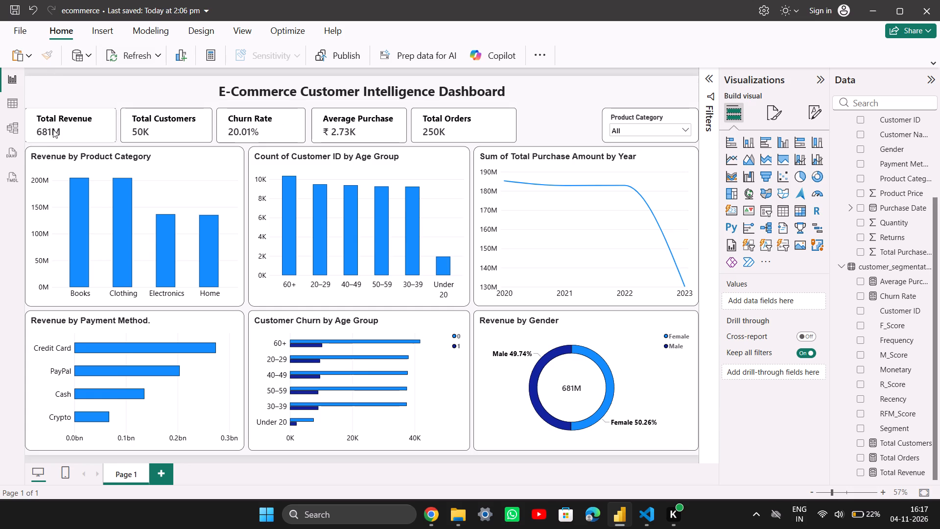
Narrow the Total Orders card to about the same width as the Total Customers card.
click(92, 121)
click(498, 128)
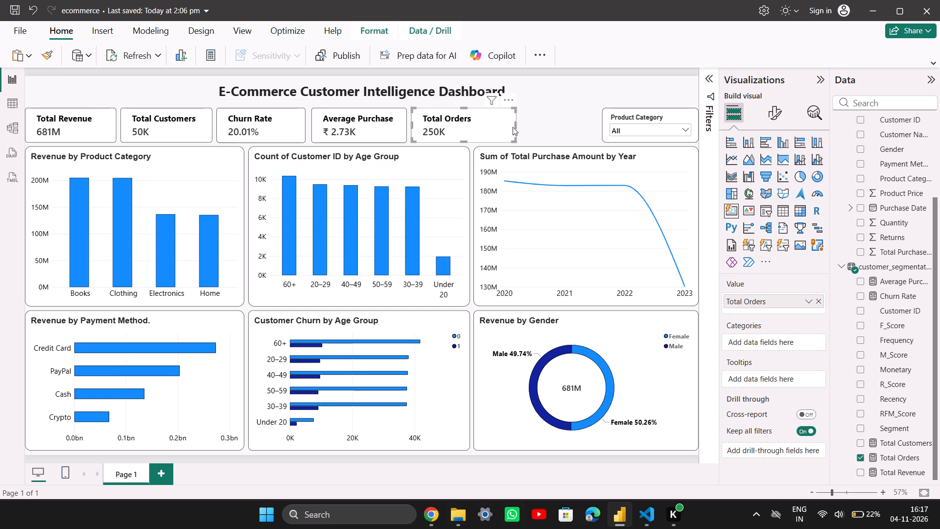
drag(515, 124, 497, 125)
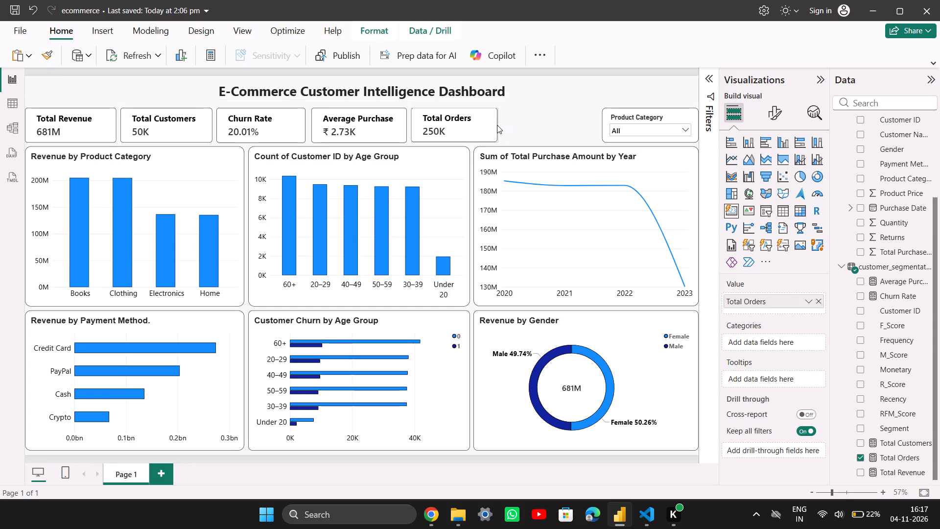
drag(497, 125, 501, 127)
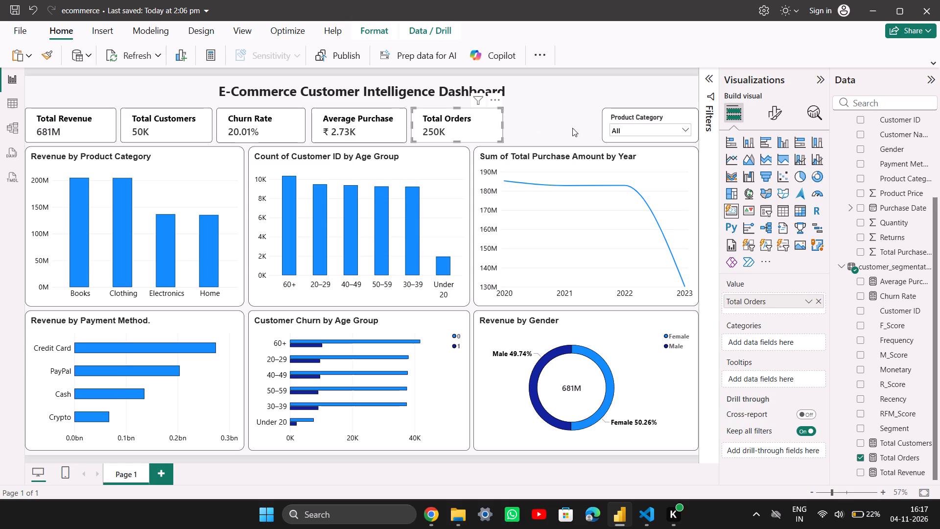
click(550, 123)
Move the Product Category slicer next to the Total Orders card, aligned with the KPI row.
click(670, 114)
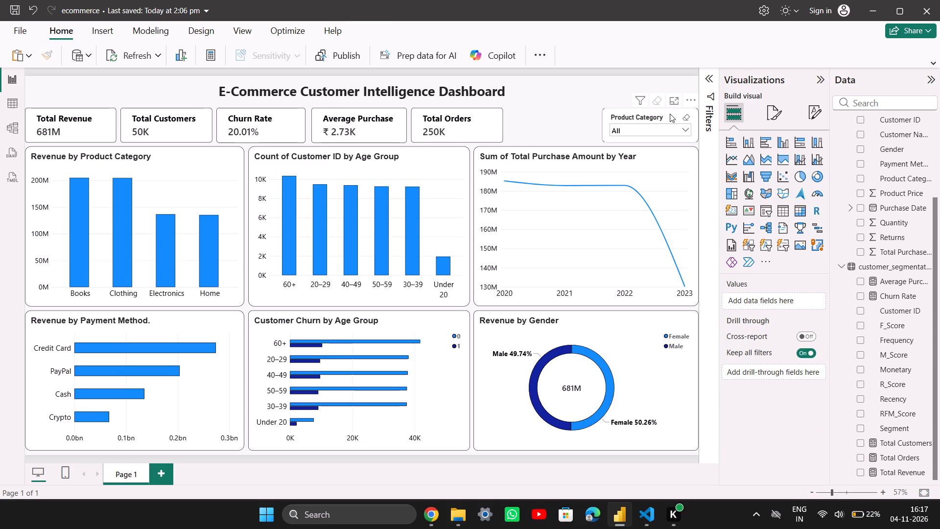
drag(670, 114, 577, 114)
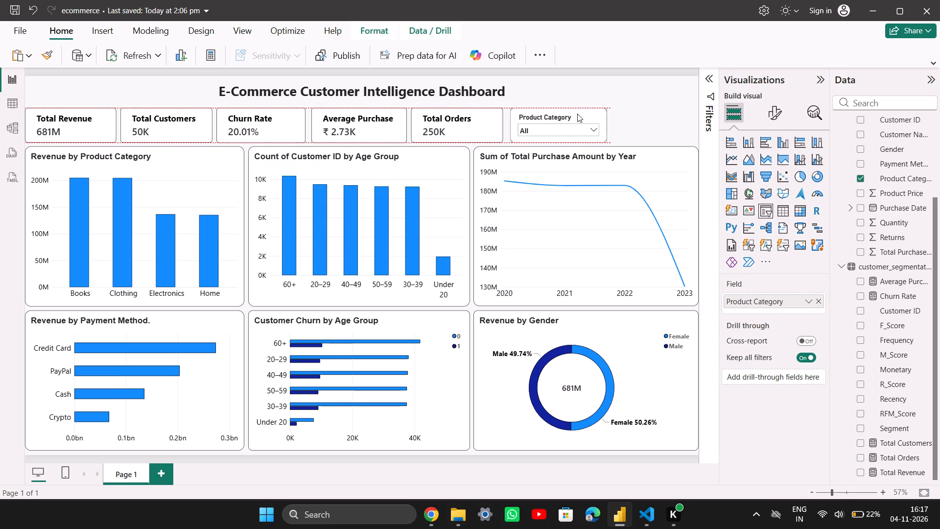
drag(577, 114, 576, 114)
click(639, 114)
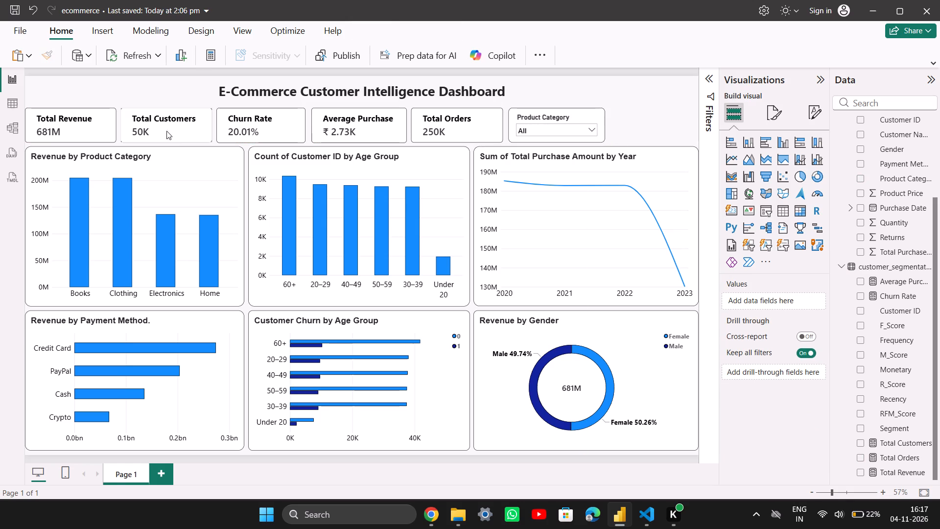
Narrow the Total Revenue card slightly and shift the Total Customers card closer to it, trimming its width a little.
click(112, 128)
click(116, 125)
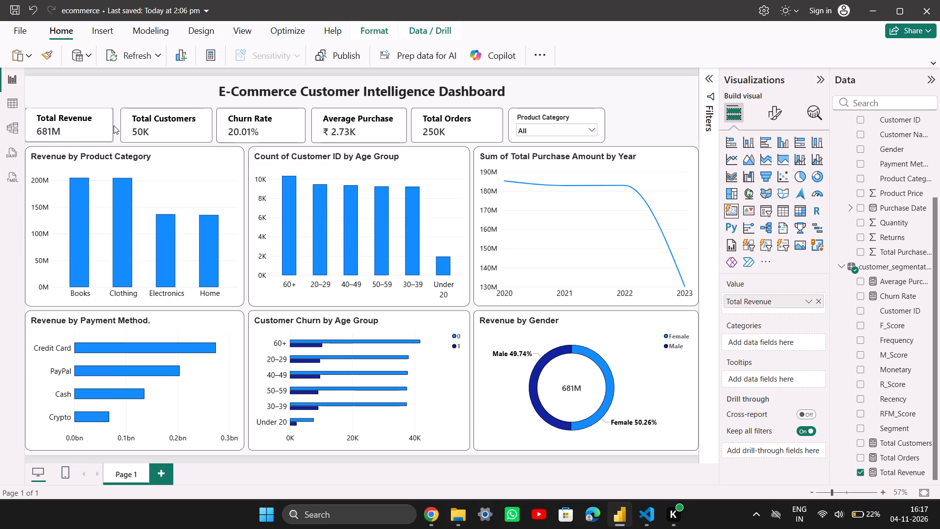
click(190, 127)
click(189, 127)
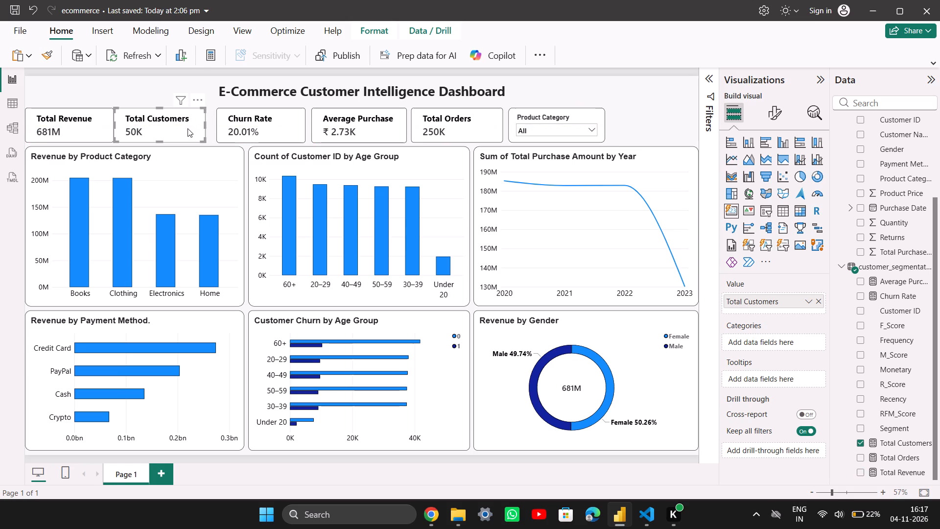
drag(194, 128, 198, 128)
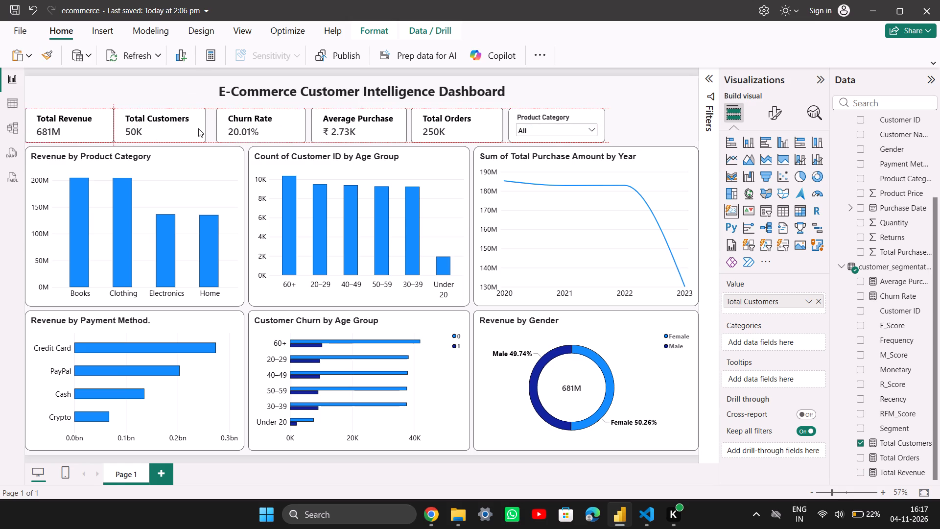
drag(198, 128, 199, 128)
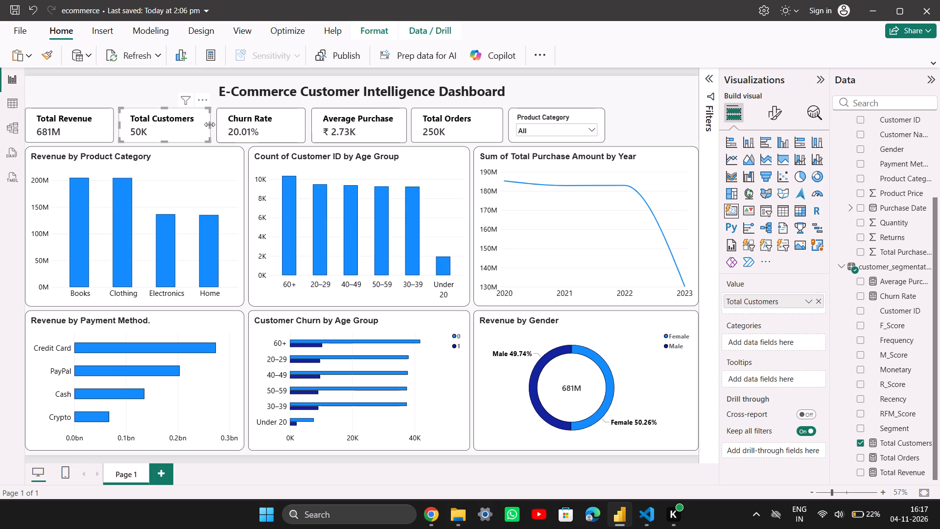
click(210, 124)
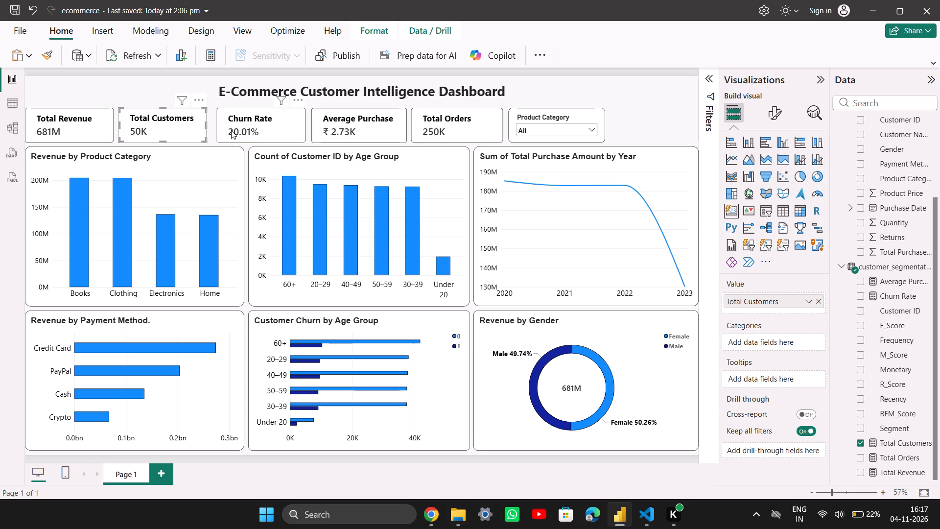
Move the Churn Rate card closer to the Total Customers card and make it slightly narrower.
click(268, 127)
drag(280, 124, 275, 124)
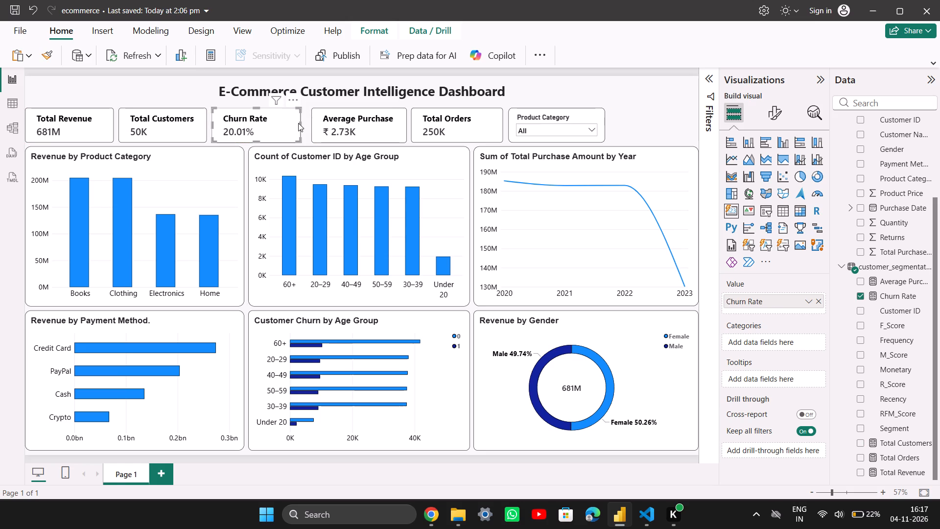
drag(300, 123, 293, 124)
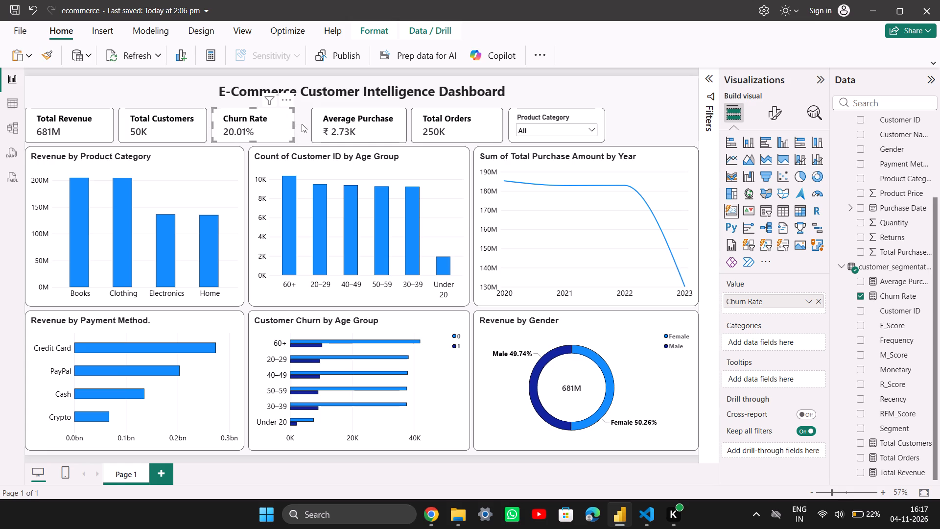
click(302, 124)
click(268, 128)
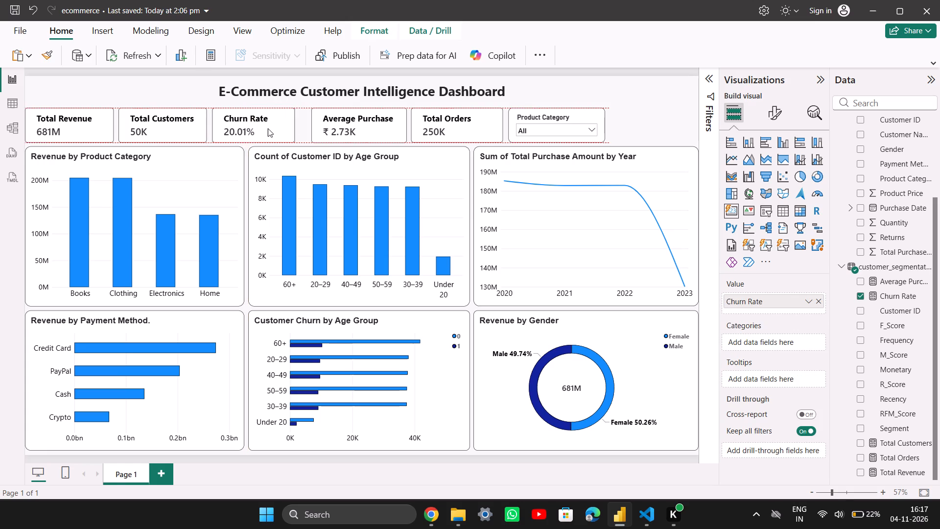
click(307, 128)
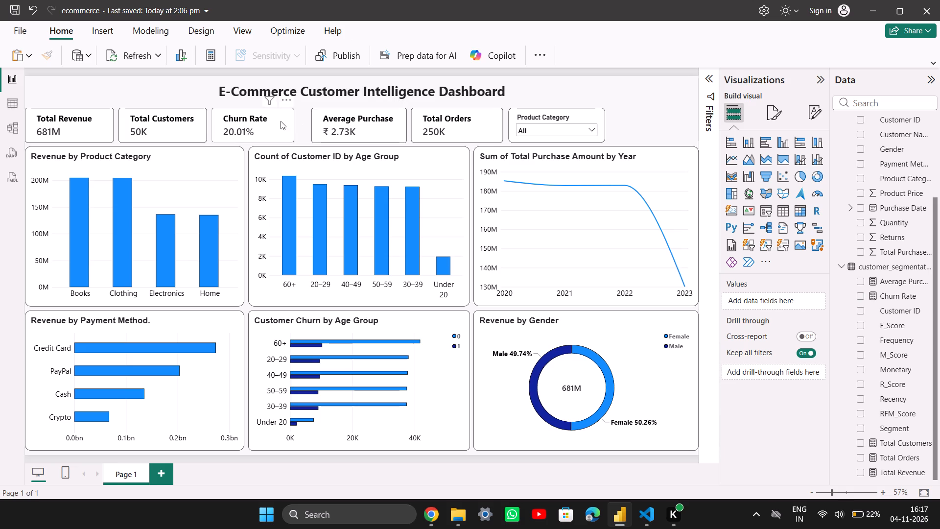
click(281, 121)
click(295, 123)
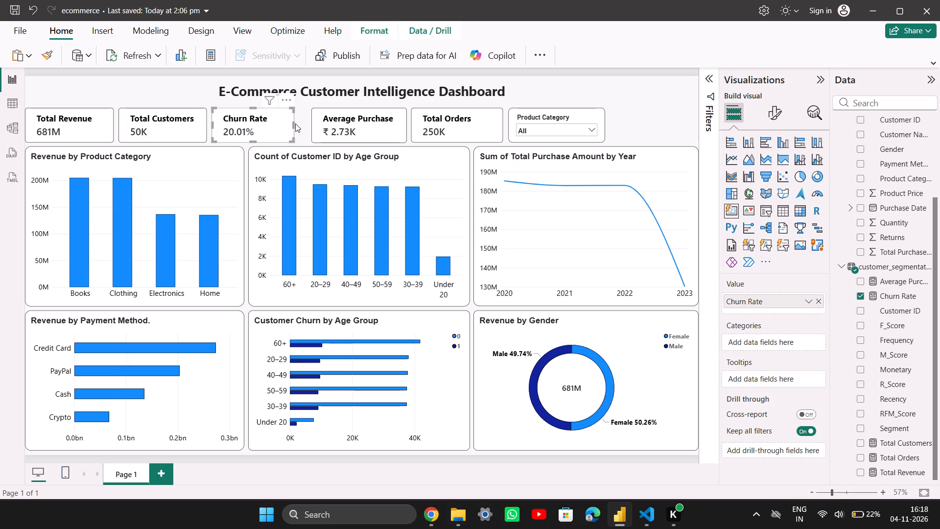
click(290, 123)
click(293, 123)
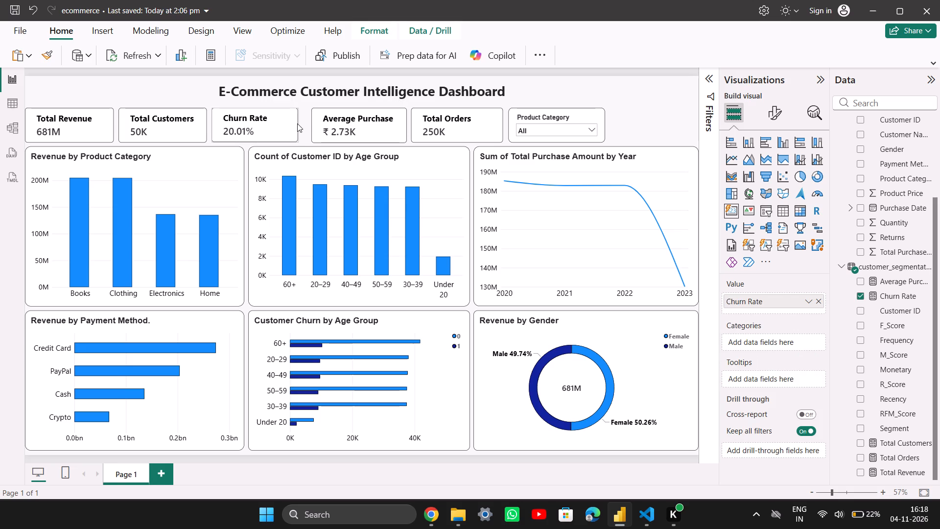
Move the Average Purchase card closer to the Churn Rate card, leaving a small gap between them.
click(371, 130)
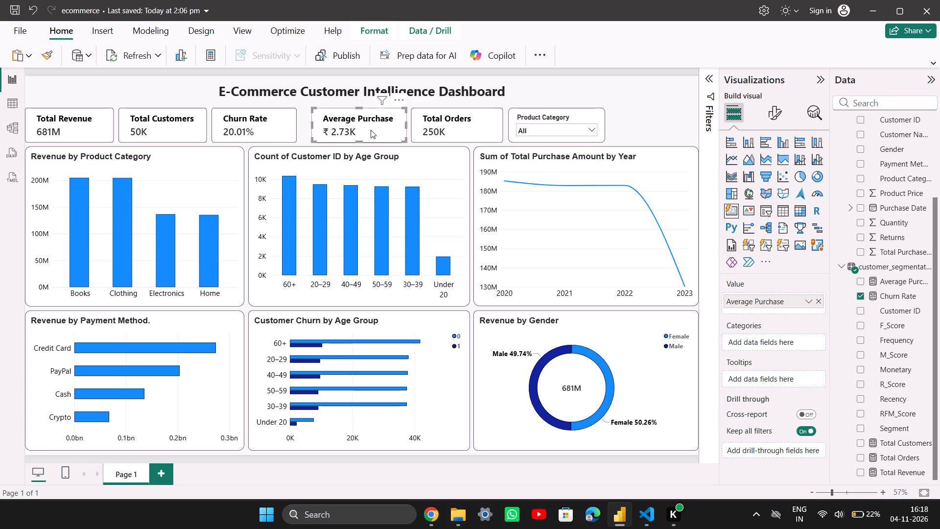
drag(371, 130, 360, 130)
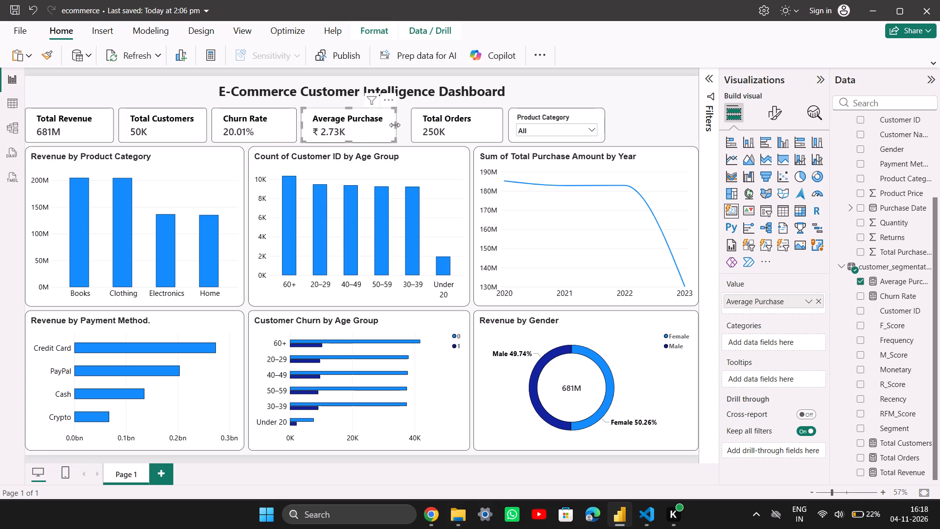
click(395, 125)
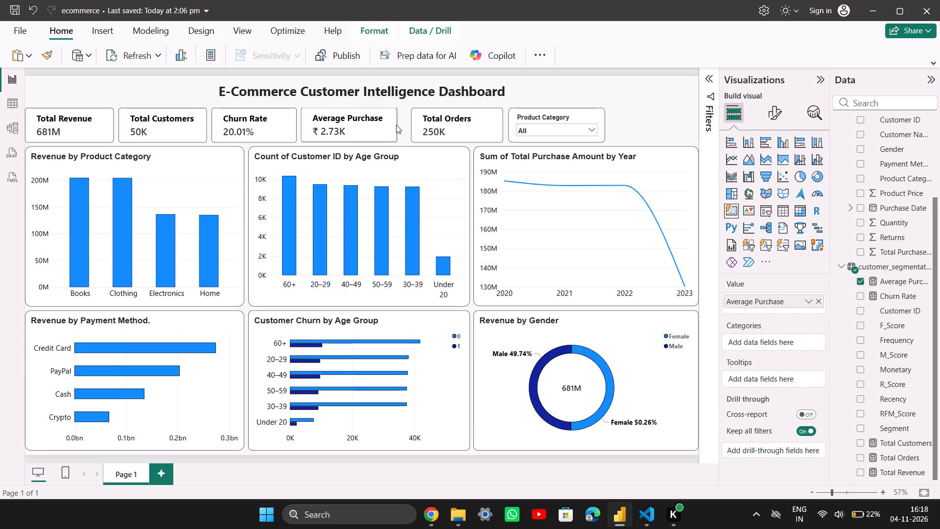
Move the Total Orders card closer to the Average Purchase card and reduce its width slightly.
click(455, 128)
drag(464, 127, 457, 127)
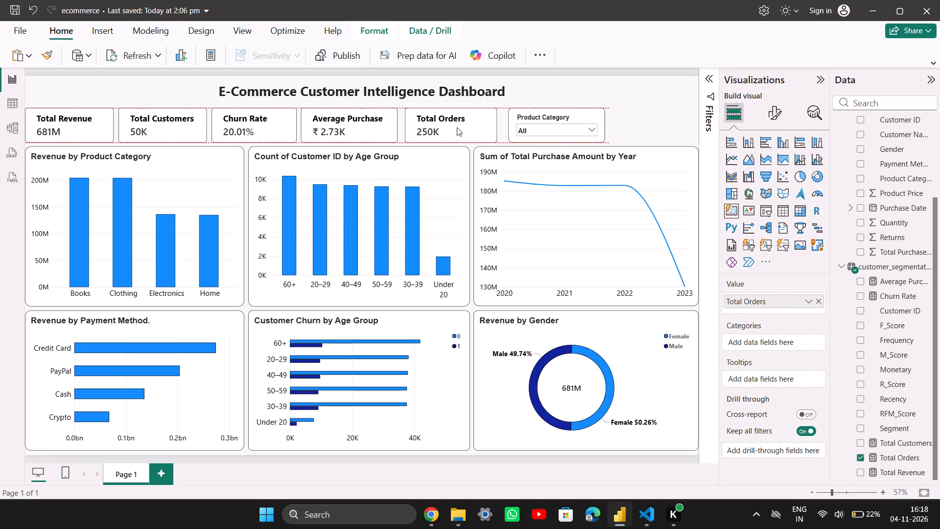
drag(457, 127, 454, 127)
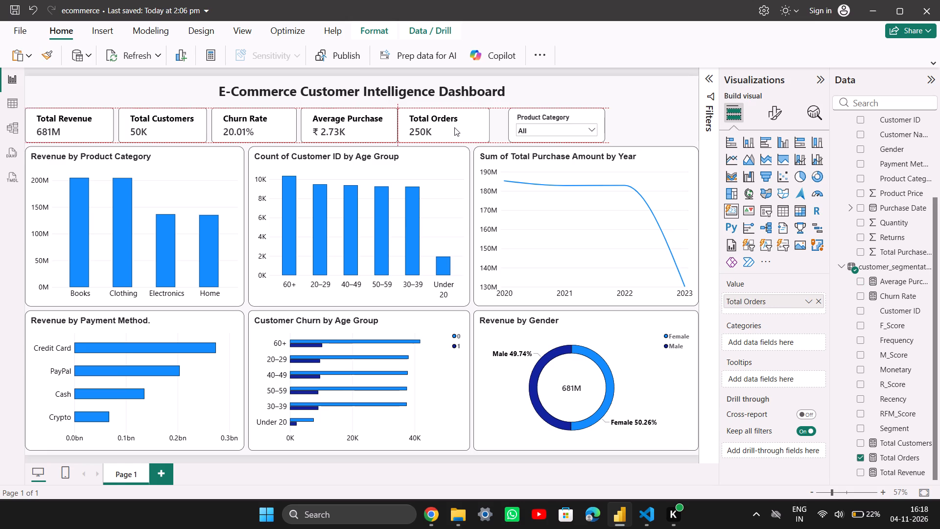
drag(454, 127, 455, 127)
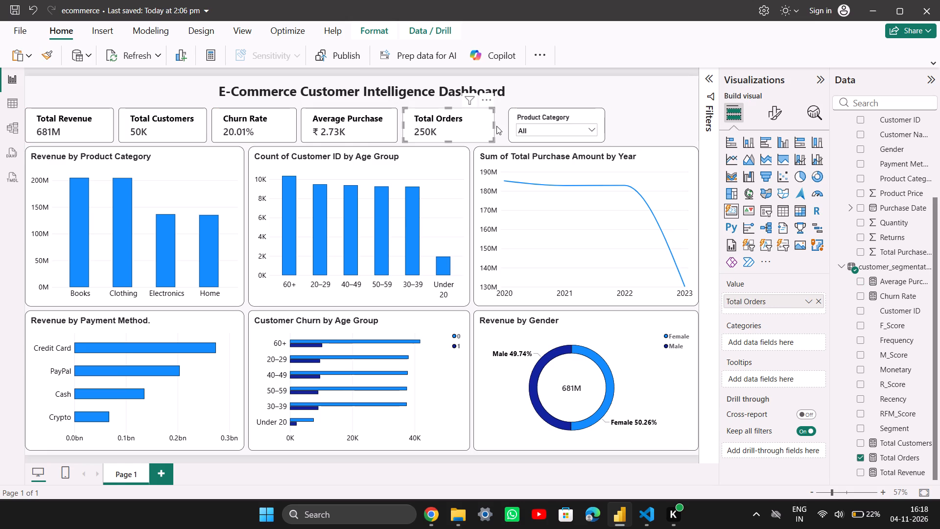
drag(493, 125, 487, 125)
click(498, 125)
Move the Product Category slicer closer to the Total Orders card, keeping it aligned with the KPI row.
click(580, 114)
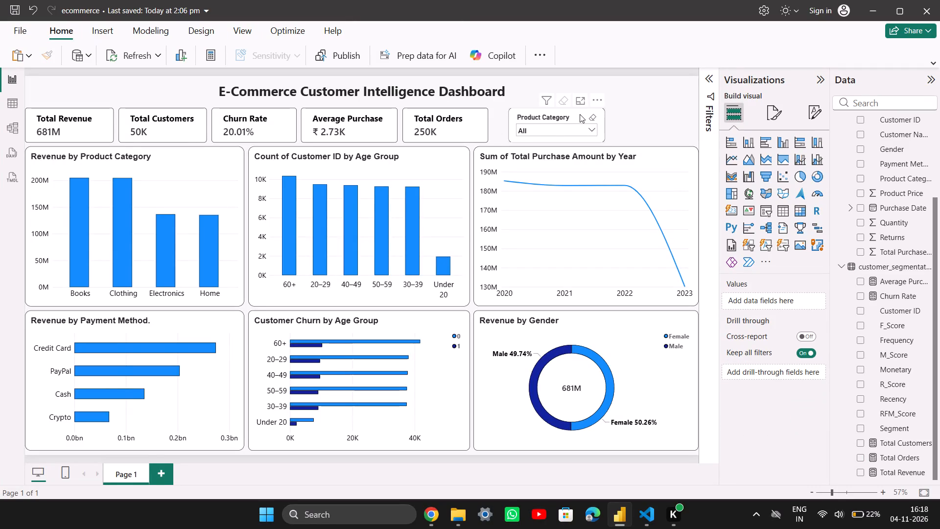
drag(580, 114, 564, 114)
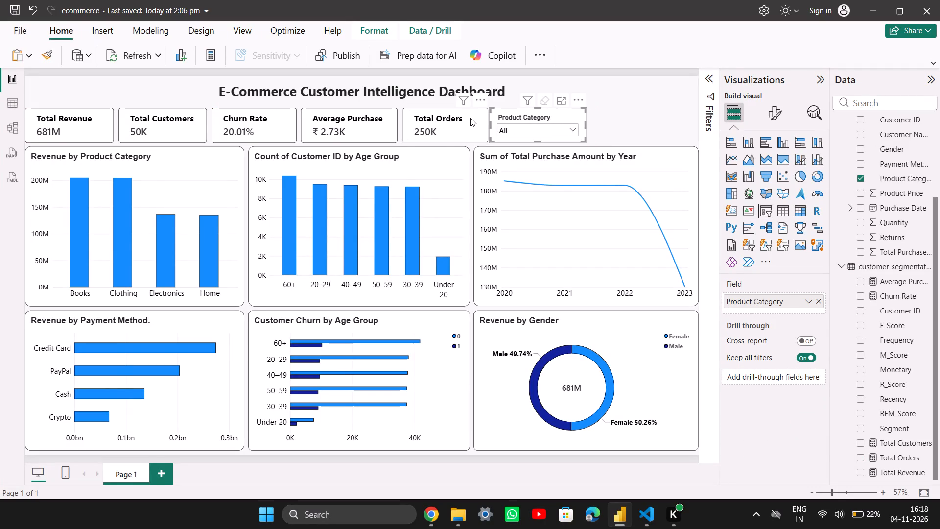
Nudge the Total Orders card slightly toward the Product Category slicer to even out the gaps.
click(470, 118)
click(468, 117)
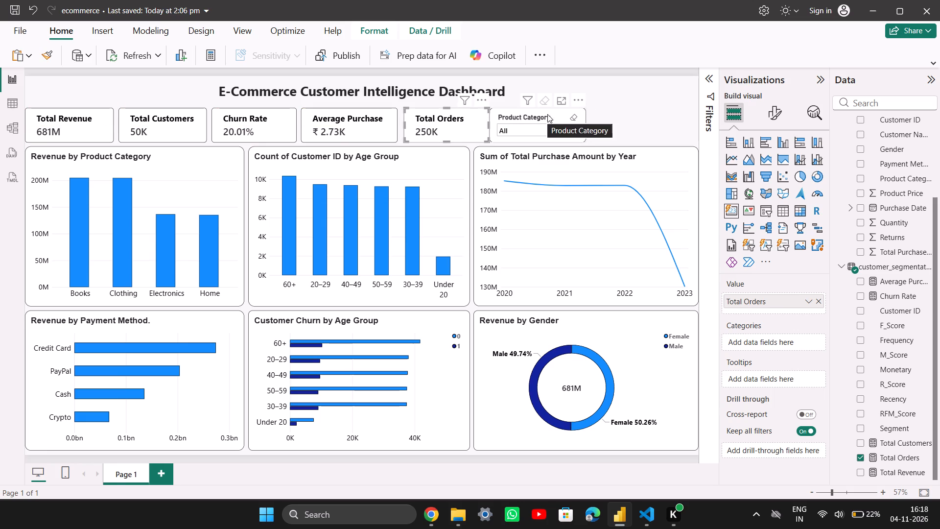
Reposition the Product Category slicer and nudge the Total Orders card to leave a small, even gap between them.
click(549, 114)
click(467, 121)
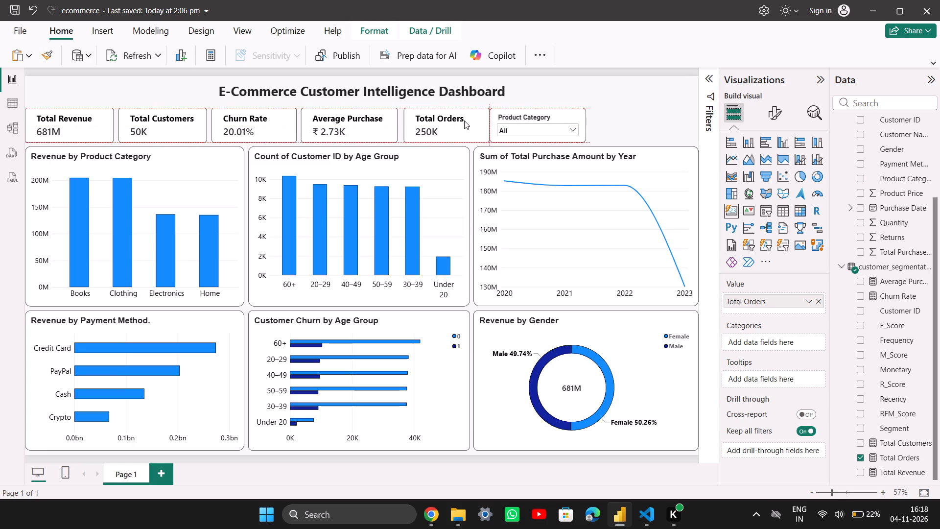
drag(552, 112, 560, 114)
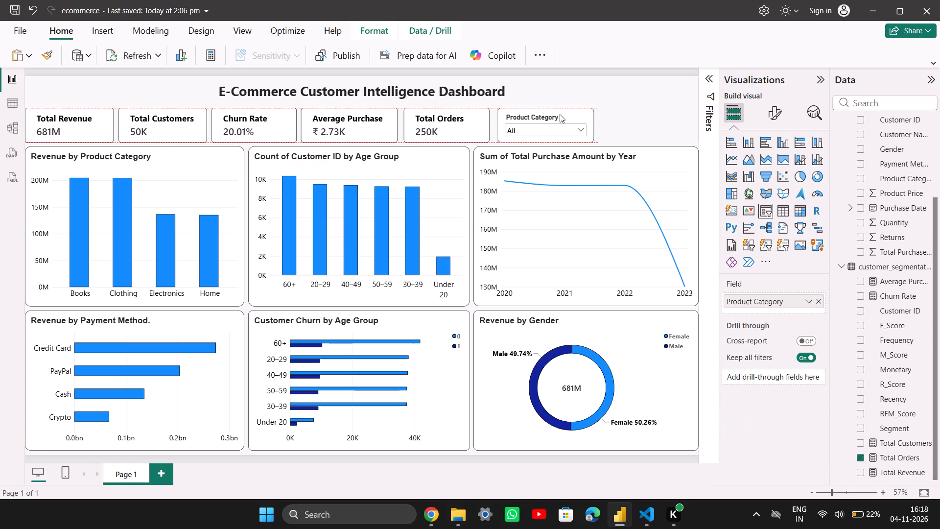
drag(560, 114, 564, 114)
click(468, 119)
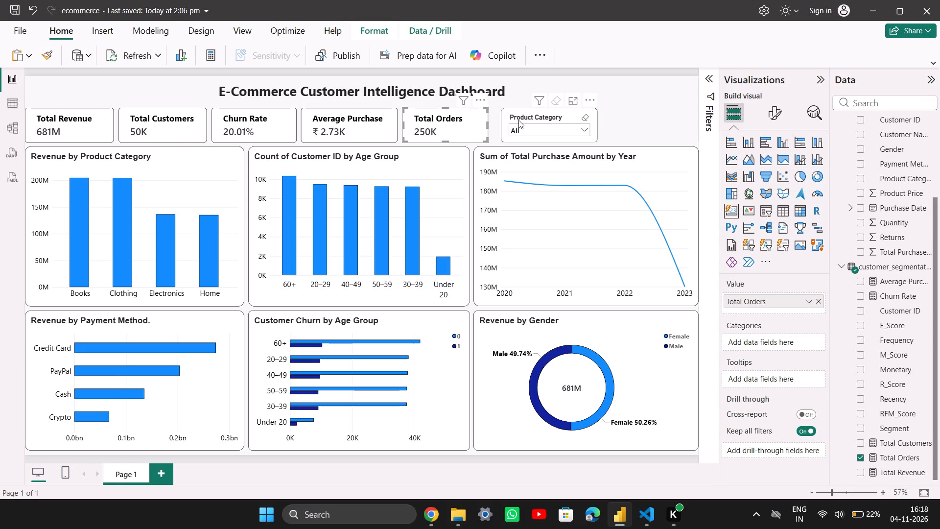
drag(564, 117, 557, 117)
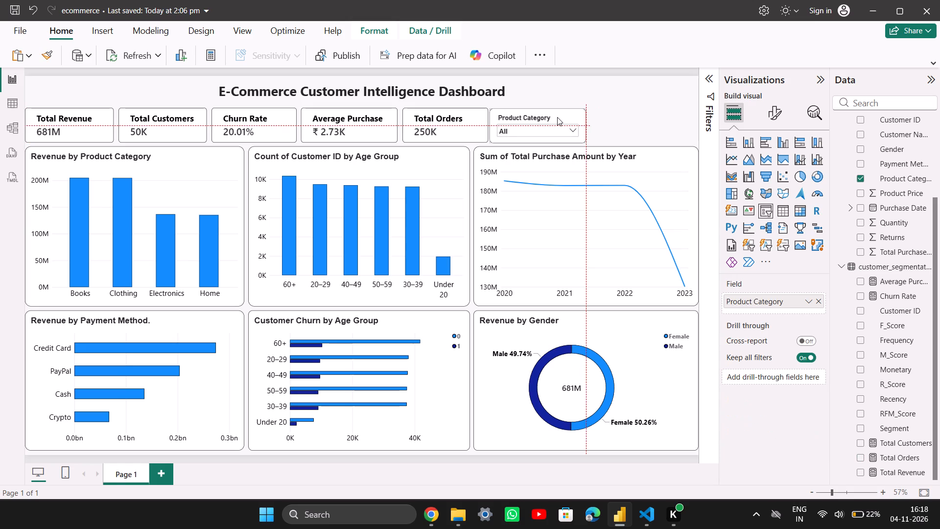
drag(557, 117, 557, 116)
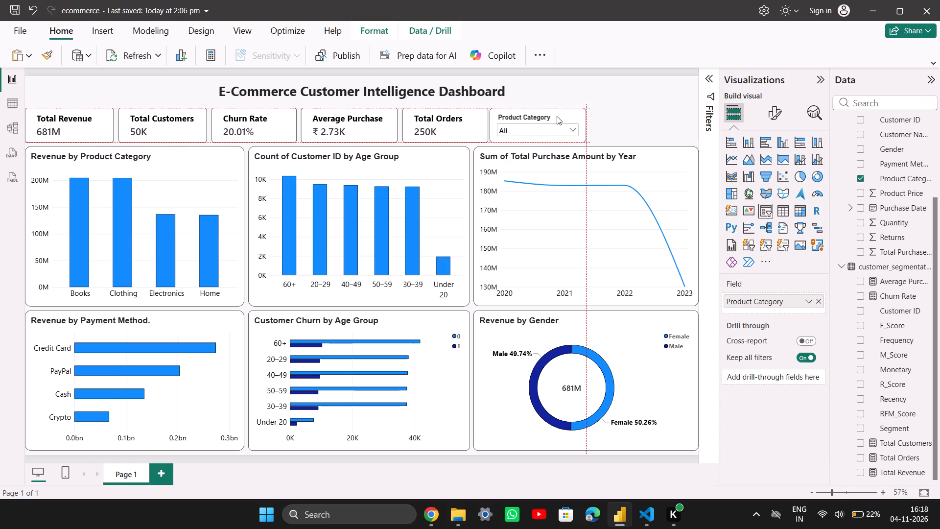
drag(557, 116, 558, 115)
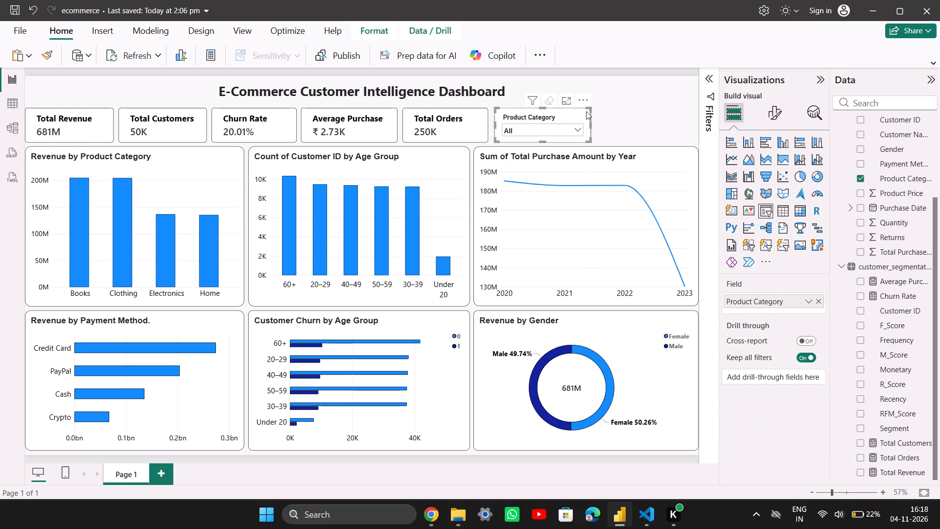
click(644, 120)
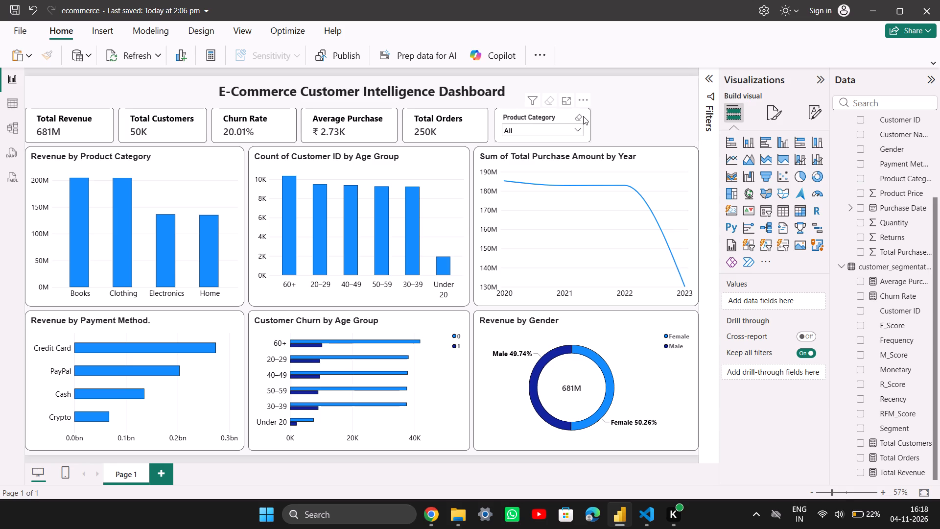
Test the Product Category slicer by filtering the dashboard to Clothing, and clear that selection again.
click(578, 131)
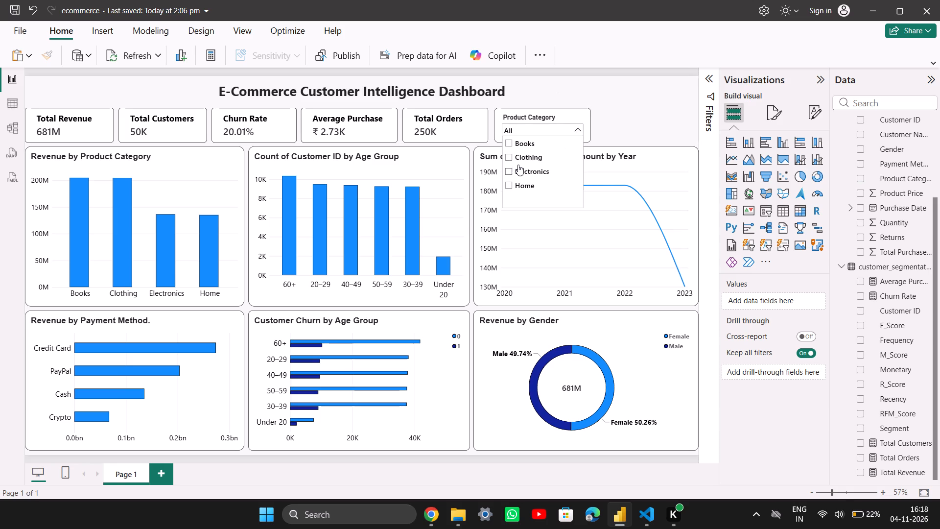
click(517, 162)
click(516, 162)
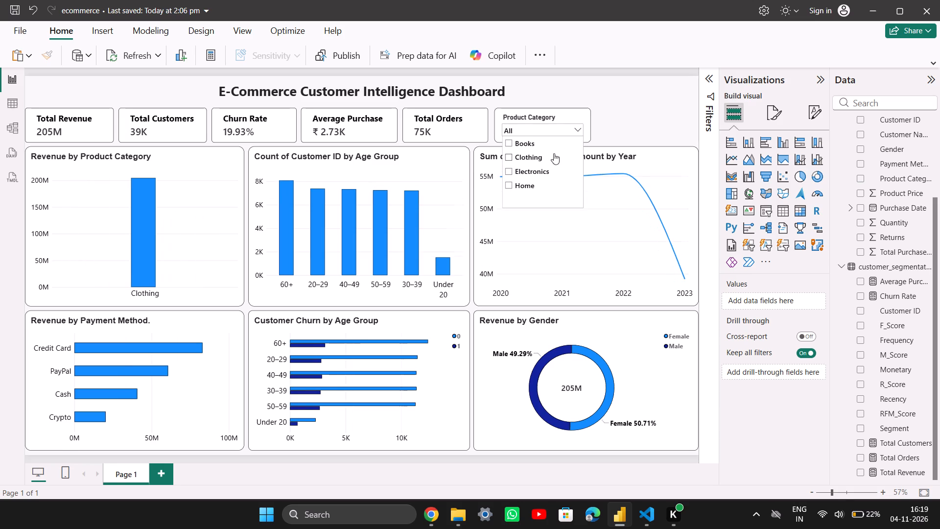
click(616, 120)
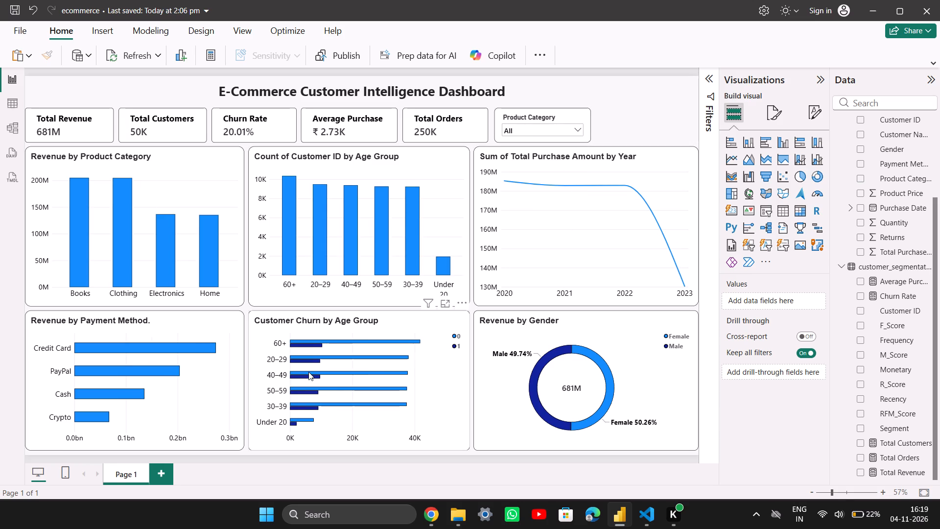
scroll(308, 372, up, 1)
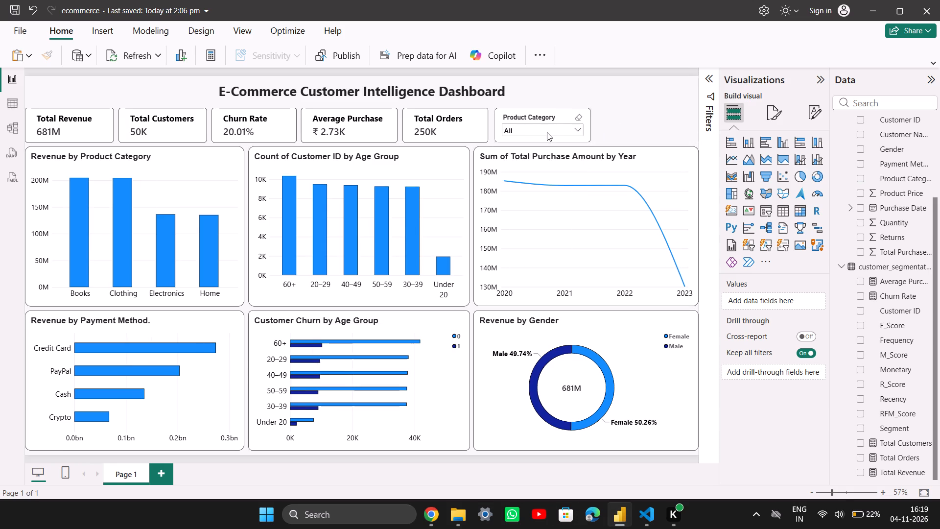
Narrow the Product Category slicer slightly, keeping its edge beside the Total Orders card in place.
click(563, 119)
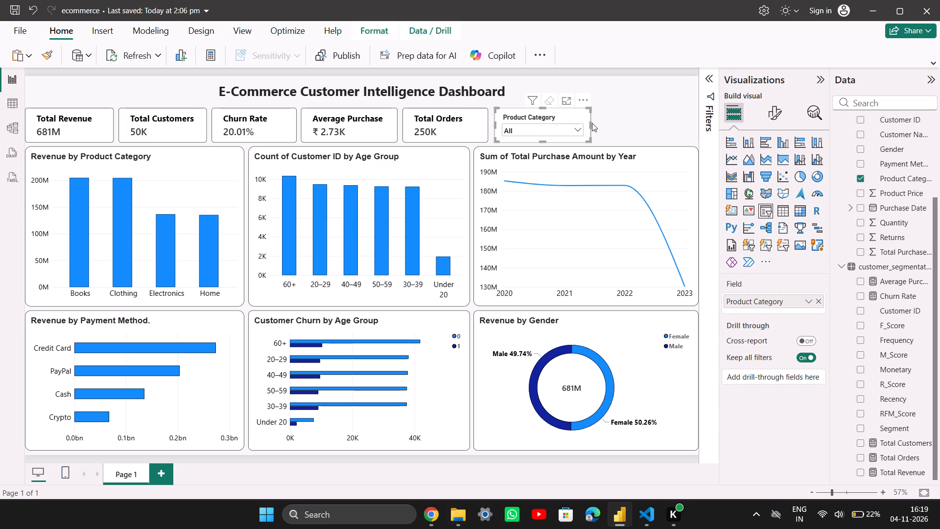
drag(590, 123, 579, 123)
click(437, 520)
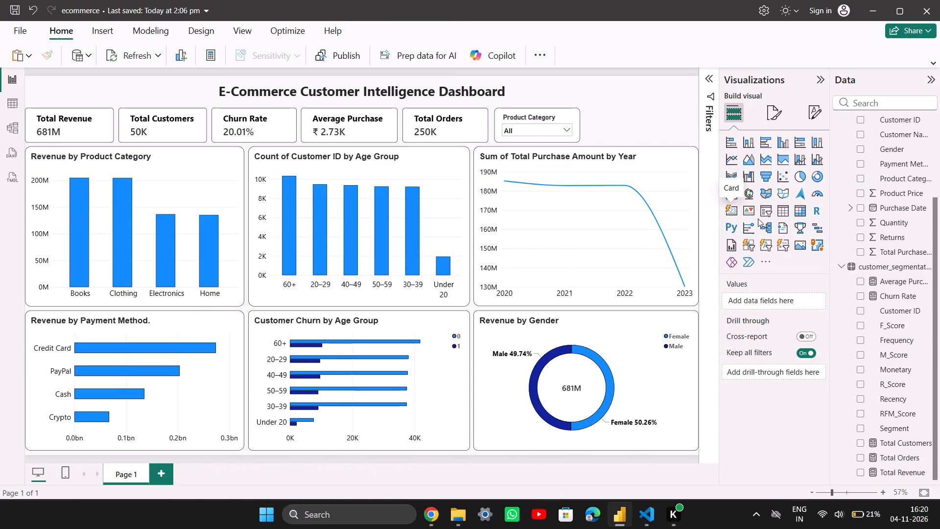
click(772, 208)
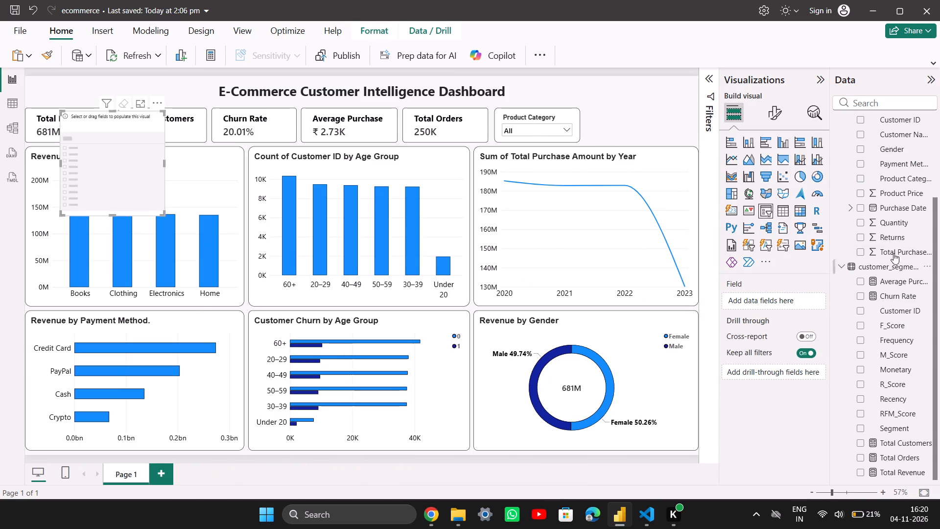
drag(896, 202, 779, 295)
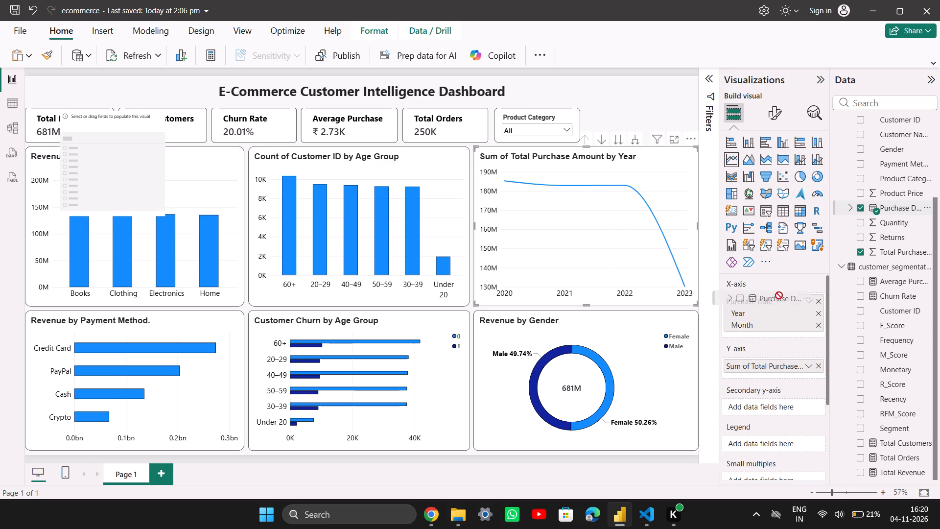
drag(779, 295, 926, 226)
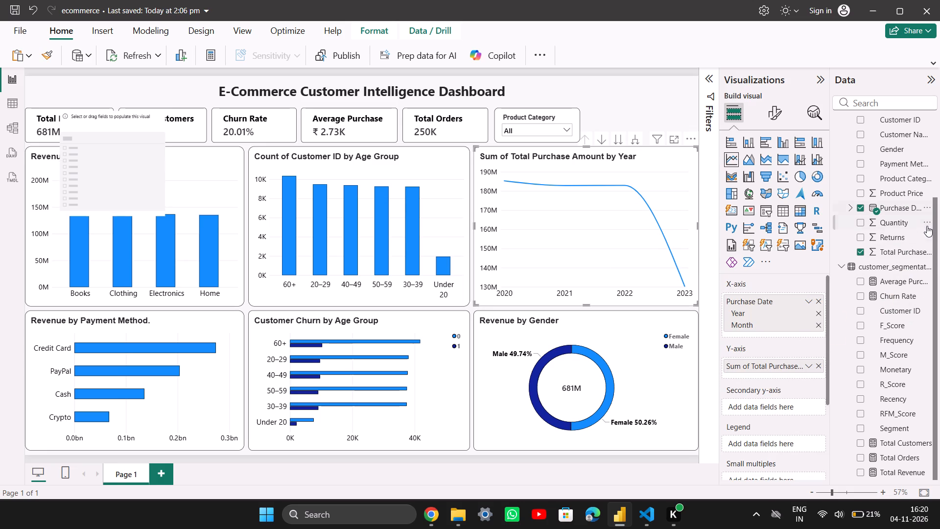
click(88, 149)
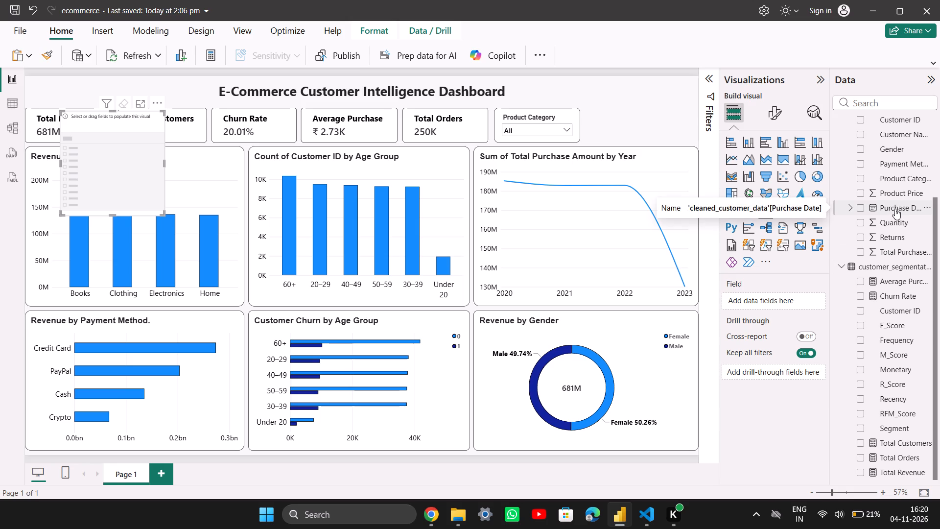
click(862, 208)
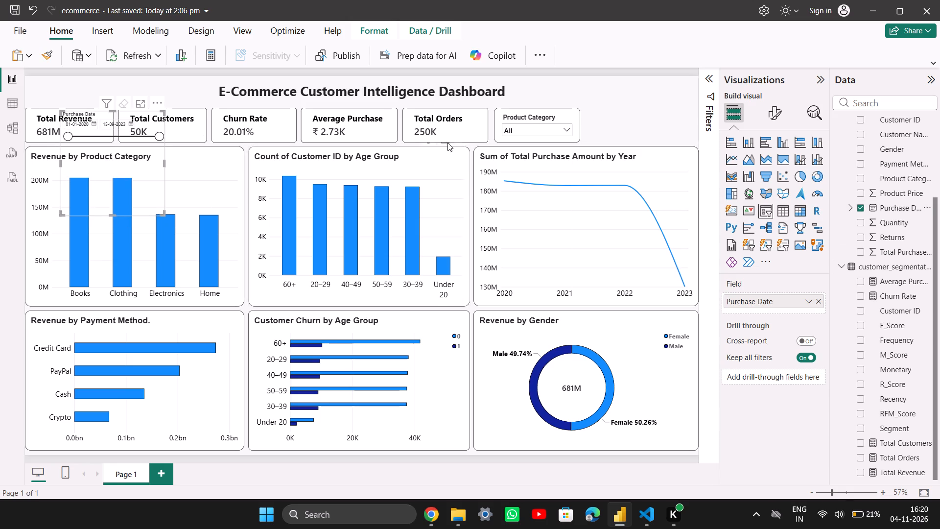
Copy the Product Category slicer's formatting onto the Purchase Date slicer with Format Painter.
click(508, 108)
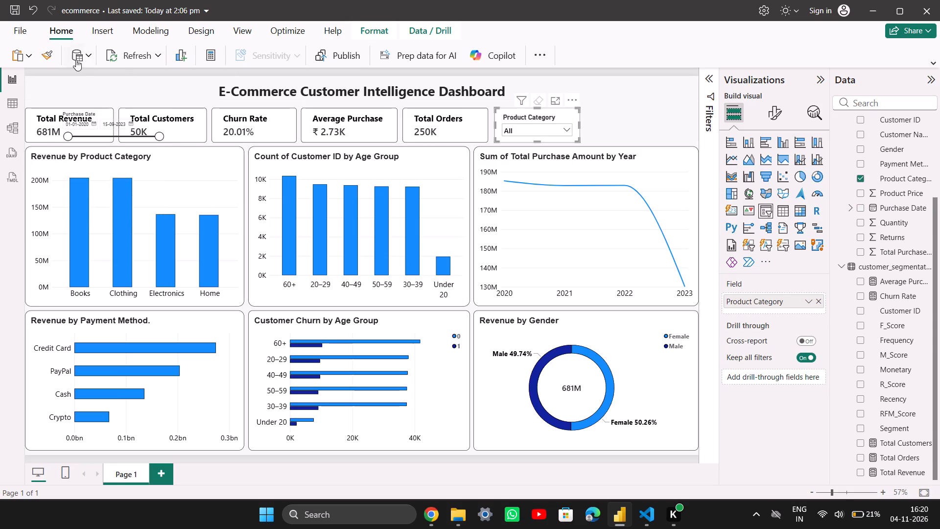
click(49, 58)
click(121, 142)
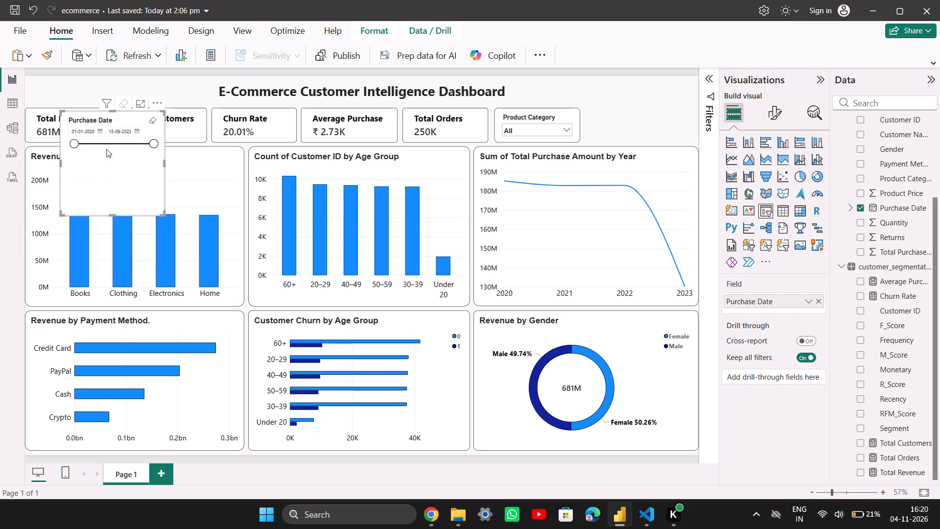
Place the Purchase Date slicer beside the Product Category slicer in the KPI row and reduce its height.
drag(103, 174, 618, 167)
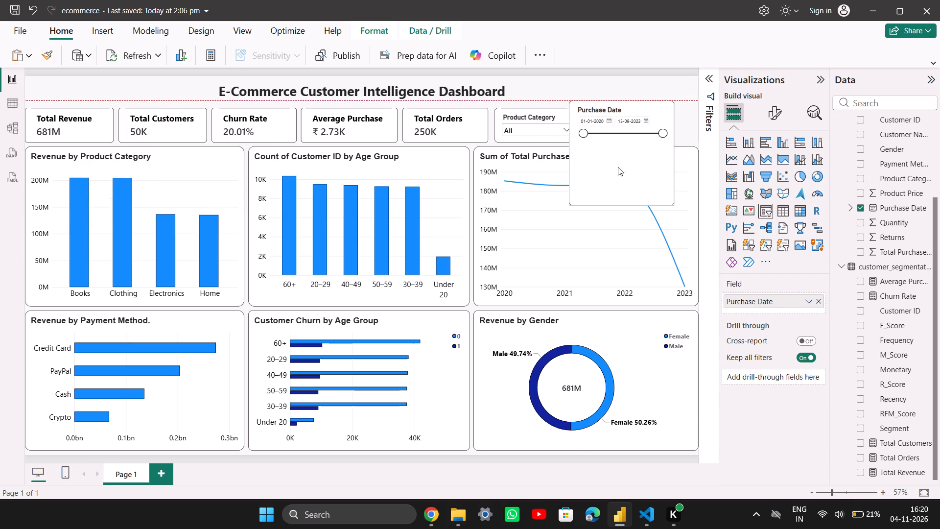
drag(618, 167, 626, 169)
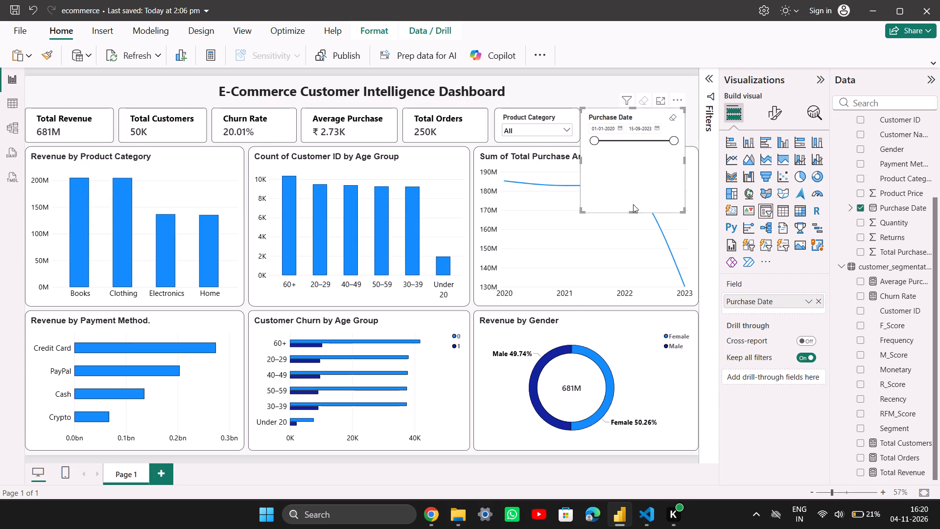
drag(632, 210, 662, 181)
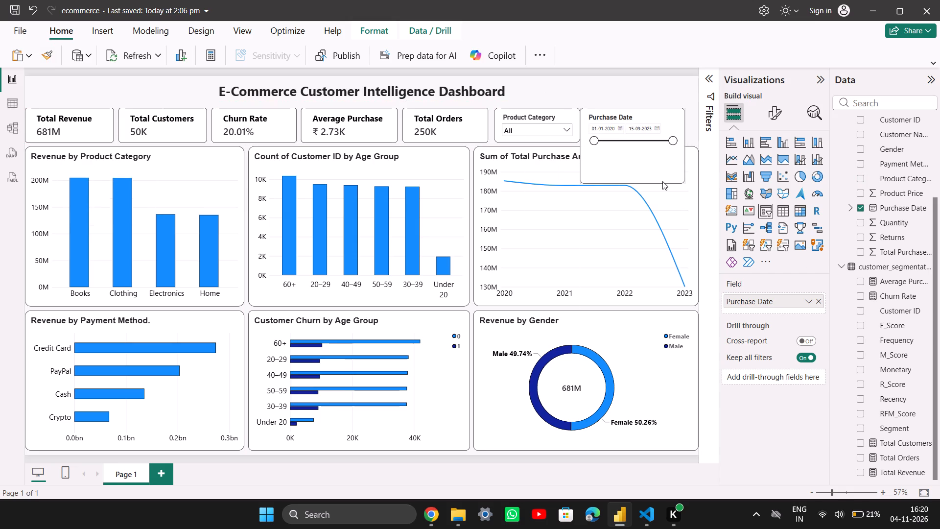
drag(662, 181, 664, 159)
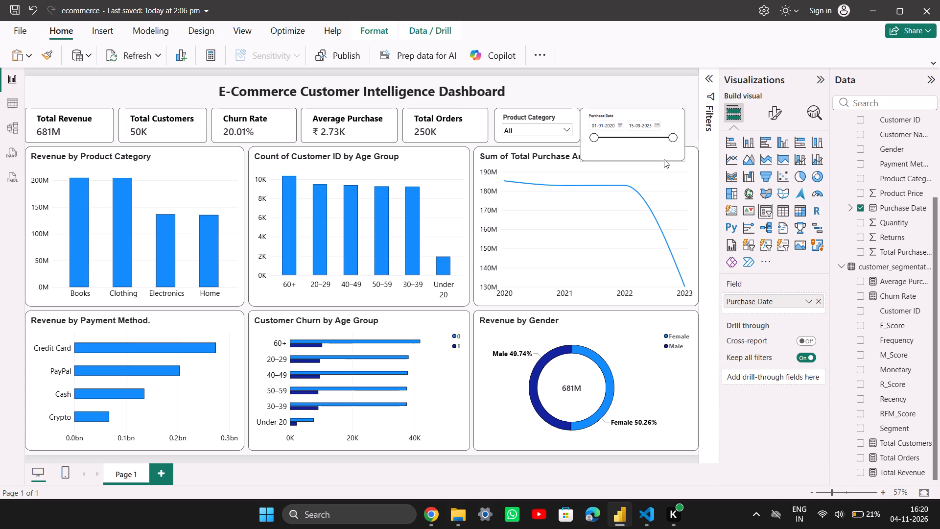
drag(664, 159, 664, 170)
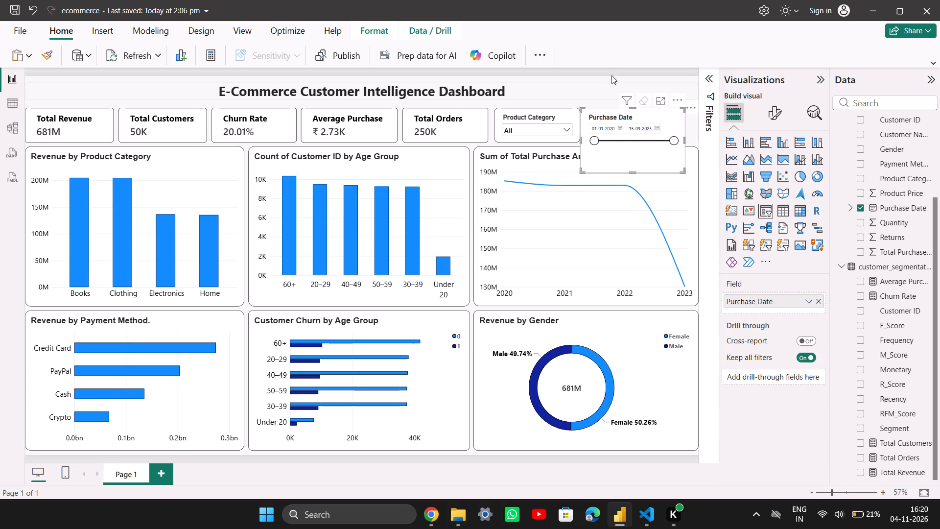
Raise the Purchase Date slicer slightly, widen it from the dashboard's outer edge to over the Product Category slicer, and make it shorter.
drag(640, 115, 641, 115)
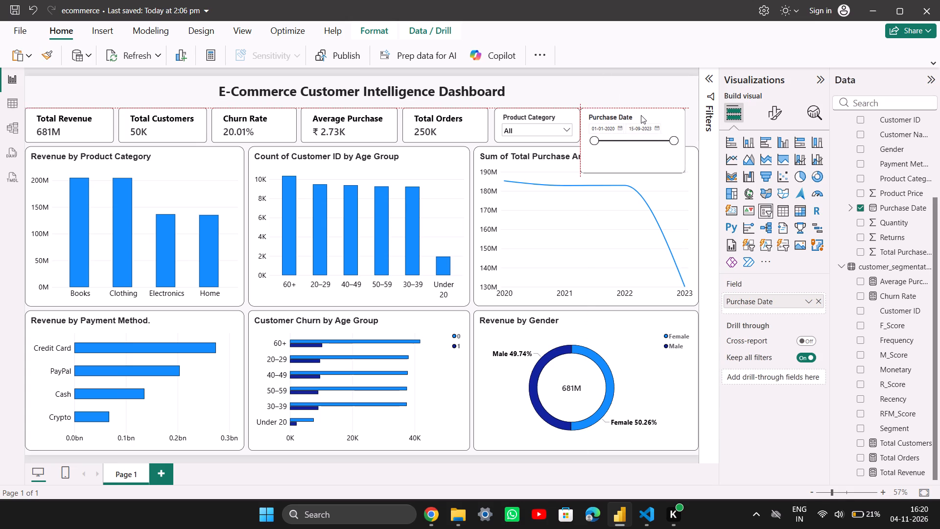
drag(641, 115, 644, 99)
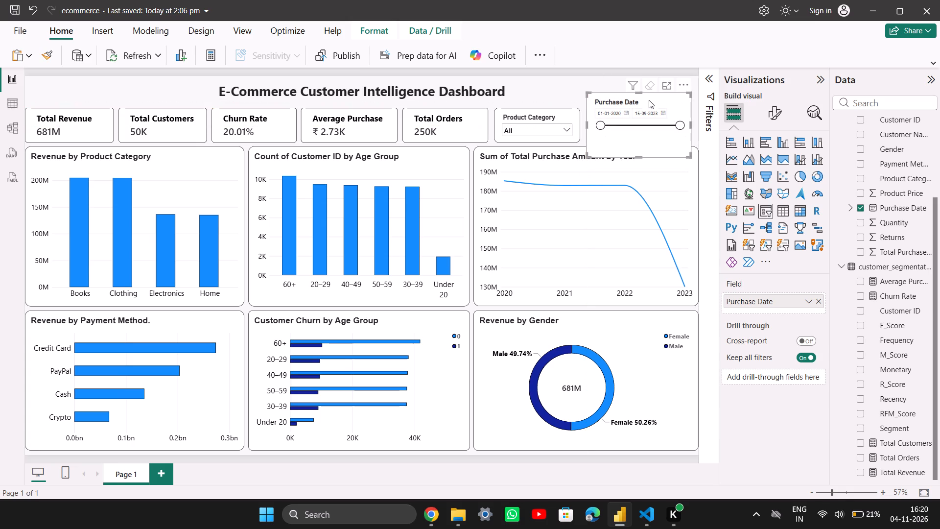
drag(690, 124, 725, 125)
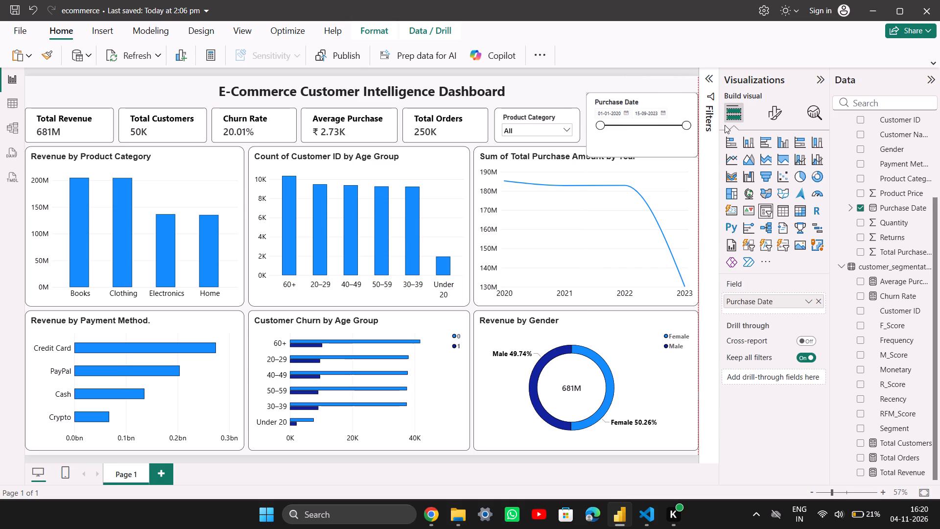
drag(587, 124, 540, 124)
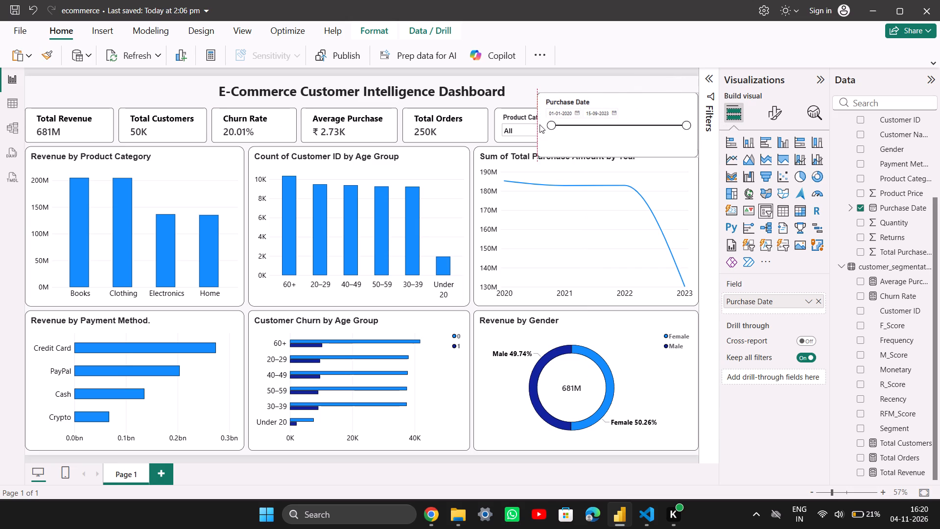
drag(540, 124, 518, 125)
drag(611, 156, 611, 155)
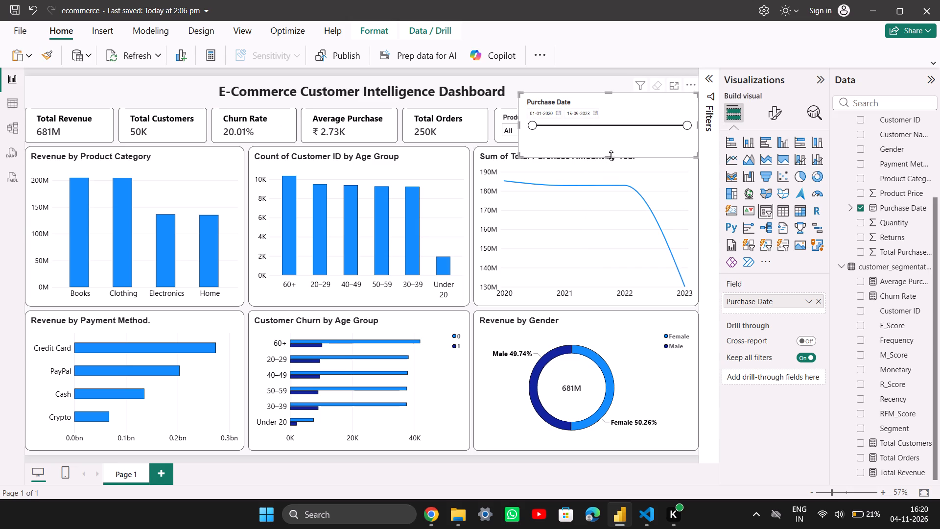
drag(611, 155, 612, 130)
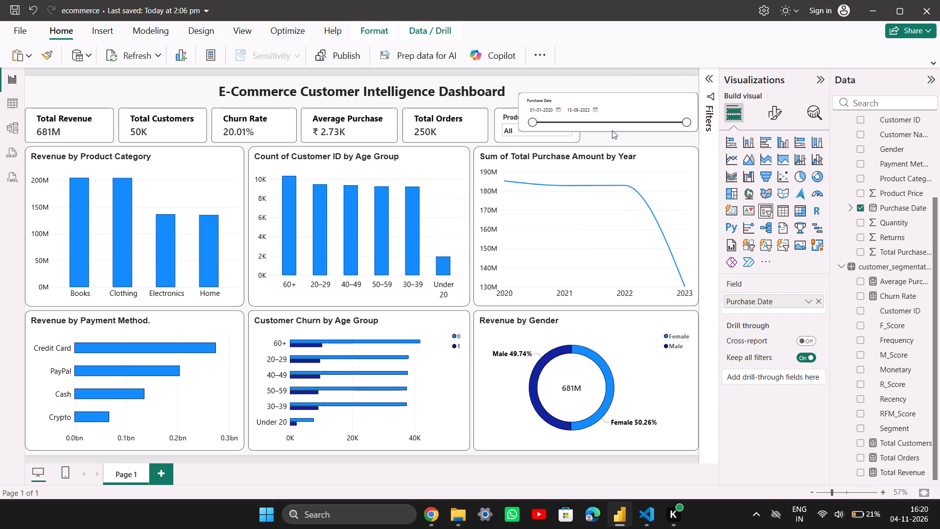
drag(612, 130, 613, 132)
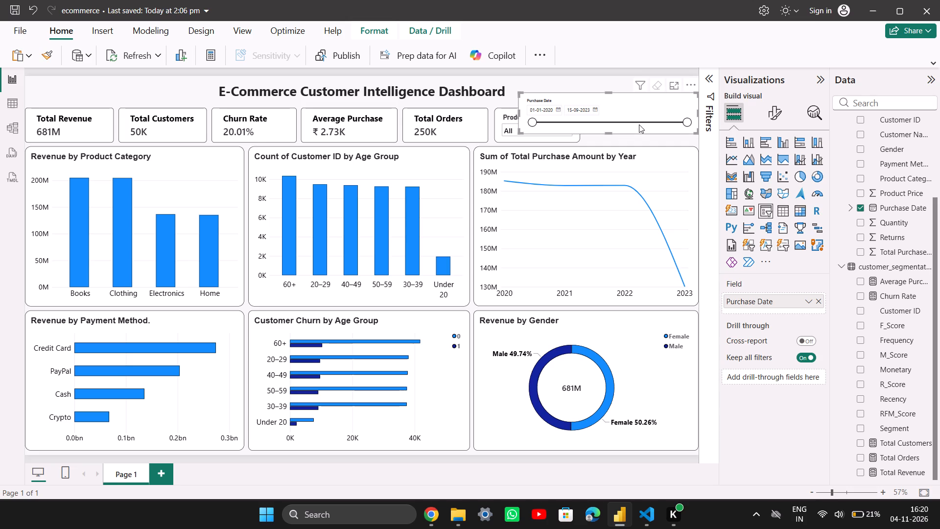
Set the font size of the Purchase Date slicer's date values to 10.
click(623, 111)
click(783, 120)
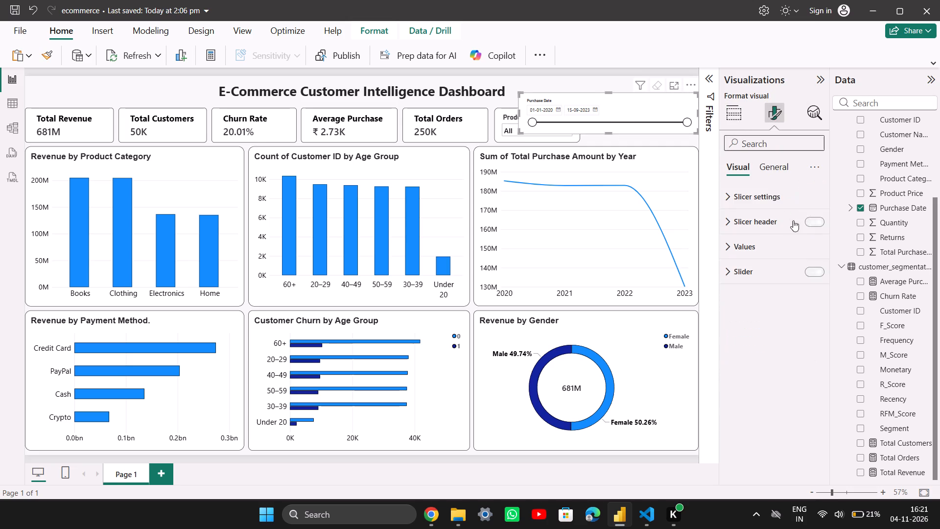
click(743, 186)
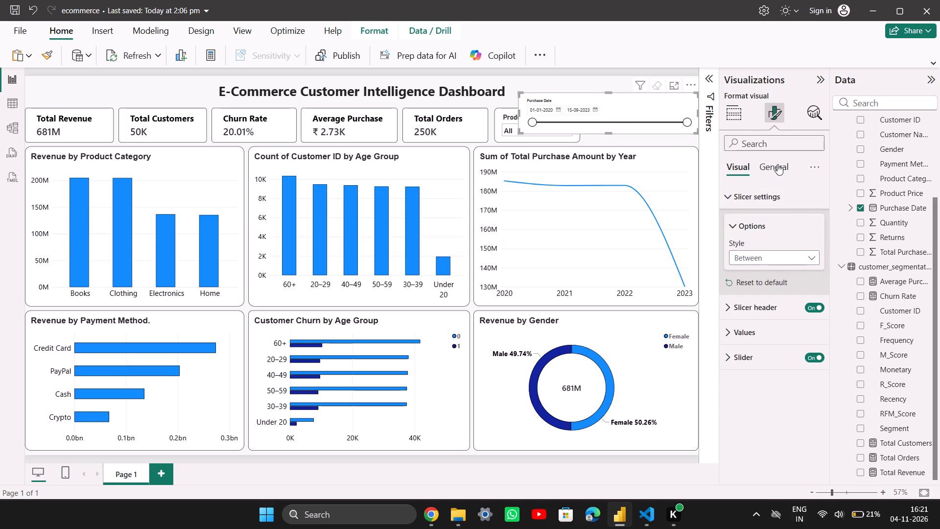
click(777, 164)
click(748, 164)
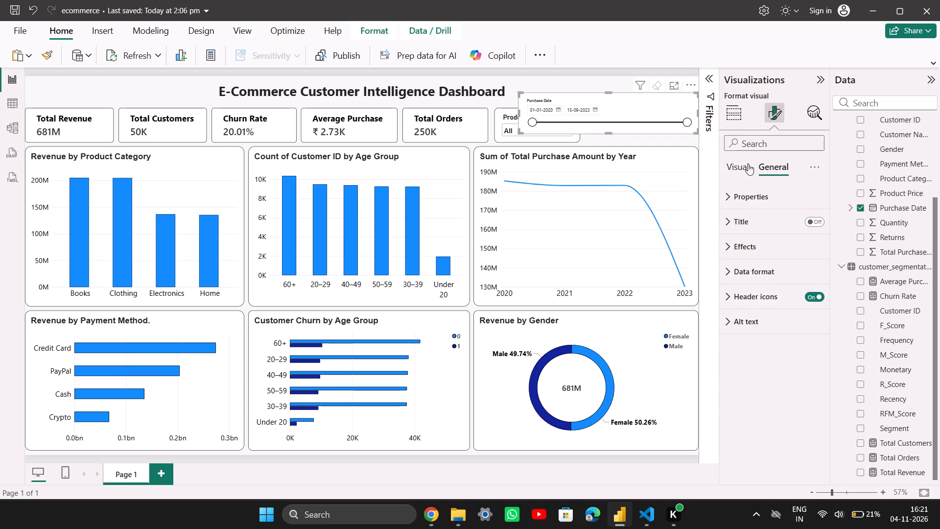
click(755, 328)
scroll(760, 337, down, 1)
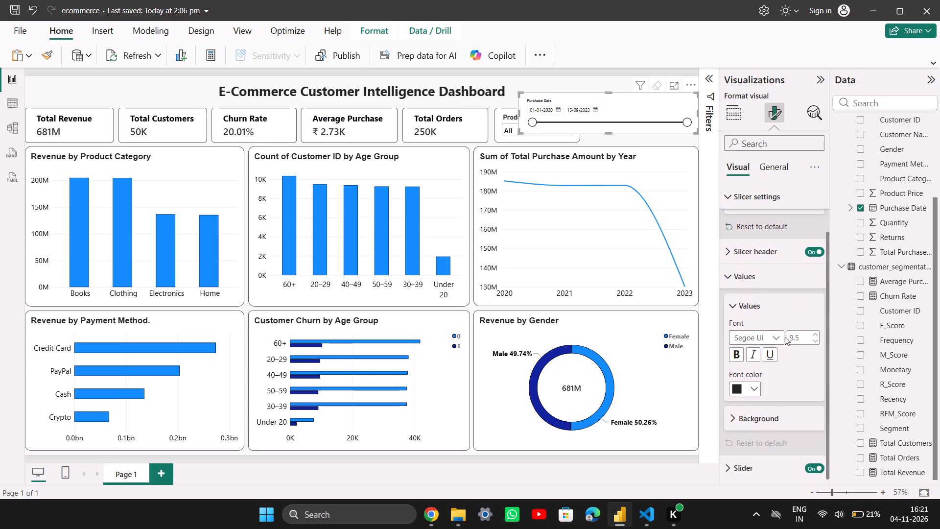
triple_click(814, 333)
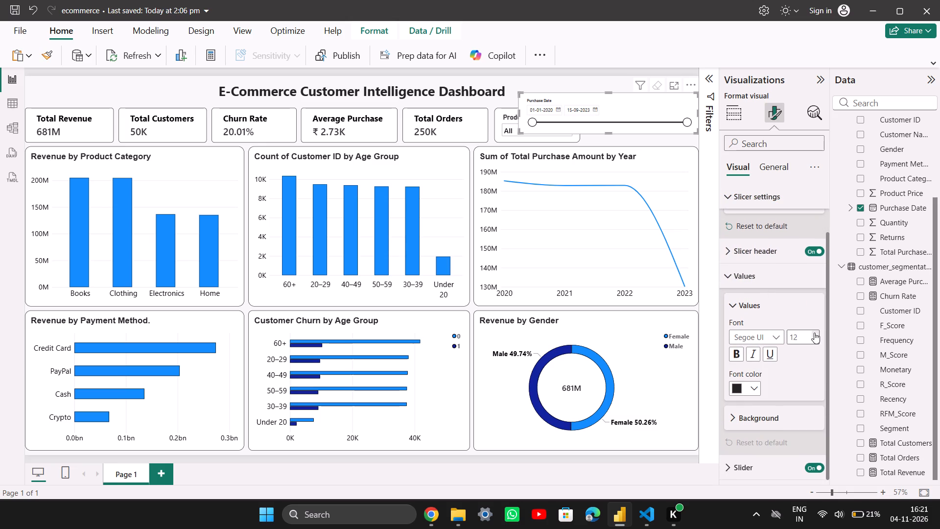
double_click(814, 333)
triple_click(815, 339)
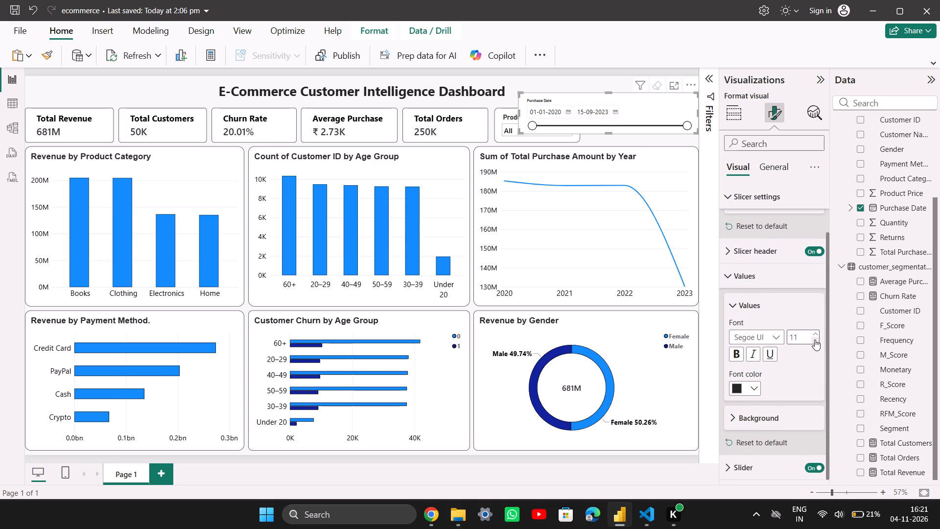
click(815, 339)
click(815, 339)
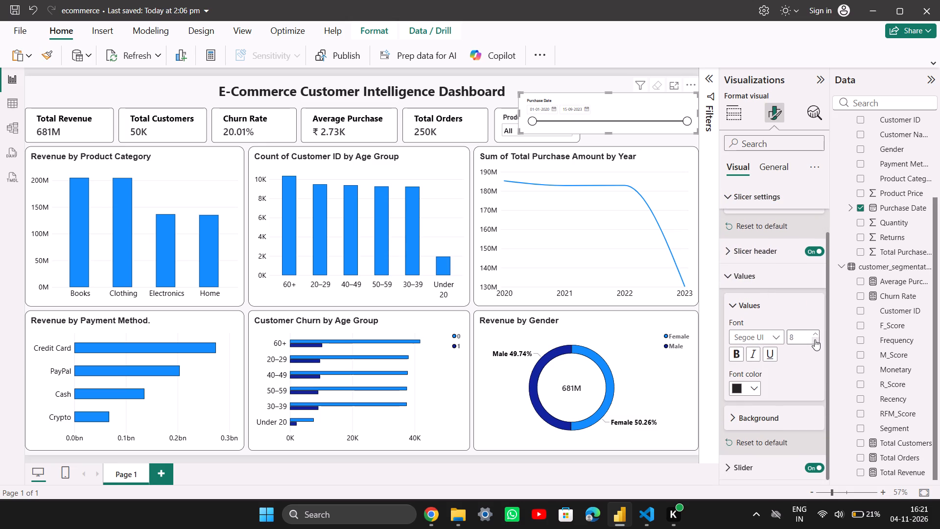
double_click(815, 339)
double_click(815, 339)
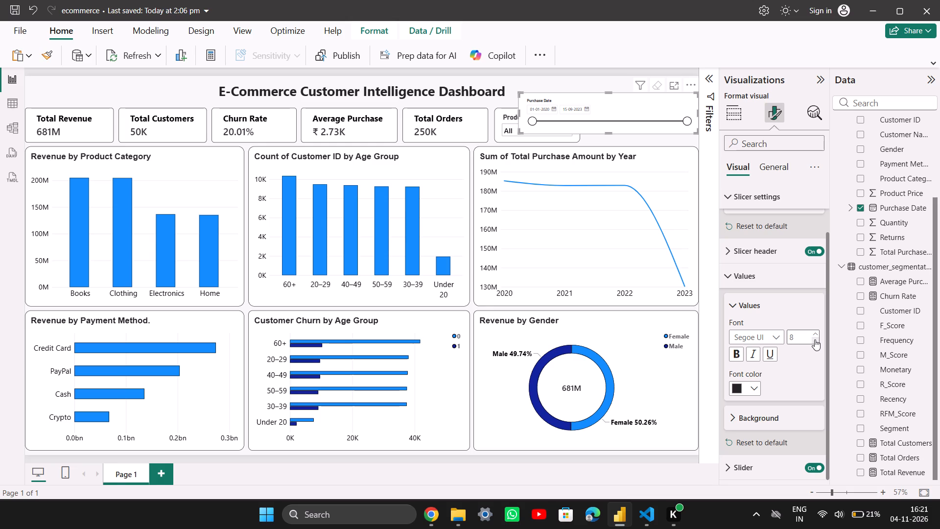
double_click(815, 339)
double_click(815, 335)
Set the Purchase Date slicer's header text size to 19.
scroll(775, 318, down, 2)
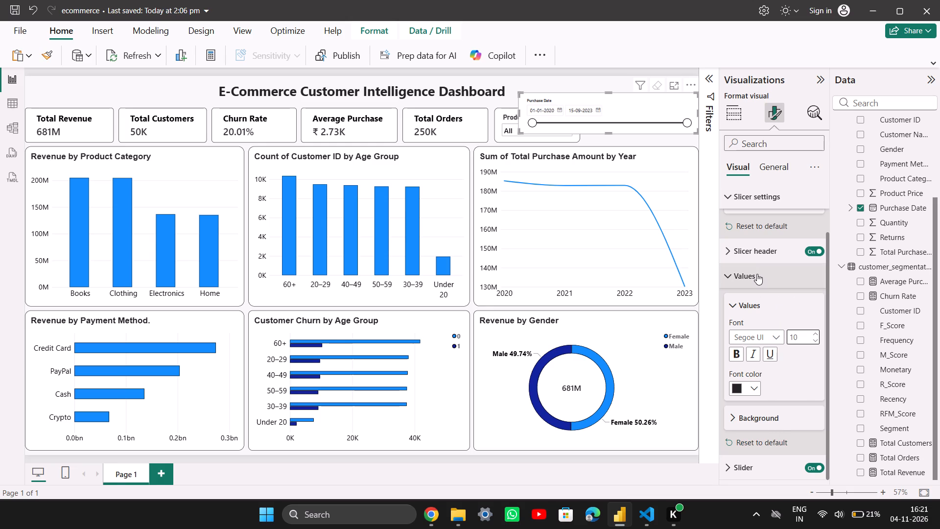
click(757, 274)
click(760, 323)
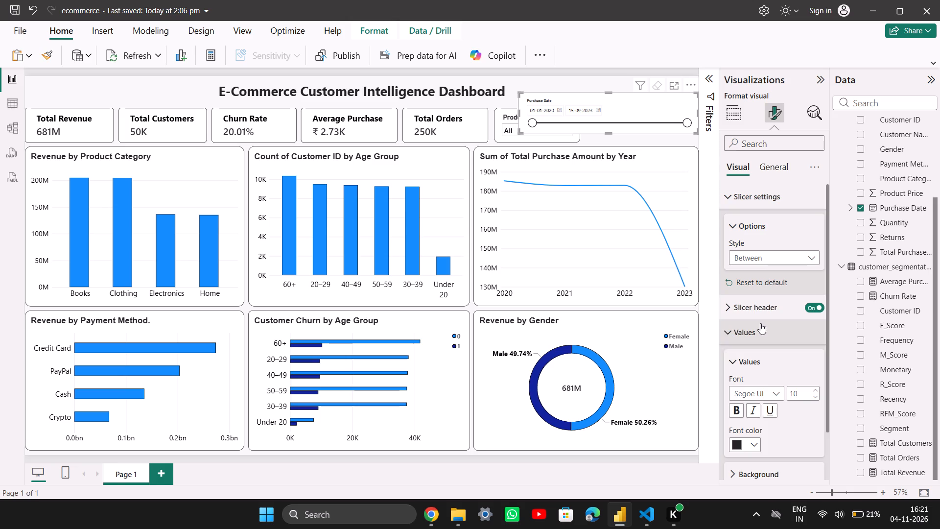
scroll(760, 331, down, 5)
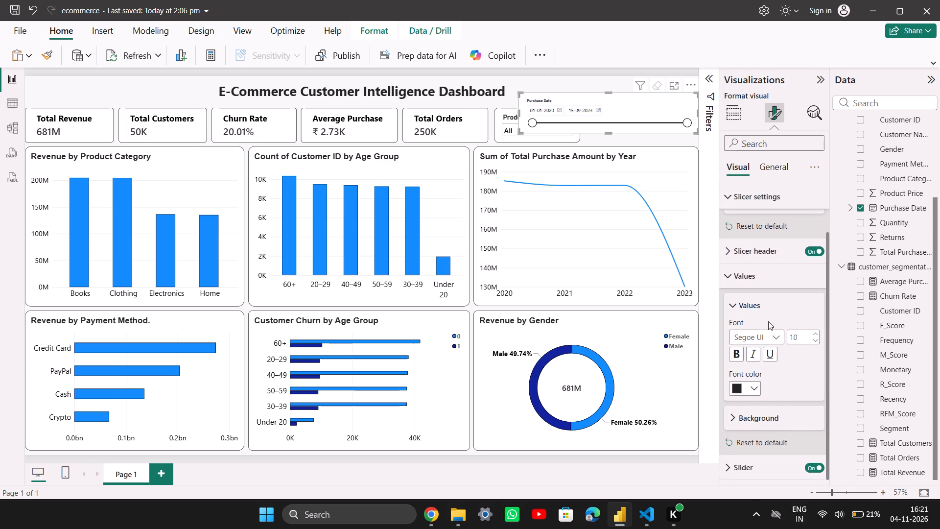
click(748, 253)
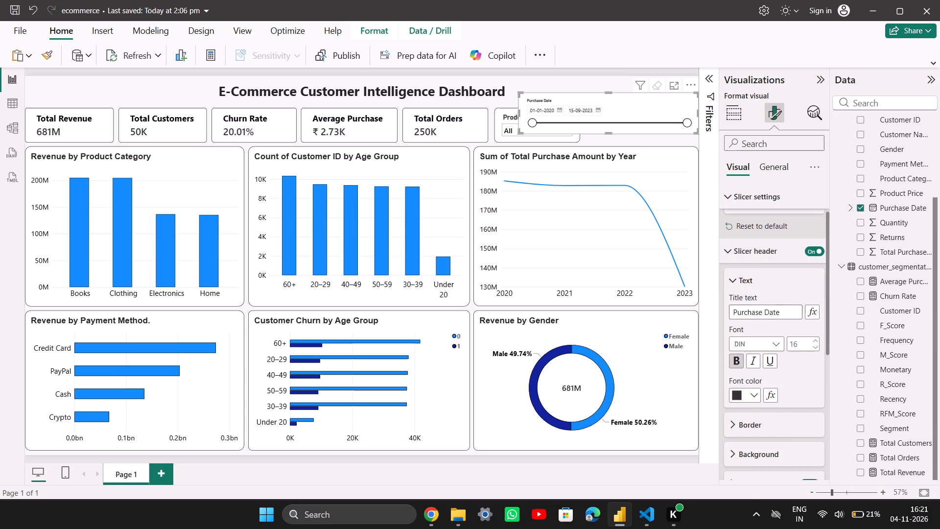
double_click(816, 338)
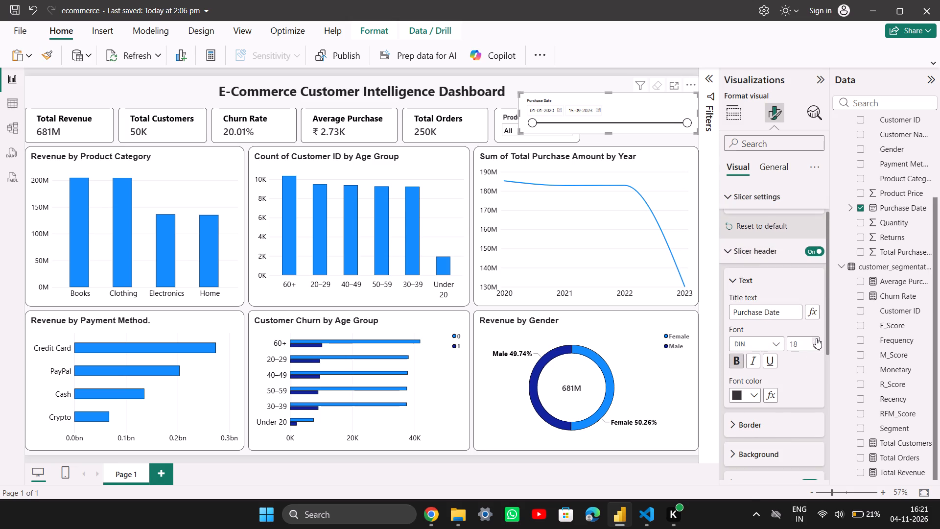
double_click(816, 338)
Extend the Purchase Date slicer's lower edge to slightly overlap the Sum of Total Purchase Amount by Year chart.
click(610, 135)
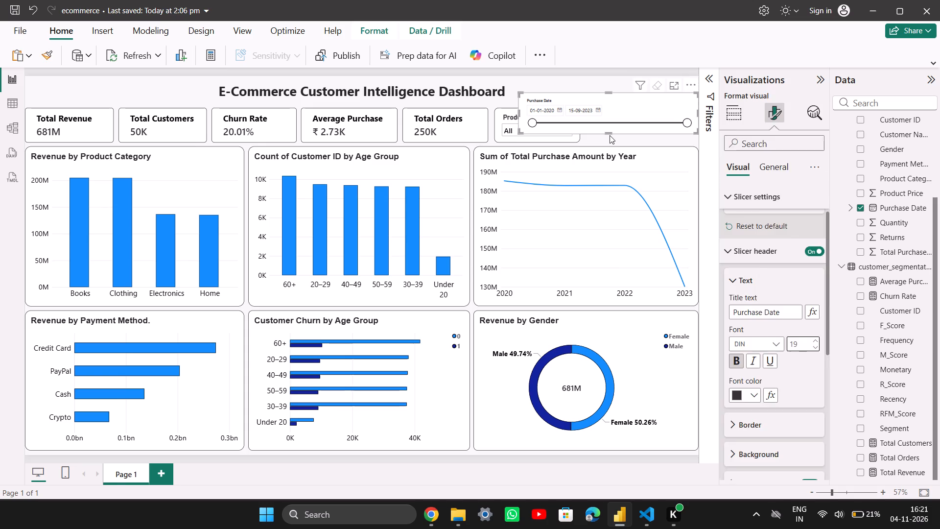
click(610, 130)
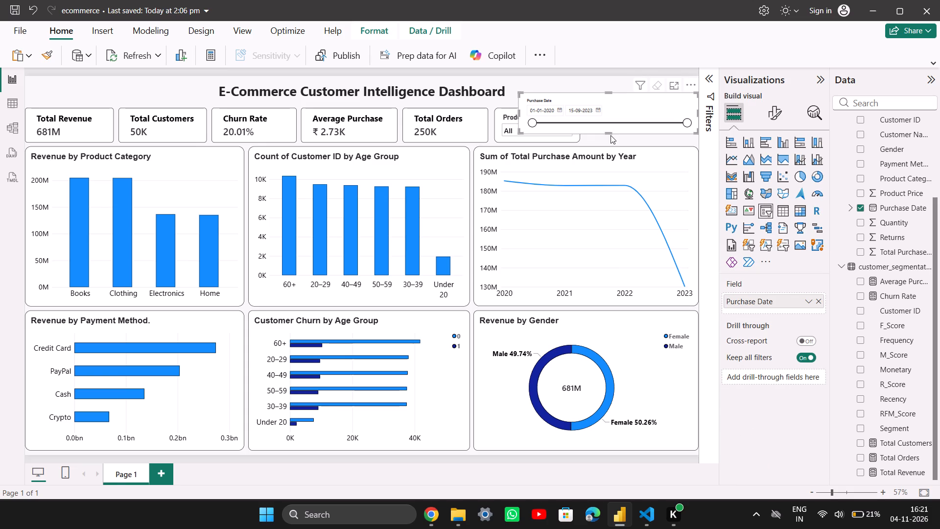
drag(611, 132, 612, 156)
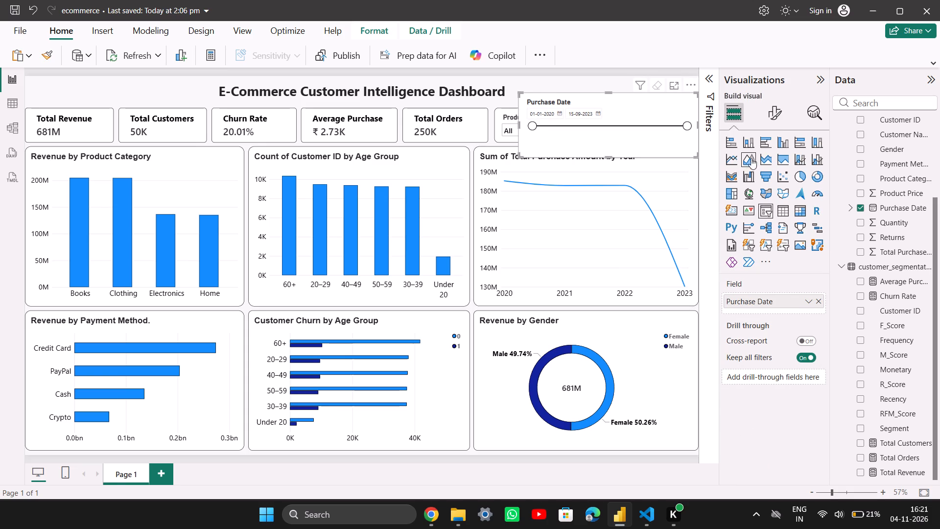
Set the Purchase Date slicer's header text size to 13.
click(773, 112)
click(773, 248)
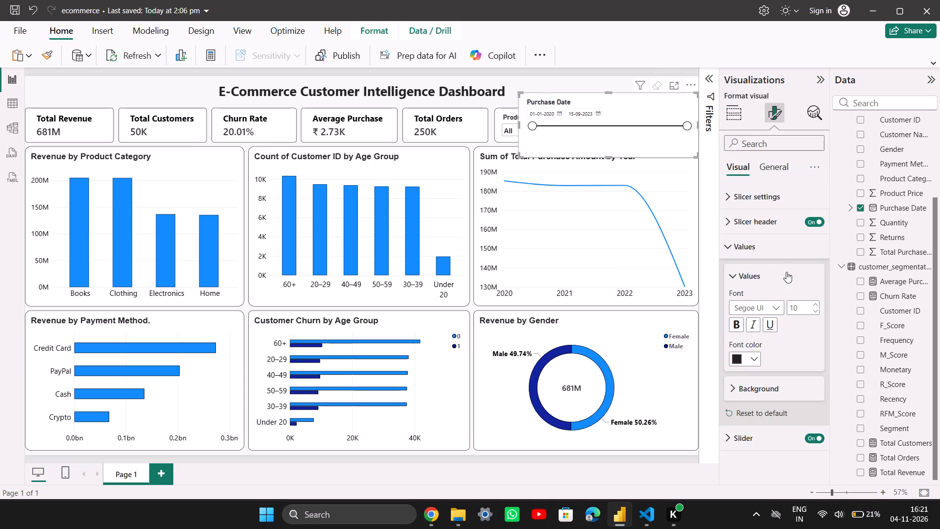
scroll(778, 258, up, 1)
click(762, 218)
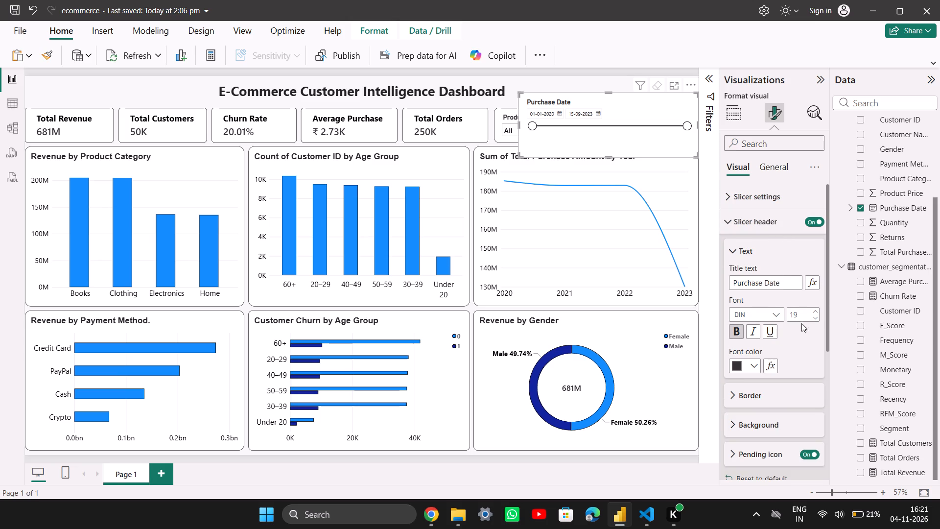
click(817, 313)
click(817, 313)
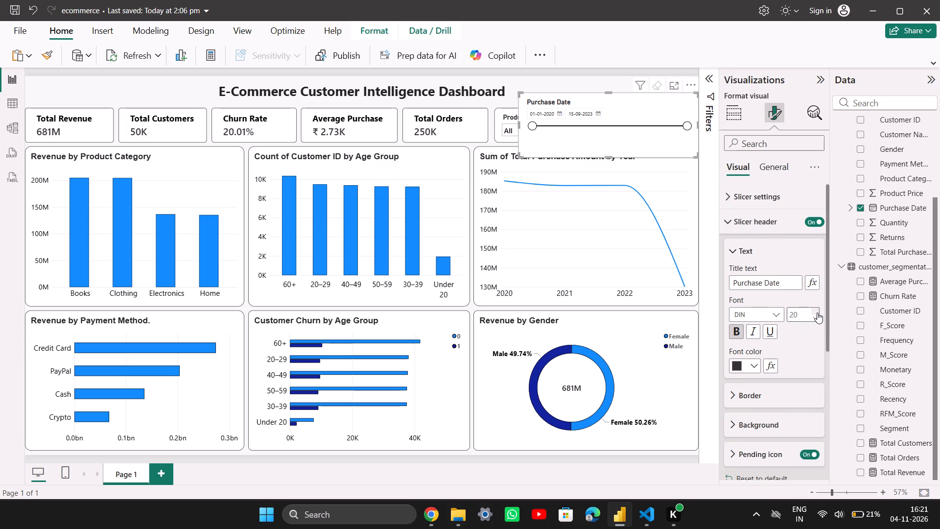
click(817, 313)
triple_click(817, 318)
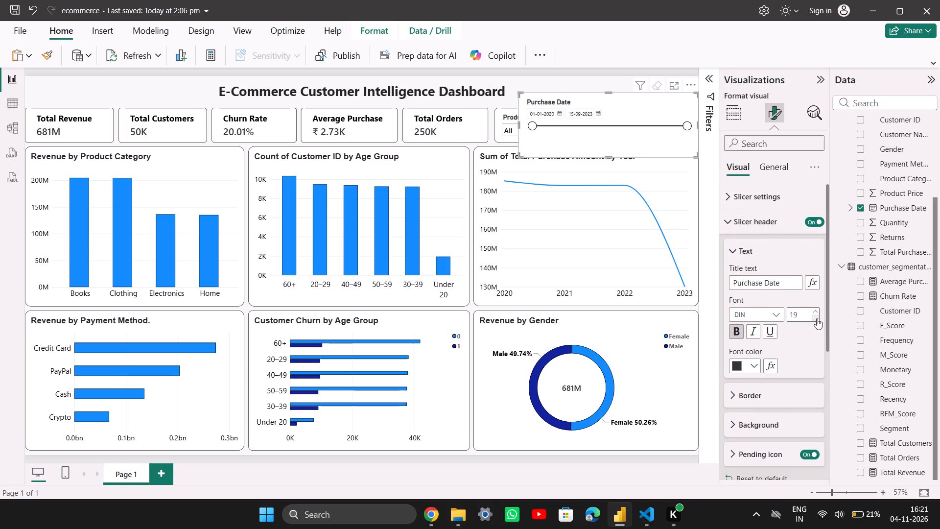
triple_click(817, 318)
triple_click(817, 318)
click(817, 215)
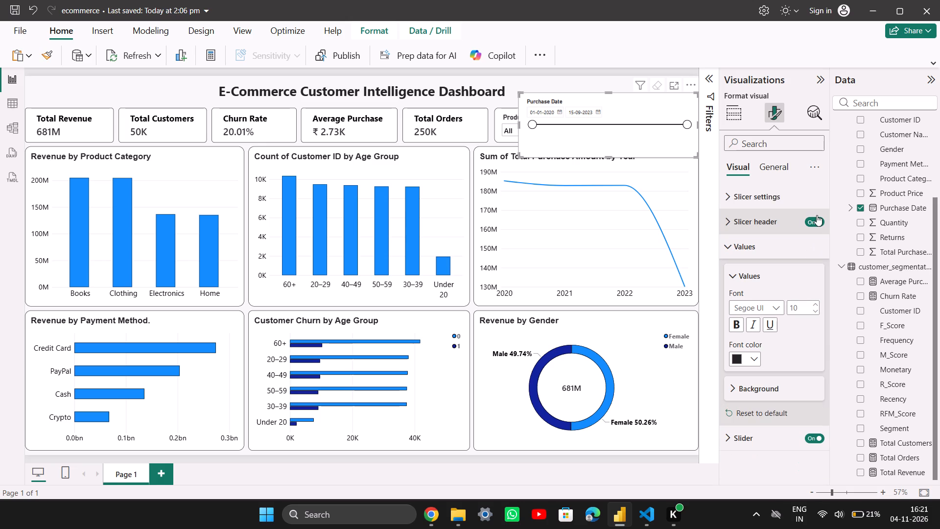
click(815, 223)
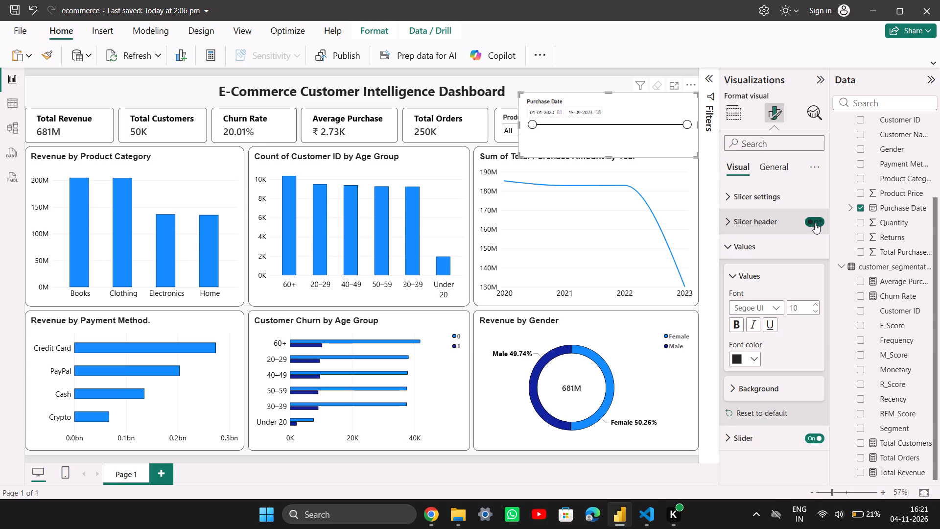
click(815, 223)
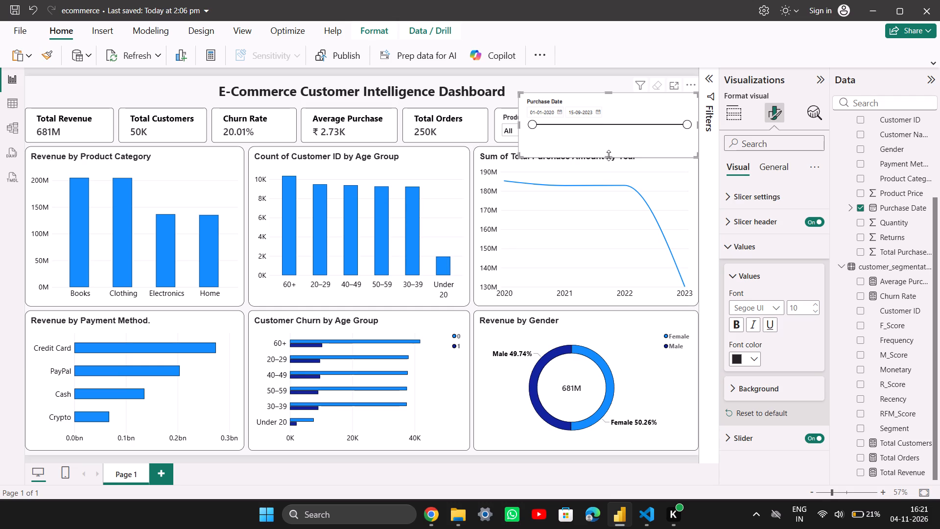
Shorten the Purchase Date slicer from its lower edge until it clears the Sum of Total Purchase Amount by Year chart.
drag(609, 155, 610, 130)
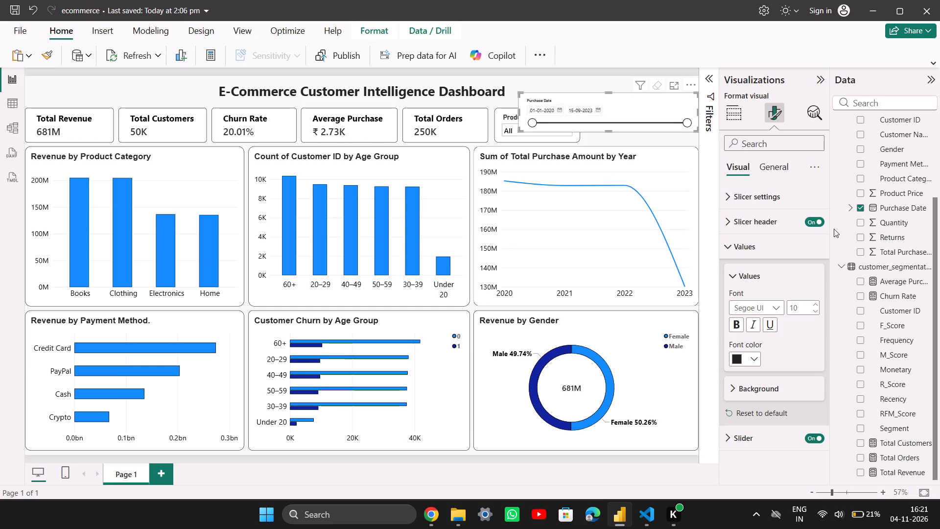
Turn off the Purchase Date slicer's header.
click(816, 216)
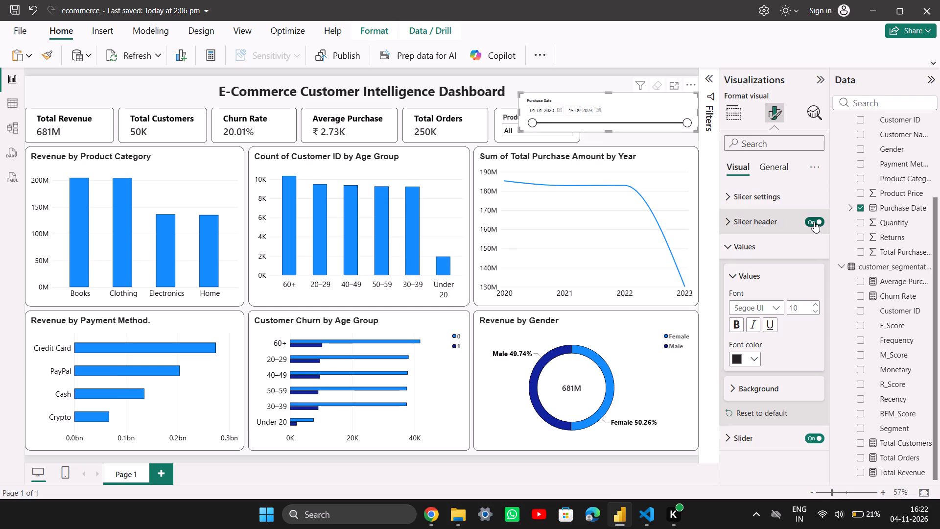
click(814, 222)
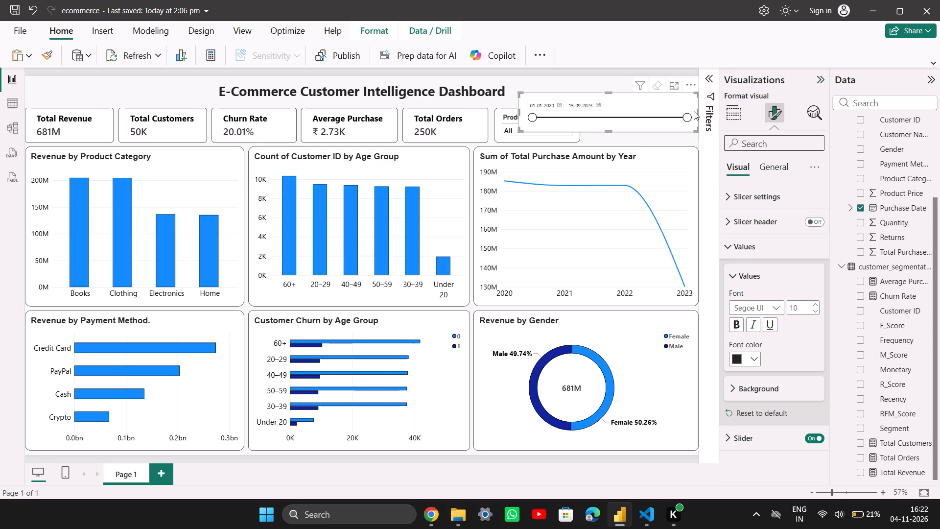
Narrow the Purchase Date slicer and move it into the KPI row just beyond the Product Category slicer.
drag(697, 111, 675, 112)
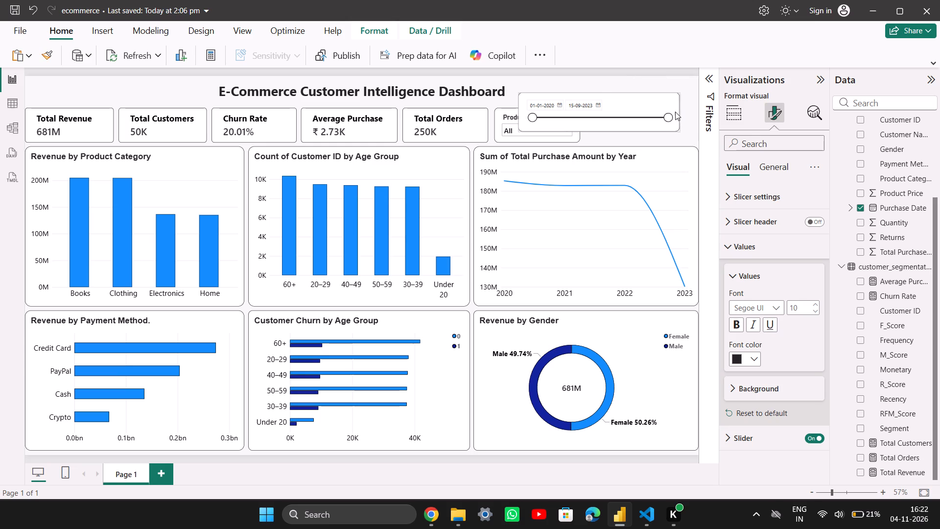
drag(675, 112, 618, 122)
drag(568, 125, 753, 137)
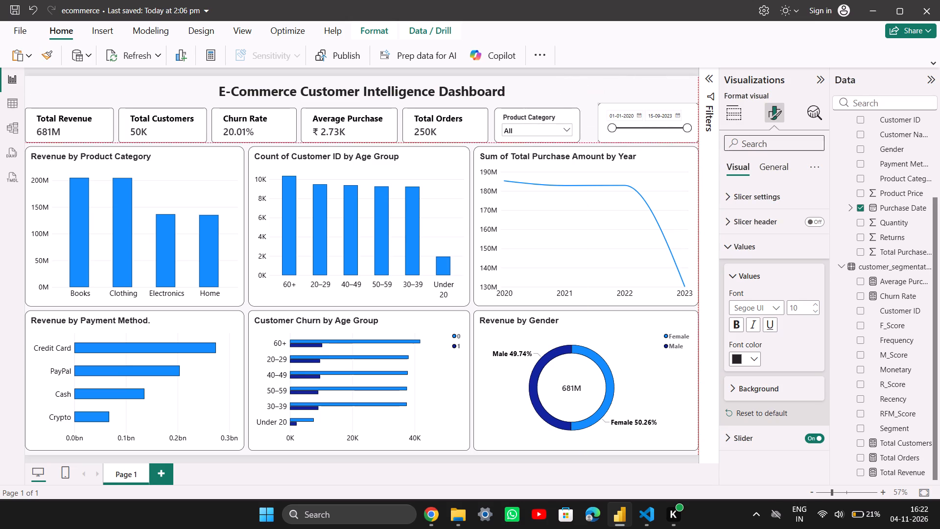
drag(753, 137, 632, 136)
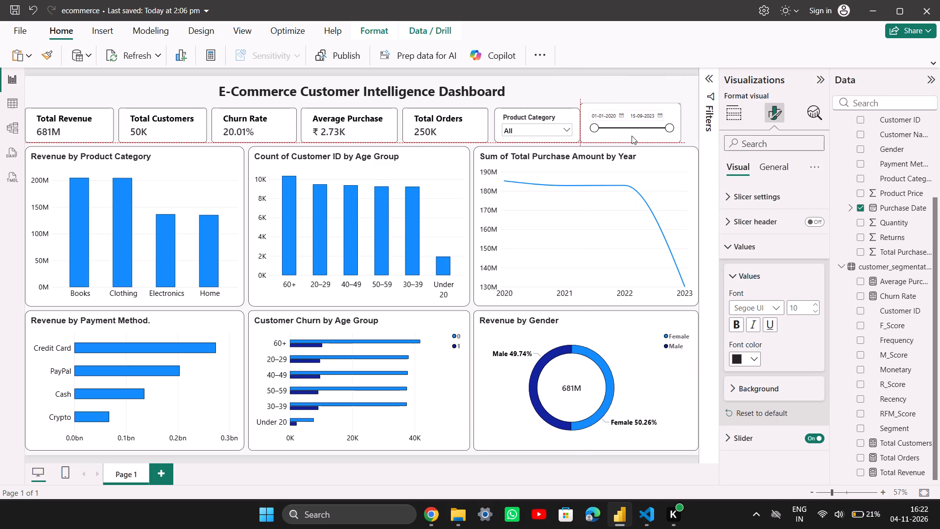
drag(632, 136, 637, 136)
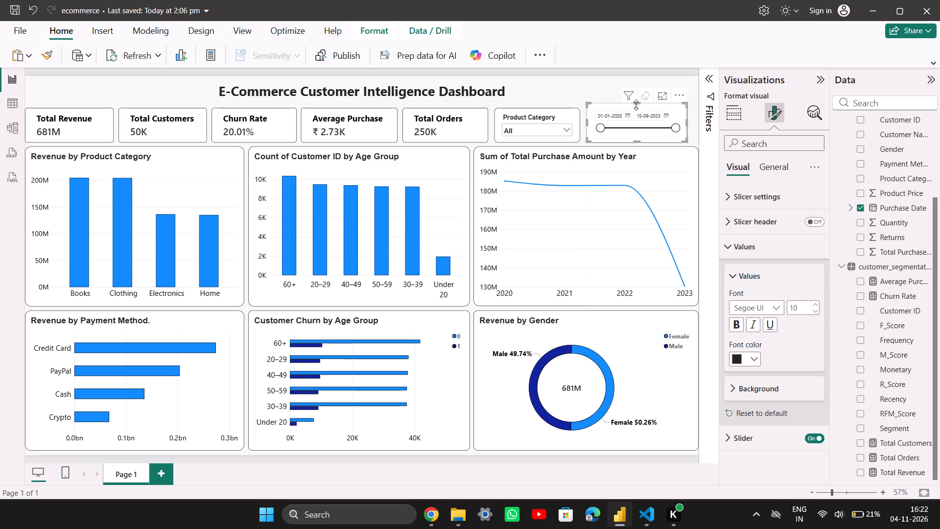
Align the Purchase Date slicer's top edge with the KPI cards and widen it to the dashboard's outer edge.
click(636, 105)
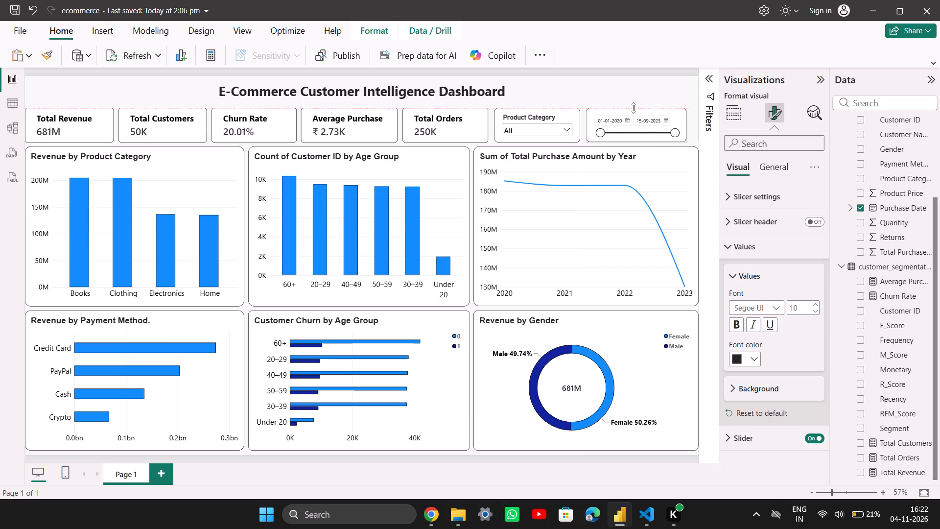
drag(687, 121, 693, 123)
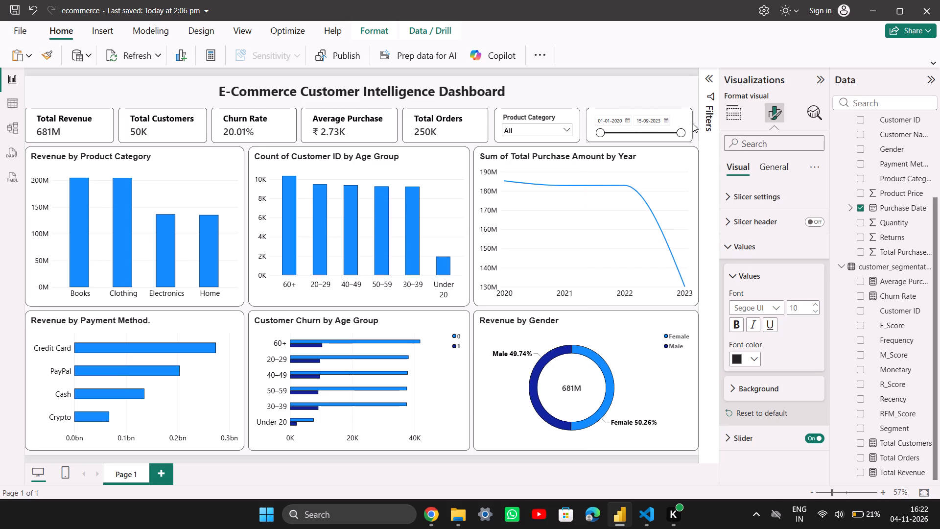
drag(693, 123, 692, 125)
drag(692, 125, 697, 125)
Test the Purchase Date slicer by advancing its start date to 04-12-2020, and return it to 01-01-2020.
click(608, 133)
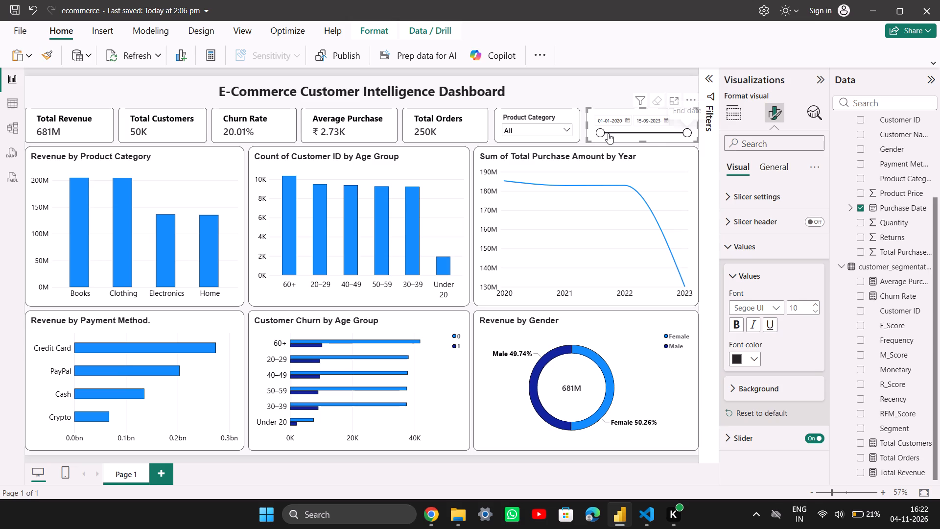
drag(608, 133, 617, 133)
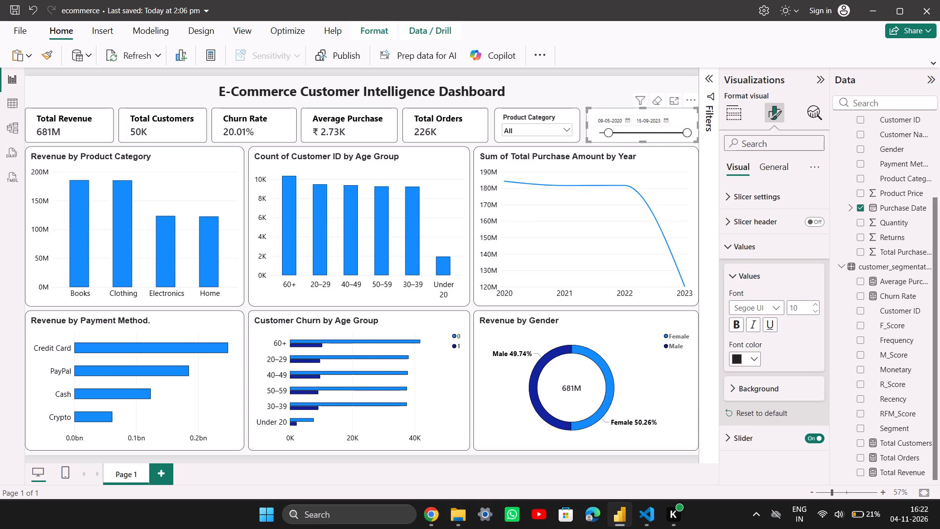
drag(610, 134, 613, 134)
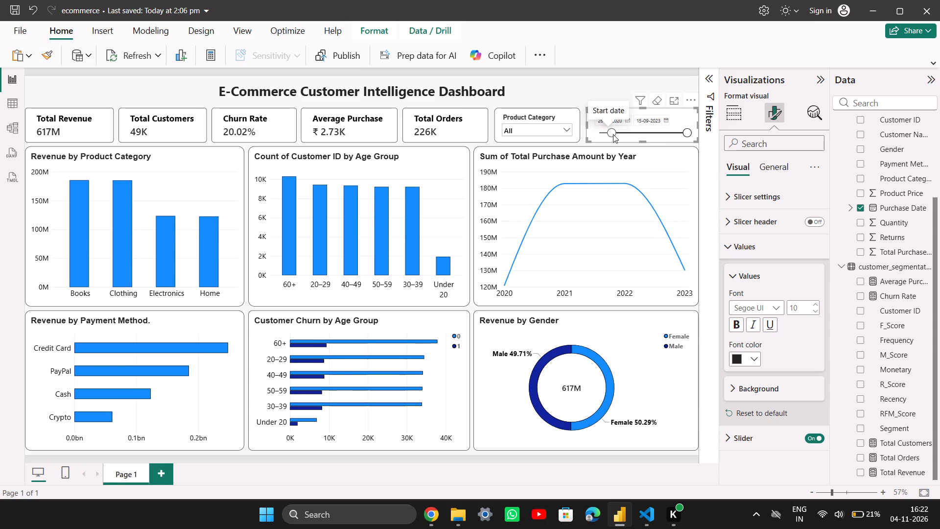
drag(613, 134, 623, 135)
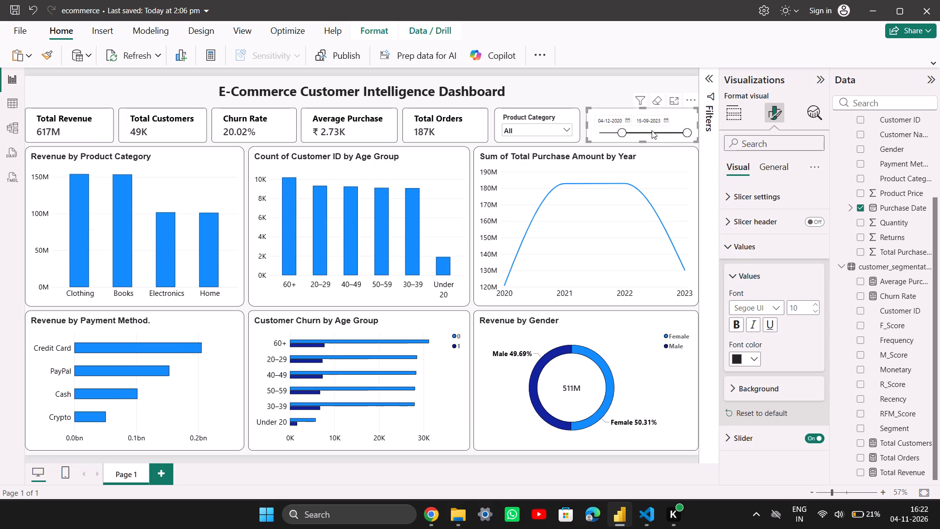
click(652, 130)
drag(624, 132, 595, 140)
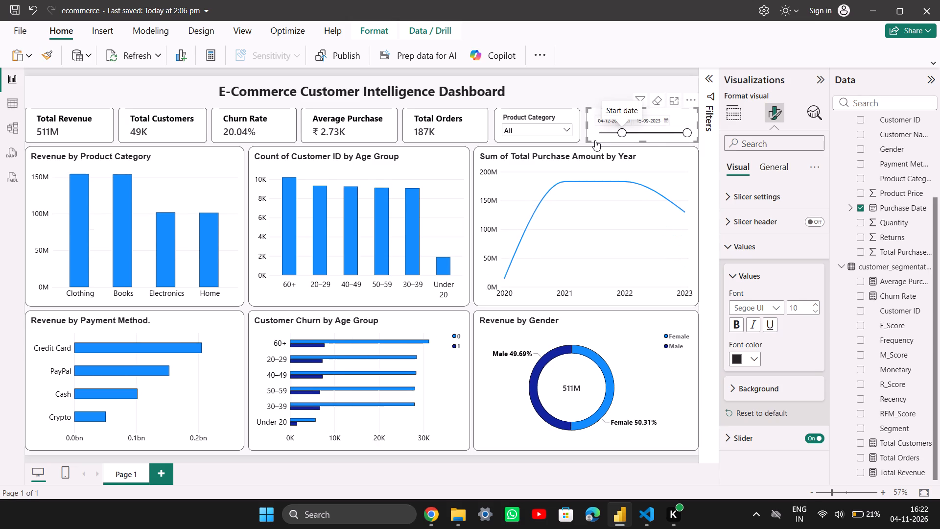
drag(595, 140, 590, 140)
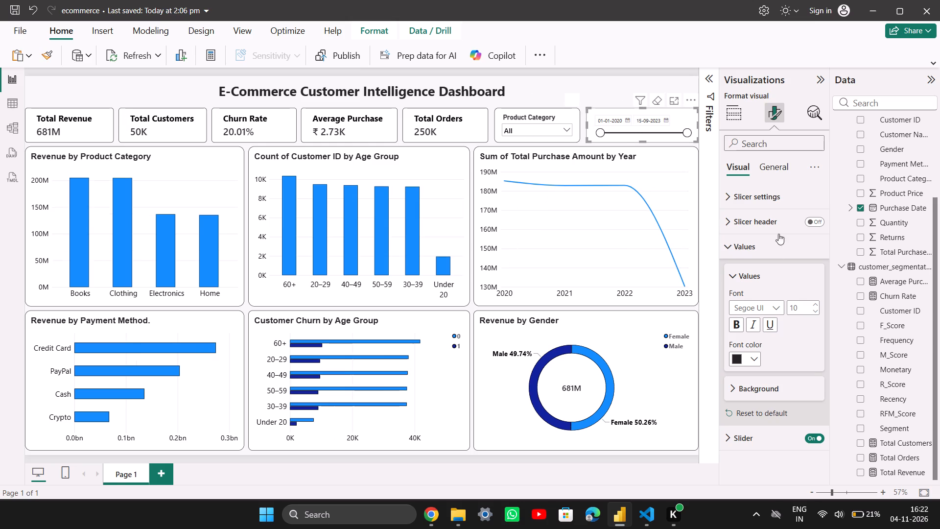
Set the font size of the Purchase Date slicer's date values to 12.
click(816, 305)
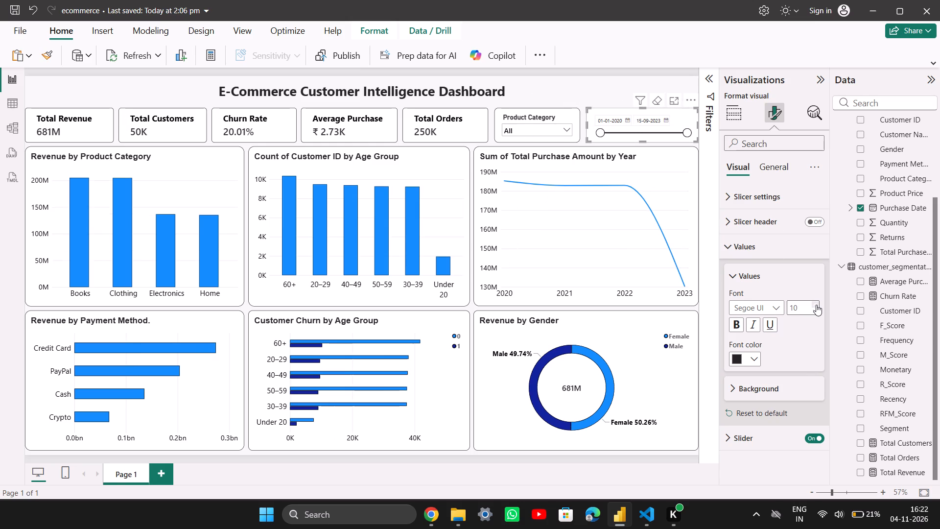
click(816, 305)
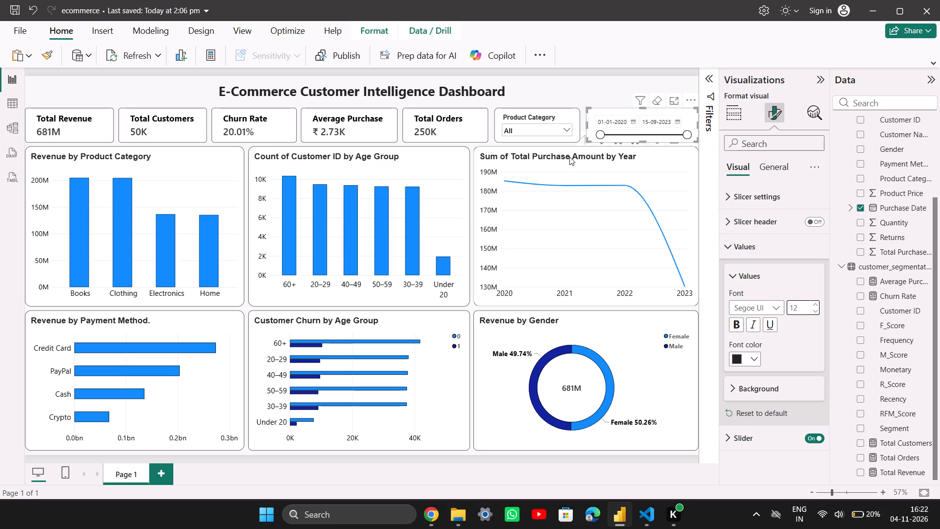
Move the Purchase Date slicer's start date to 30-06-2020.
click(621, 137)
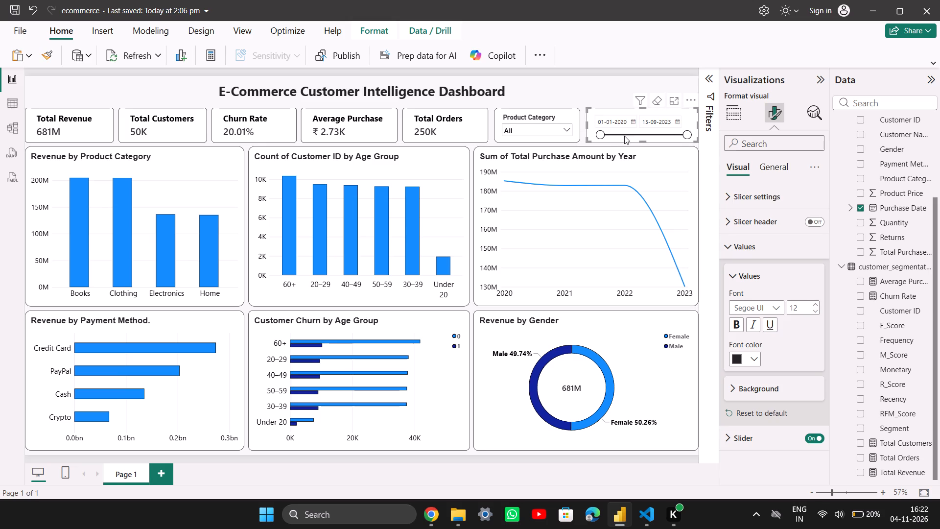
click(624, 136)
drag(615, 136, 635, 135)
drag(603, 137, 615, 137)
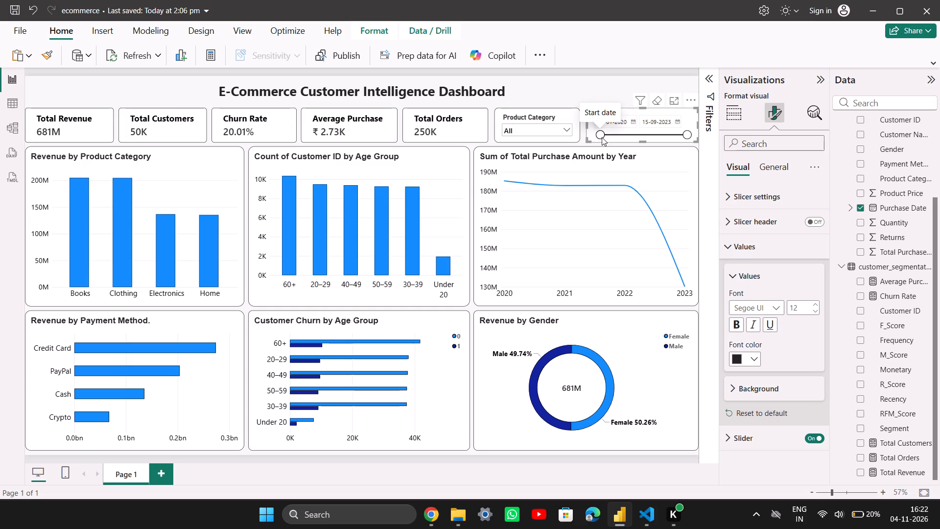
drag(602, 137, 609, 137)
drag(612, 133, 613, 133)
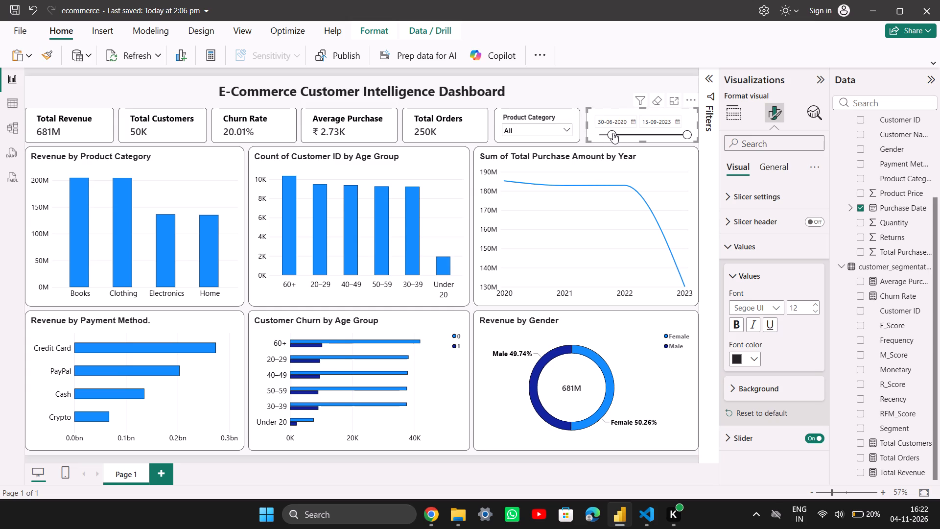
drag(613, 133, 625, 133)
drag(614, 136, 623, 135)
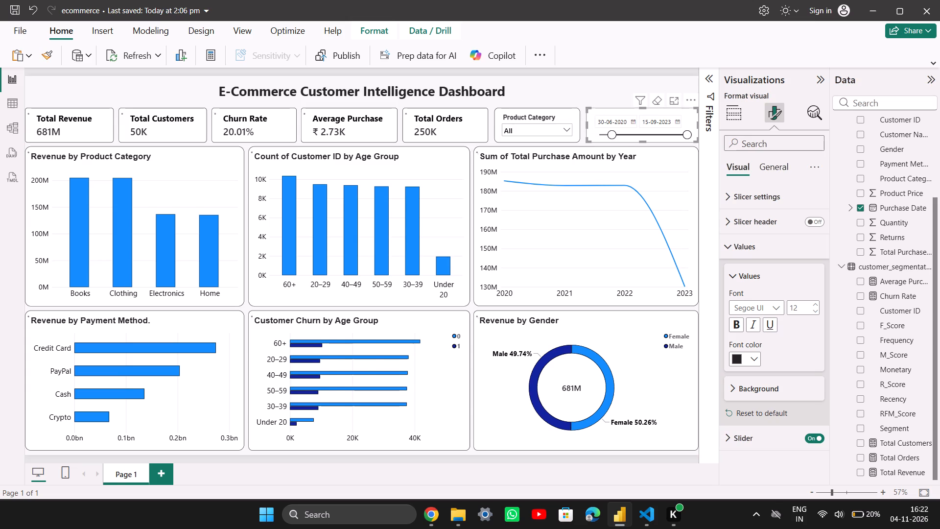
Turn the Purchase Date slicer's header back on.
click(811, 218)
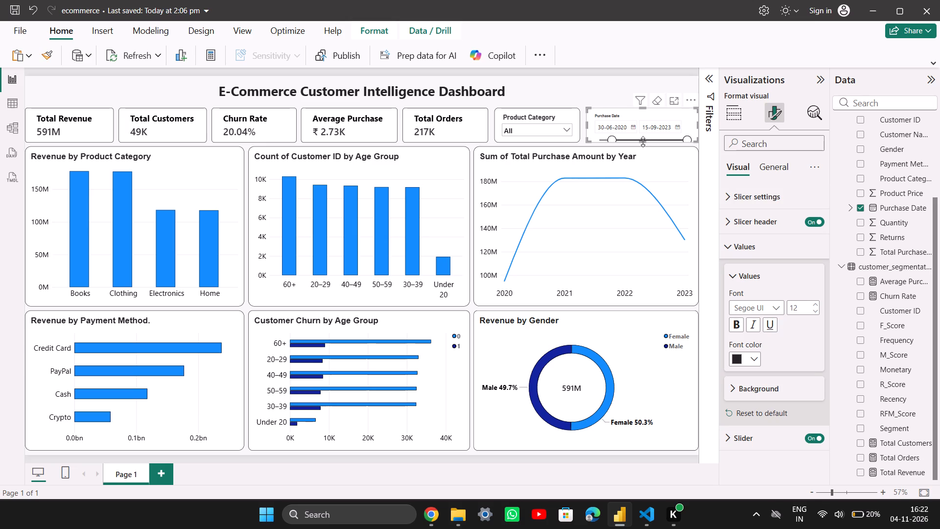
Extend the Purchase Date slicer's lower edge down over the top of the Sum of Total Purchase Amount by Year chart.
drag(643, 142, 643, 152)
drag(643, 153, 643, 159)
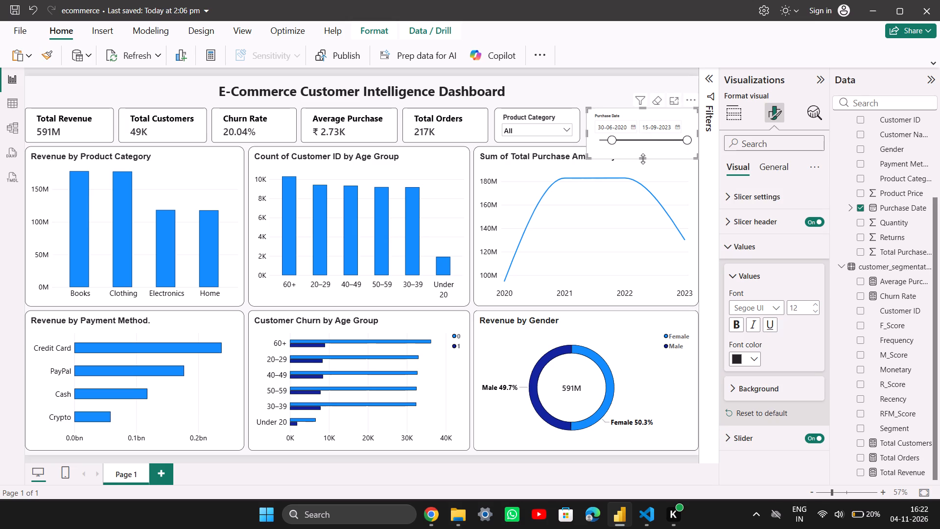
drag(643, 159, 643, 165)
drag(643, 165, 643, 170)
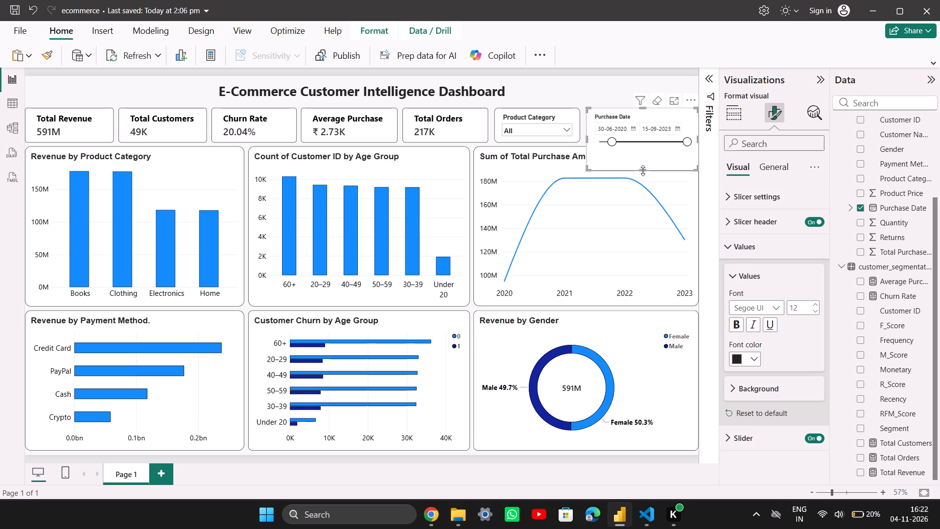
Remove the Purchase Date slicer from the report page.
drag(586, 134, 576, 134)
click(597, 159)
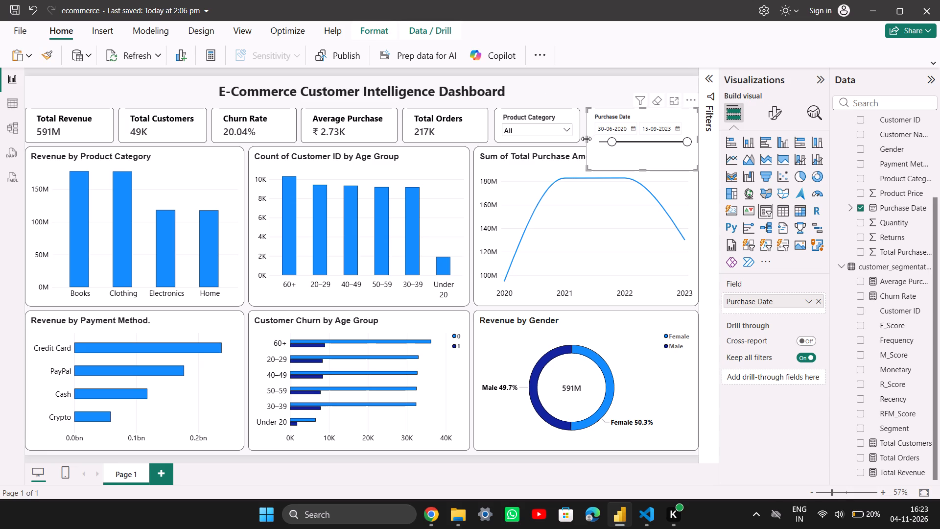
click(687, 103)
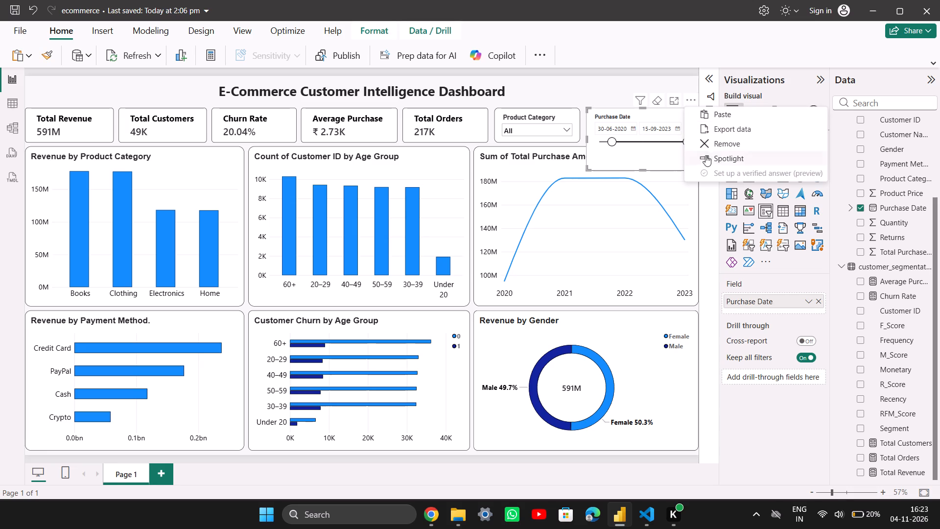
click(718, 144)
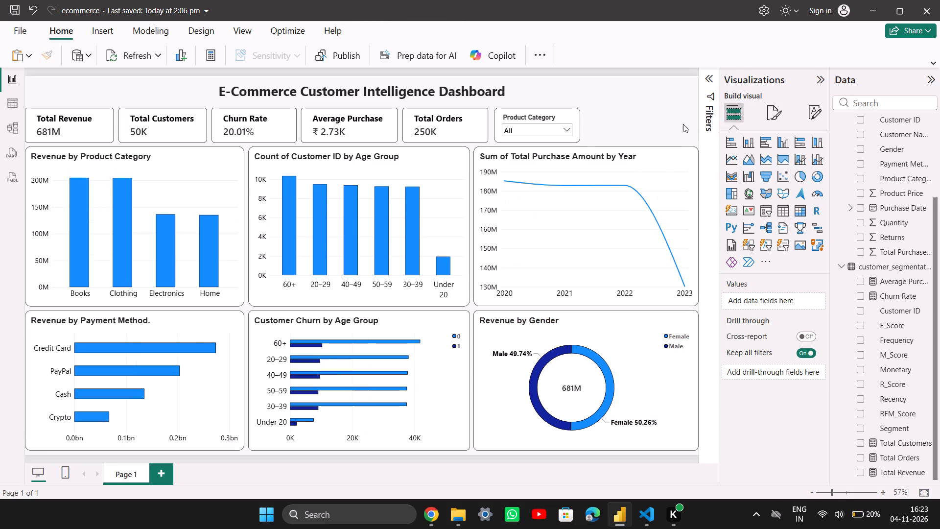
Add a new empty slicer to the report page.
click(769, 213)
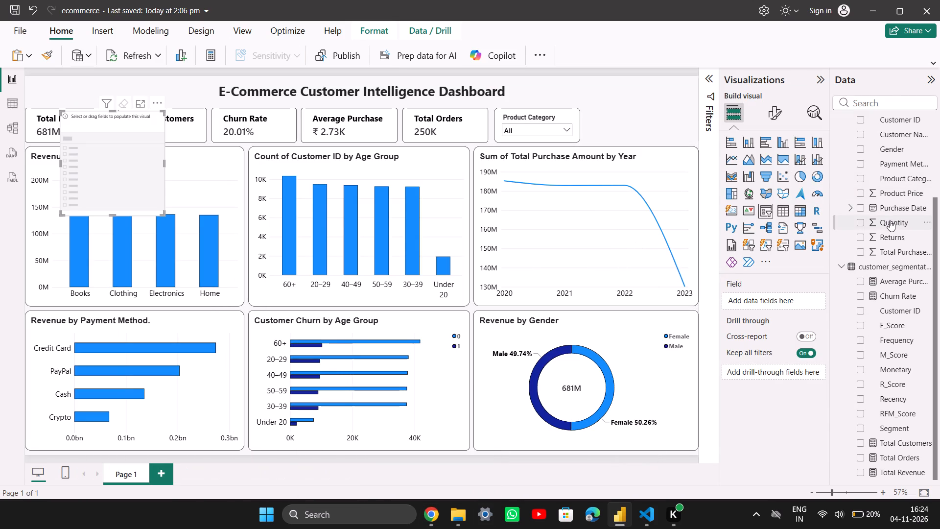
click(856, 165)
click(857, 165)
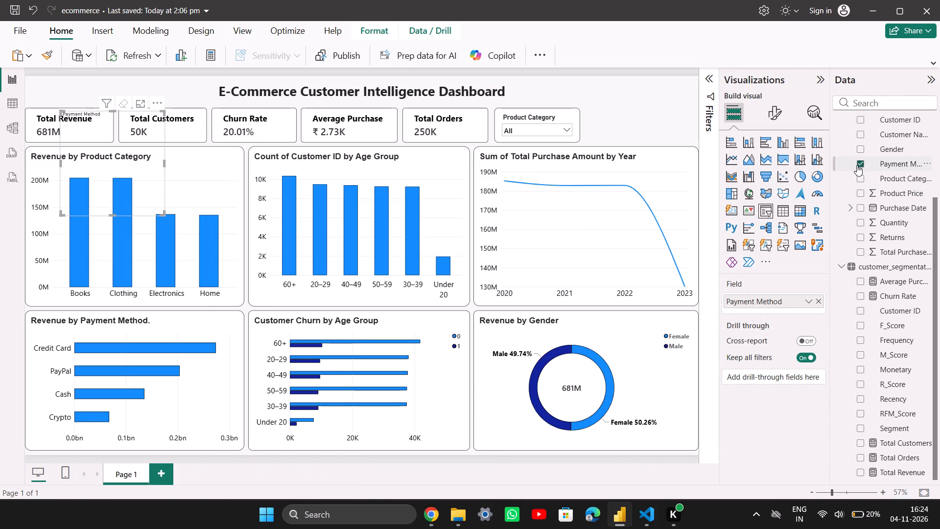
Copy the Product Category slicer's formatting onto the Payment Method slicer with Format Painter.
click(575, 115)
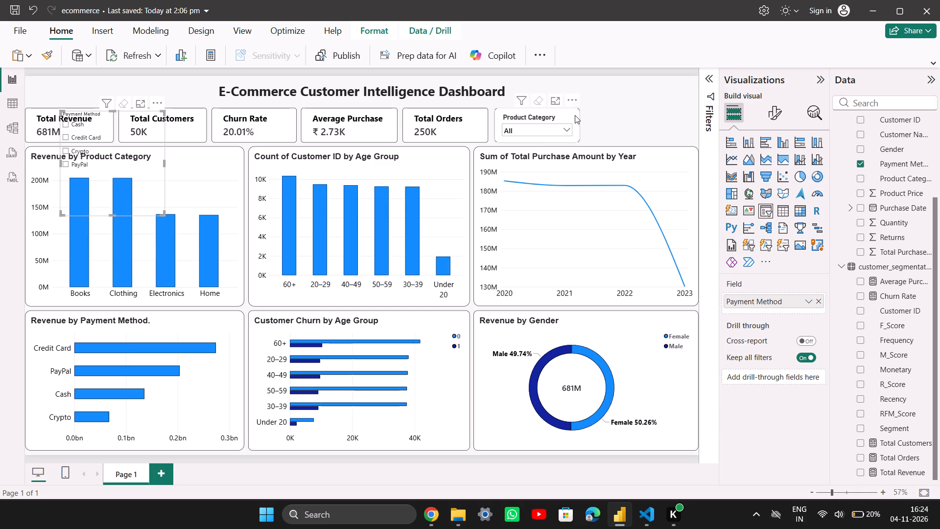
click(48, 47)
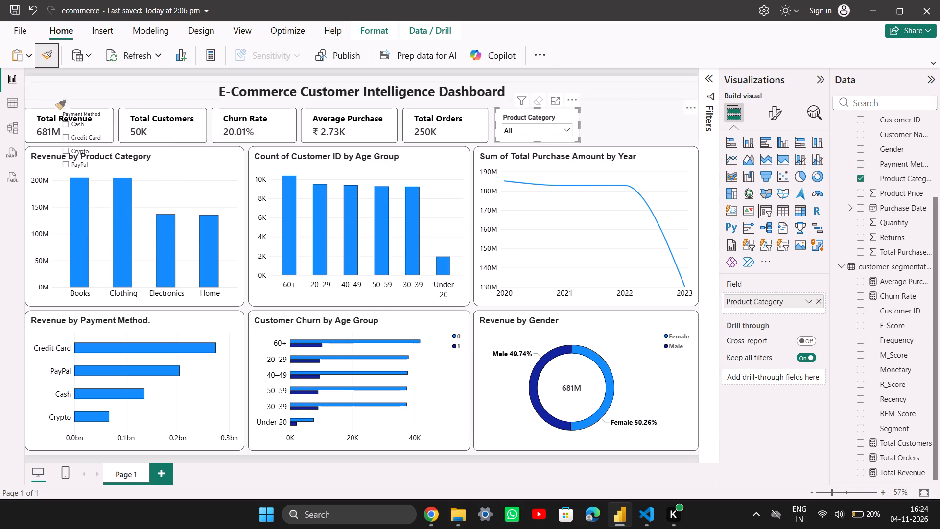
click(98, 123)
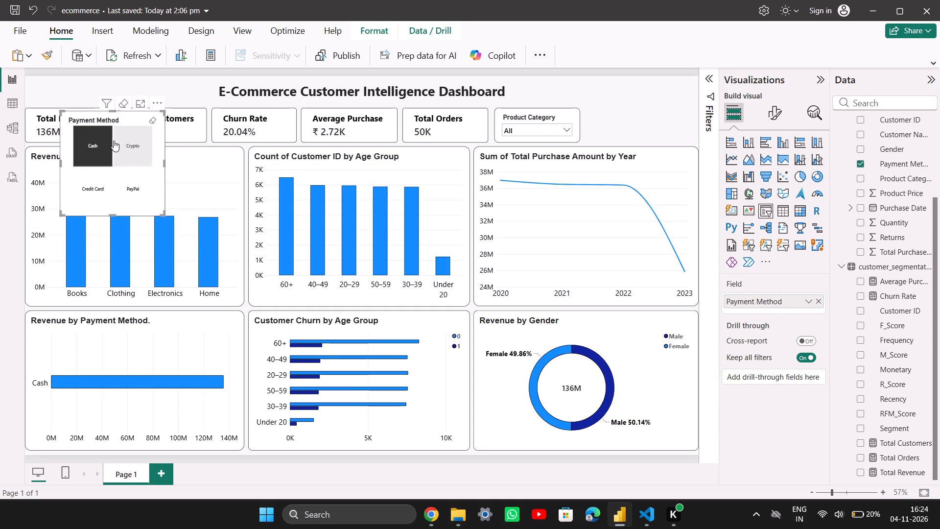
Move the Payment Method slicer into the top row, beside the Product Category slicer.
drag(129, 122, 129, 122)
drag(129, 122, 654, 118)
Set the Payment Method slicer's style to Dropdown.
click(768, 117)
click(771, 195)
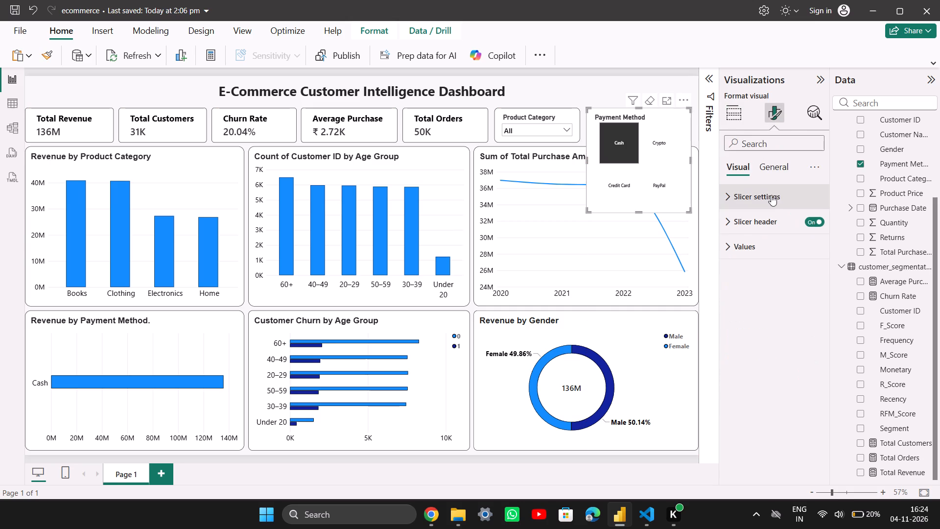
click(765, 253)
double_click(753, 291)
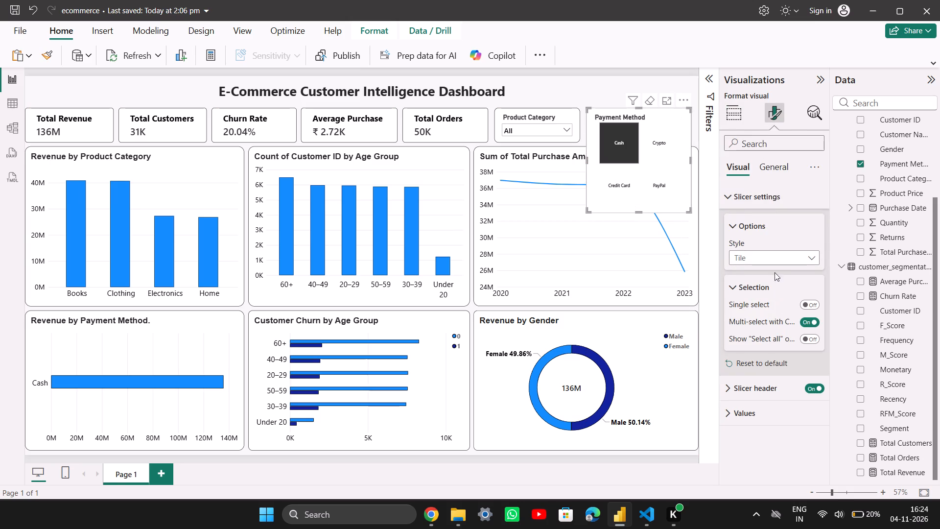
click(771, 257)
click(764, 295)
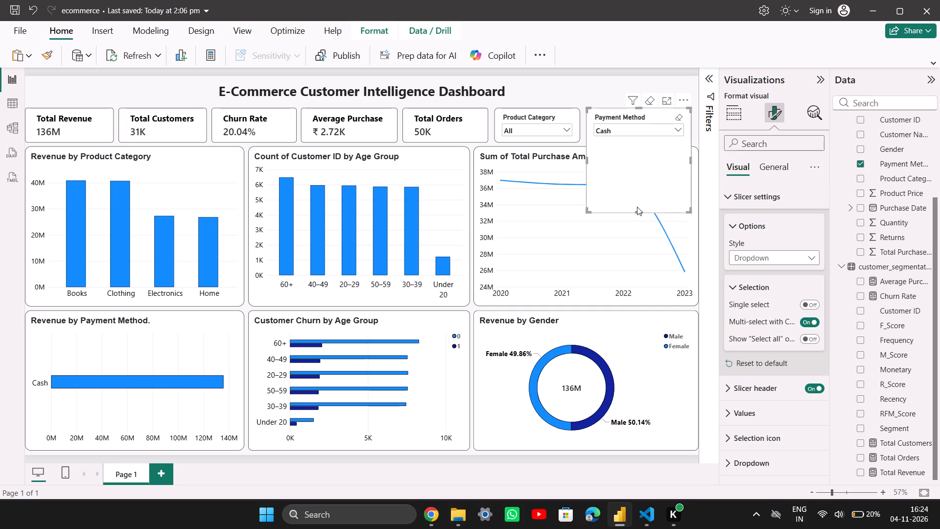
Shorten the Payment Method slicer to match the height of the other top-row visuals.
drag(639, 211, 646, 142)
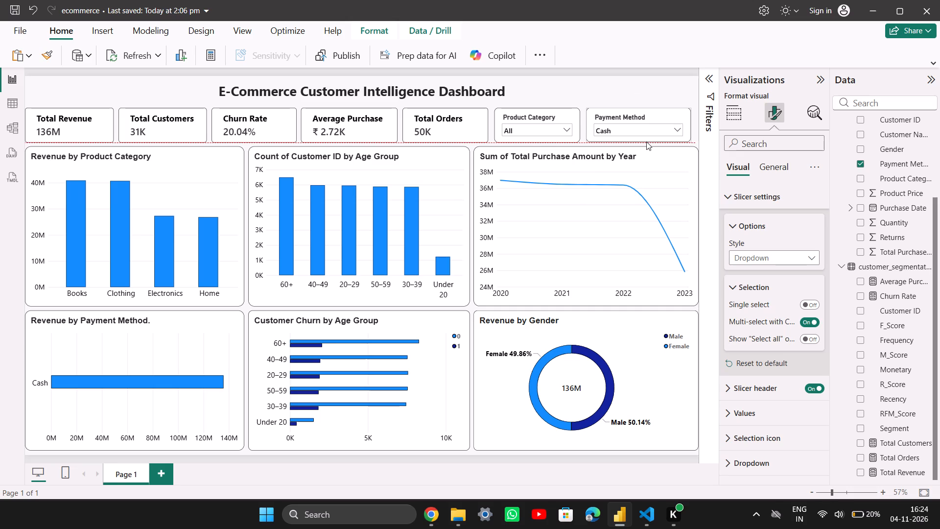
drag(646, 142, 647, 138)
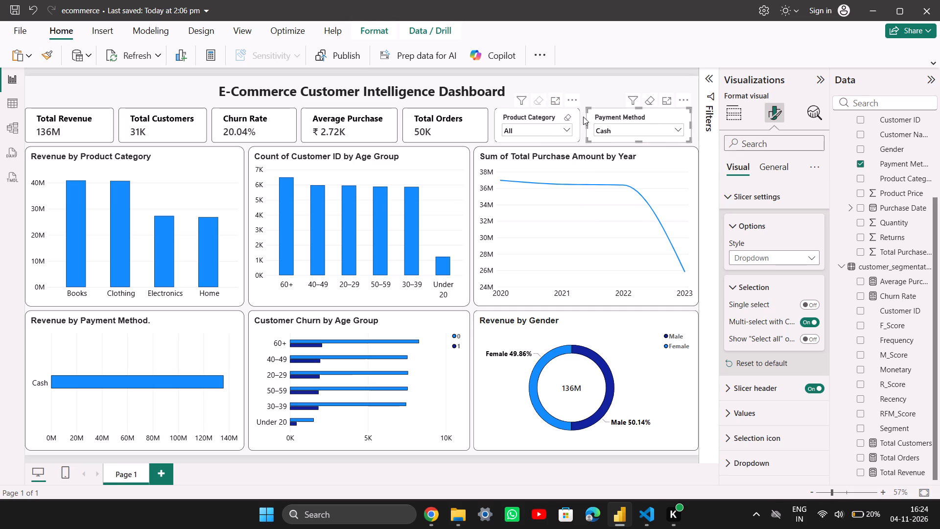
Shift the Product Category slicer slightly toward the Total Orders card and widen it toward the Payment Method slicer.
click(504, 118)
click(503, 118)
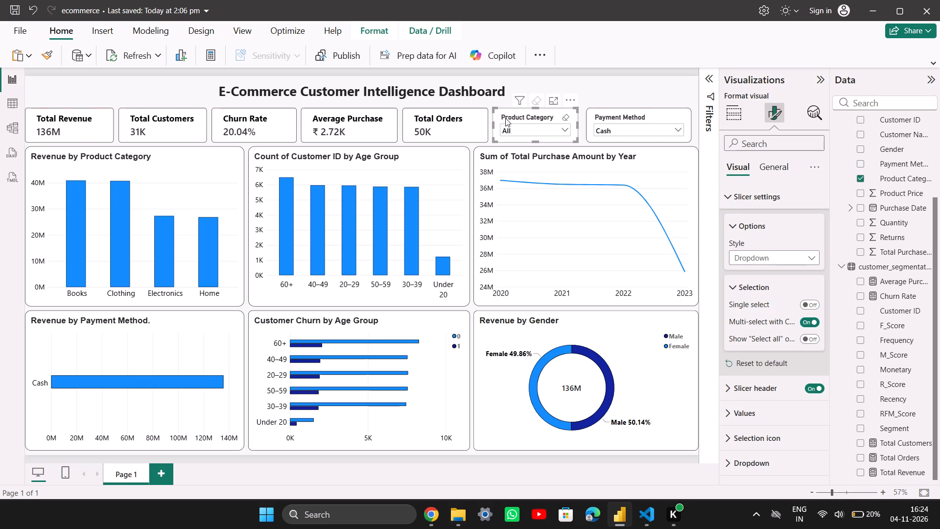
click(578, 123)
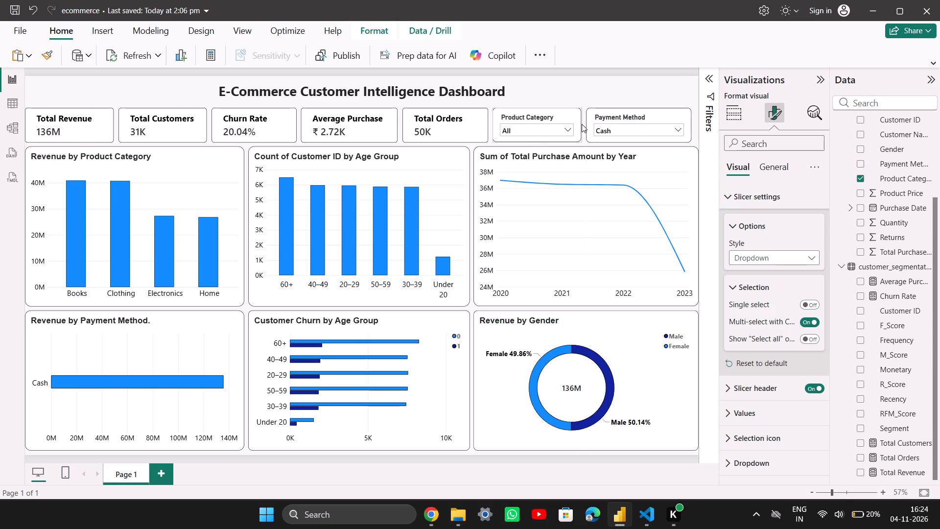
click(609, 93)
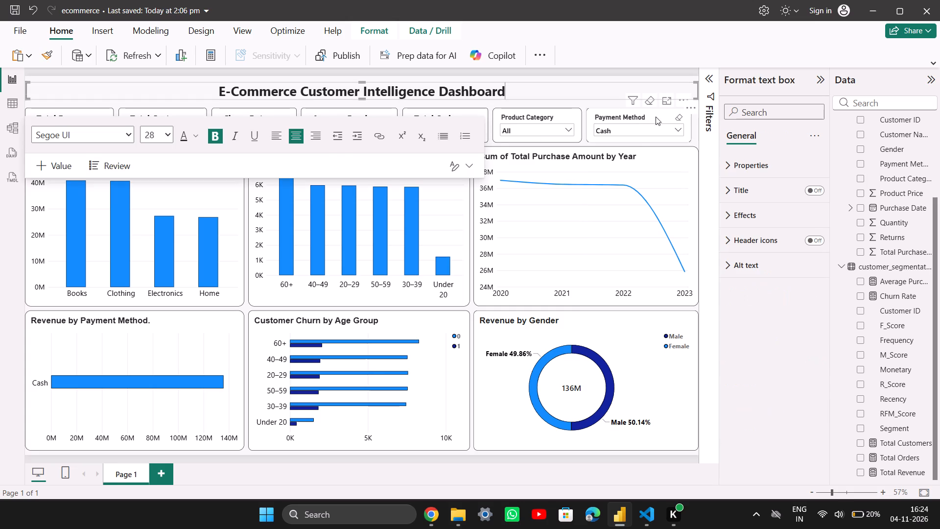
Narrow the Payment Method slicer and move it flush with the outer edge of the yearly purchase amount chart below.
click(656, 116)
drag(587, 124, 591, 124)
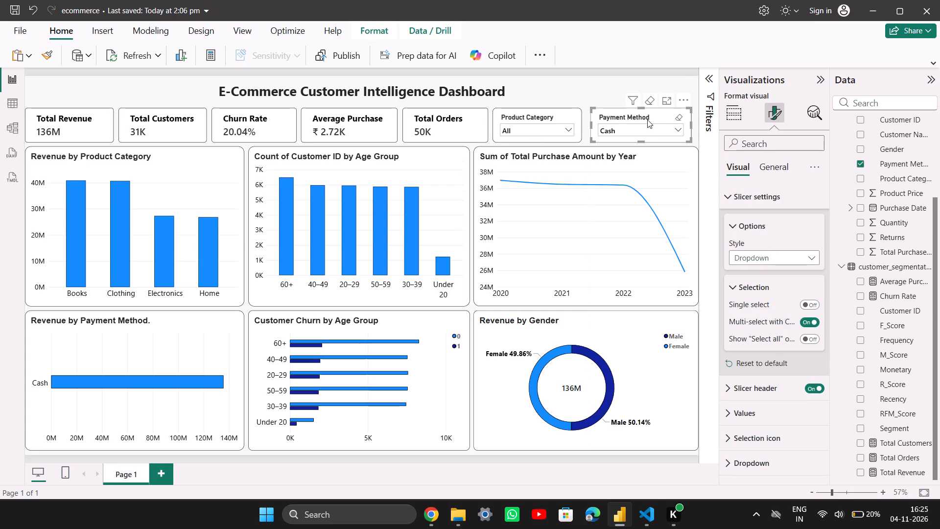
click(650, 117)
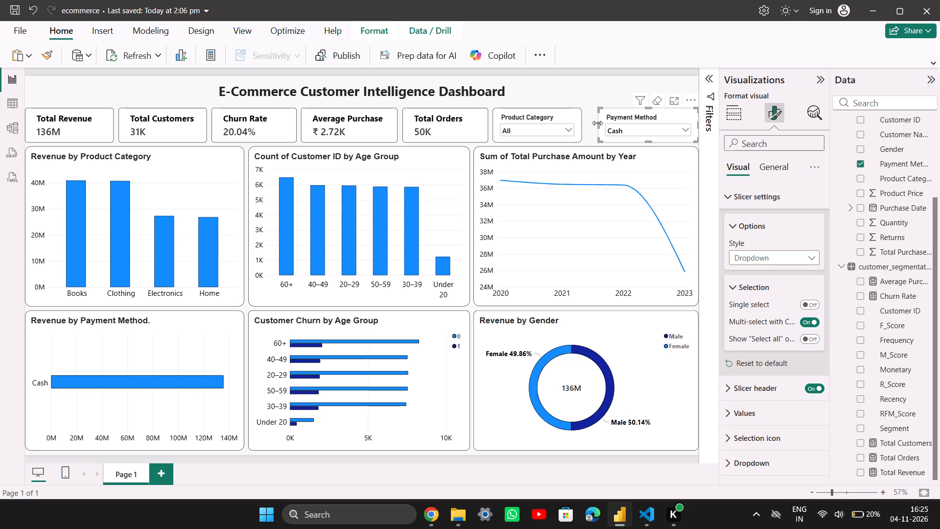
click(597, 123)
Widen the Product Category slicer to close the gap beside the Payment Method slicer.
click(577, 118)
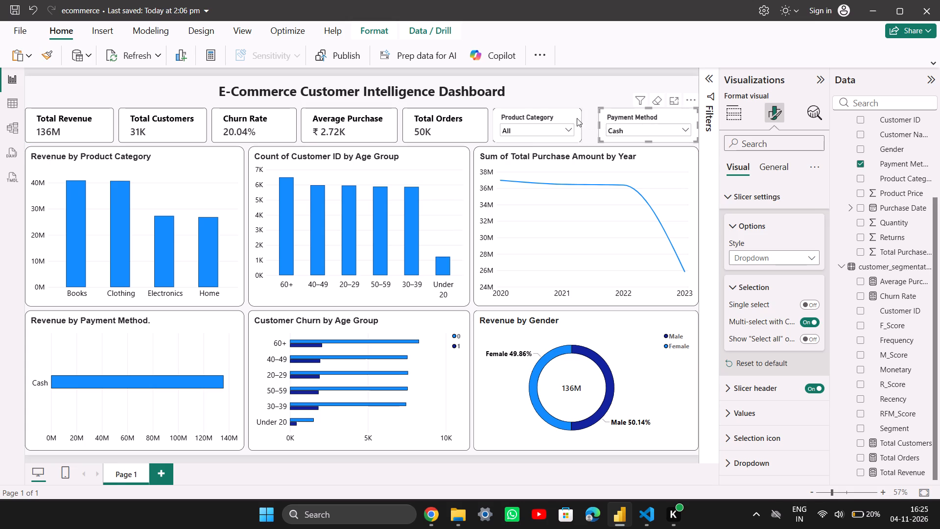
drag(582, 123, 593, 123)
click(610, 90)
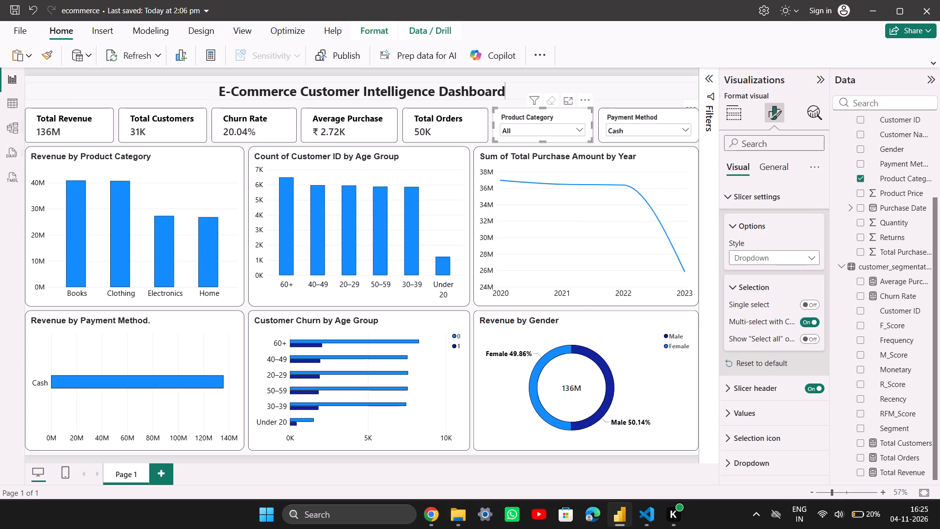
click(652, 39)
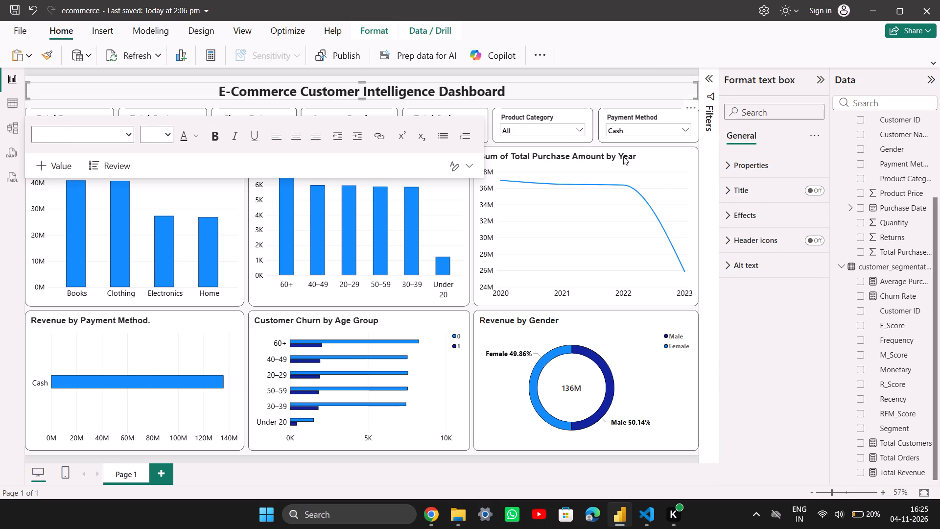
click(597, 136)
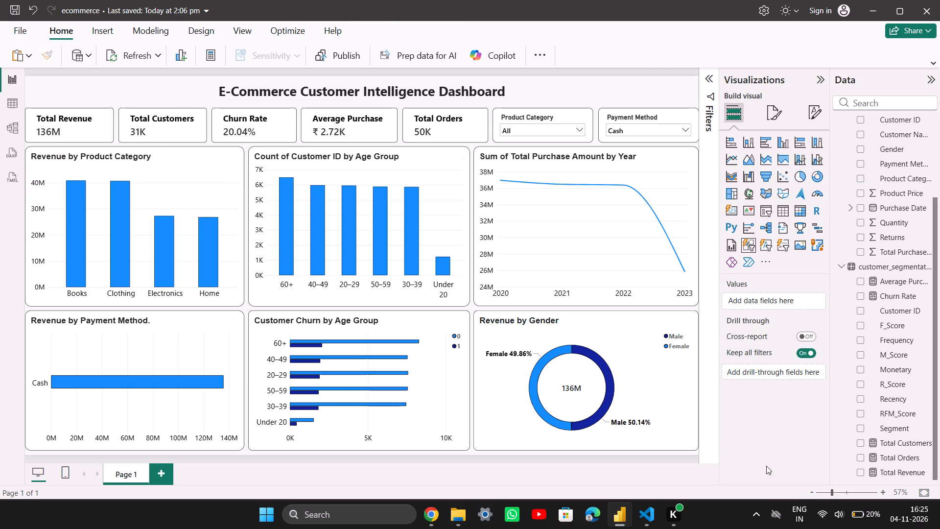
click(770, 434)
Clear the Cash selection in the Payment Method slicer.
click(681, 129)
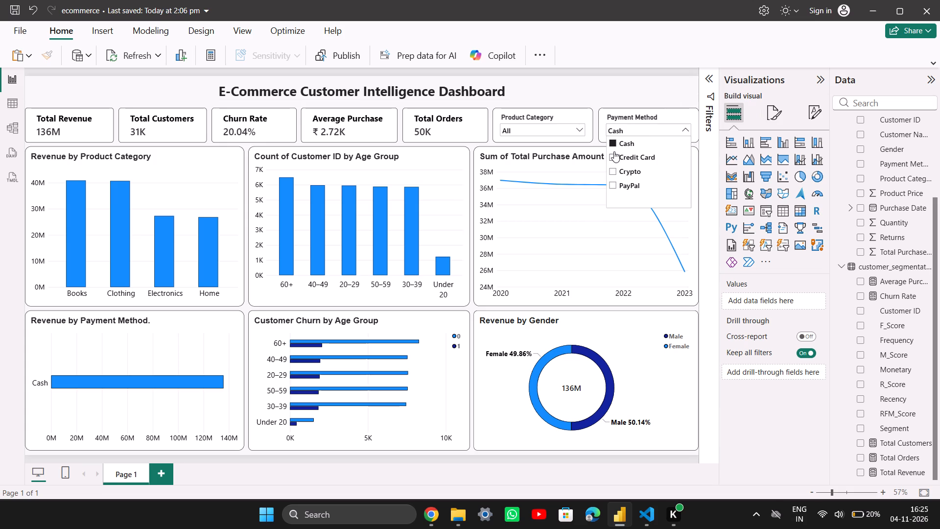
click(617, 144)
click(649, 87)
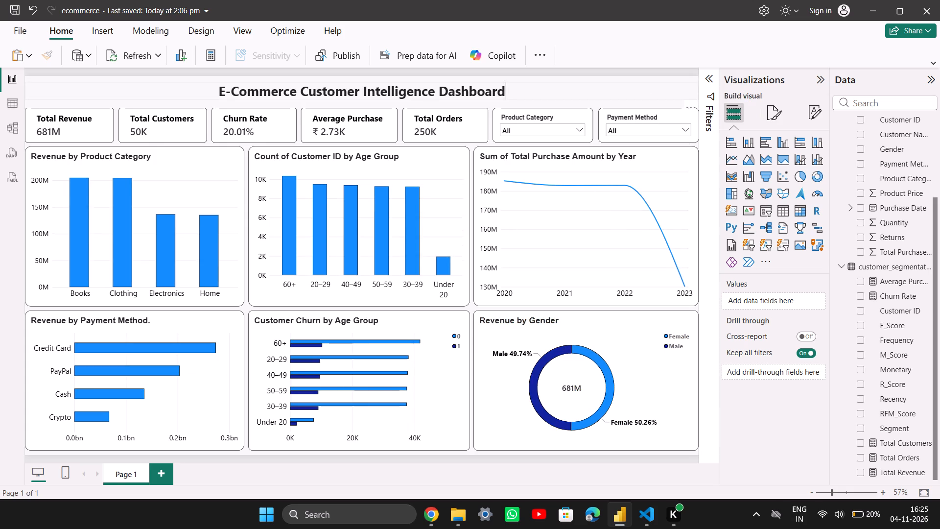
Deselect the dashboard title text box and collapse the Visualizations and Data panes to enlarge the report page view.
click(650, 55)
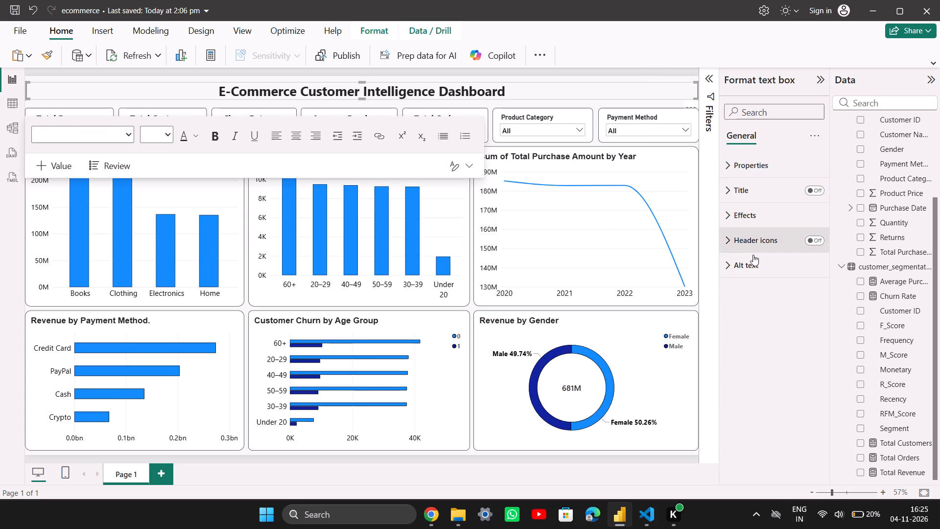
click(776, 343)
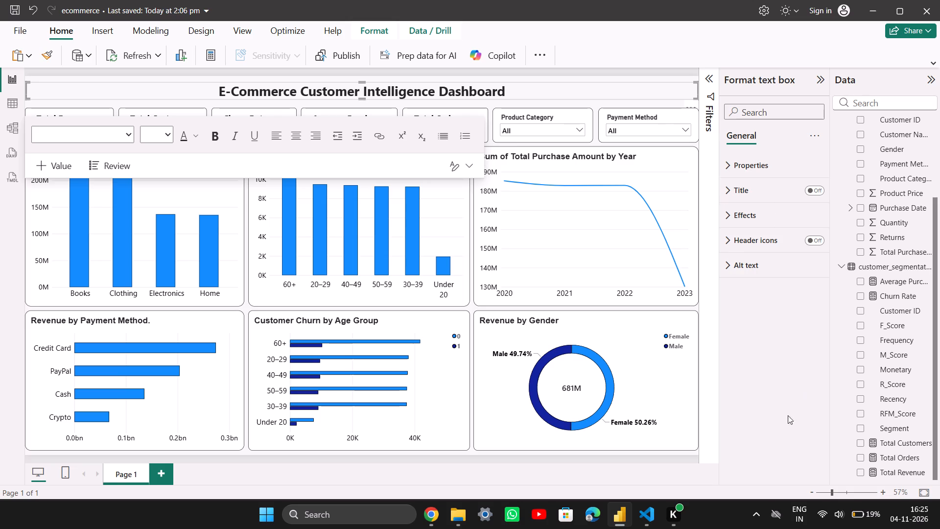
click(784, 417)
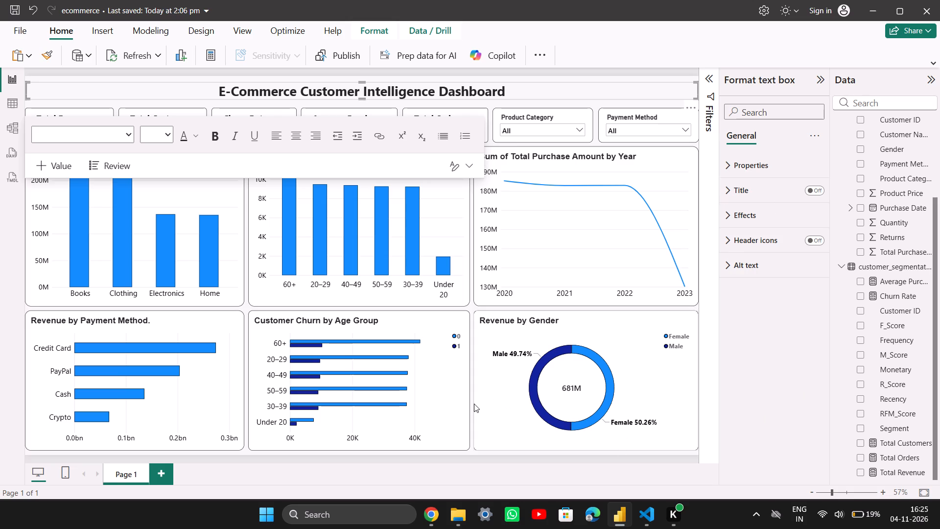
click(472, 404)
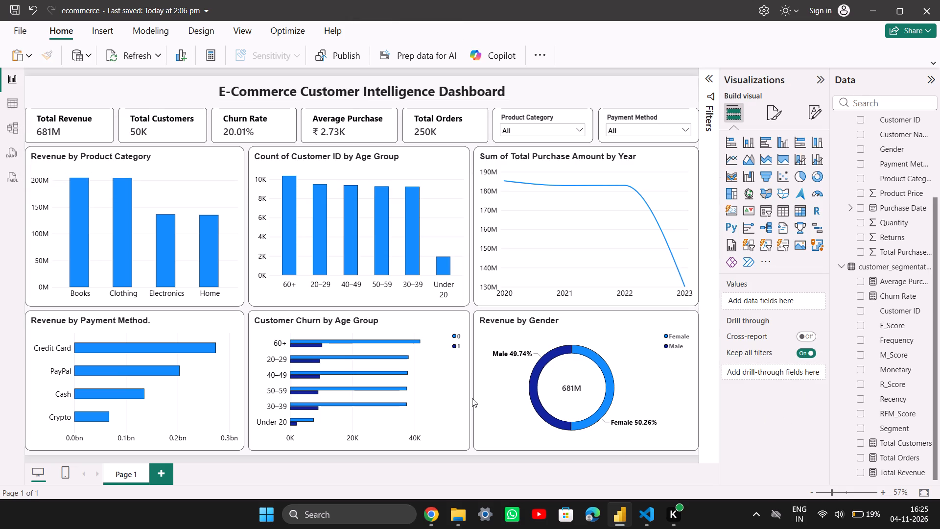
click(770, 437)
click(822, 79)
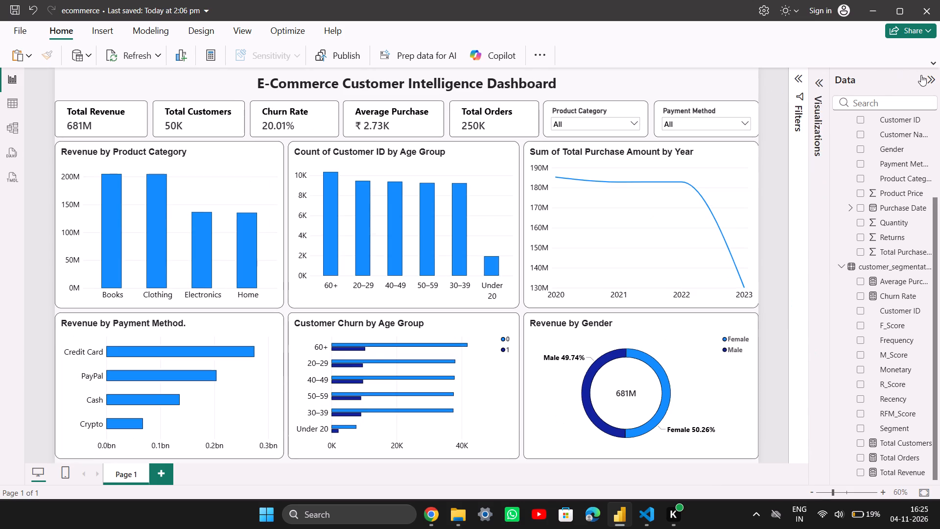
drag(927, 75, 920, 75)
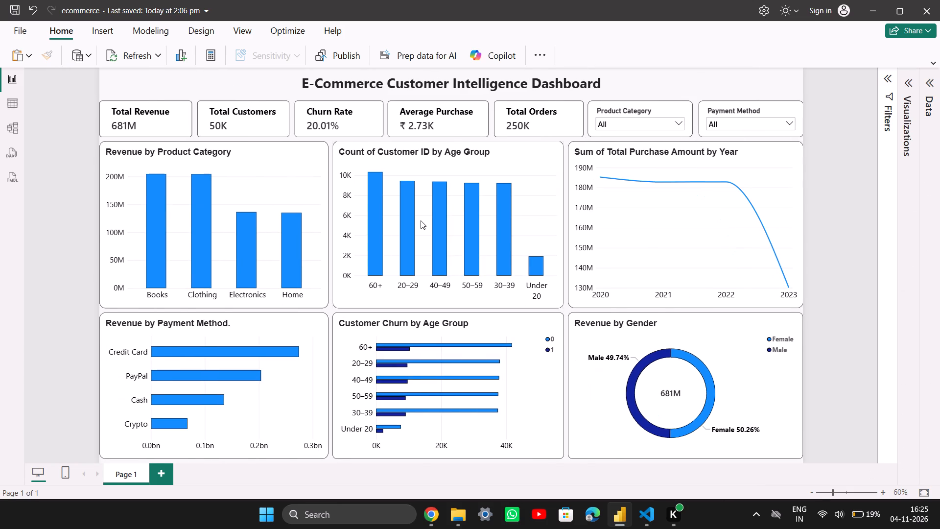
key(Print)
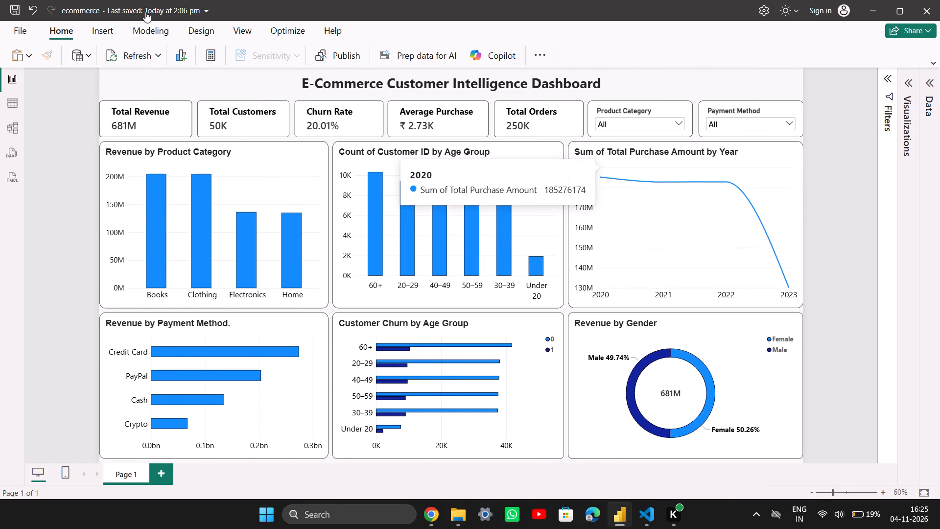
drag(95, 63, 887, 487)
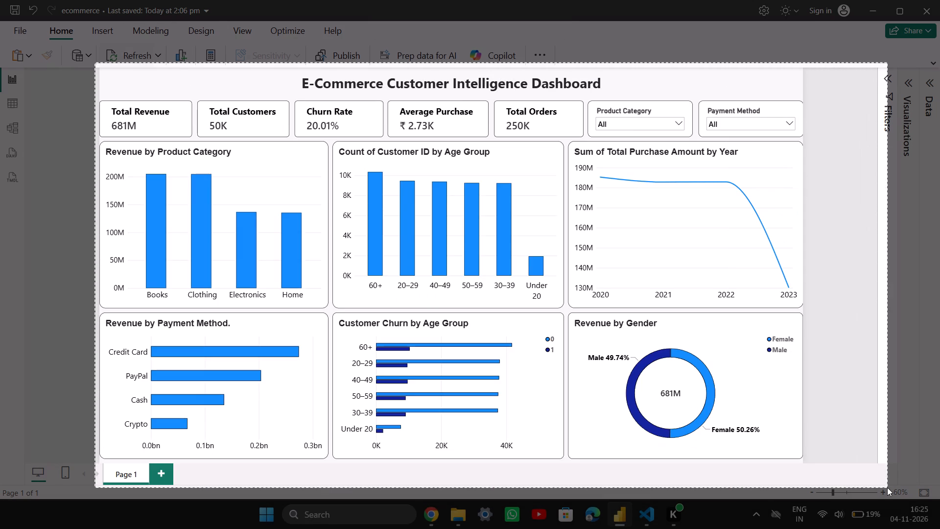
drag(887, 487, 823, 466)
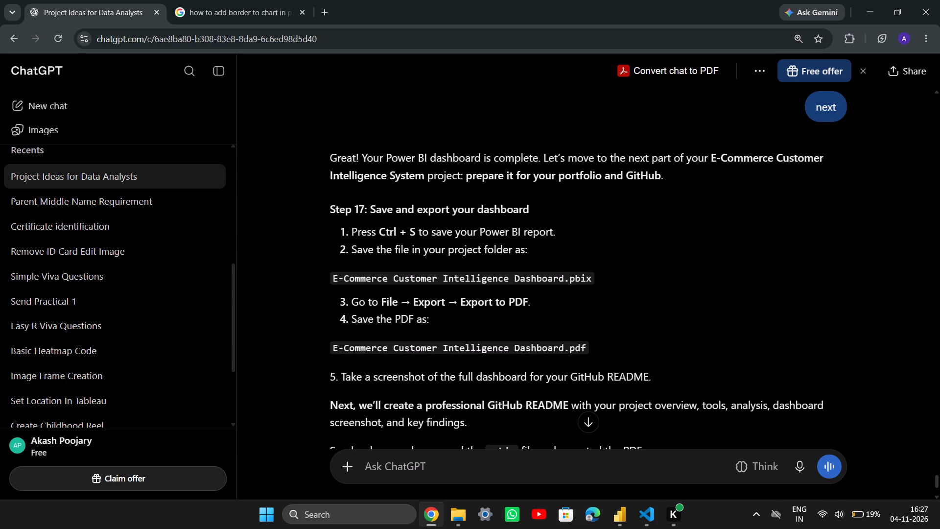
drag(333, 345, 617, 337)
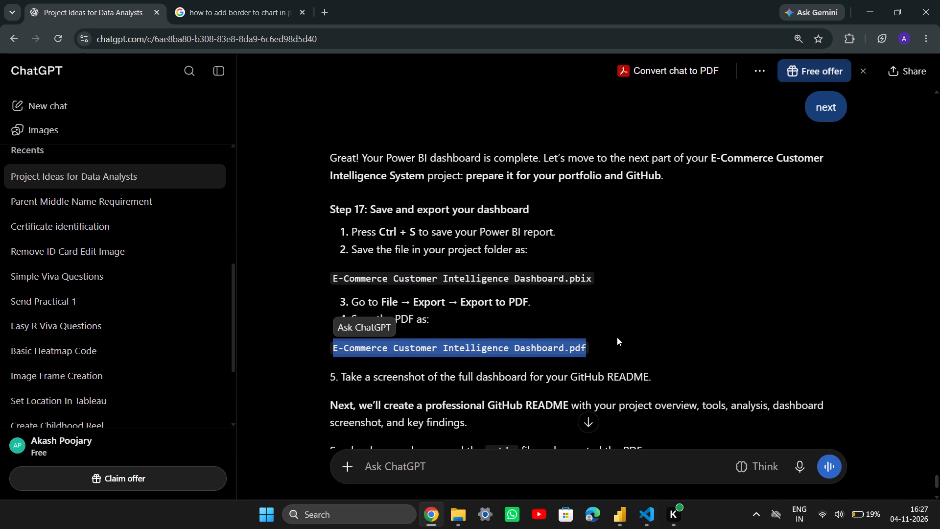
key(ctrl+c)
key(ctrl+c)
key(ctrl+c)
key(ctrl+c)
click(633, 331)
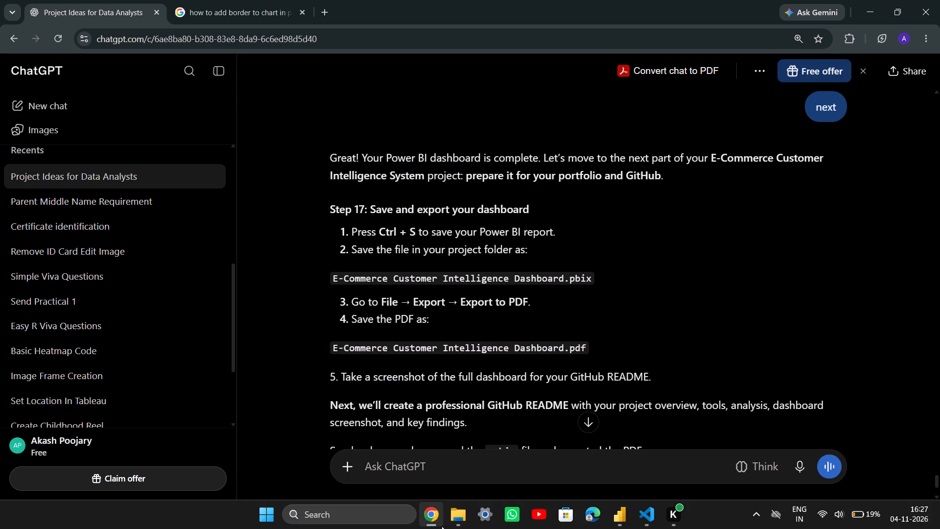
Return to Power BI Desktop and export the ecommerce report to PDF, rechecking ChatGPT's export instructions as needed.
click(441, 525)
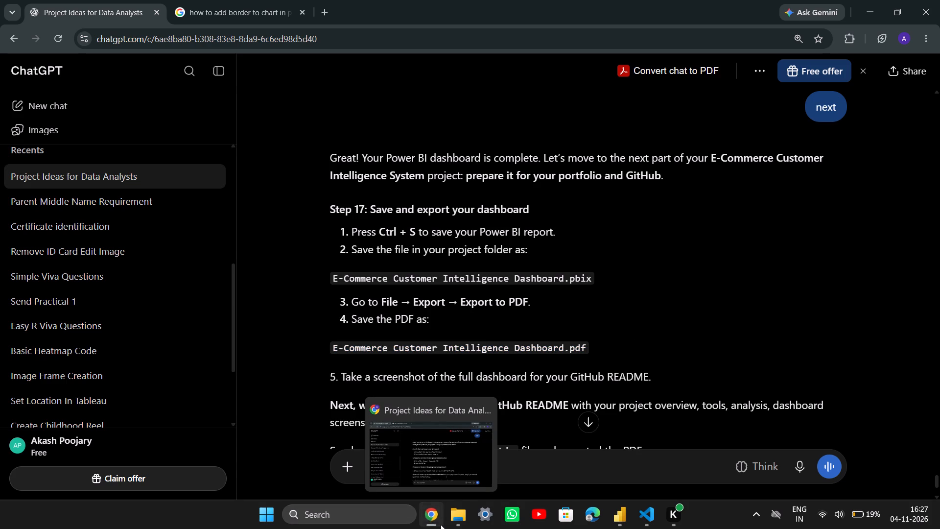
click(71, 216)
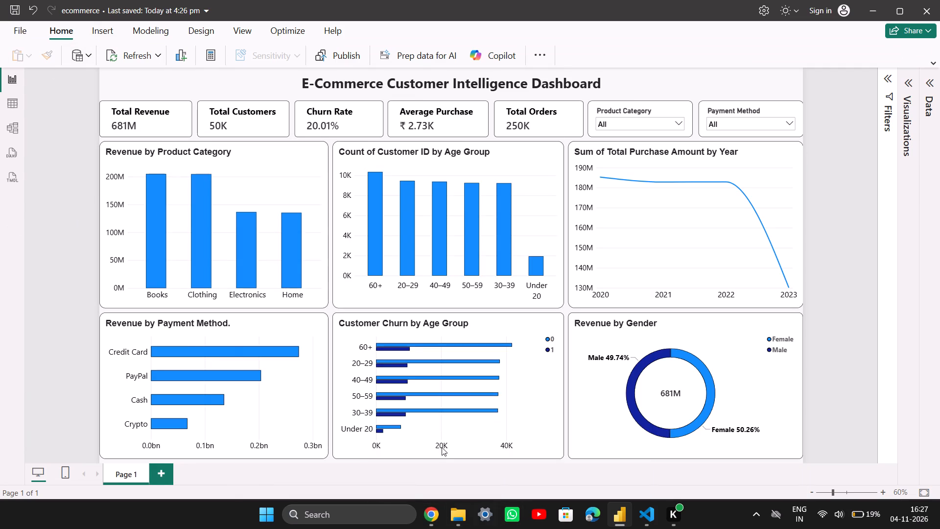
click(423, 512)
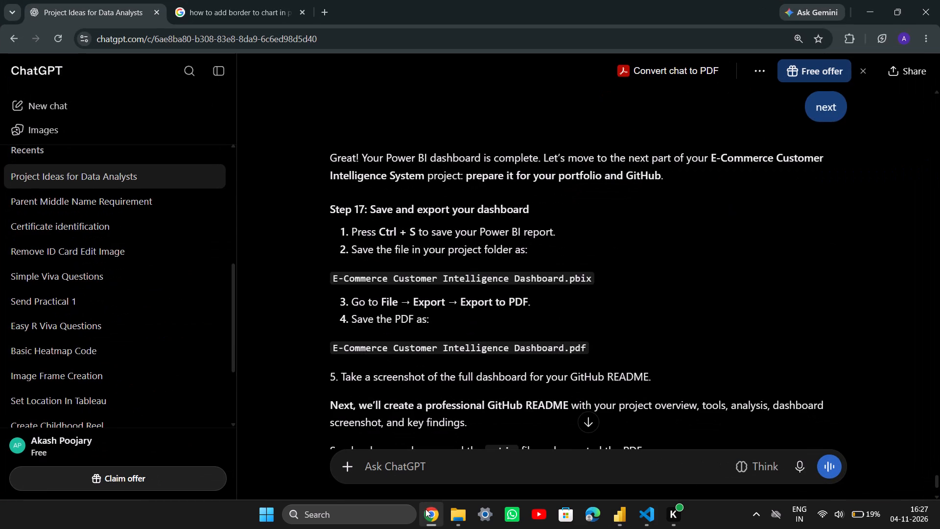
click(425, 509)
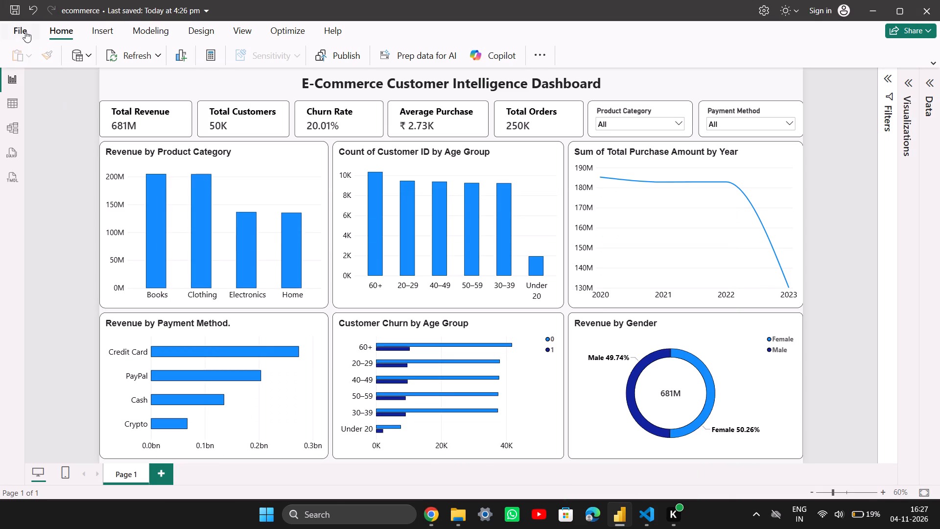
click(25, 31)
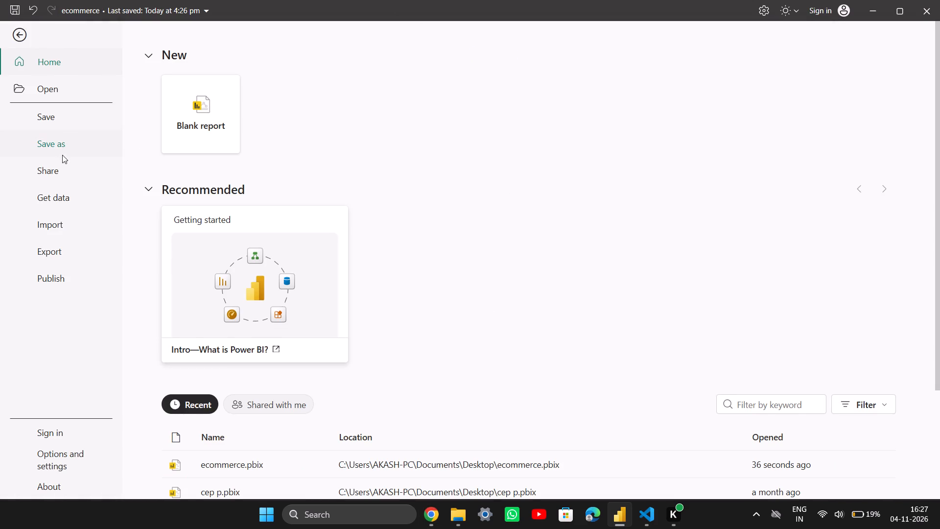
click(57, 249)
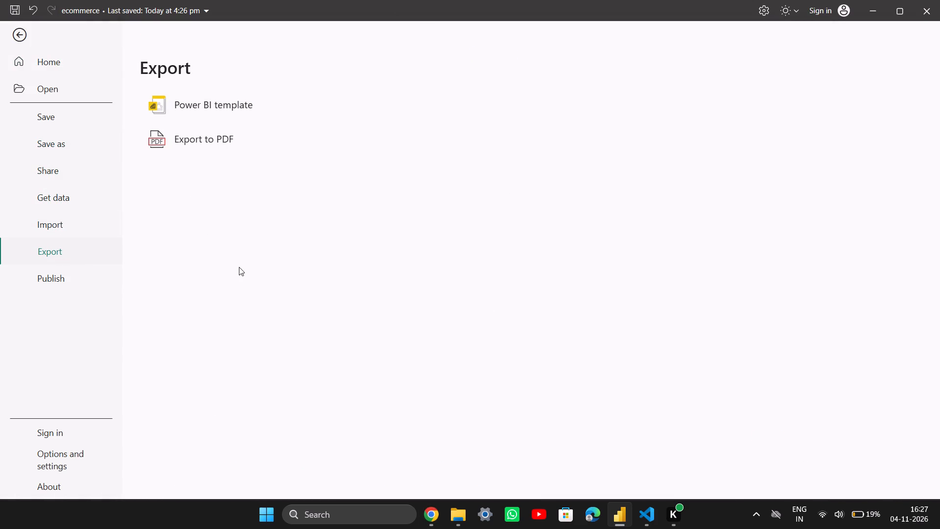
click(431, 524)
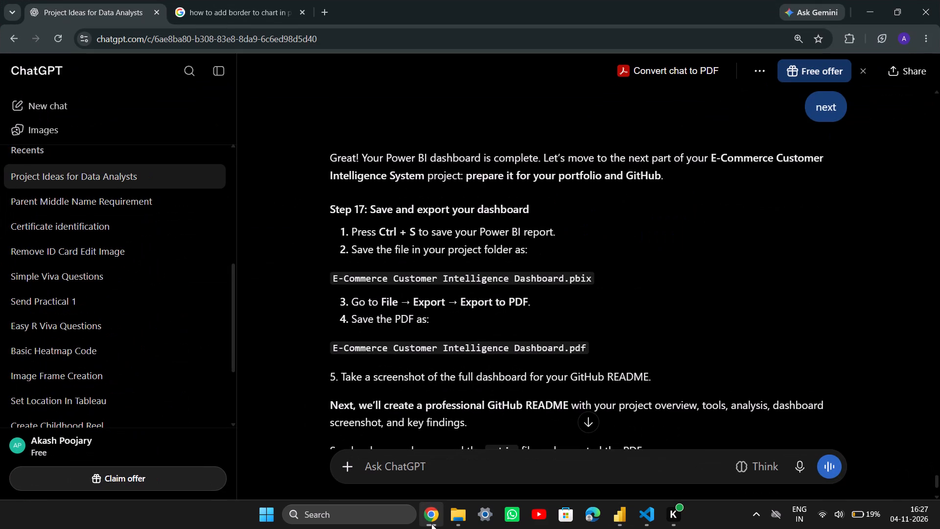
click(431, 524)
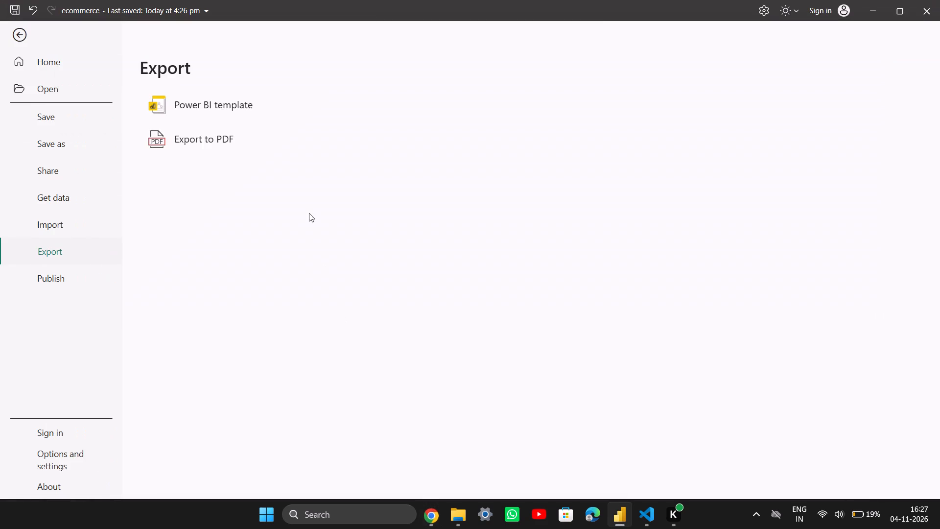
click(206, 122)
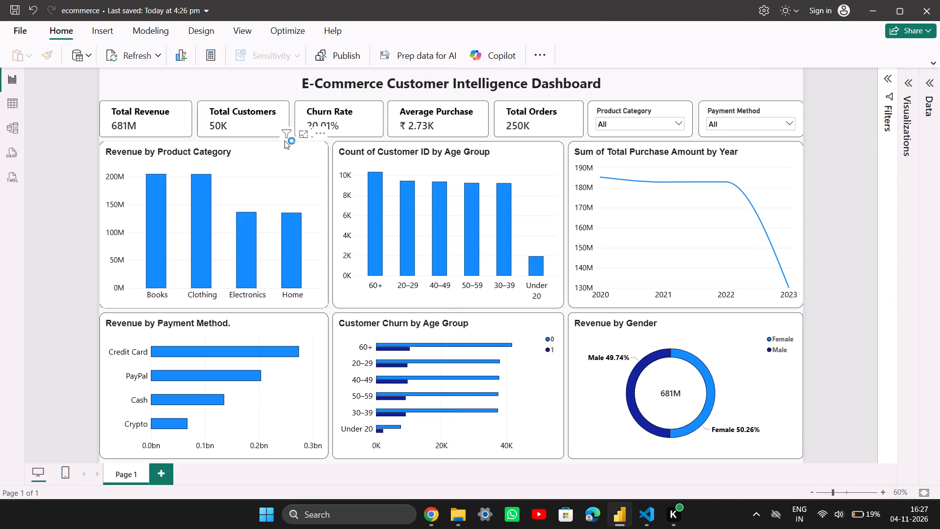
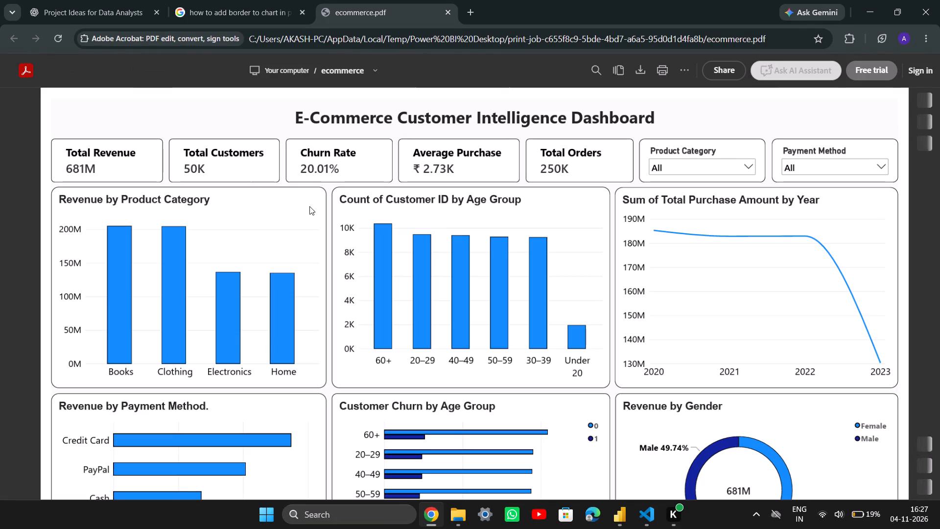
Review the exported ecommerce PDF, examining the dashboard cards, charts and page layout from top to bottom.
scroll(402, 200, down, 3)
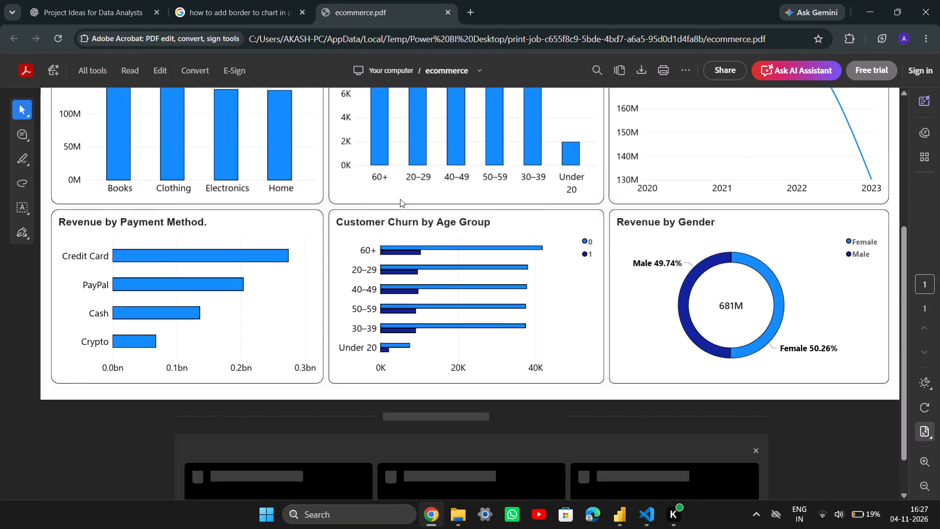
scroll(400, 197, up, 3)
scroll(400, 197, down, 5)
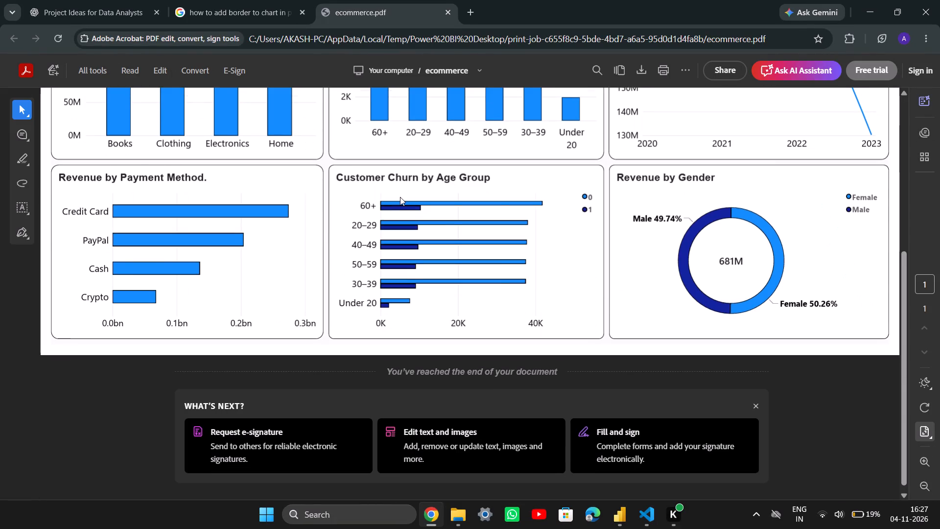
scroll(400, 197, up, 5)
click(271, 1)
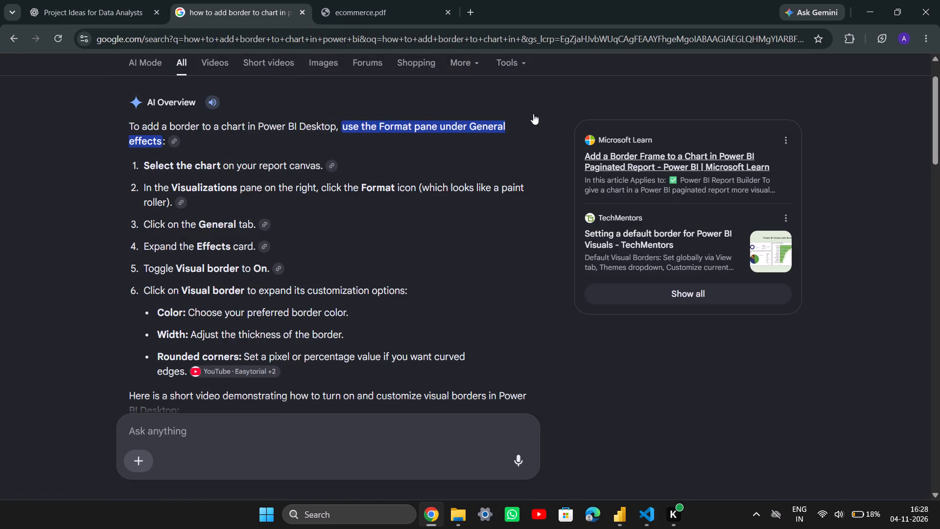
click(405, 0)
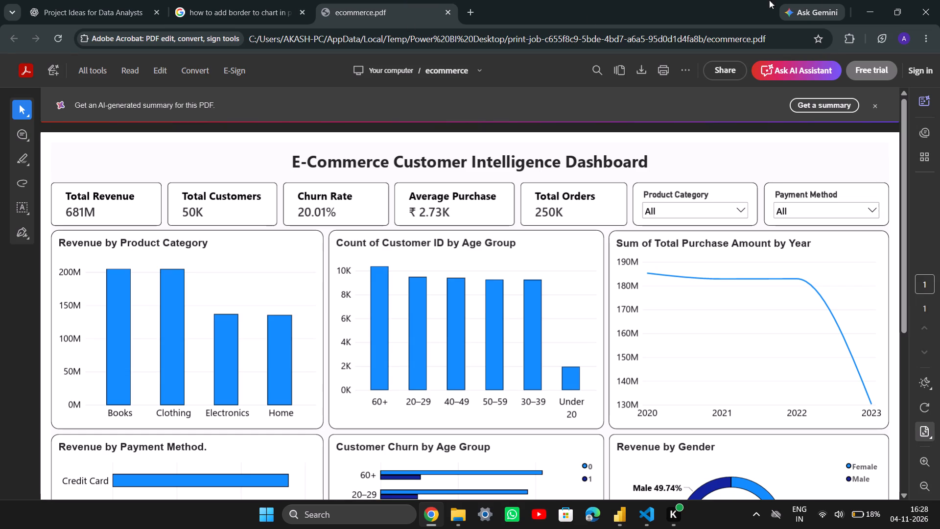
Return to the ChatGPT conversation in Chrome and copy "E-Commerce Customer Intelligence Dashboard" from Step 17's .pbix file name, without the extension.
click(431, 508)
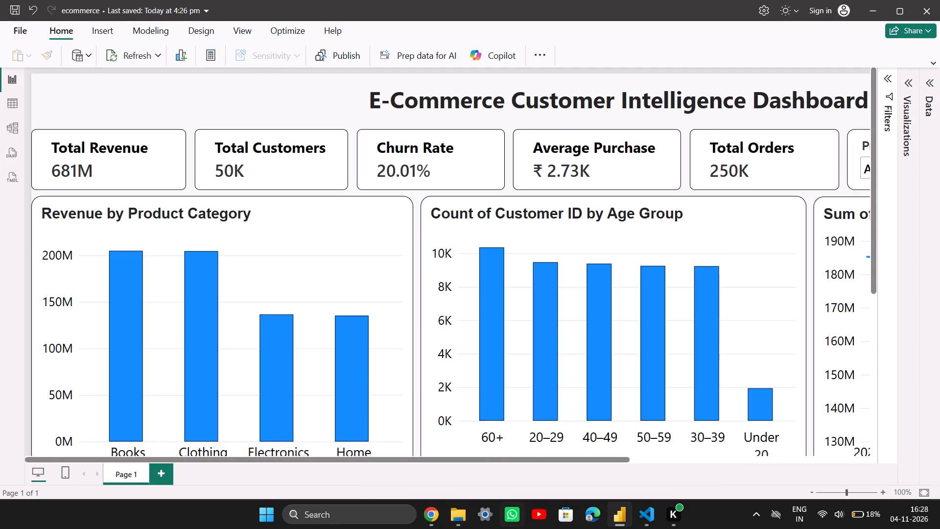
click(422, 517)
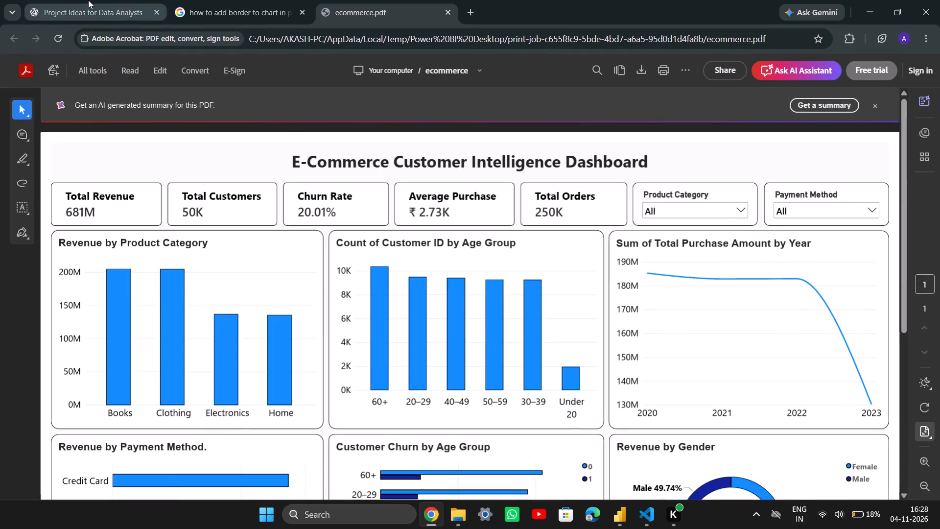
click(94, 0)
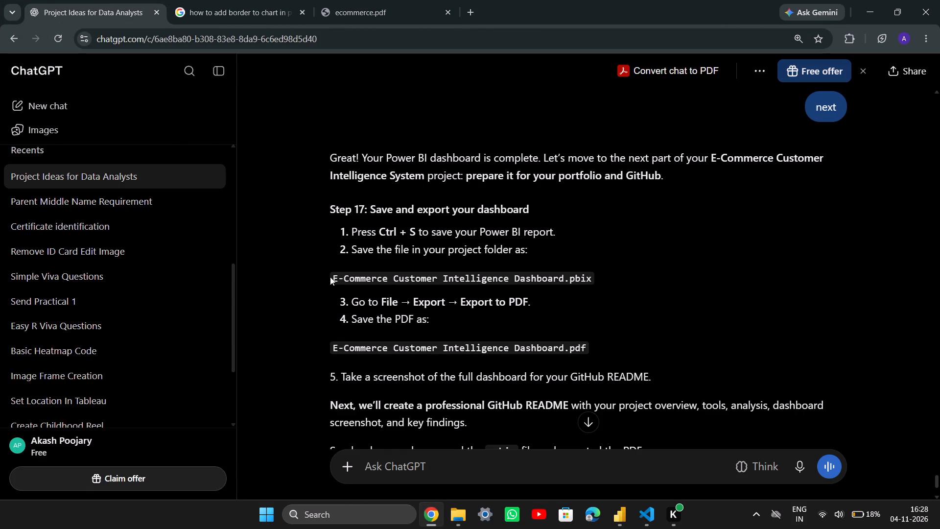
drag(333, 277, 573, 269)
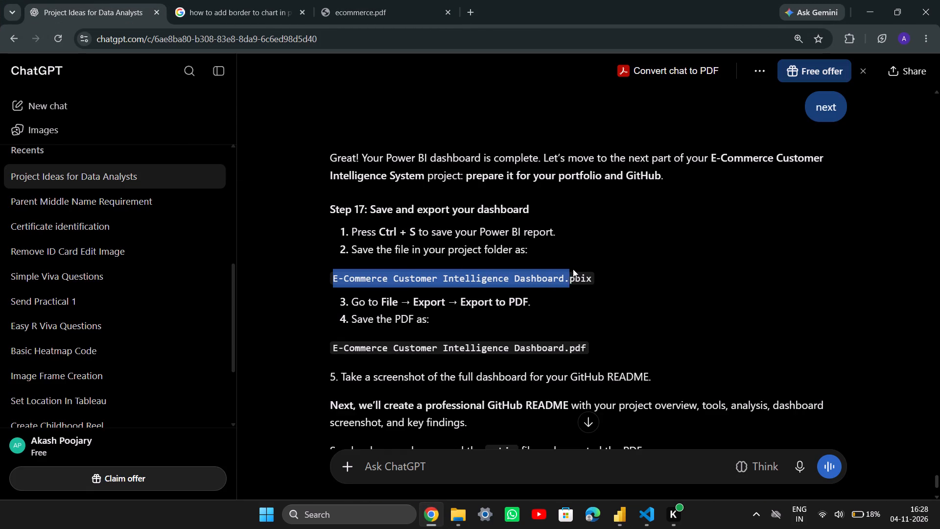
drag(573, 269, 595, 269)
key(ctrl+x)
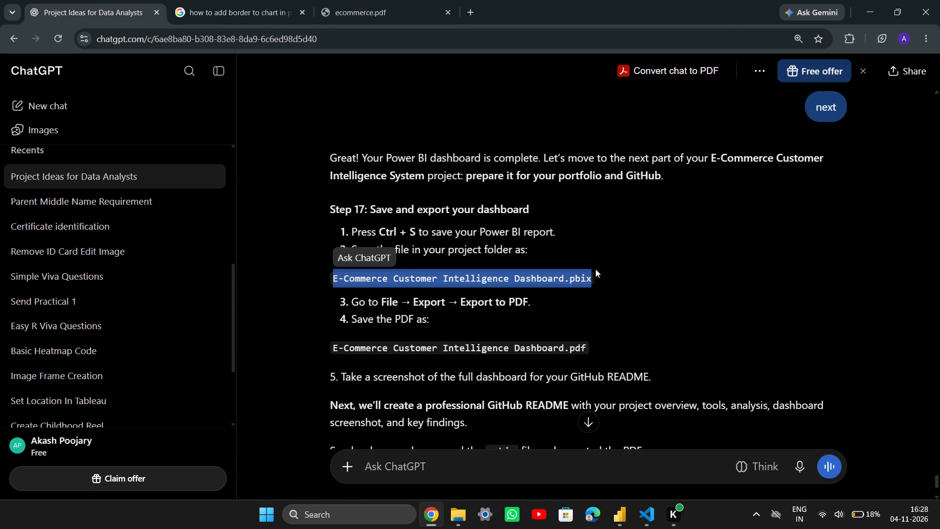
click(387, 274)
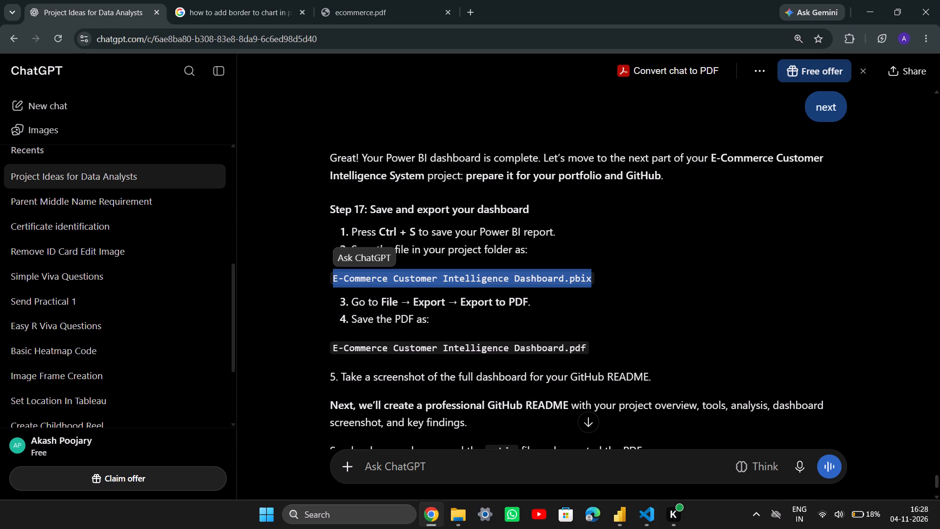
click(336, 278)
drag(333, 278, 565, 276)
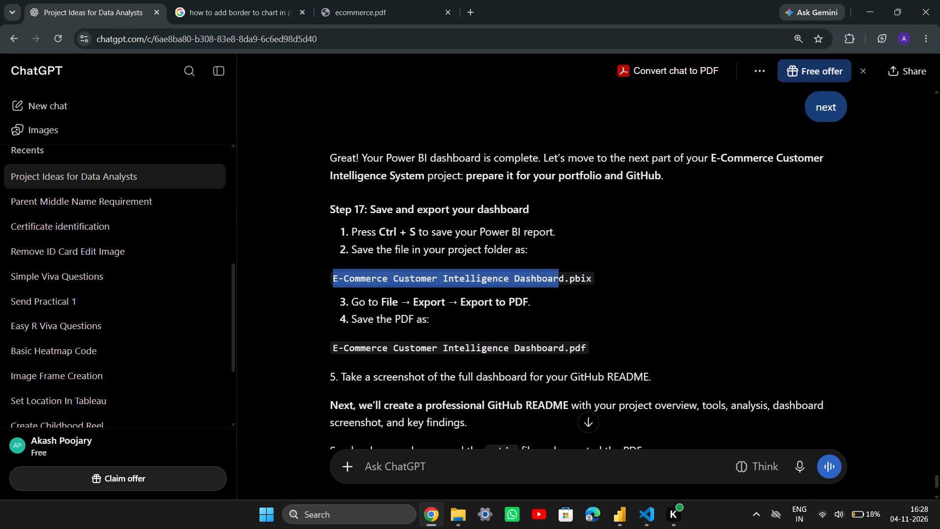
drag(565, 276, 563, 276)
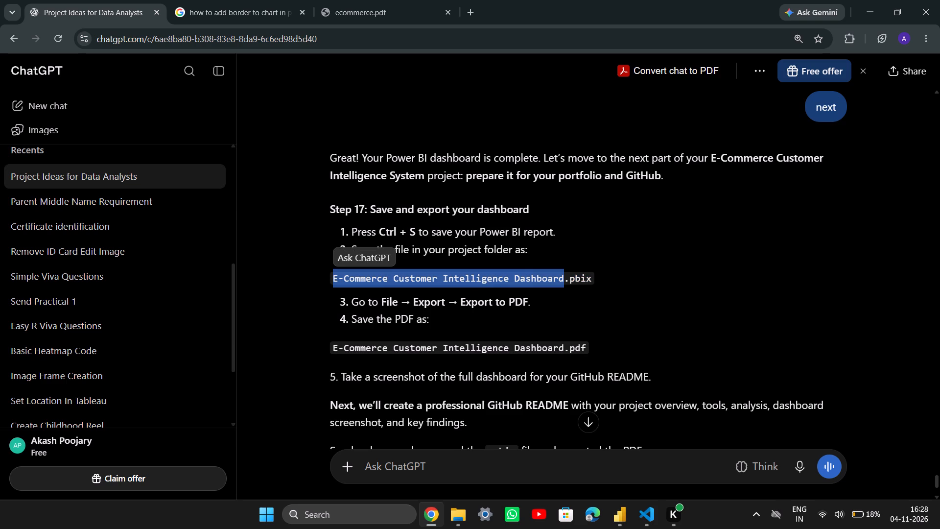
key(ctrl+c)
key(ctrl+c)
key(ctrl+c)
click(648, 283)
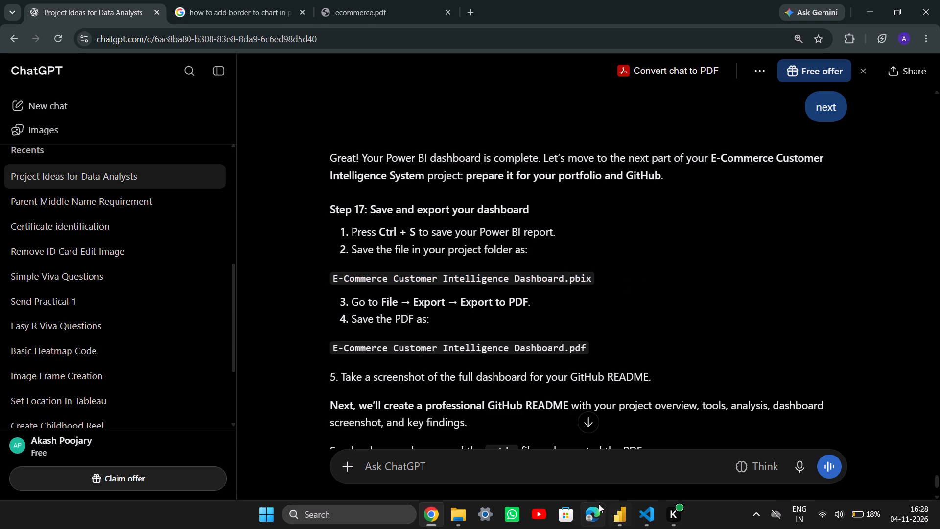
Switch to Power BI Desktop and close the stray Microsoft Edge window.
click(604, 506)
click(617, 509)
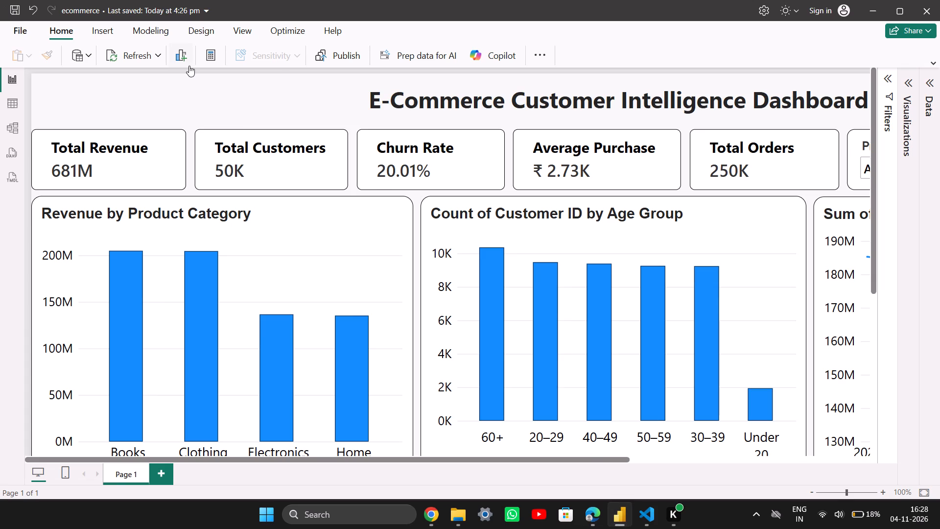
click(875, 1)
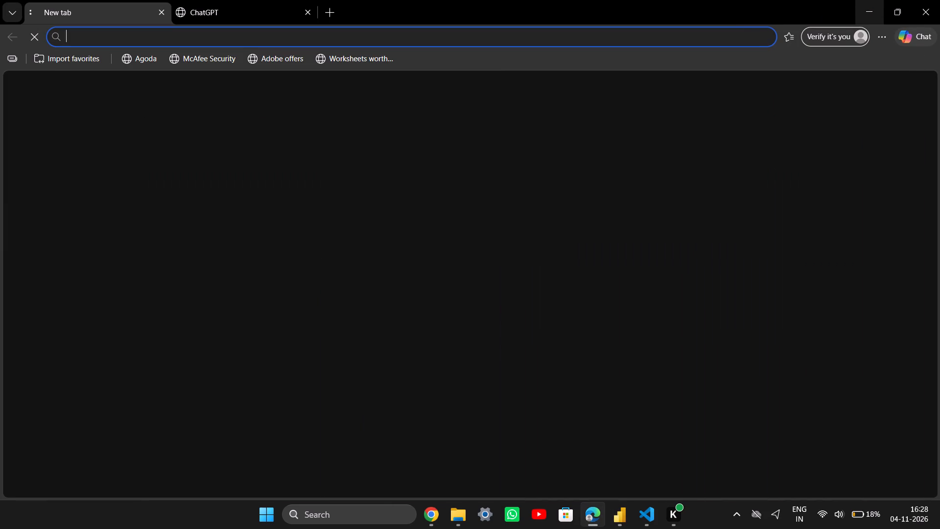
click(930, 0)
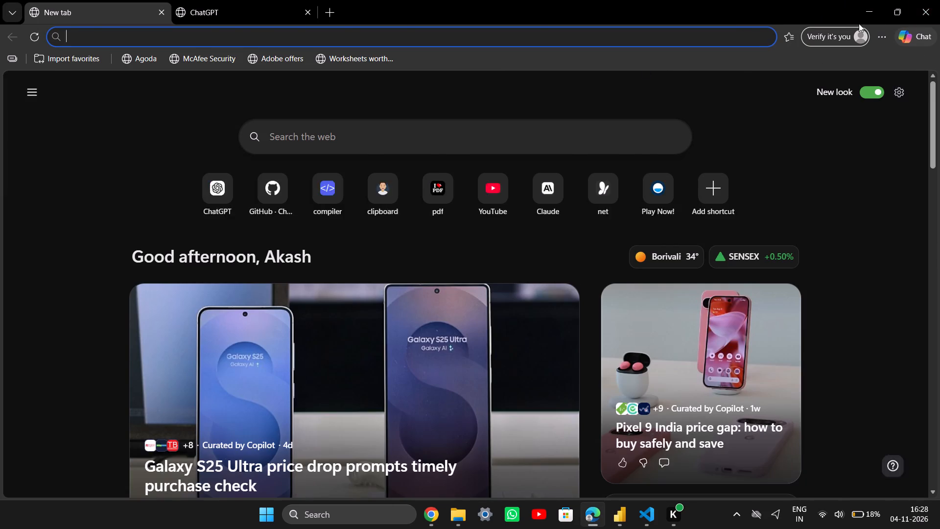
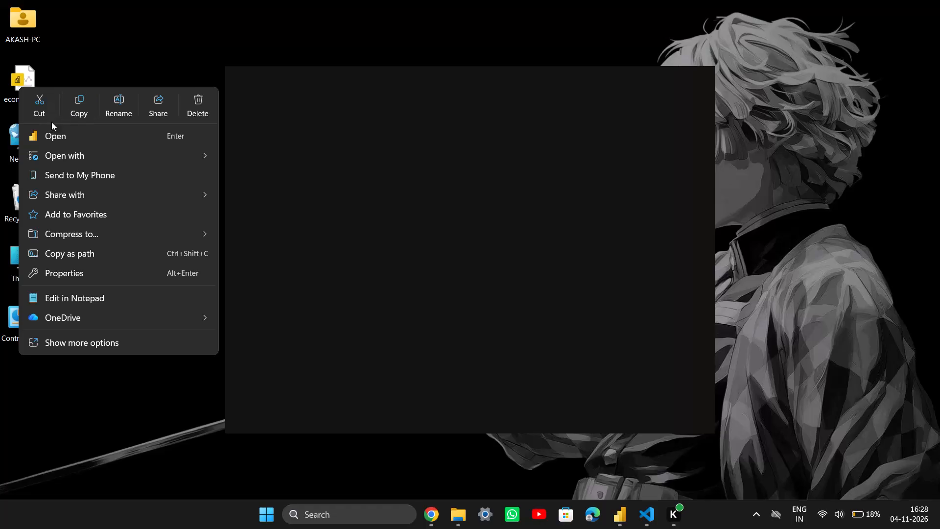
Rename the ecommerce Power BI file on the desktop to "E-Commerce Customer Intelligence Dashboard".
click(119, 113)
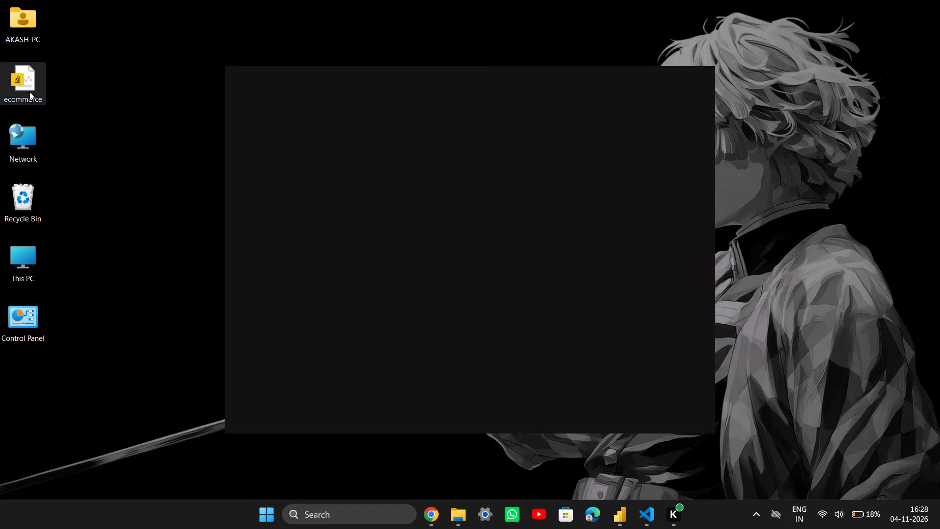
right_click(29, 92)
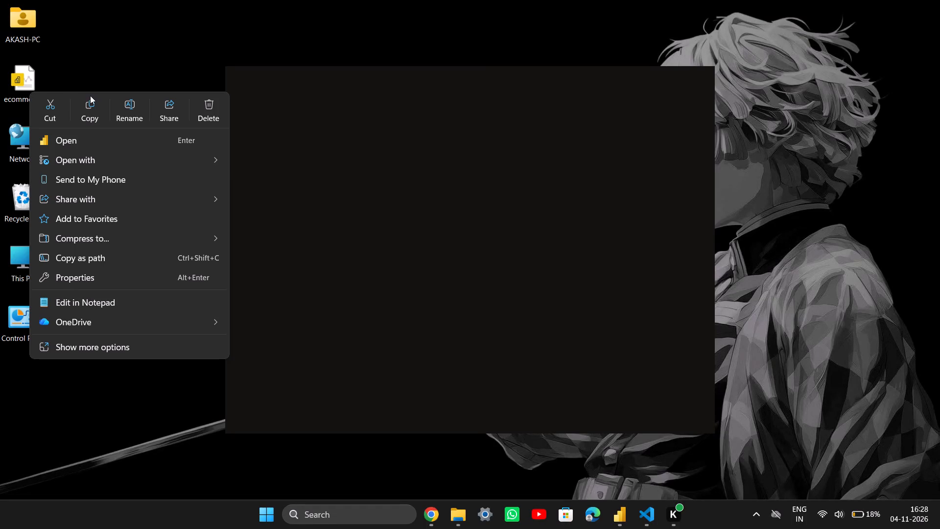
click(124, 115)
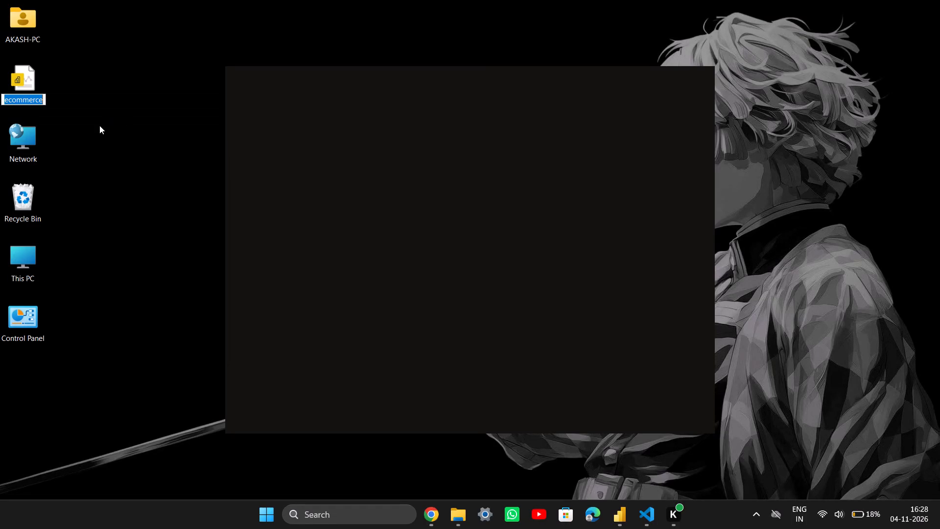
key(ctrl+v)
click(109, 186)
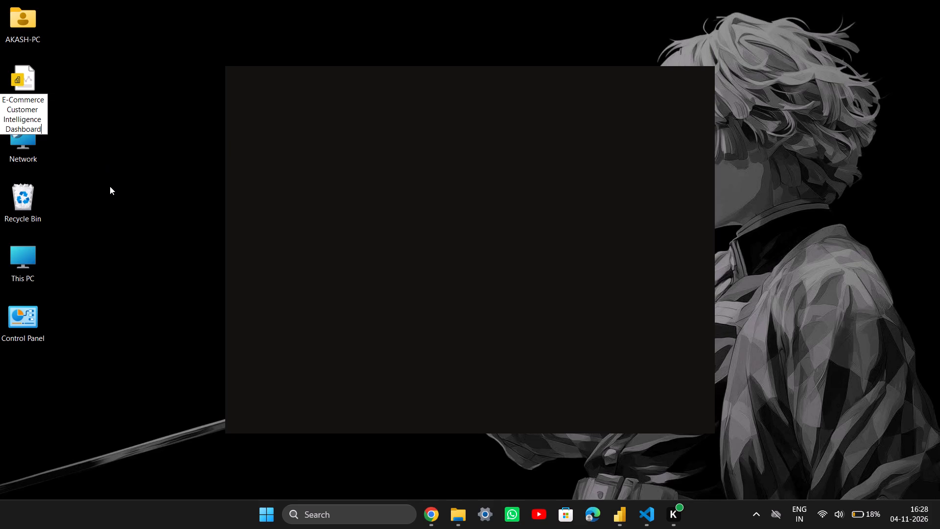
click(112, 198)
double_click(104, 231)
click(39, 129)
click(41, 117)
click(28, 79)
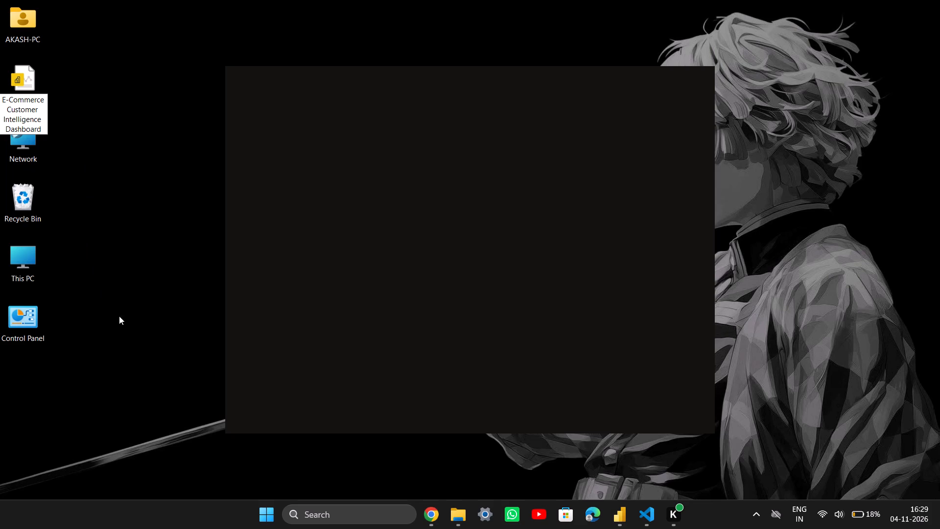
click(119, 316)
scroll(722, 443, down, 5)
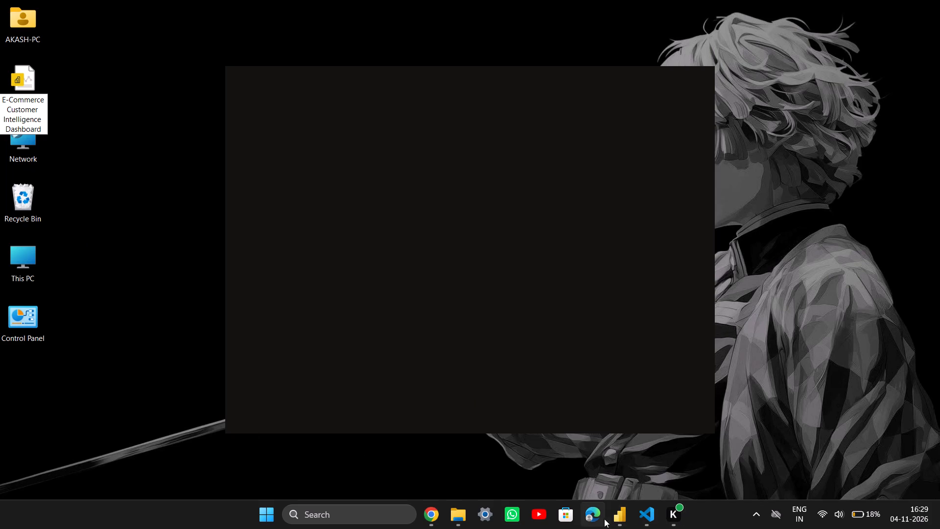
Switch to Power BI Desktop, where the ecommerce report is open.
click(611, 519)
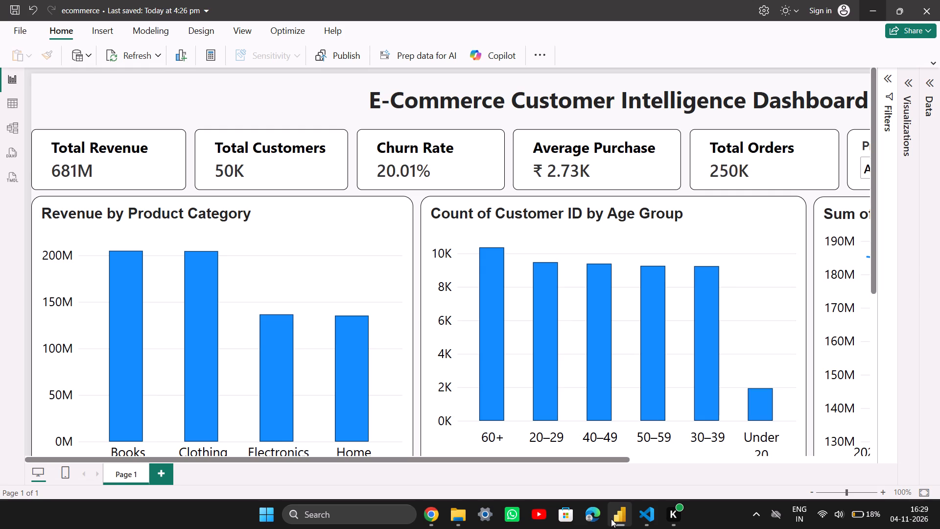
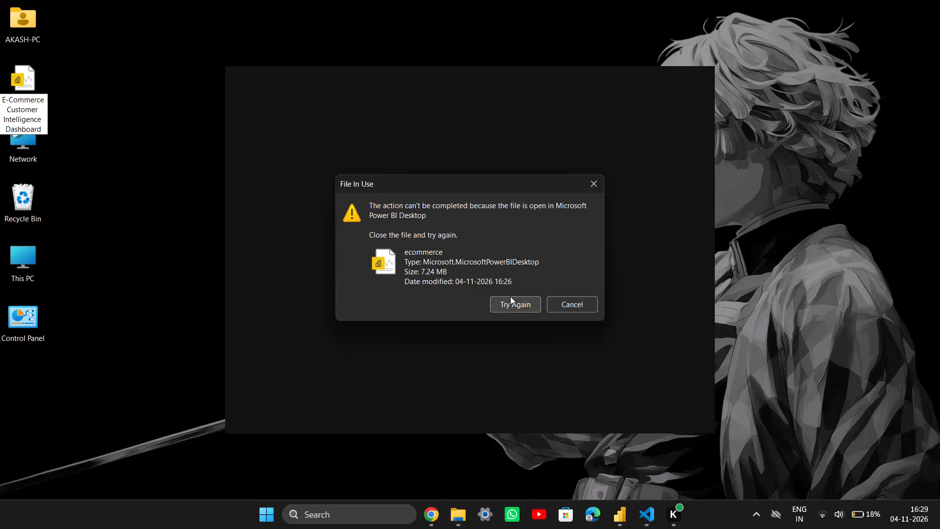
Close the ecommerce report in Power BI Desktop and retry renaming its desktop file to "E-Commerce Customer Intelligence Dashboard".
click(511, 298)
click(616, 504)
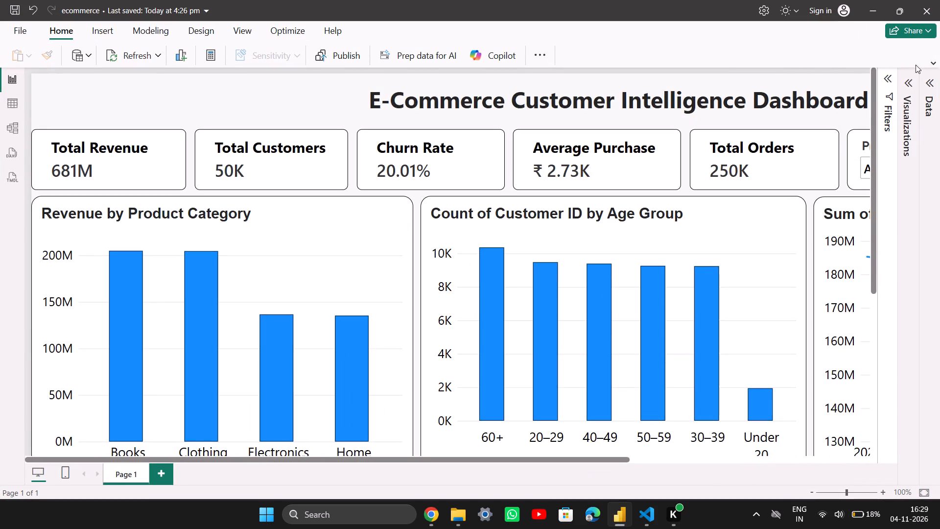
click(920, 13)
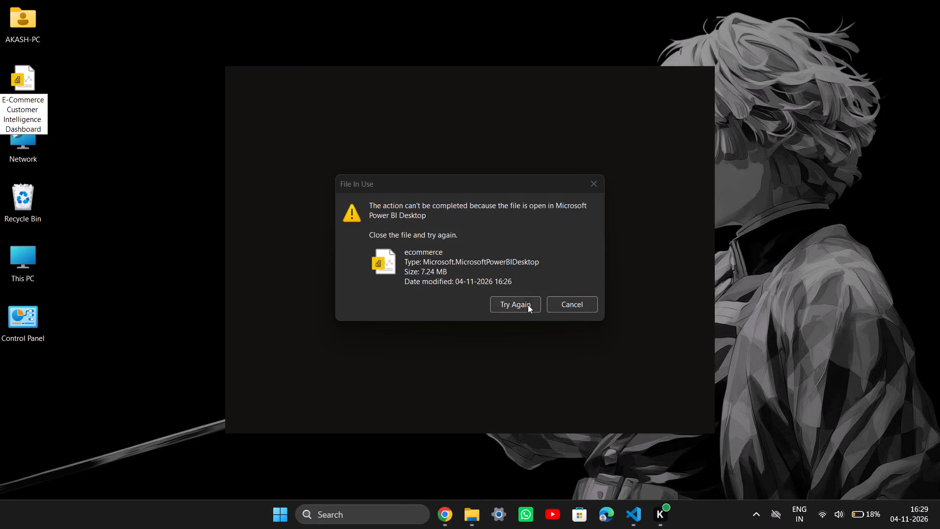
click(526, 305)
click(81, 153)
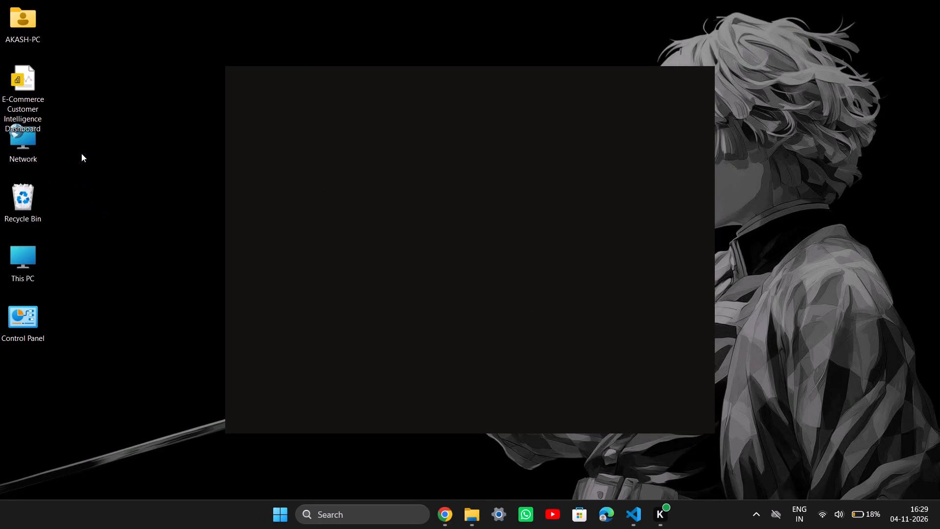
Move the E-Commerce Customer Intelligence Dashboard file below Control Panel on the desktop.
drag(20, 76, 29, 84)
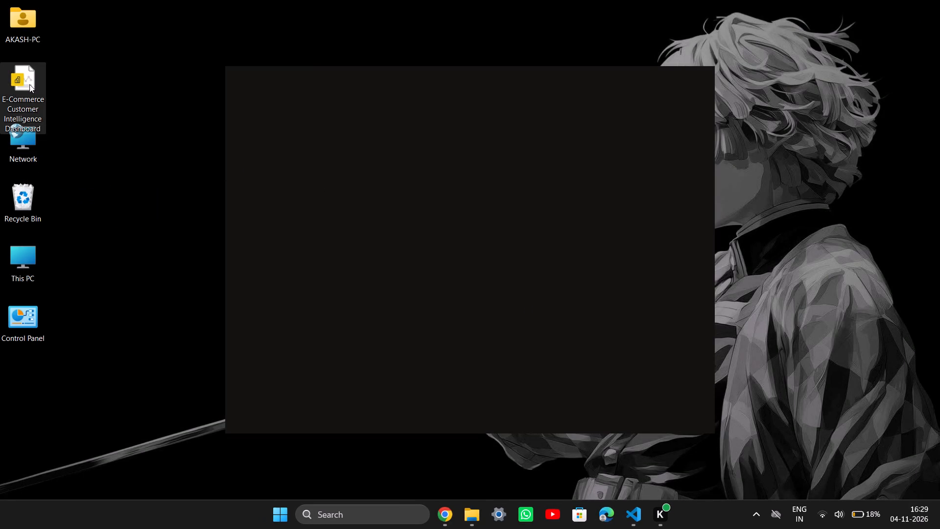
drag(29, 84, 17, 380)
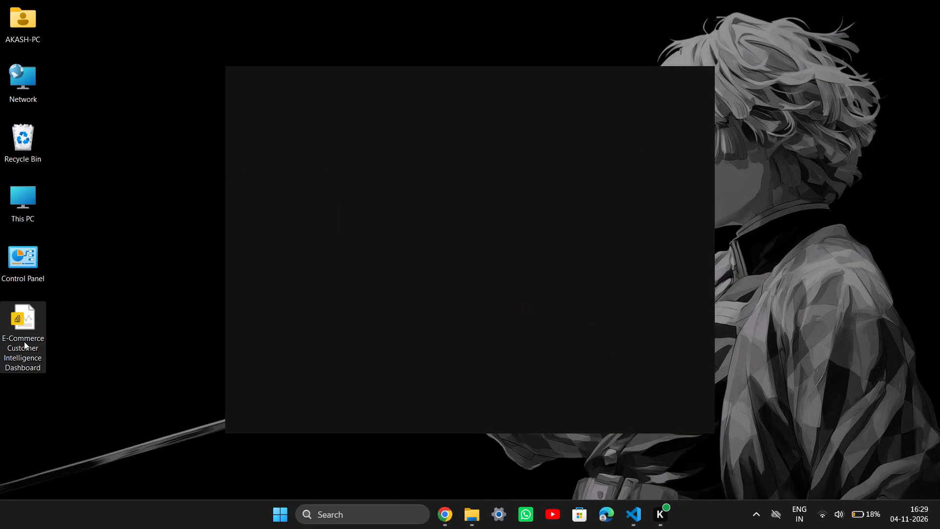
Open the E-Commerce Customer Intelligence Dashboard file from the desktop in Power BI Desktop.
double_click(27, 310)
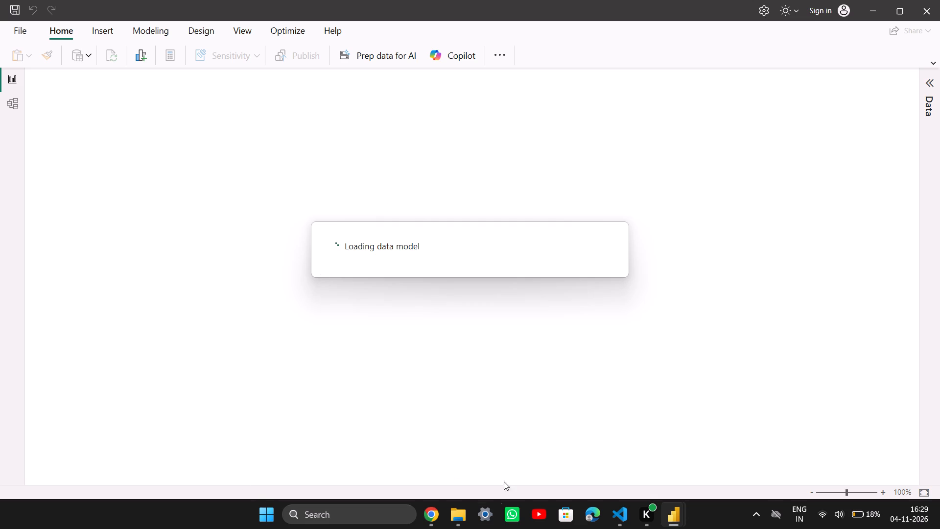
Switch to ChatGPT in Chrome and read the remaining save, export and screenshot instructions of Step 17.
click(433, 518)
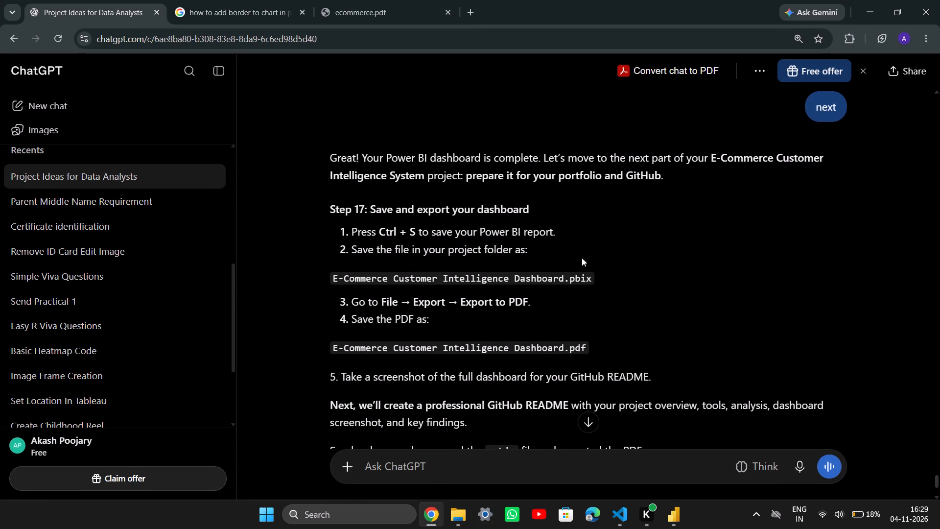
scroll(391, 353, down, 2)
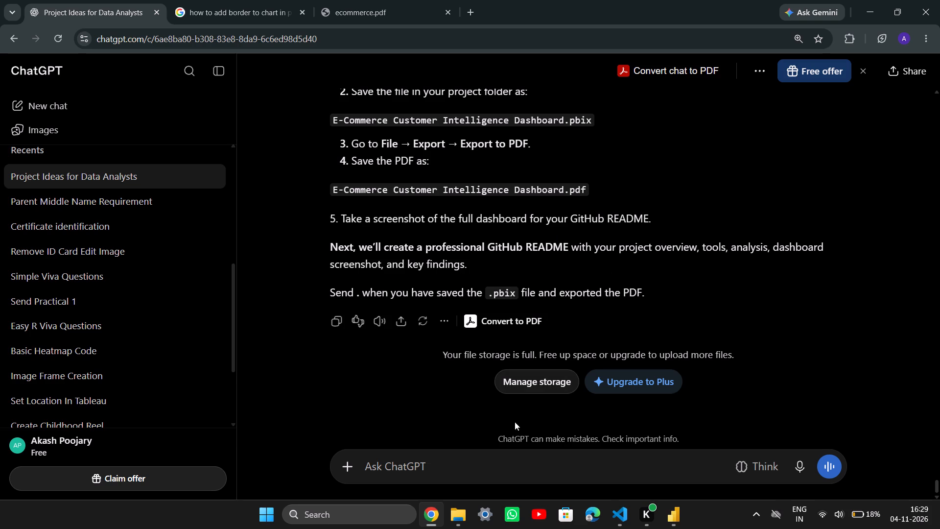
click(427, 519)
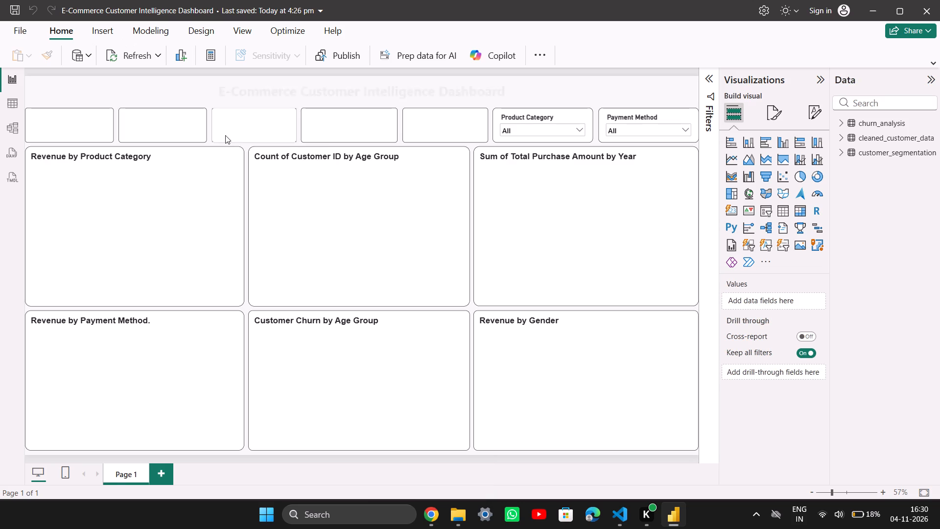
Collapse the Filters, Visualizations and Data panes so the report page has more room.
click(709, 80)
click(823, 77)
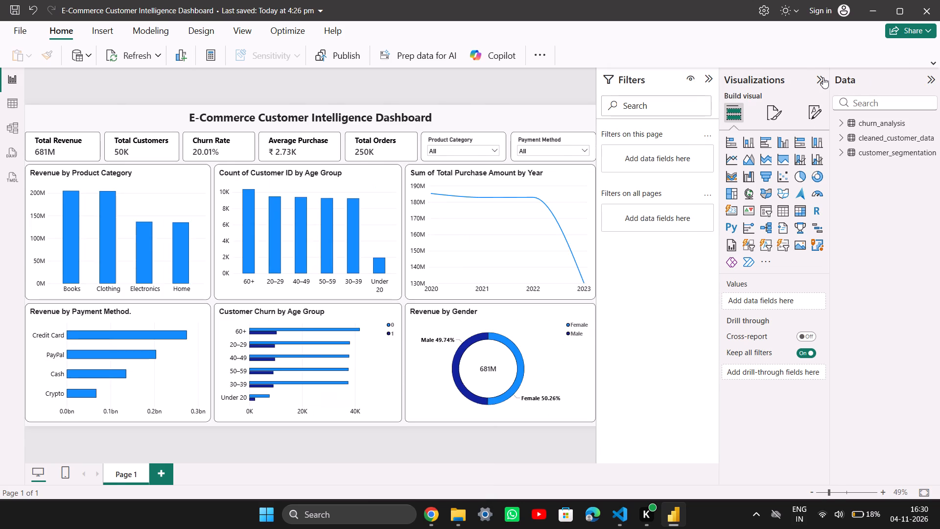
click(796, 74)
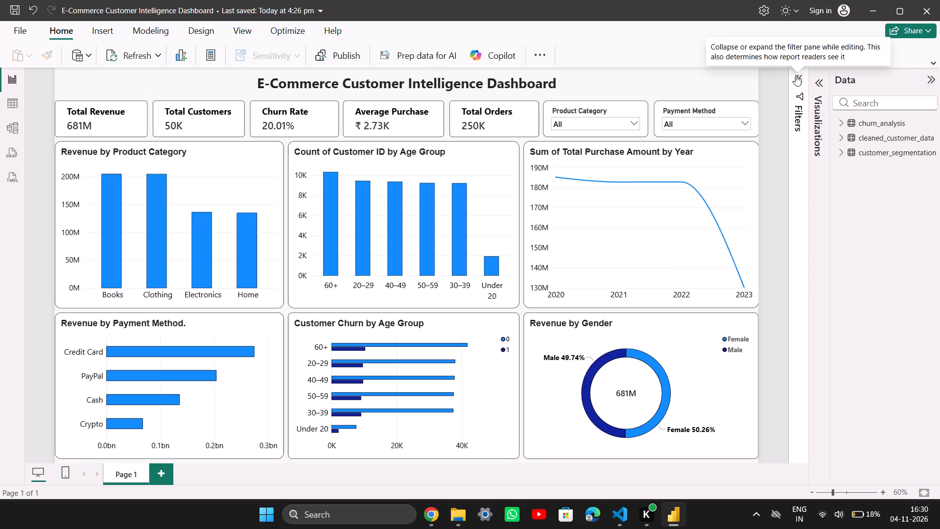
click(932, 76)
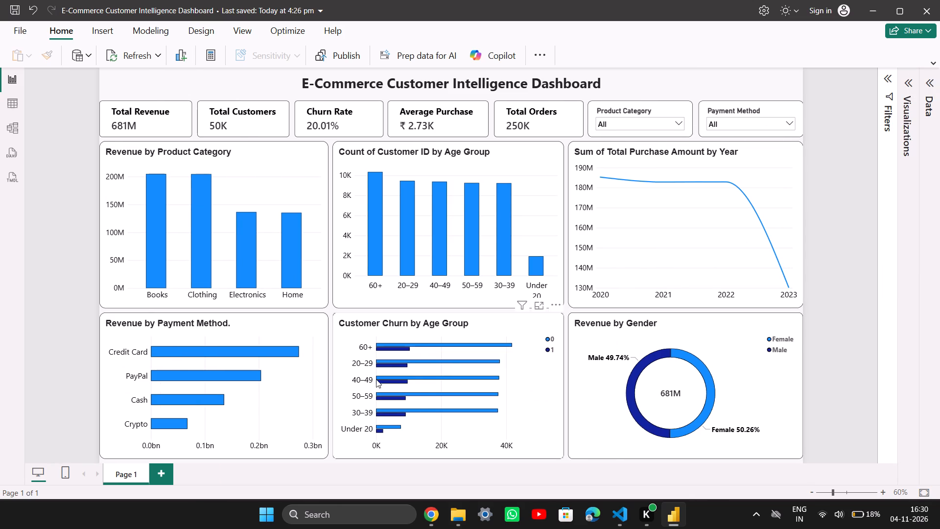
scroll(68, 391, down, 8)
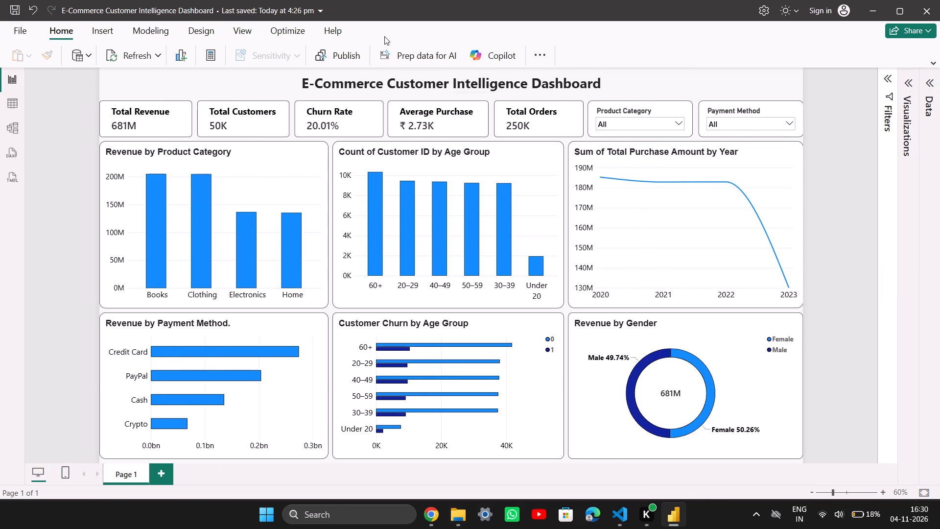
Compare the Fit to width and Actual size page views, and set the report page to Fit to page.
click(108, 31)
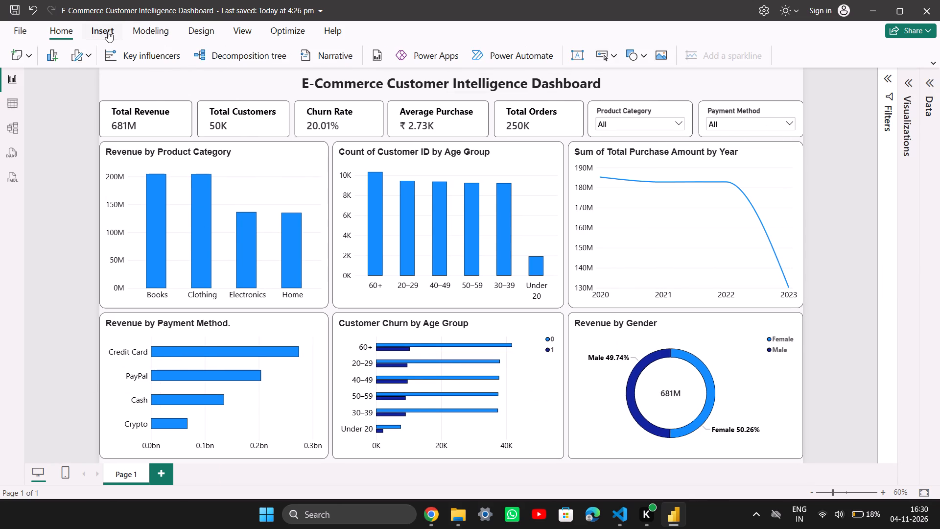
click(60, 22)
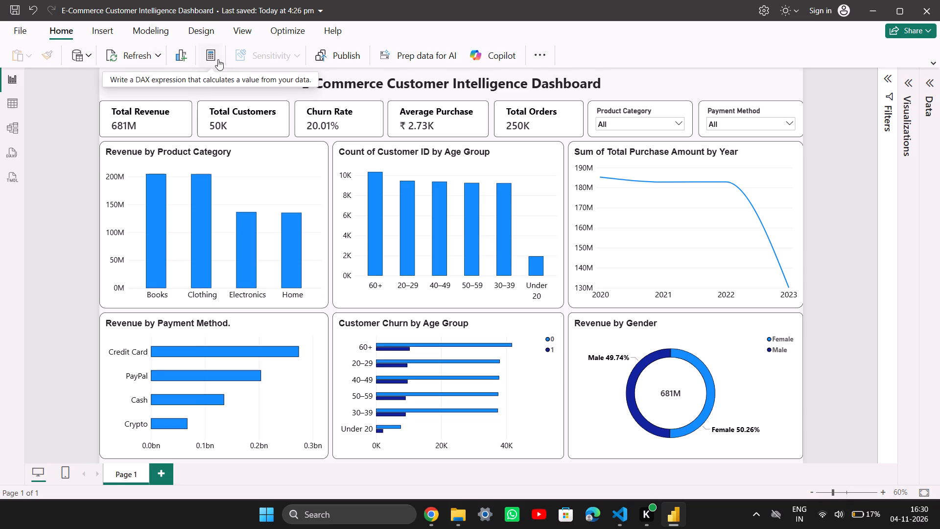
click(298, 32)
click(251, 33)
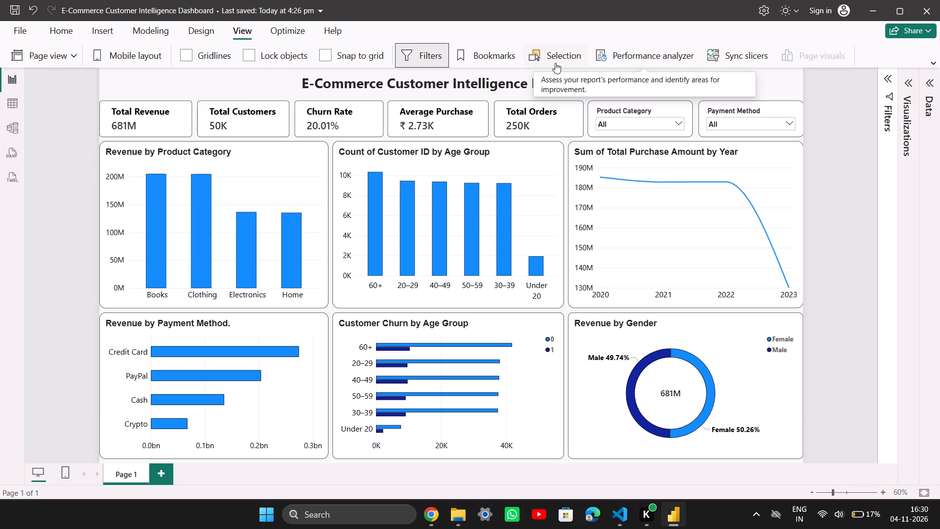
click(45, 59)
click(44, 96)
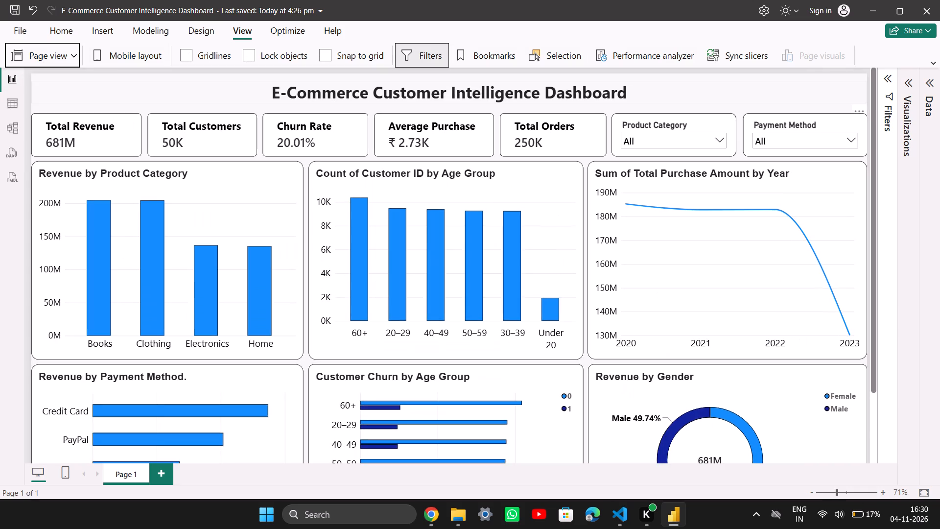
click(62, 58)
click(53, 77)
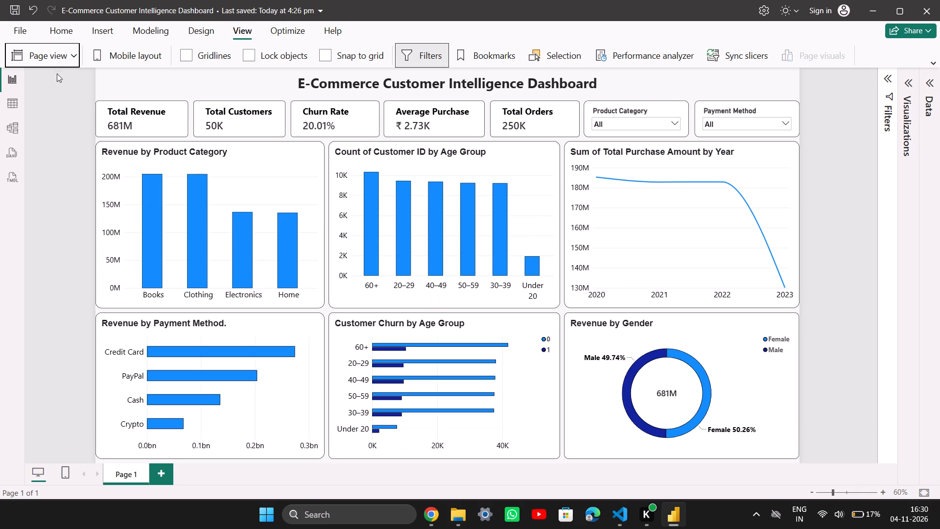
click(62, 55)
click(44, 118)
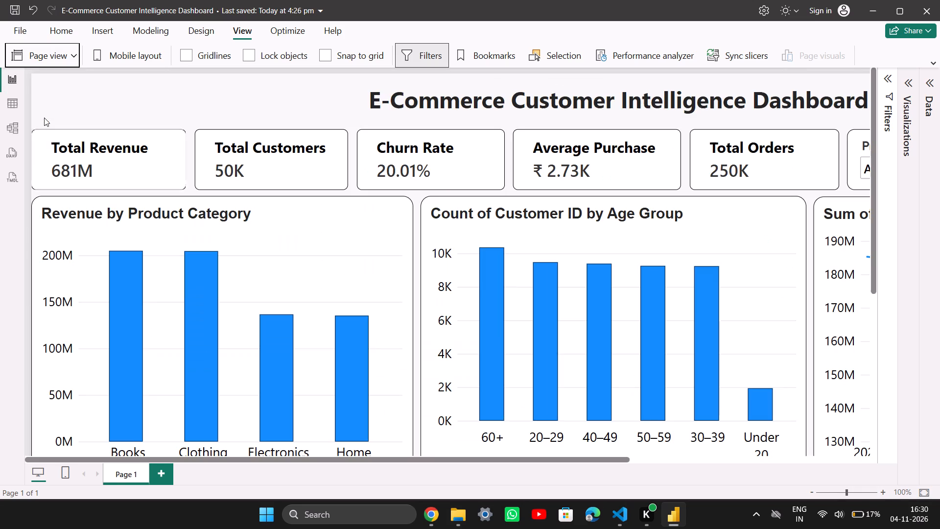
click(70, 51)
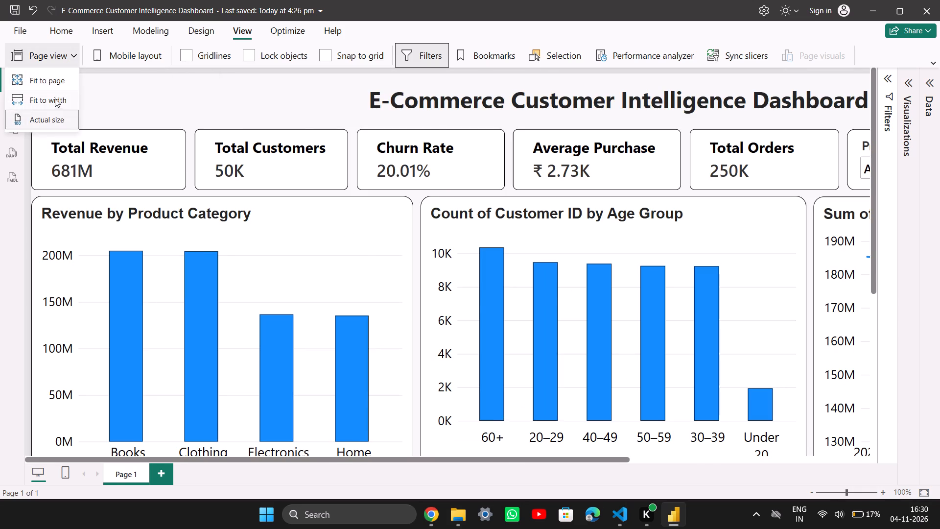
click(55, 100)
click(63, 56)
click(62, 74)
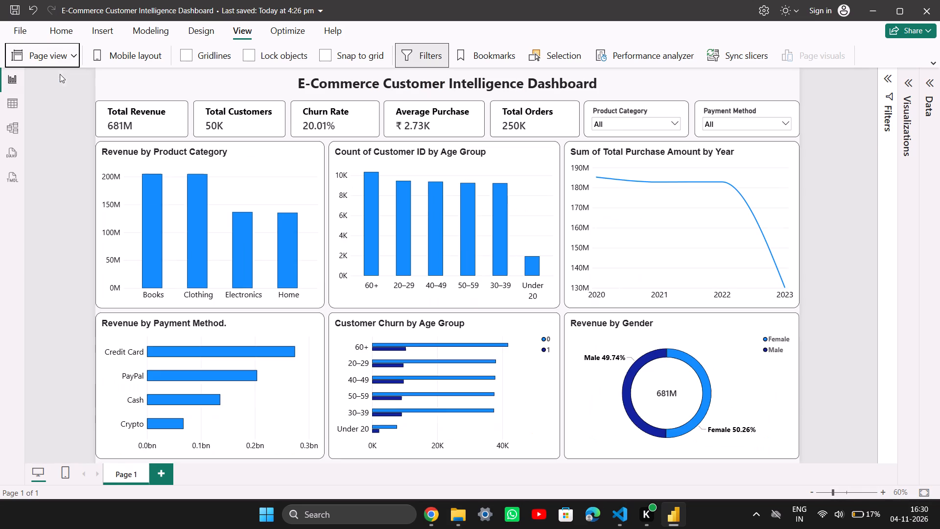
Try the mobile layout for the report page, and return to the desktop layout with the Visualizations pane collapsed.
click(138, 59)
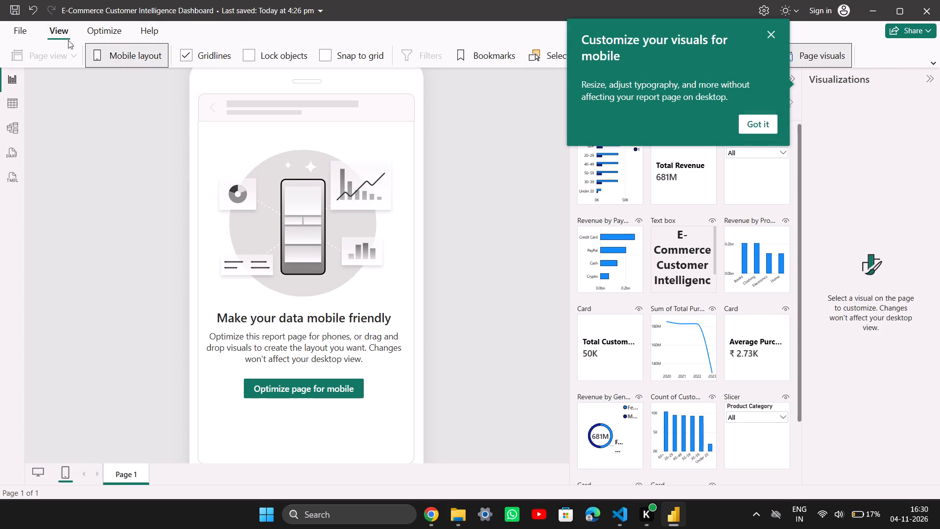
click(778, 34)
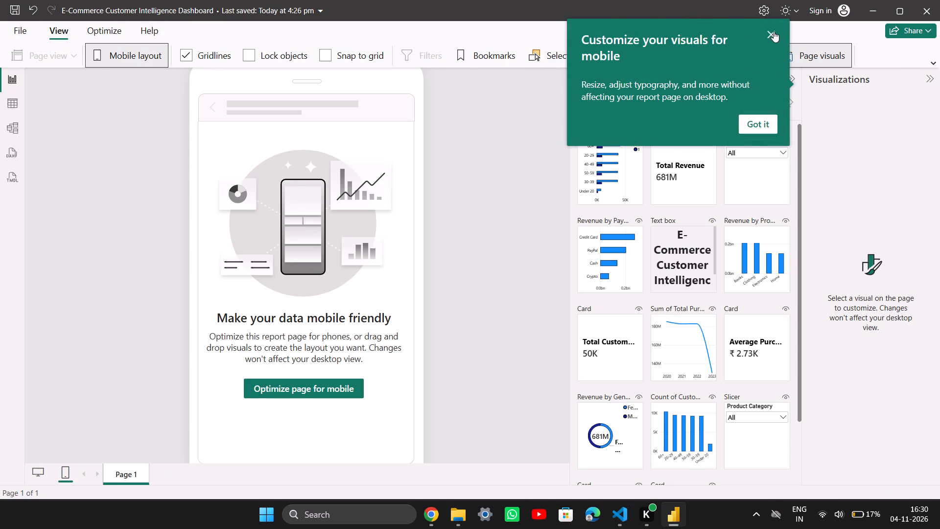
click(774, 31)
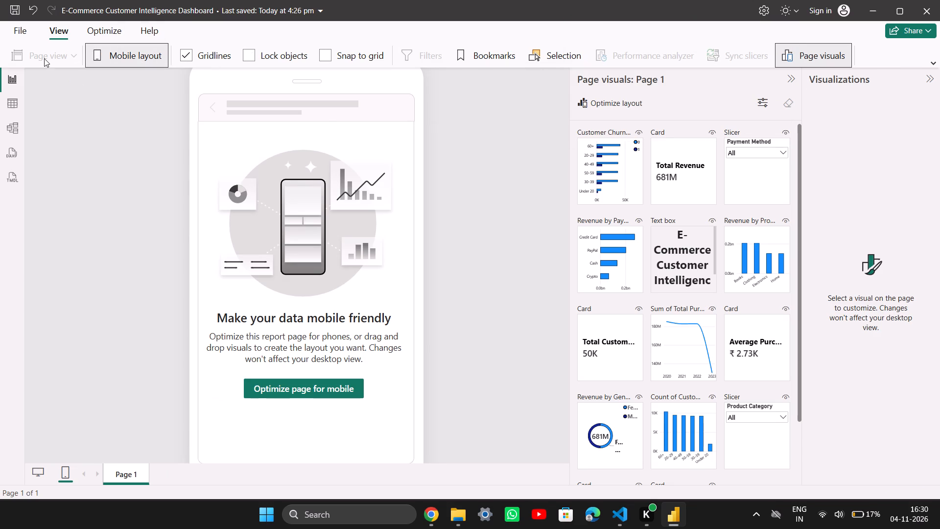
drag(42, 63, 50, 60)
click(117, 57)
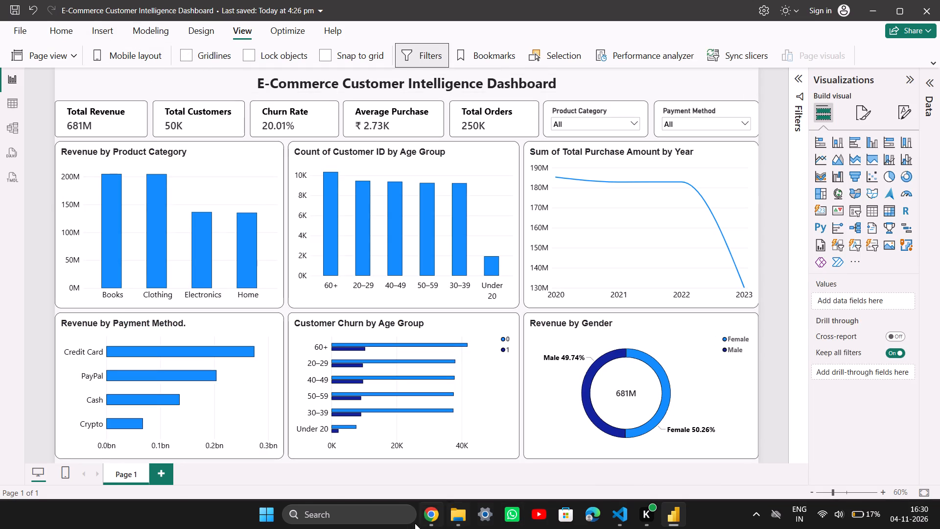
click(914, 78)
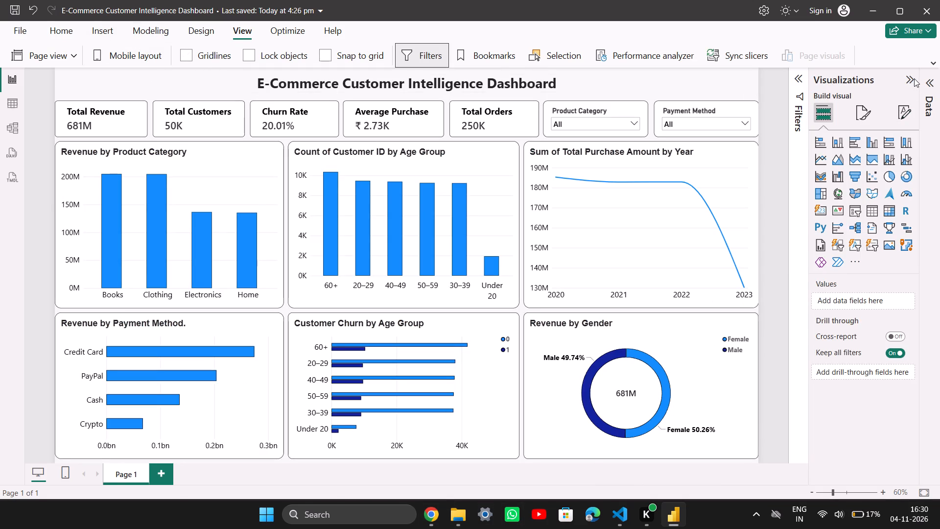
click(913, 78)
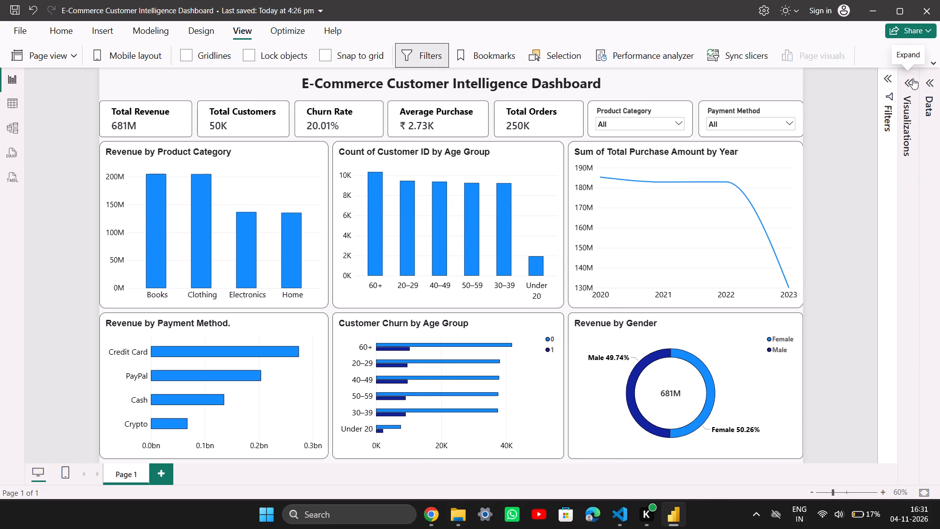
Capture a rectangular screenshot of the full dashboard page, from the title down to the bottom row of charts.
click(59, 228)
key(Print)
drag(98, 69, 843, 351)
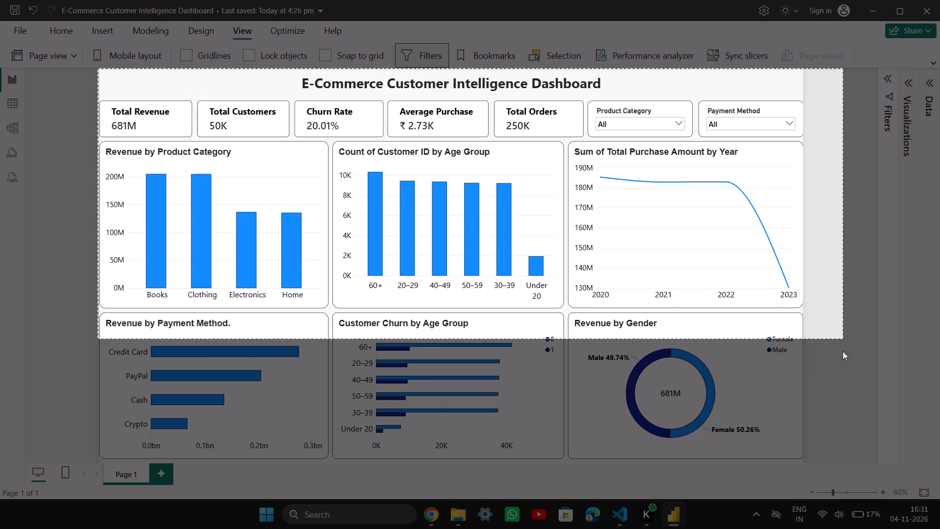
drag(843, 351, 861, 463)
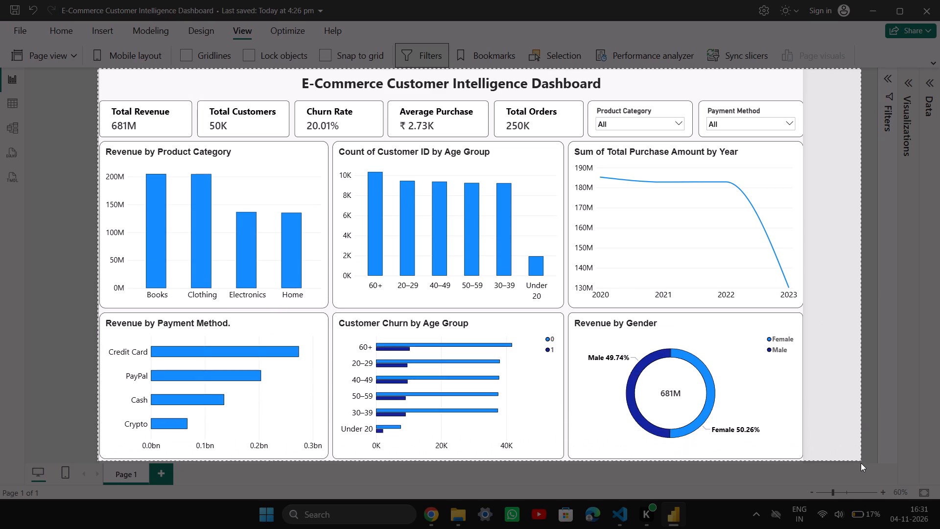
drag(861, 463, 808, 462)
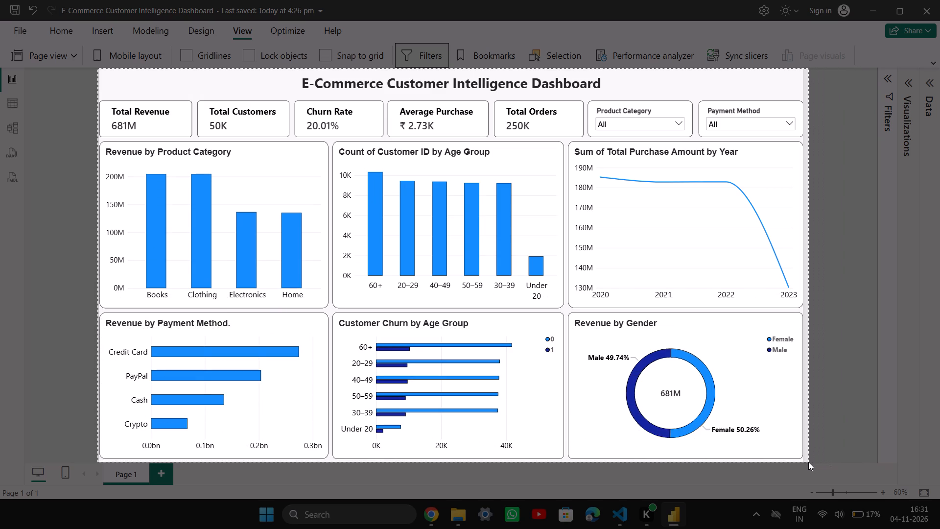
drag(808, 462, 806, 462)
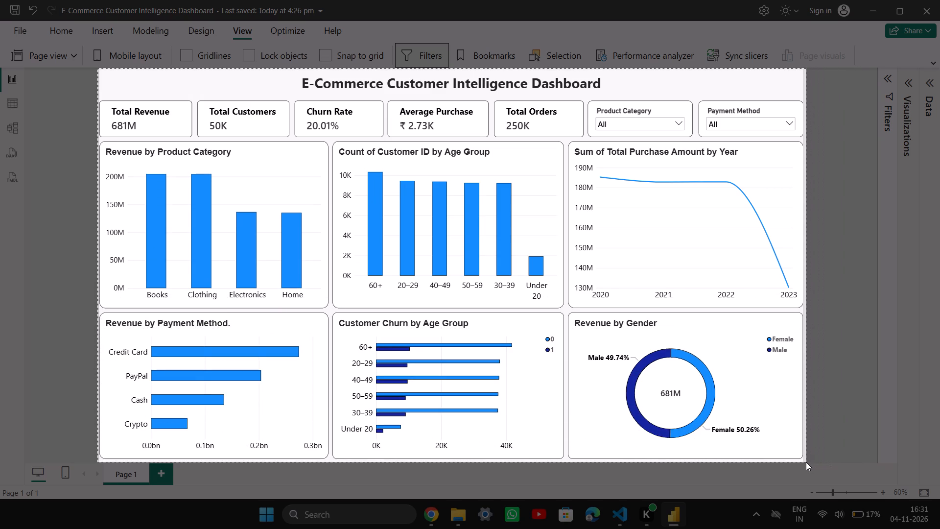
drag(806, 462, 806, 462)
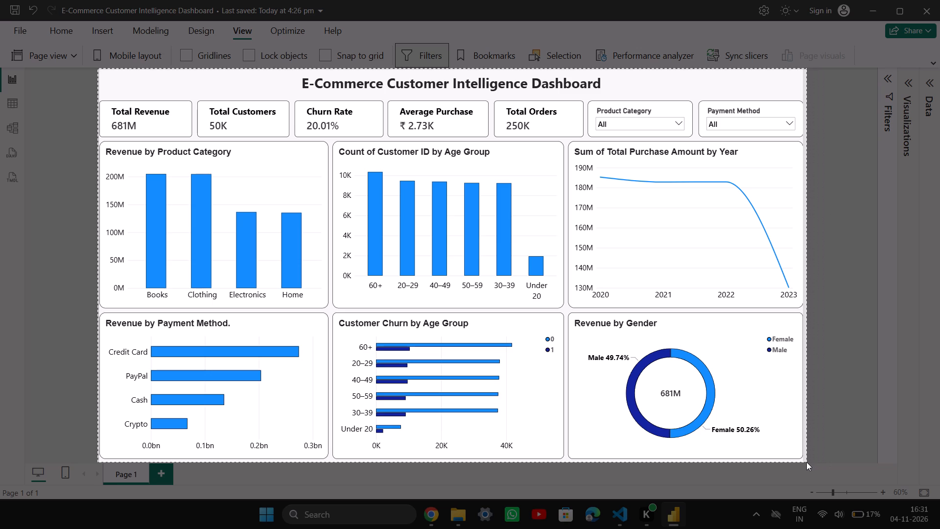
drag(806, 462, 807, 462)
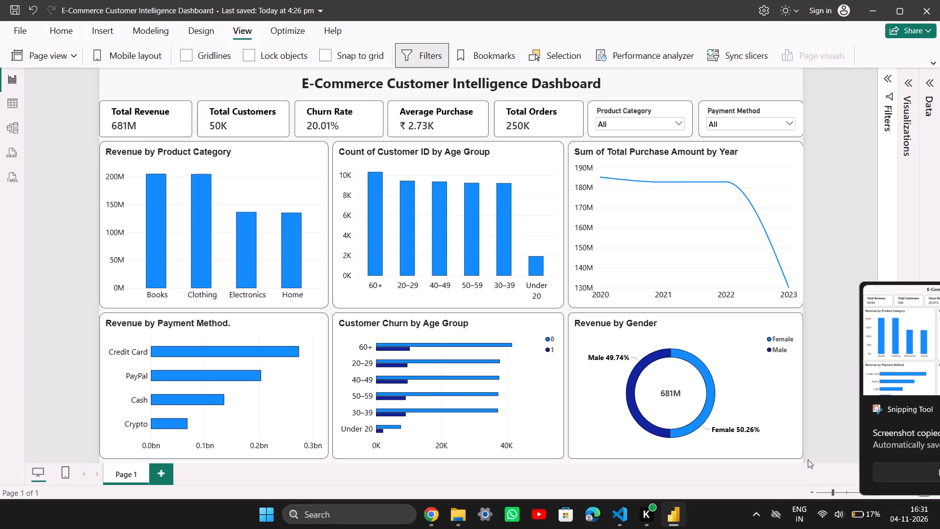
Open the captured dashboard screenshot in Snipping Tool, review the whole image, and close it.
click(828, 375)
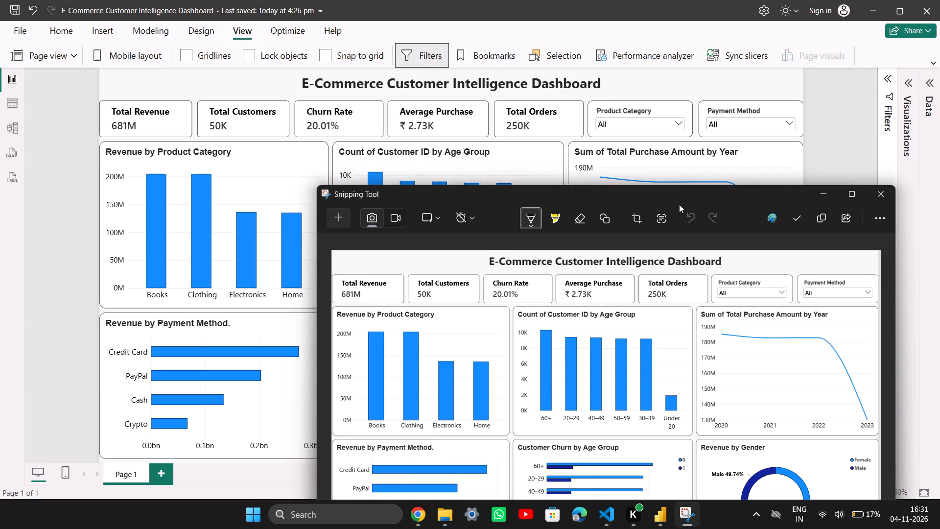
drag(664, 192, 575, 90)
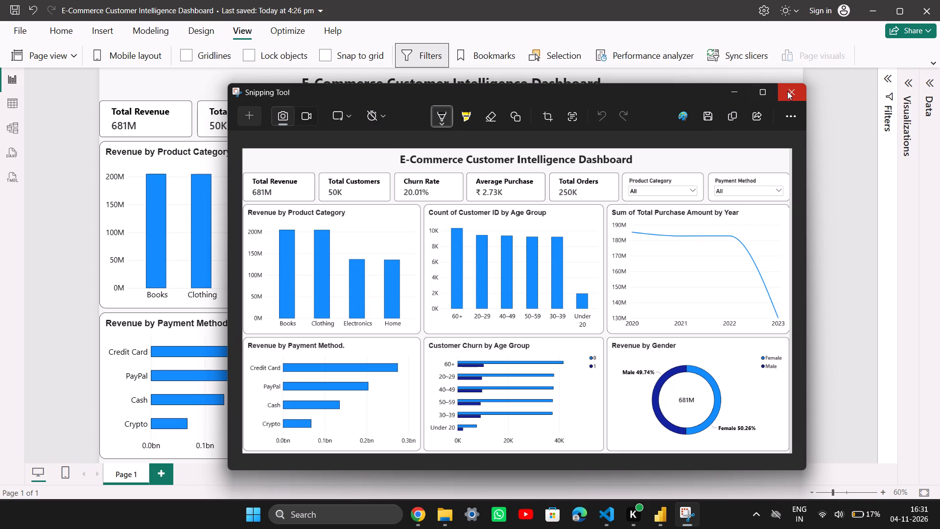
click(783, 88)
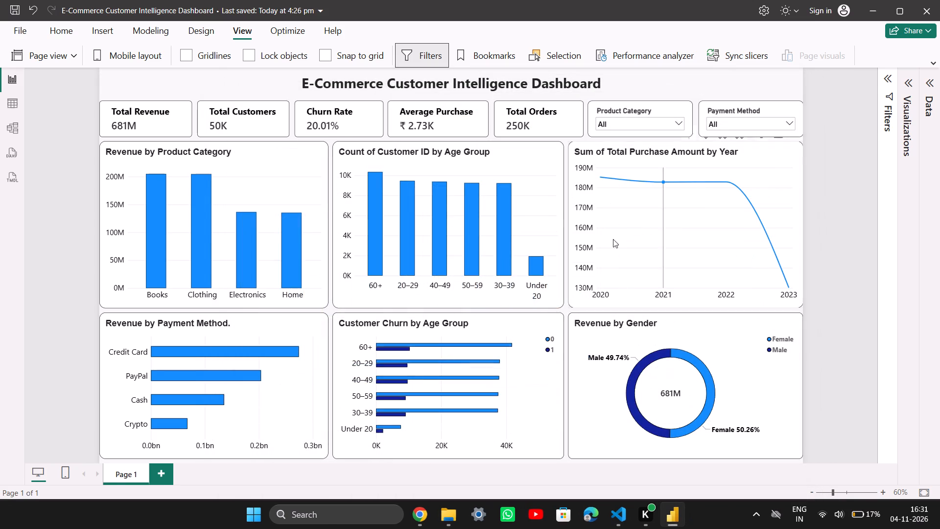
Export the E-Commerce Customer Intelligence Dashboard report to PDF.
click(20, 27)
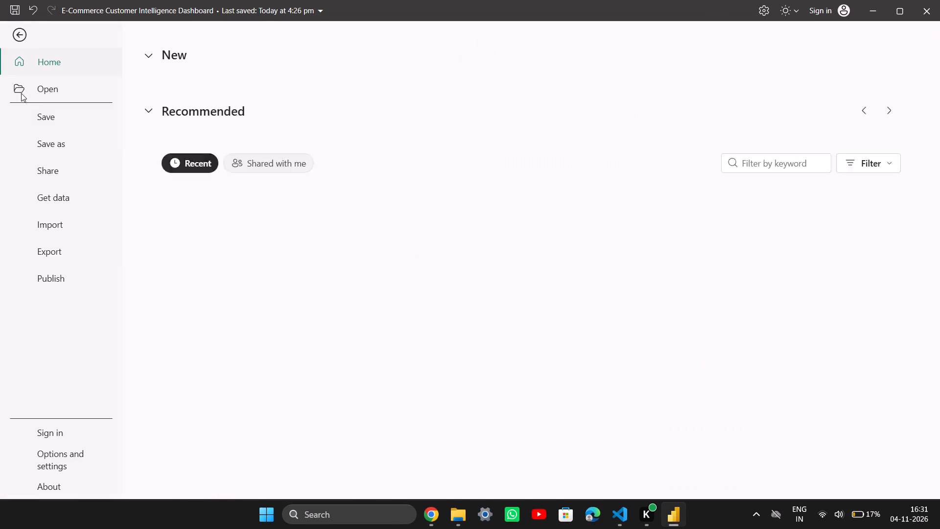
click(67, 136)
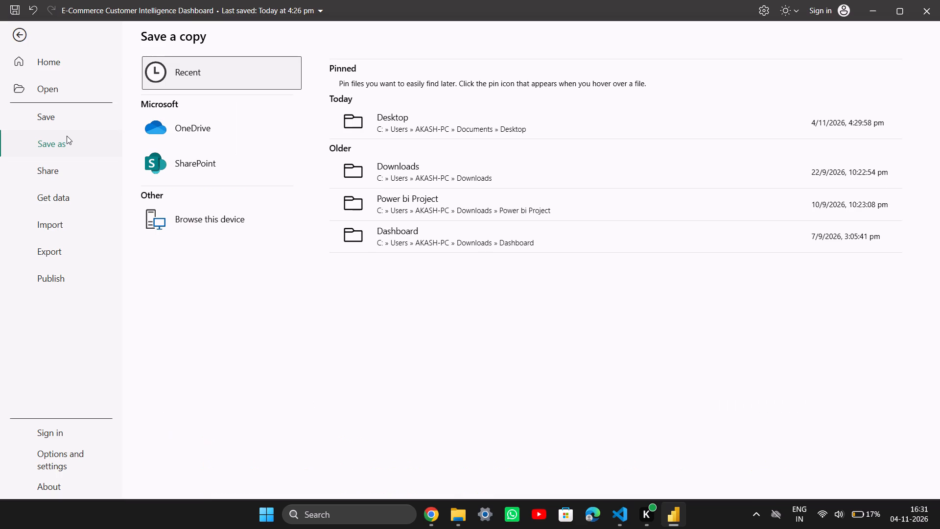
click(48, 258)
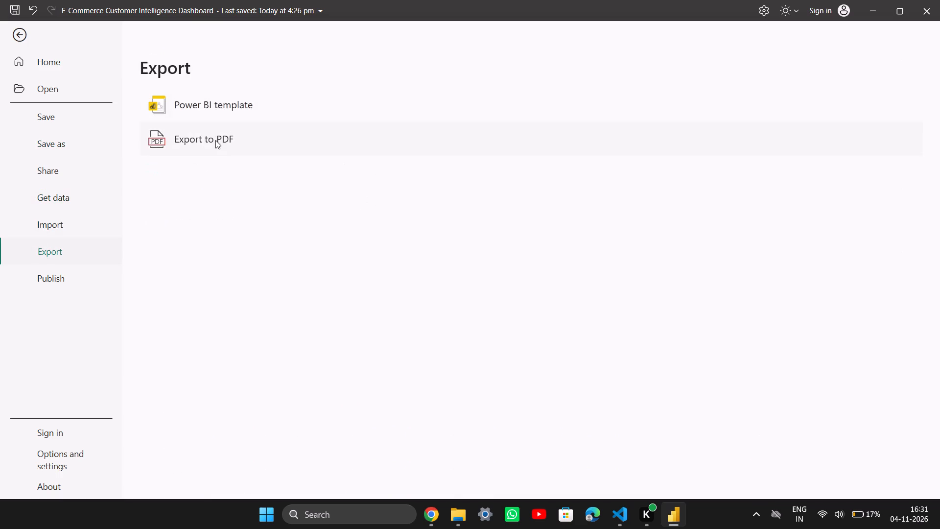
click(213, 142)
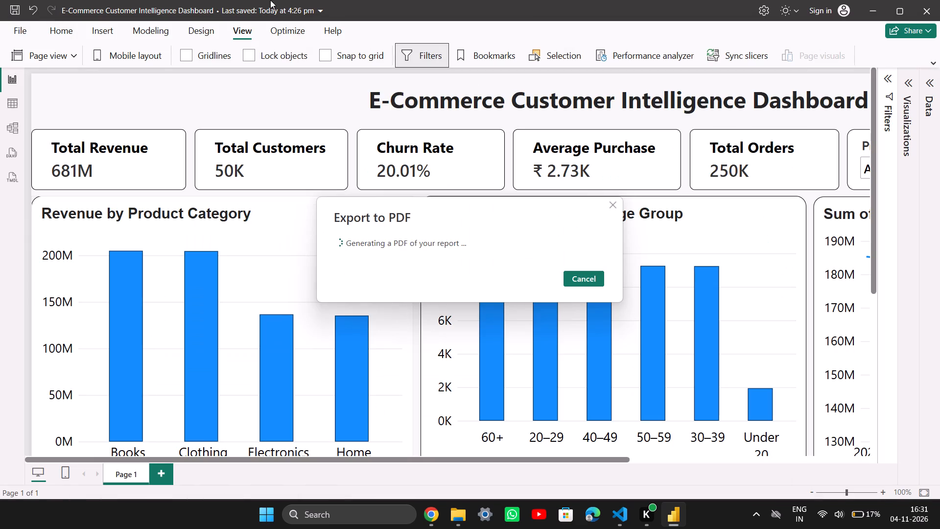
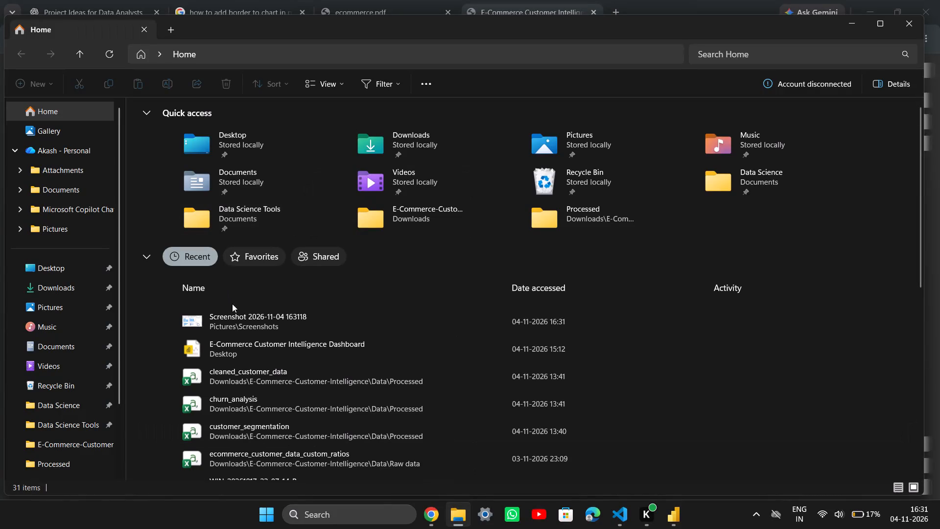
Close the ecommerce.pdf tab and save the exported dashboard PDF to Downloads as E-Commerce Customer Intelligence Dashboard.
click(49, 289)
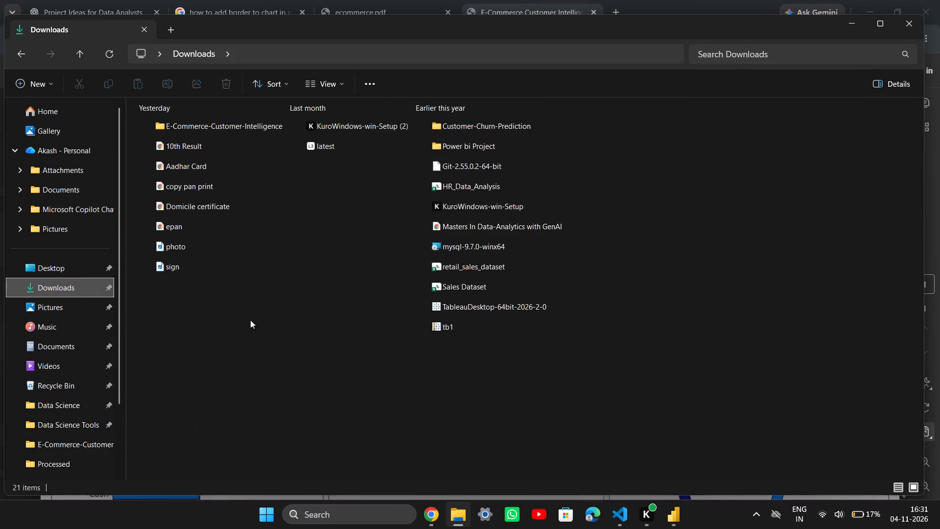
click(459, 522)
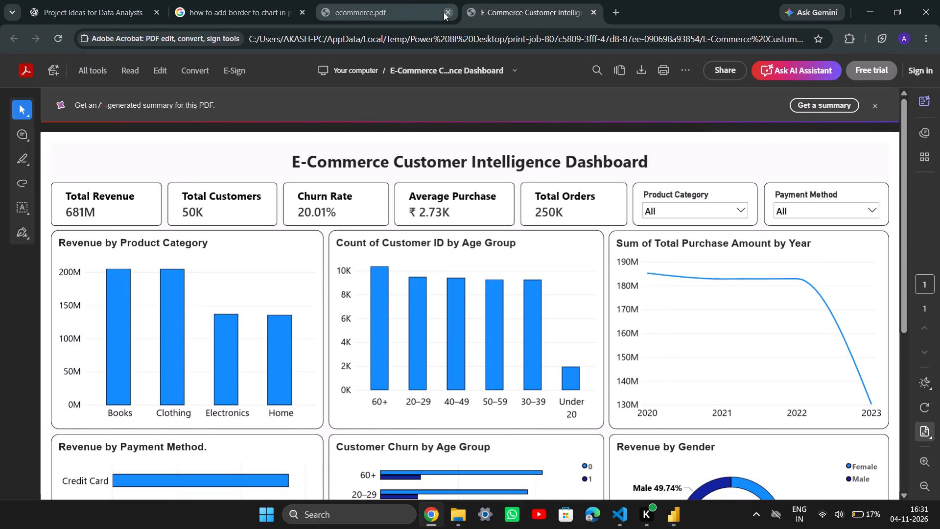
click(444, 12)
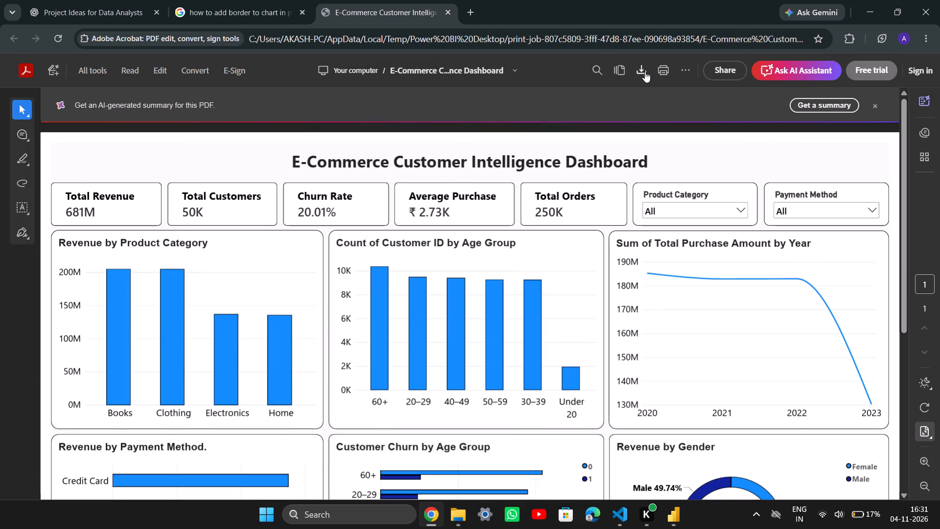
click(645, 72)
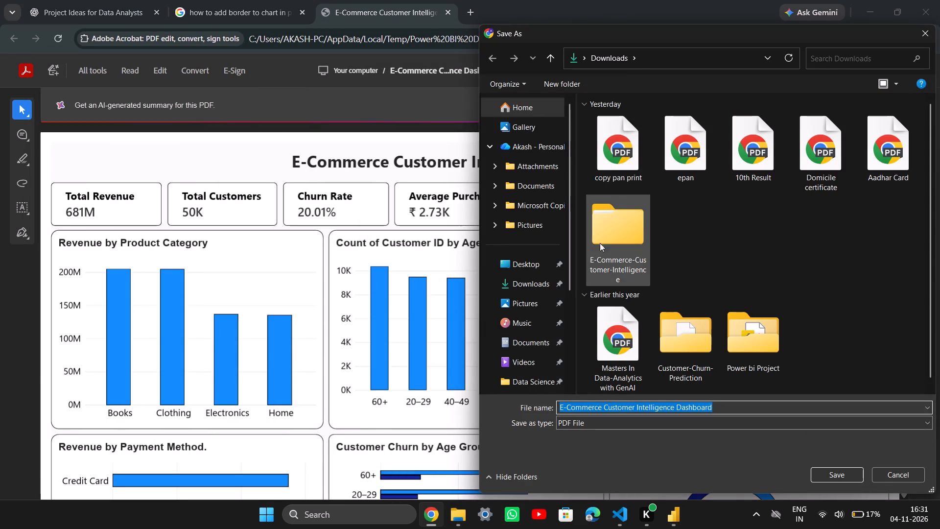
click(525, 280)
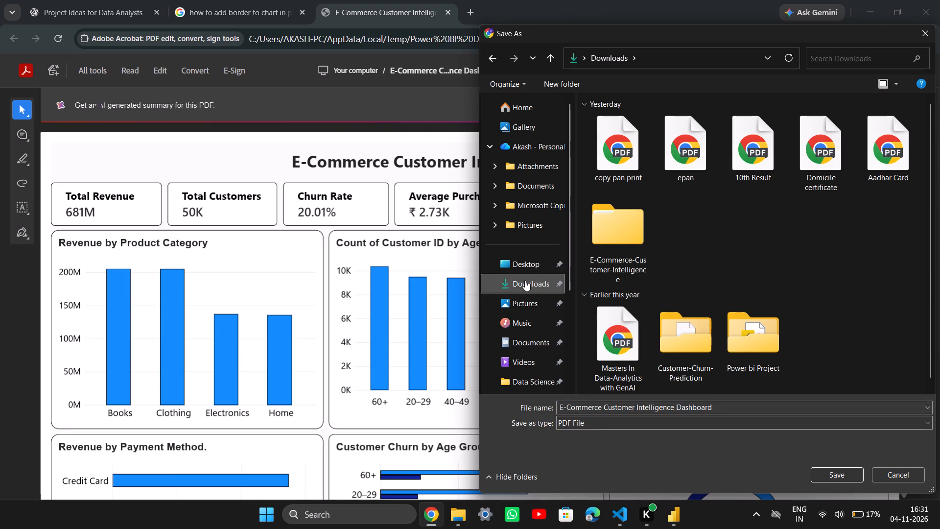
click(849, 475)
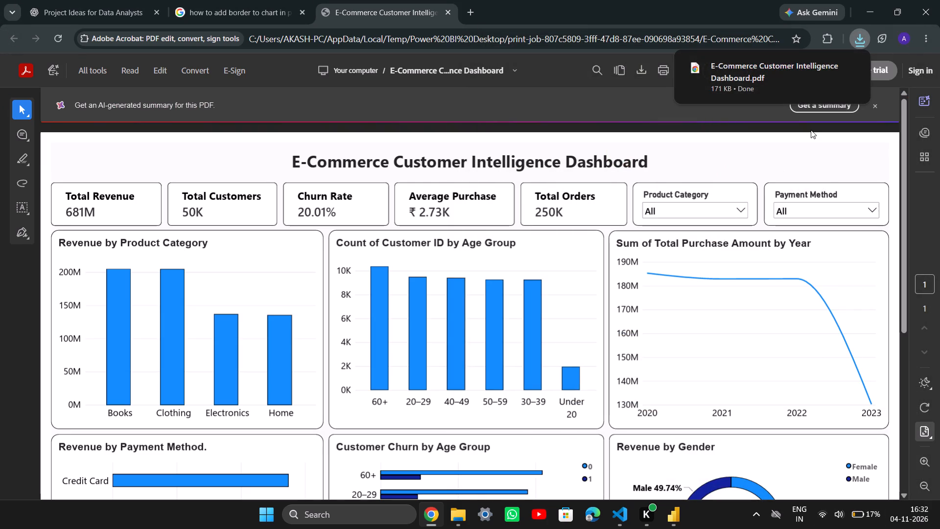
Open the saved dashboard PDF from the Downloads folder, review its page, close it, and return to Power BI Desktop.
click(828, 66)
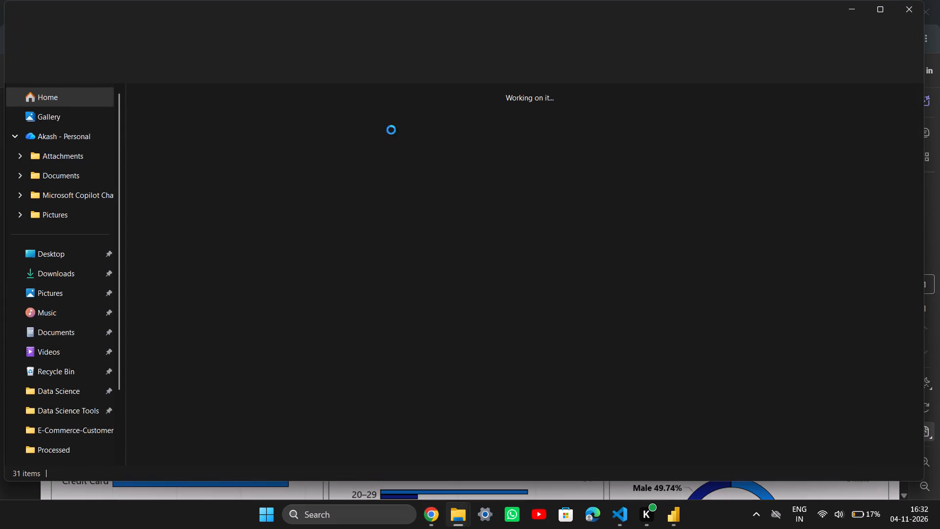
double_click(239, 114)
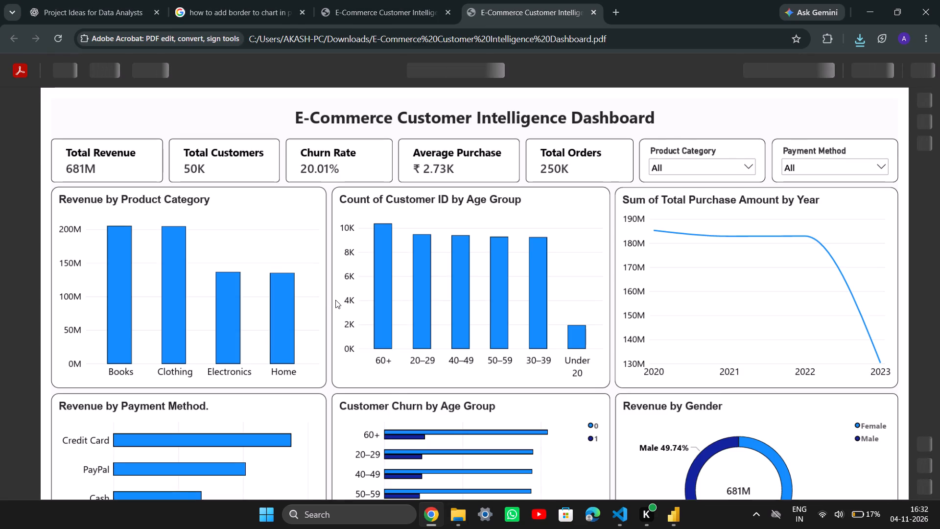
scroll(335, 300, down, 7)
scroll(335, 300, up, 5)
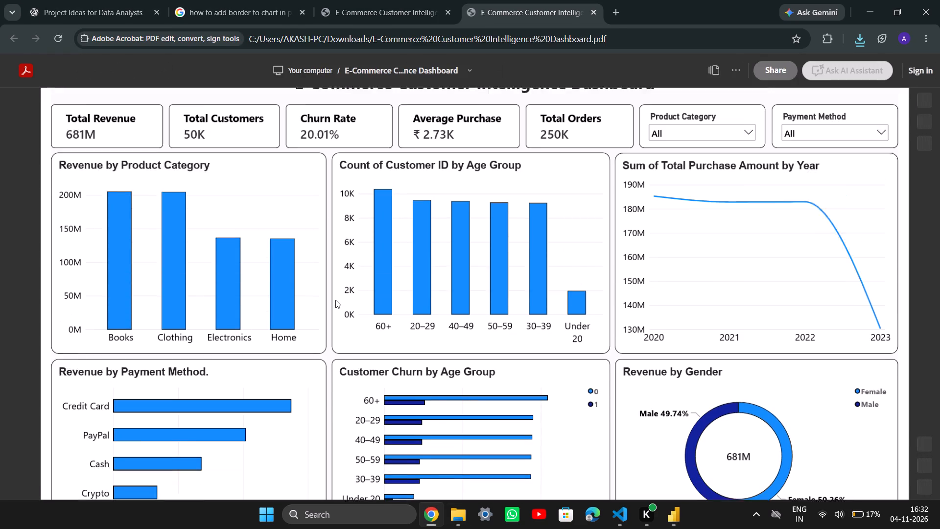
scroll(335, 300, up, 5)
scroll(335, 300, down, 5)
scroll(335, 300, up, 3)
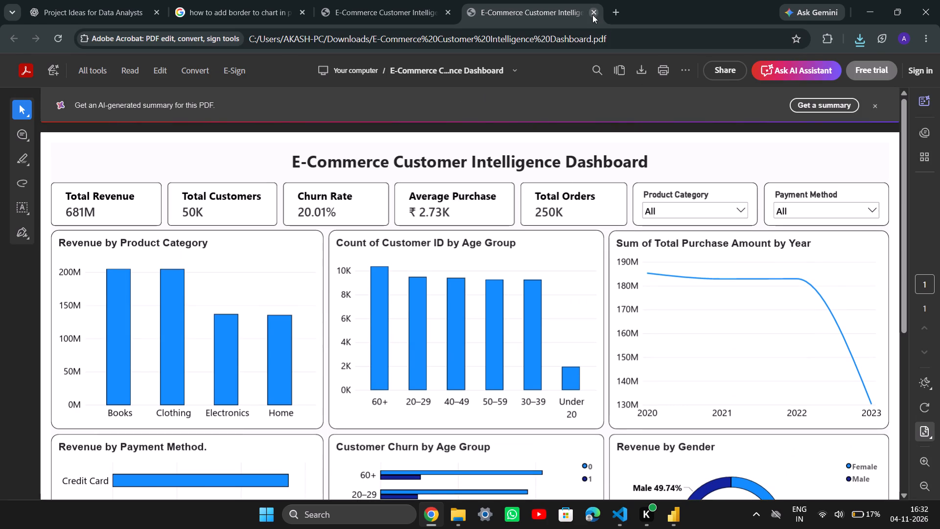
click(593, 11)
click(866, 0)
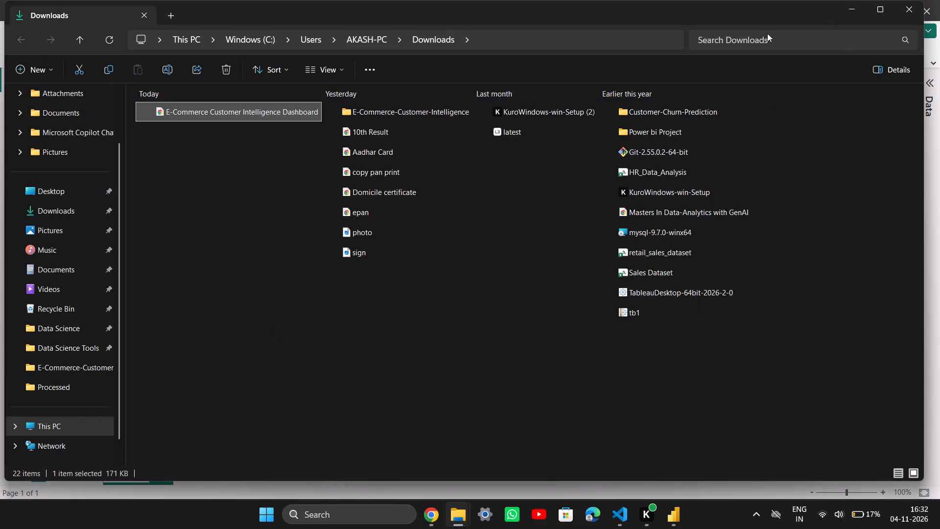
click(851, 1)
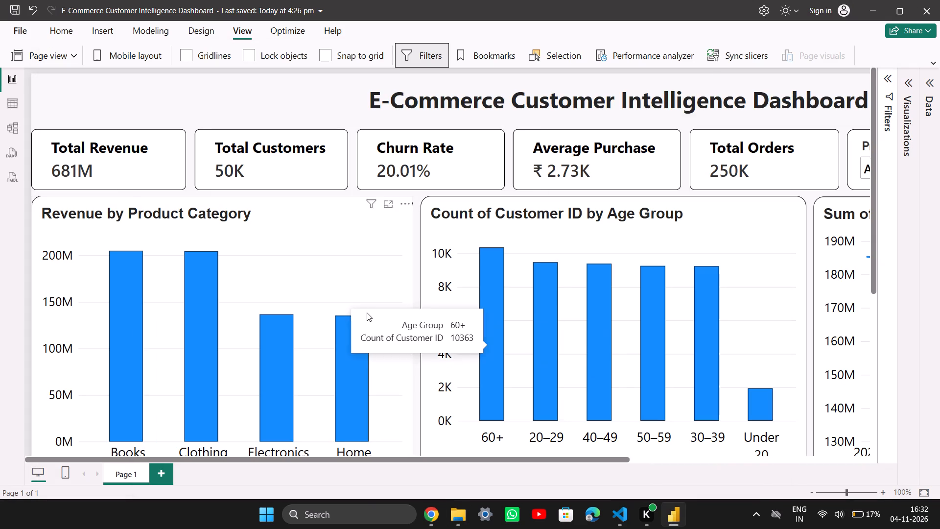
Set the report's page view to Fit to page.
click(60, 38)
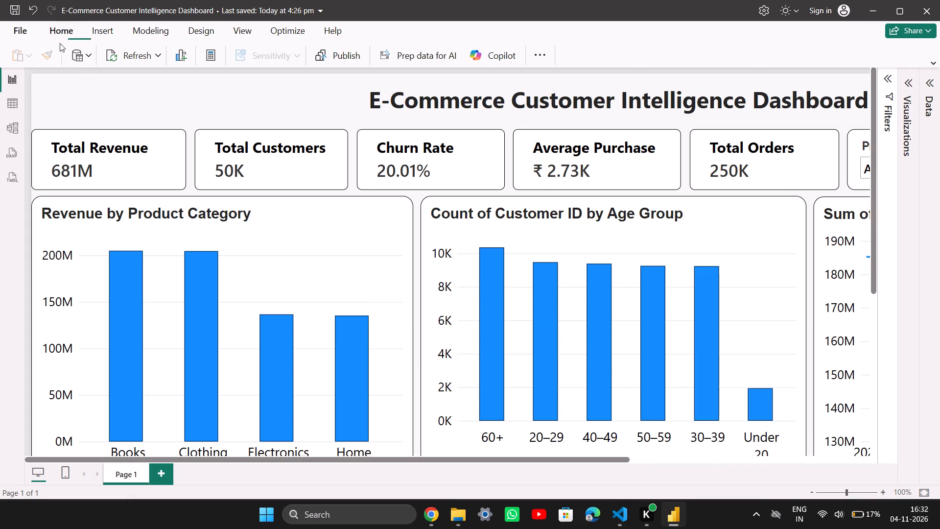
click(255, 27)
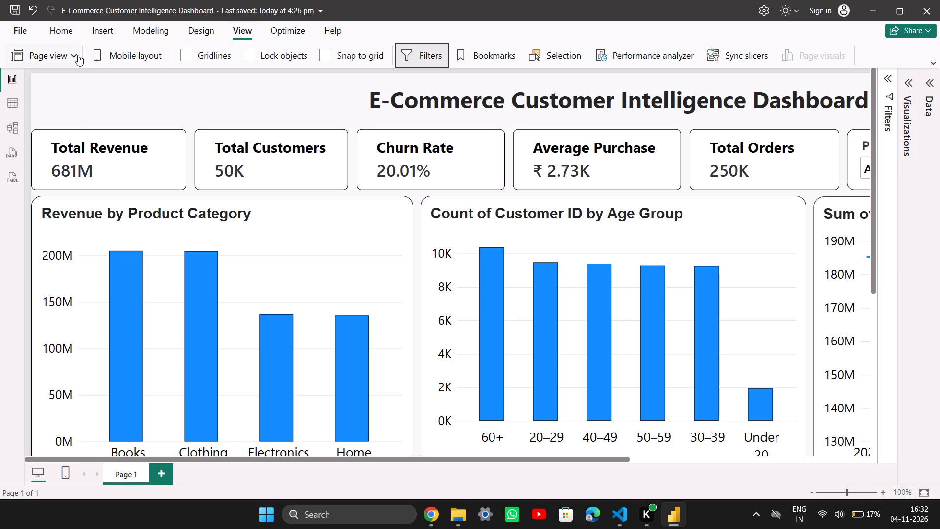
click(78, 55)
click(57, 80)
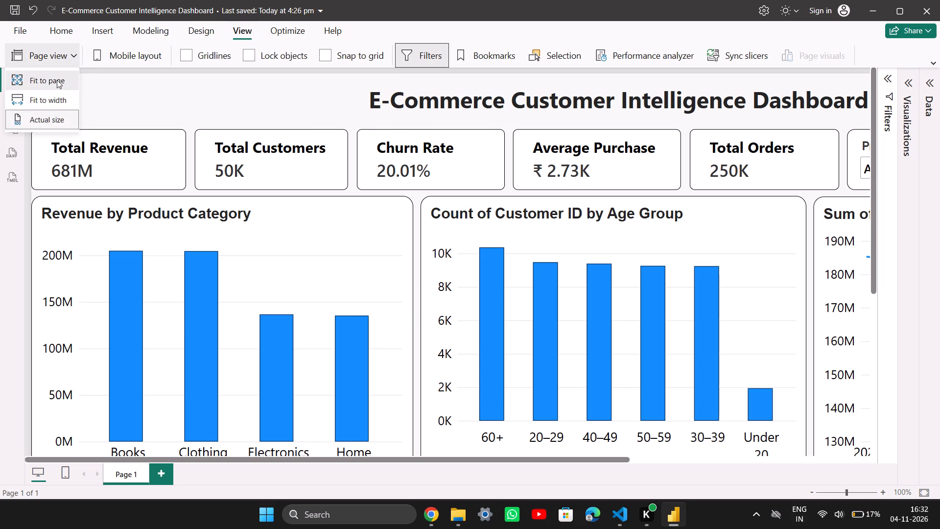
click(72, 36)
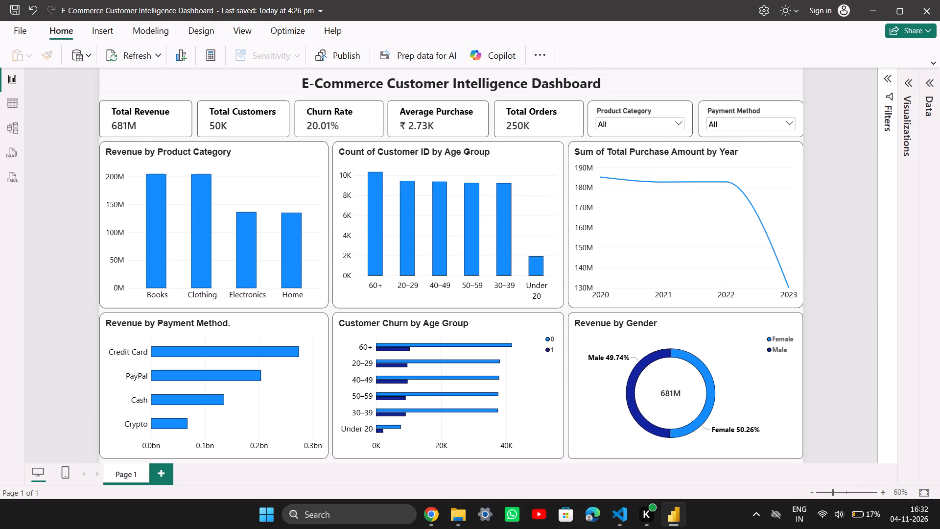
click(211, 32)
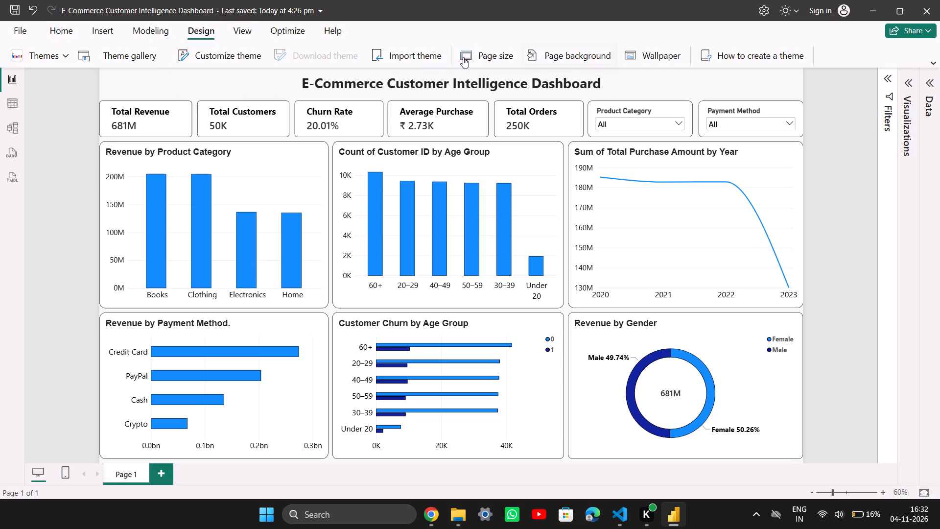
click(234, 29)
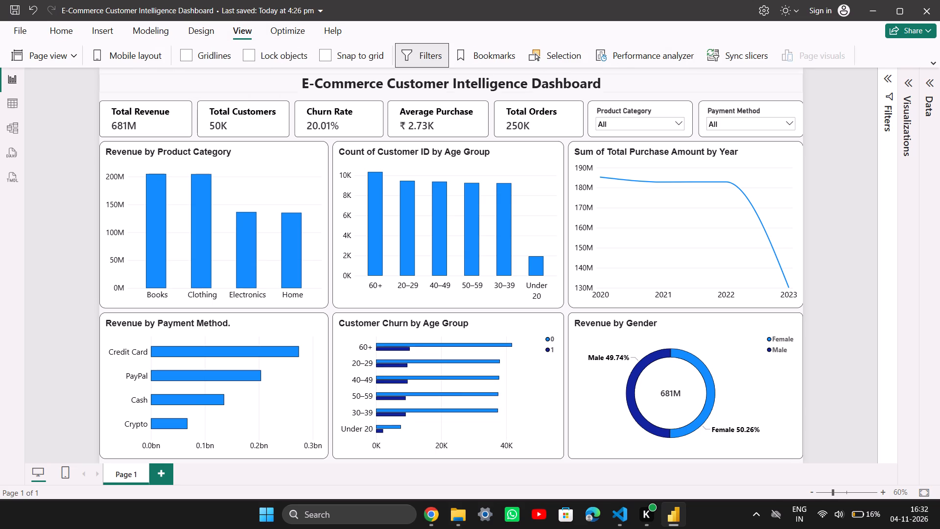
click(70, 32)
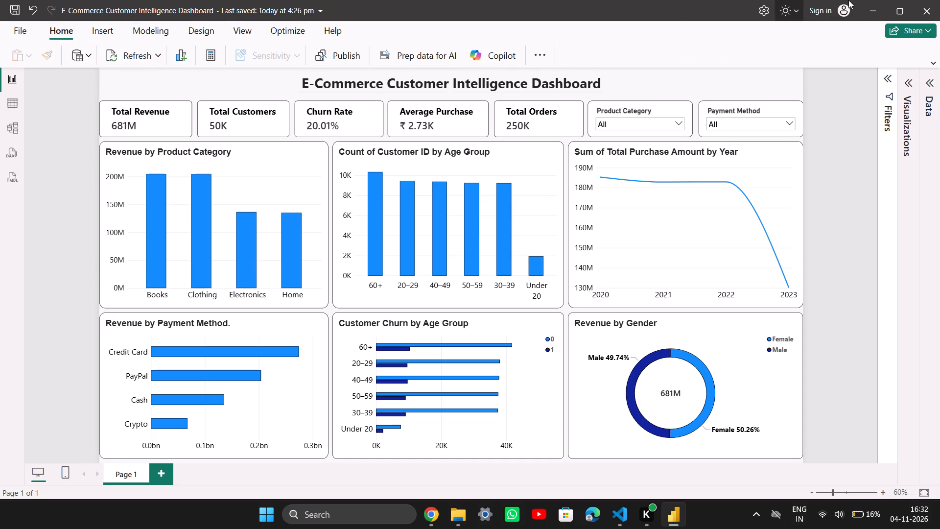
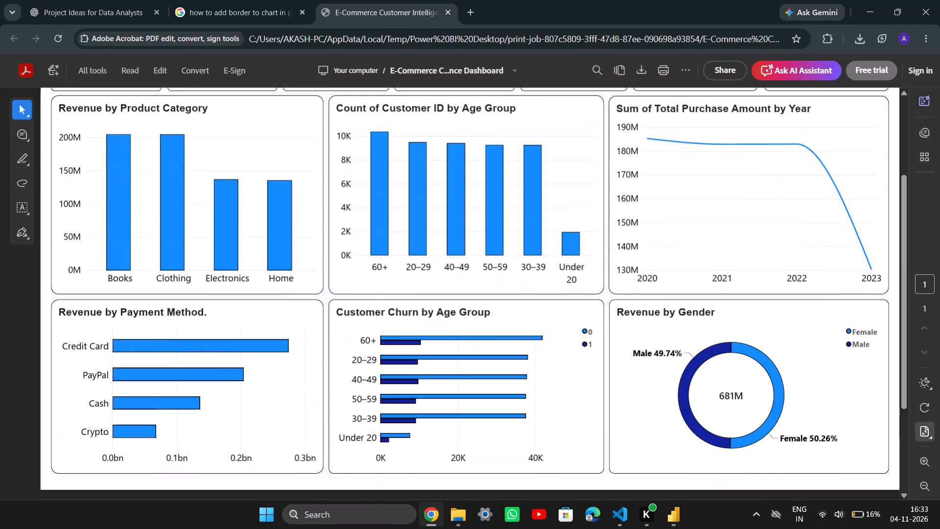
scroll(345, 394, up, 4)
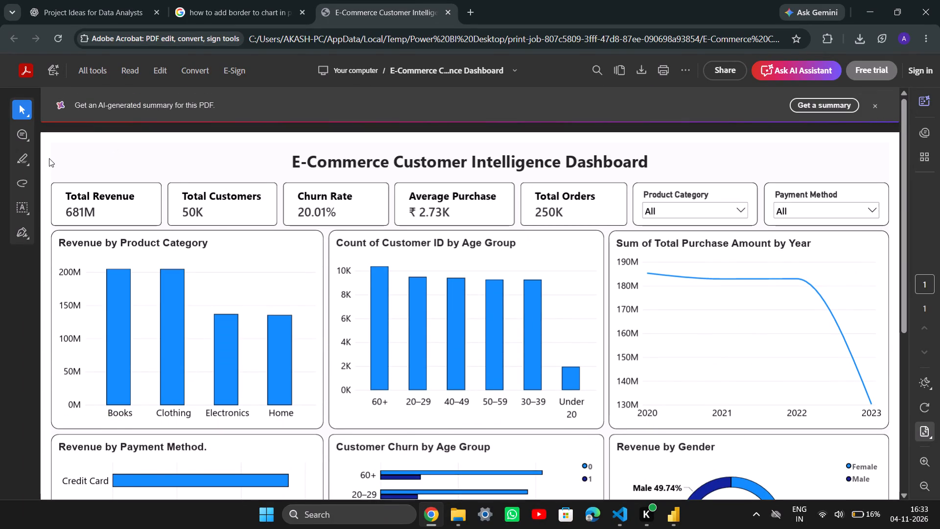
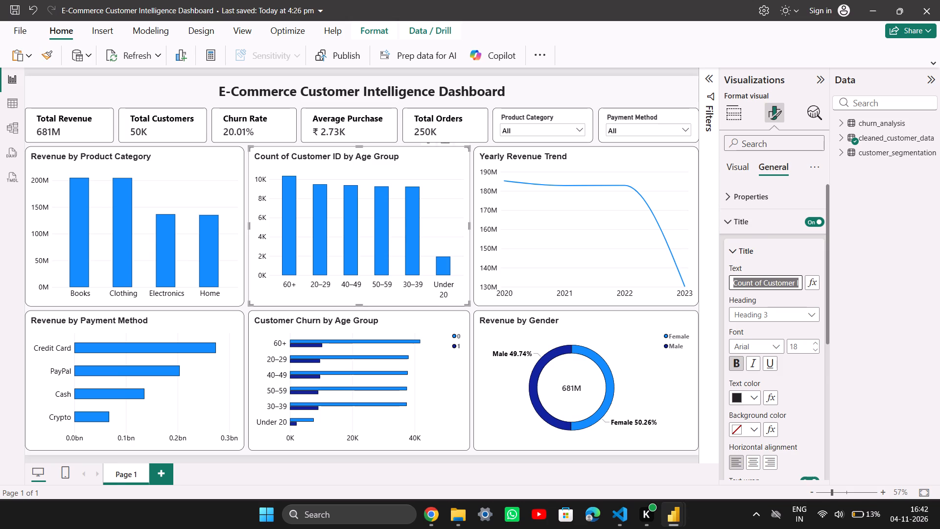
key(BackSpace)
key(ctrl+v)
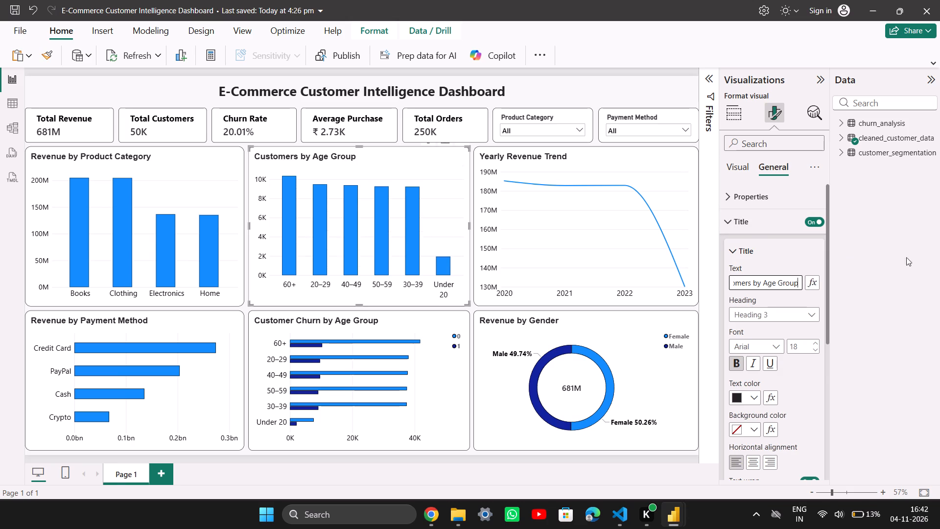
click(569, 473)
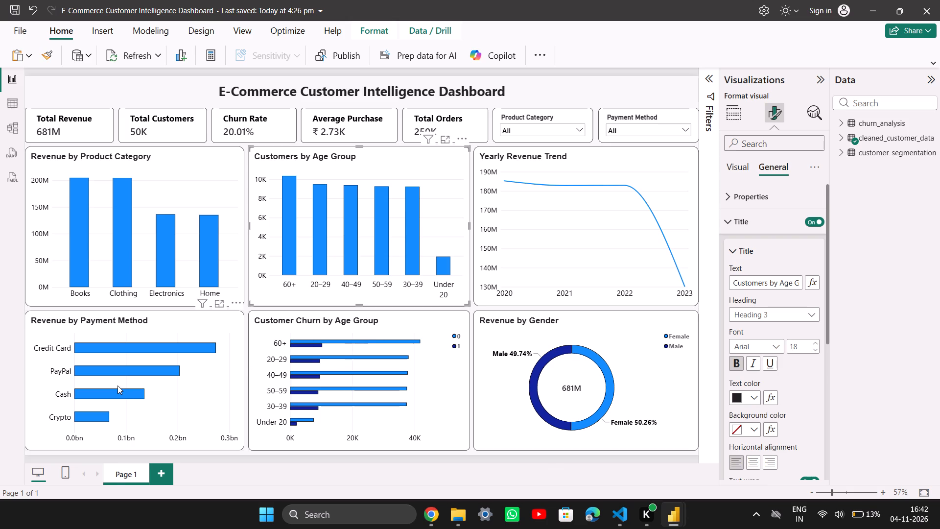
click(469, 472)
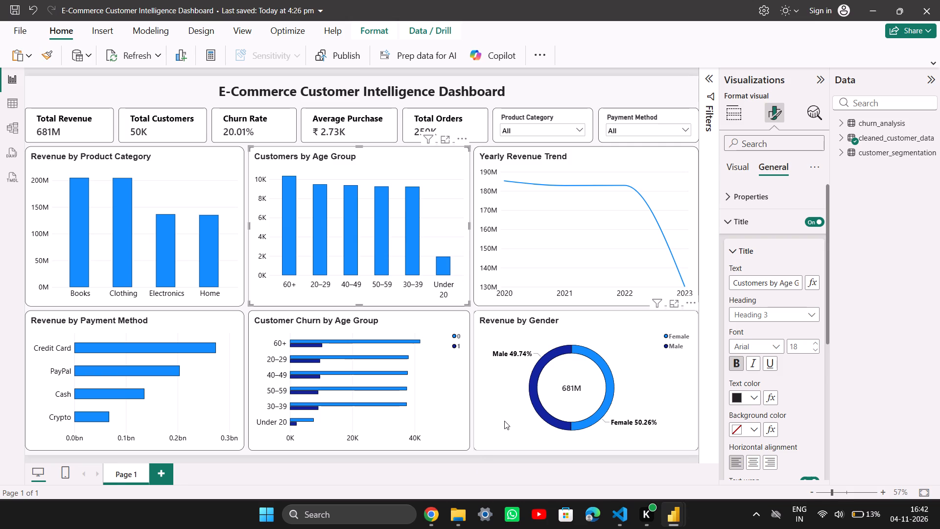
Examine the title and X-axis value formatting options of the "Customers by Age Group" chart.
click(422, 293)
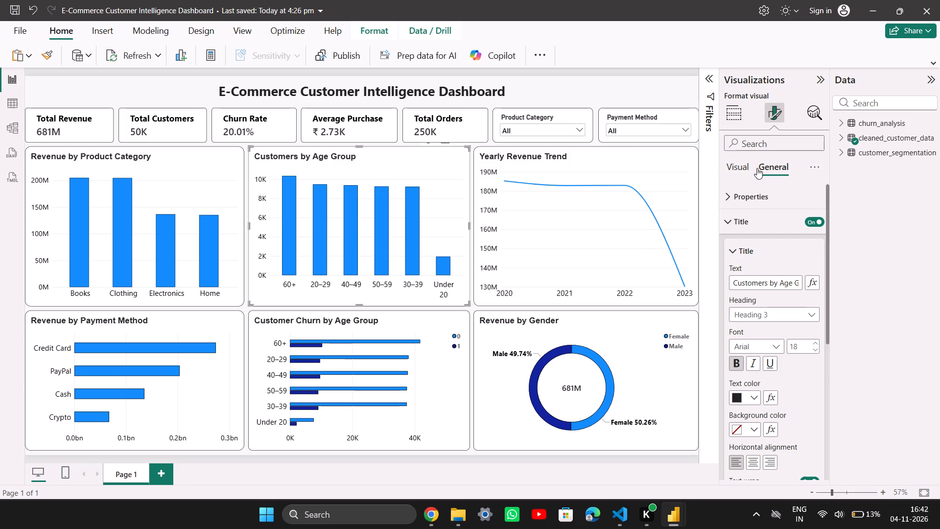
scroll(770, 269, down, 3)
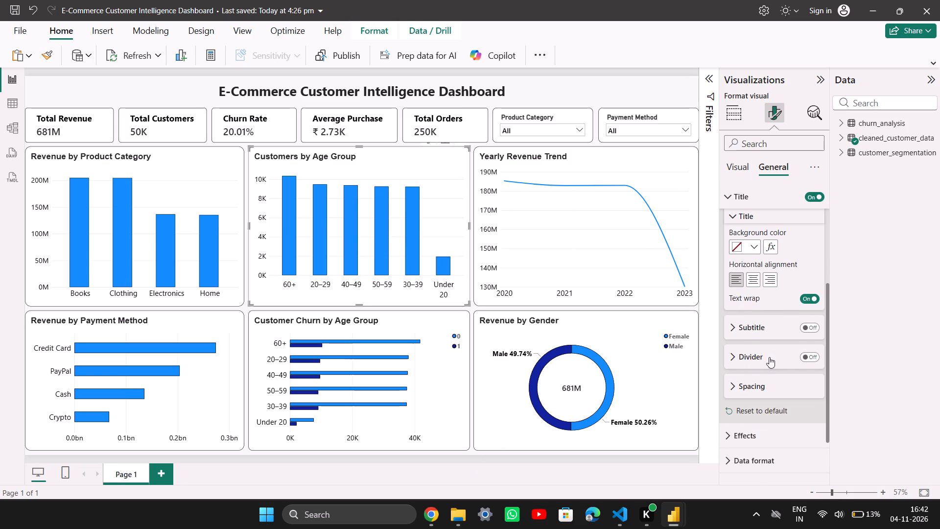
scroll(754, 314, up, 5)
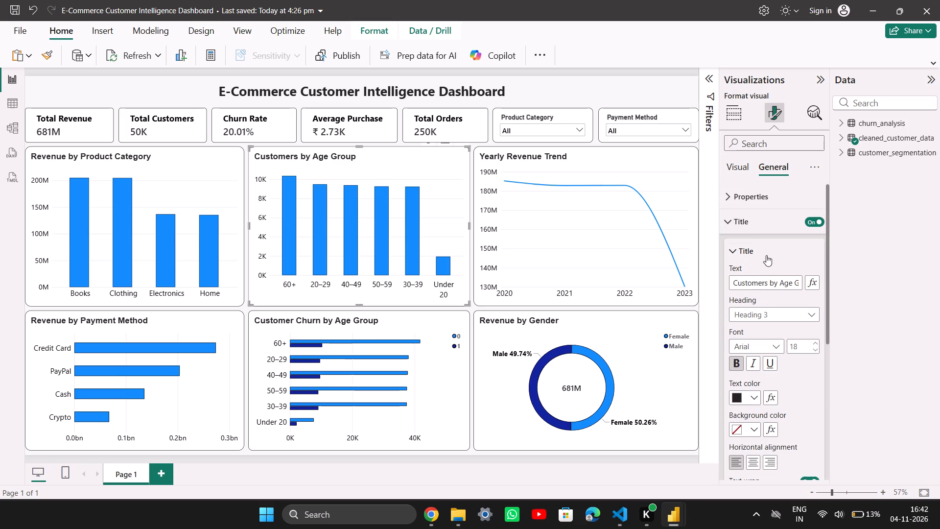
click(737, 164)
click(741, 216)
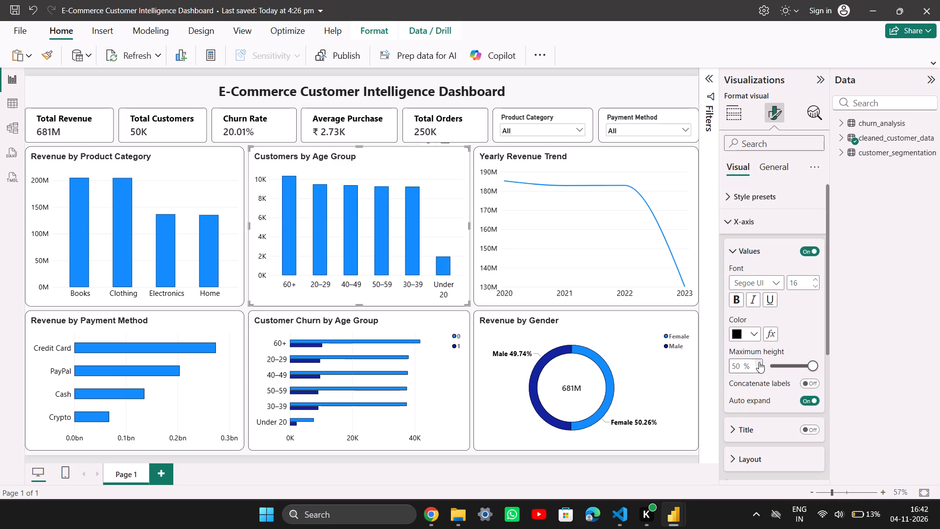
scroll(759, 362, up, 1)
scroll(768, 412, down, 1)
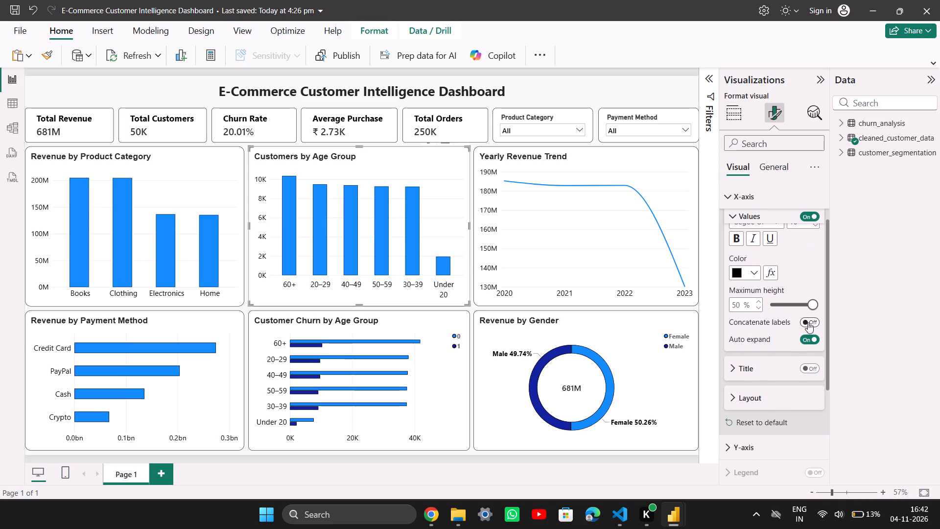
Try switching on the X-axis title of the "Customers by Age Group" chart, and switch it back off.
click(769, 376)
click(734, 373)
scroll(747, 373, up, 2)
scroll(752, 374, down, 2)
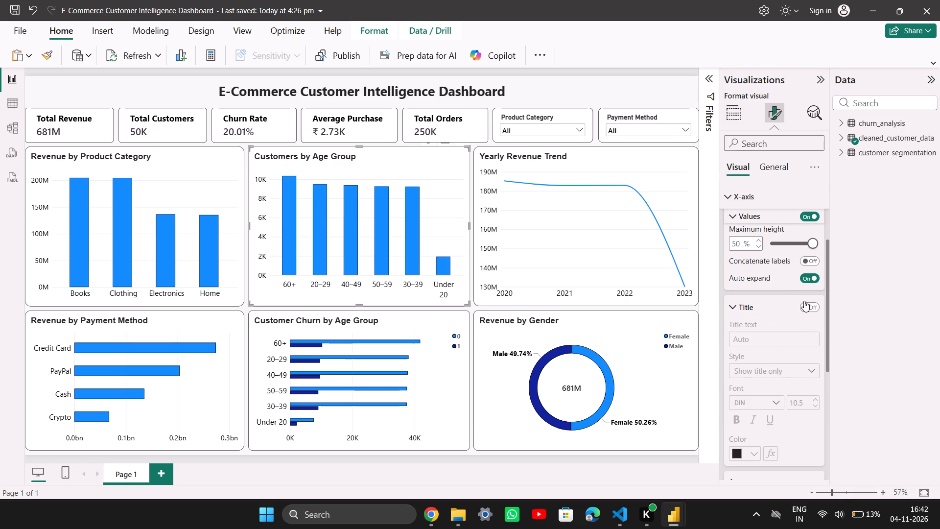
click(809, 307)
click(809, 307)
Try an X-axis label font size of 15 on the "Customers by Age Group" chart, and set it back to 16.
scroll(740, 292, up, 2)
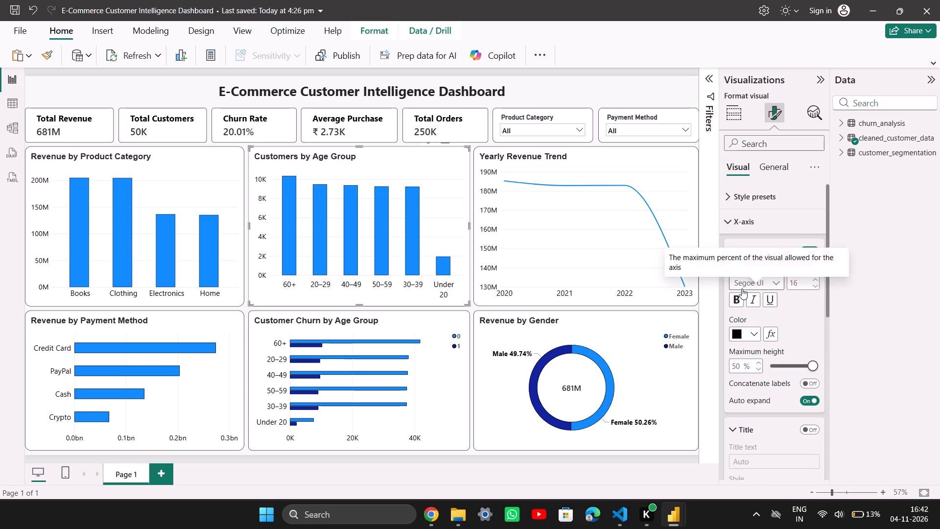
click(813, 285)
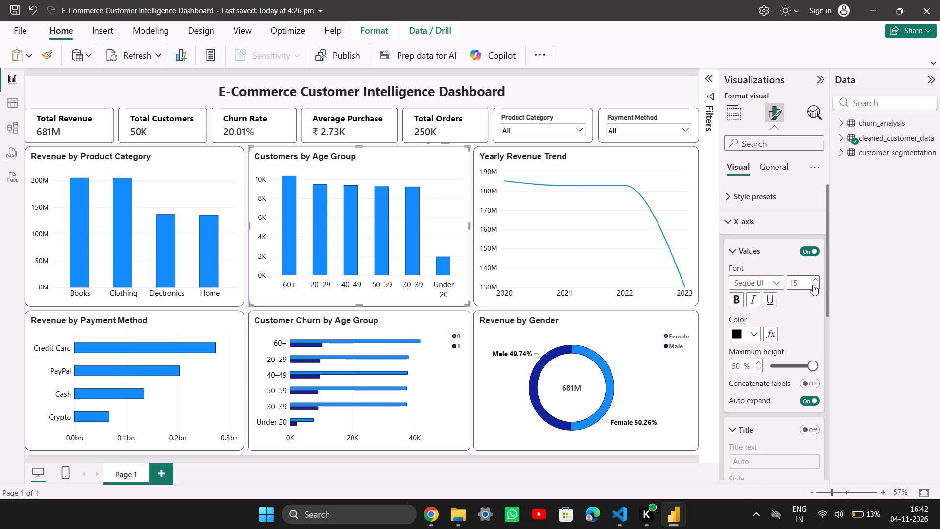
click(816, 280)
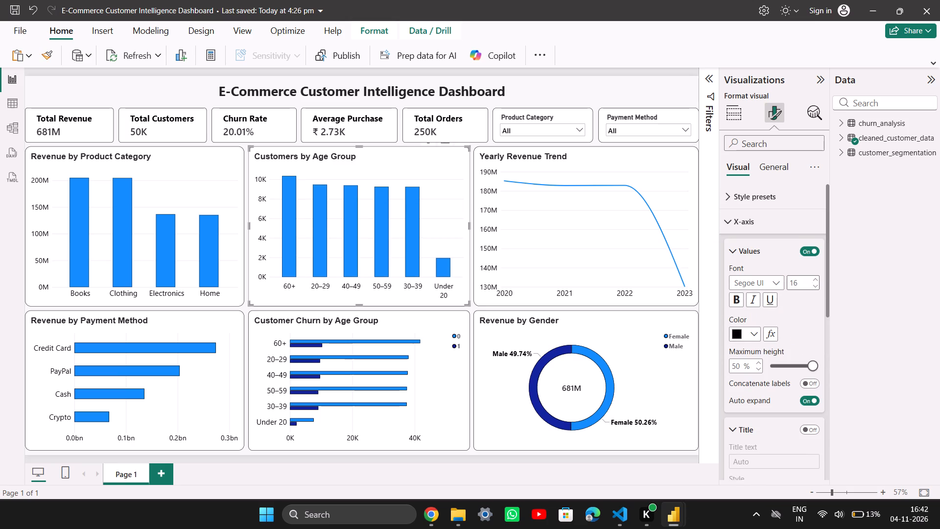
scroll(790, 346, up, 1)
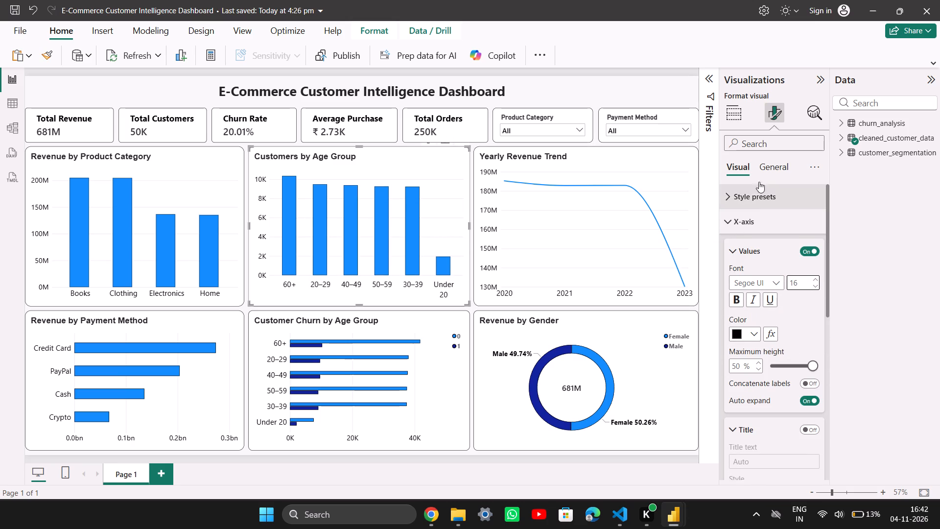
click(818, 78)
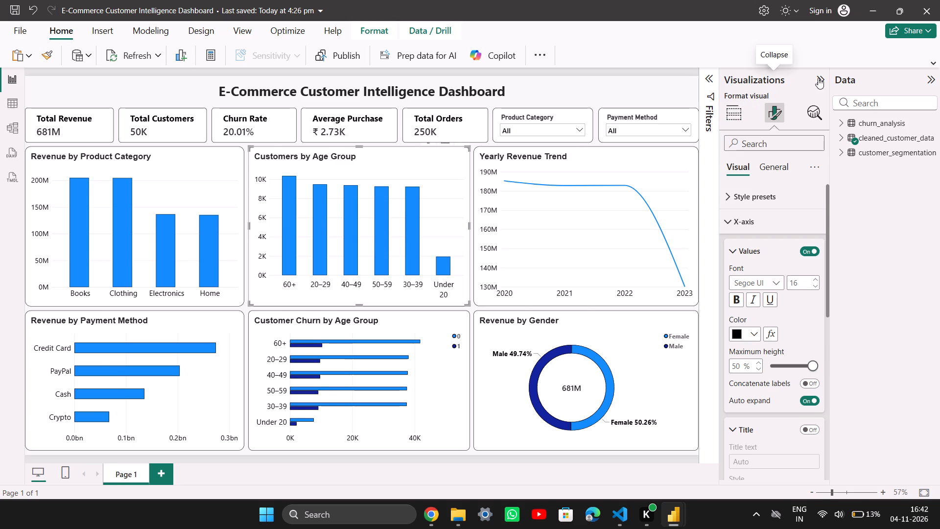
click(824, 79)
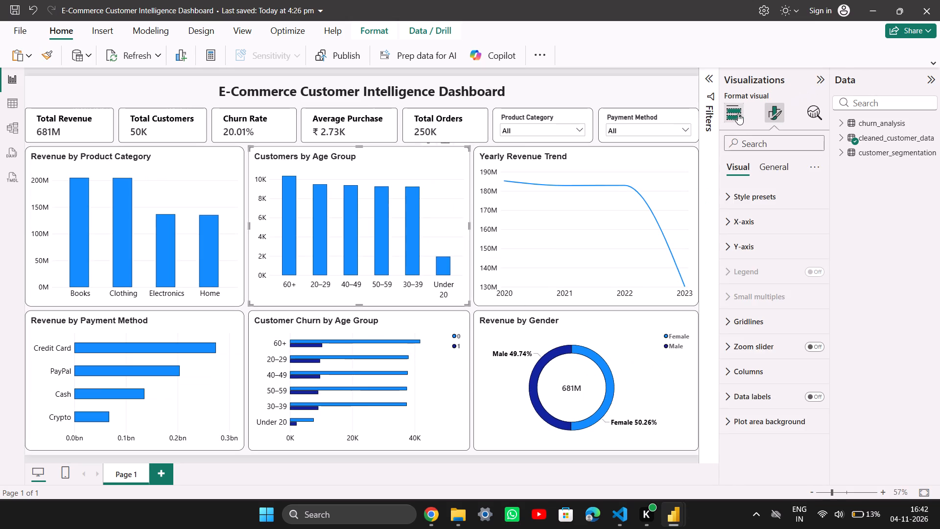
Remove the Age Group field from the X-axis of the "Customers by Age Group" column chart.
click(732, 115)
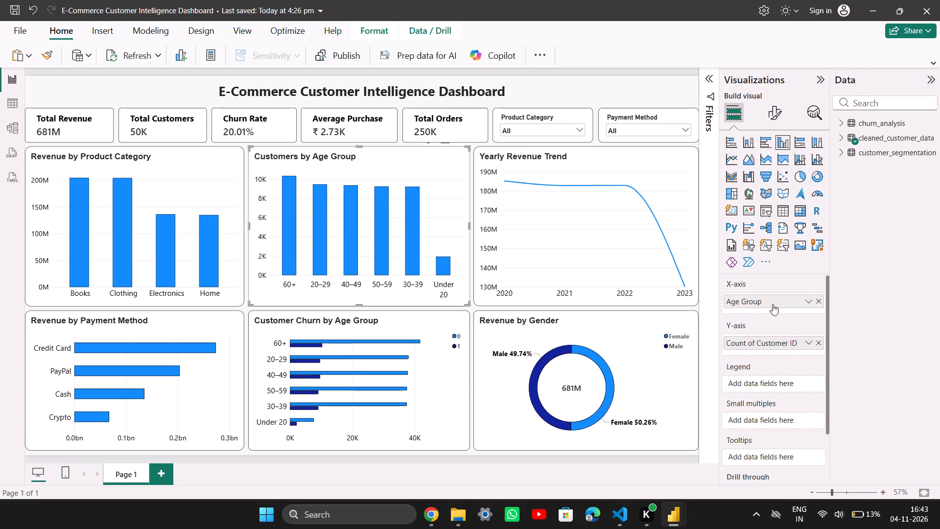
drag(773, 304, 900, 167)
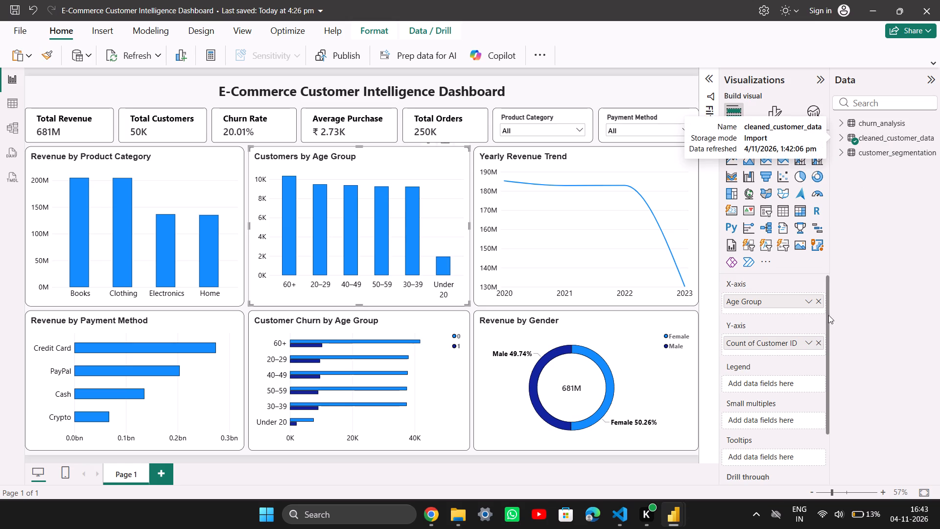
click(821, 305)
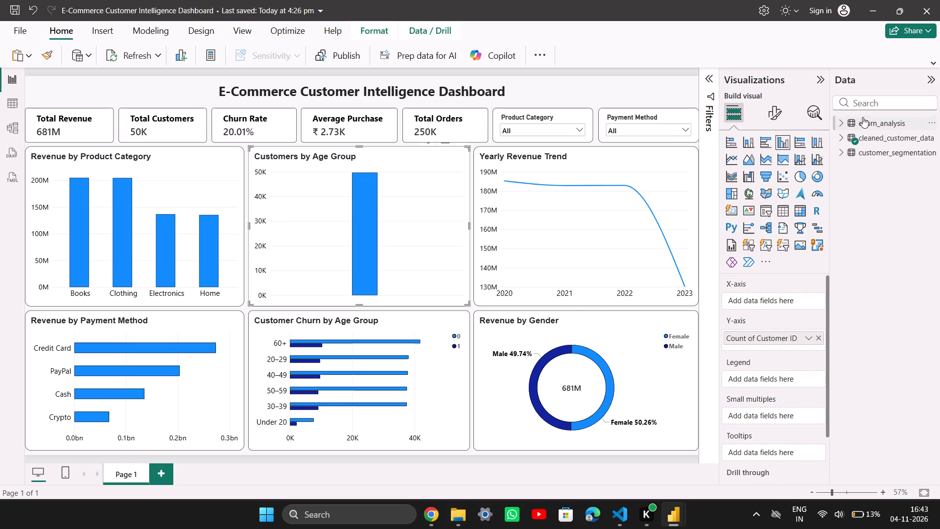
Add the Age Group field from cleaned_customer_data to the X-axis of the "Customers by Age Group" chart.
click(863, 131)
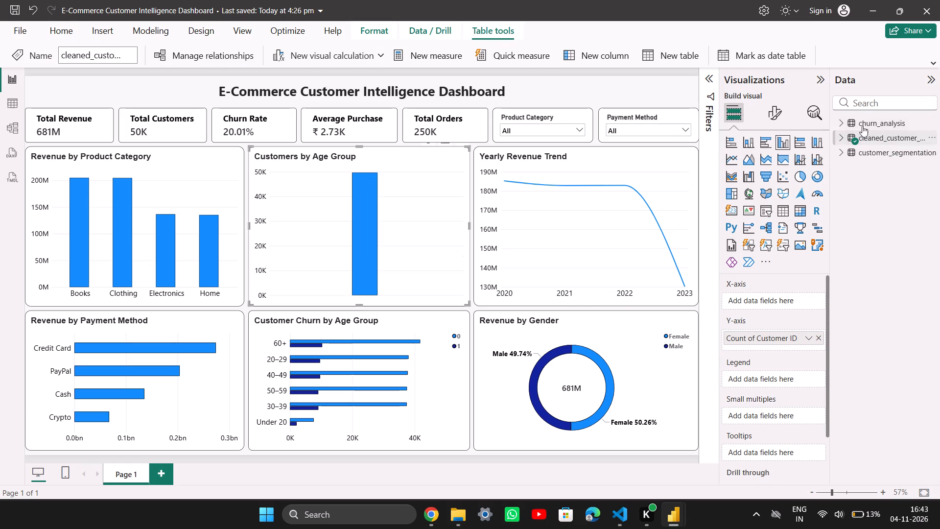
click(839, 134)
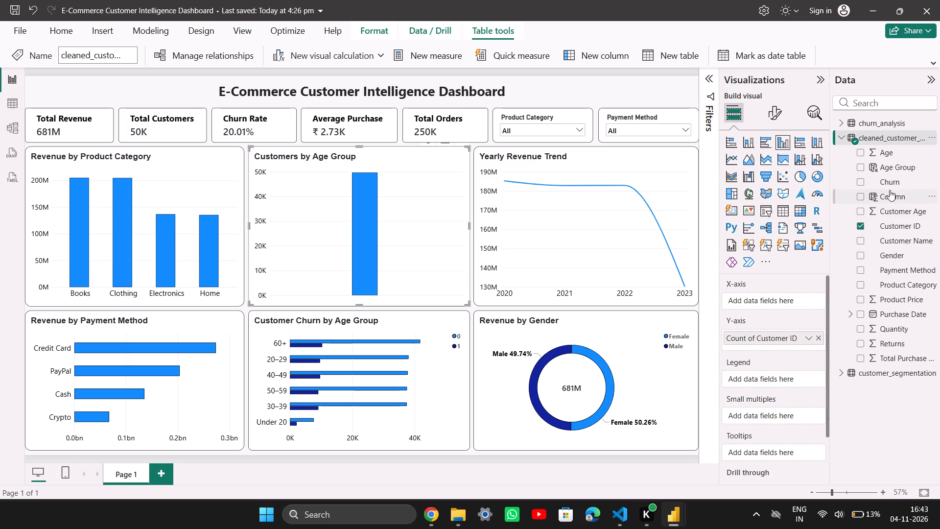
drag(894, 168, 793, 307)
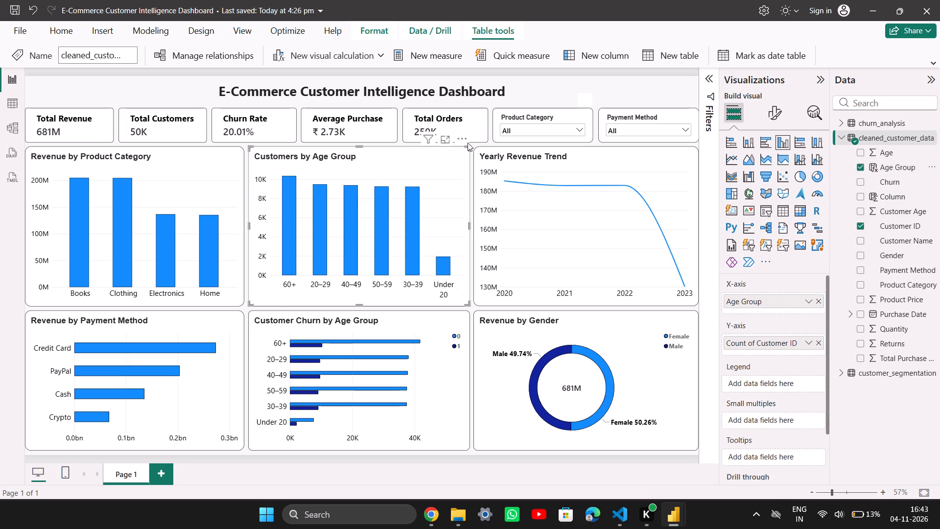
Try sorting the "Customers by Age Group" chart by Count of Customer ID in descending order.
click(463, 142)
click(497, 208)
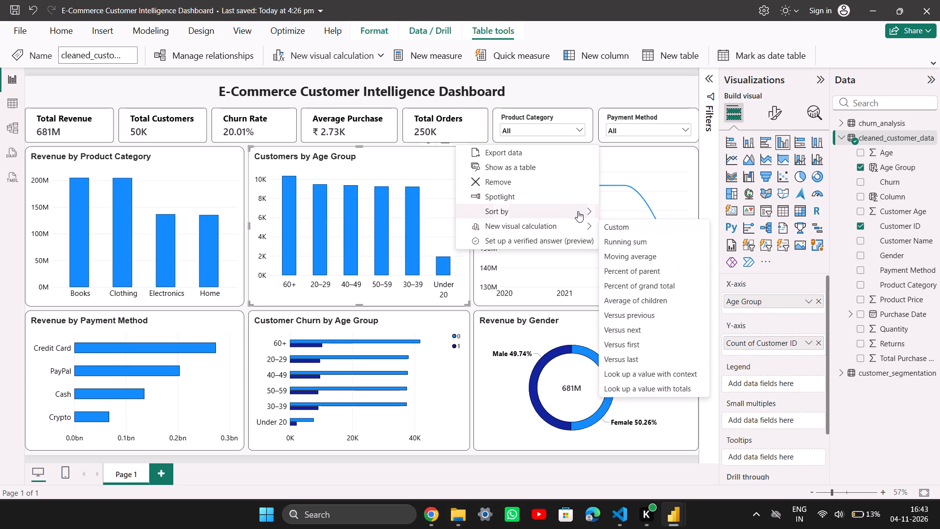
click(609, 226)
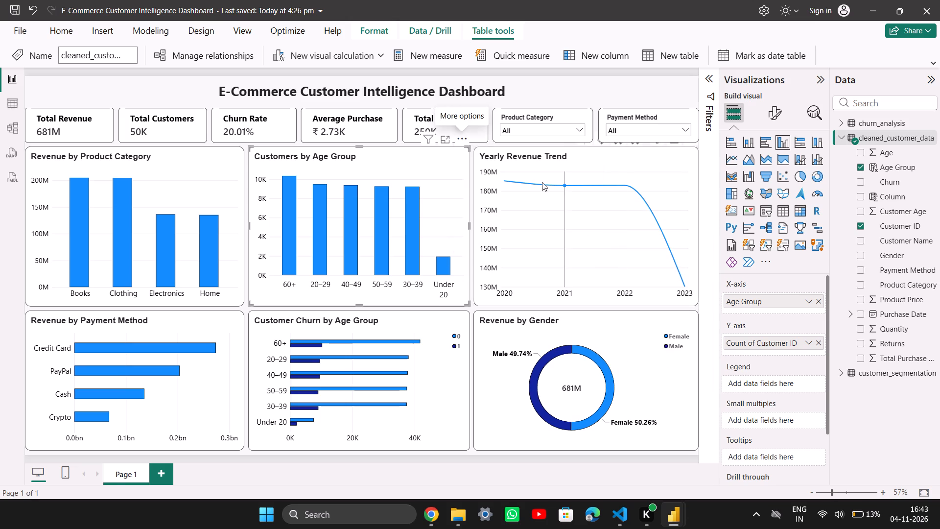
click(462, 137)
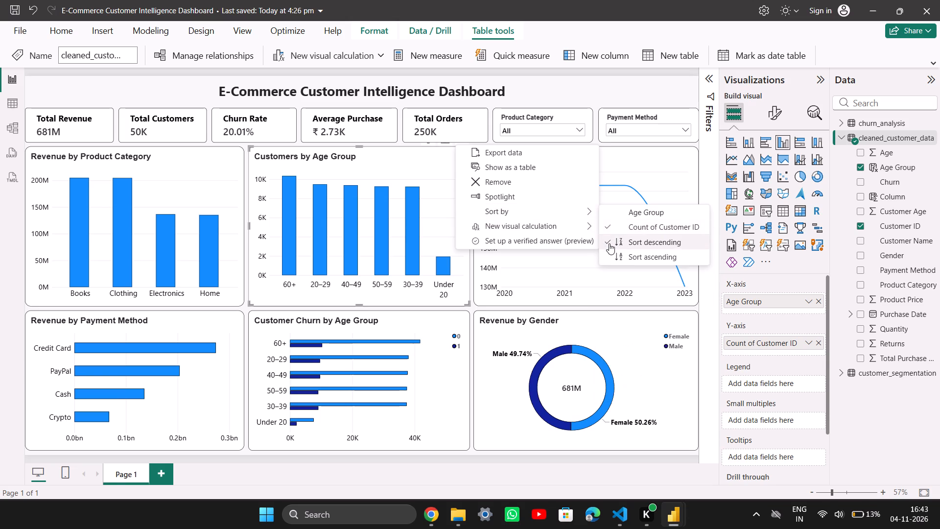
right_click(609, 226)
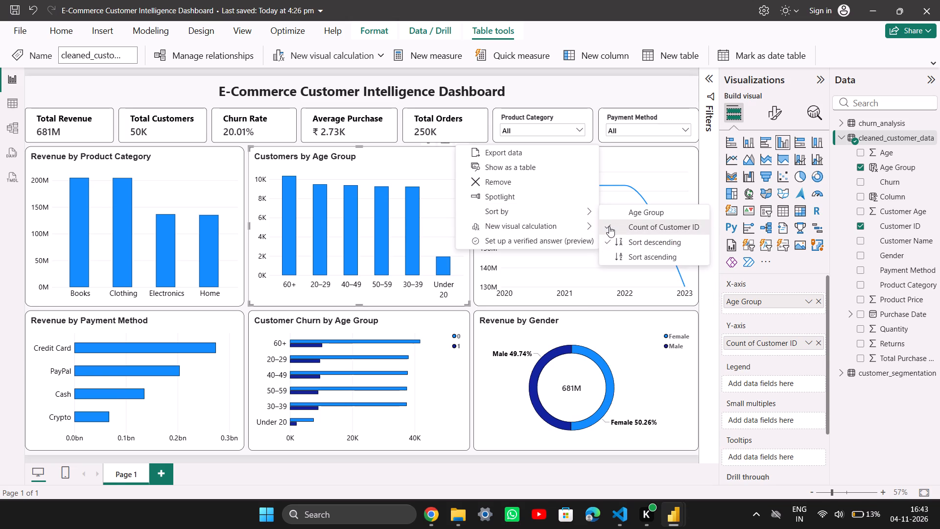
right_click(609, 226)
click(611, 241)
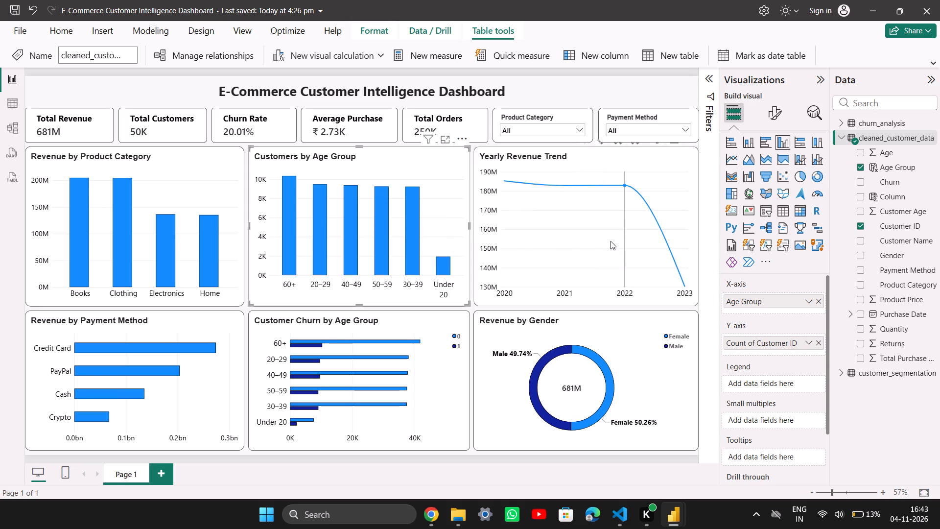
Sort the "Customers by Age Group" chart by Age Group in ascending order.
click(462, 137)
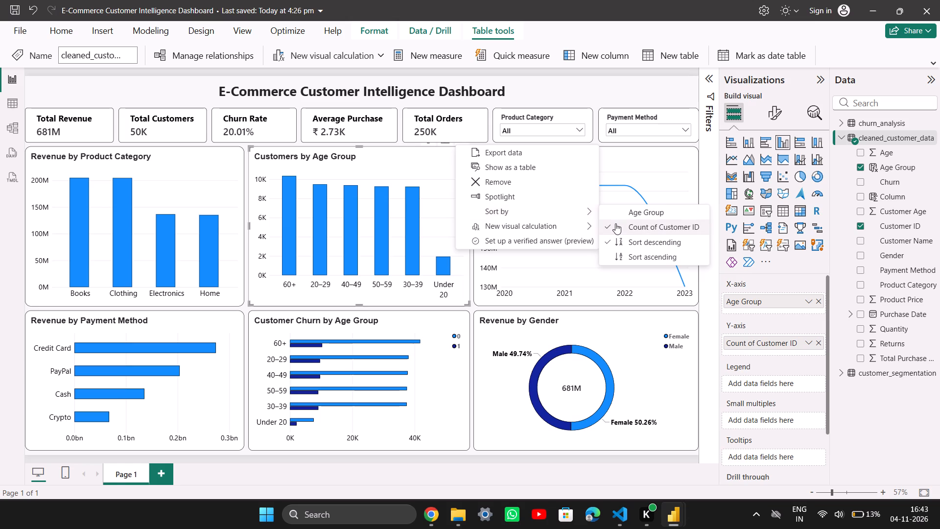
click(623, 215)
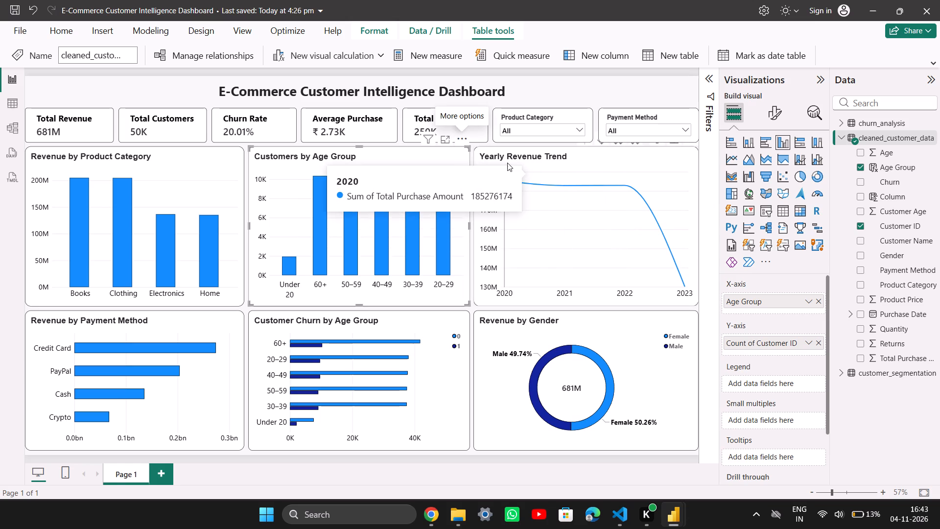
click(463, 138)
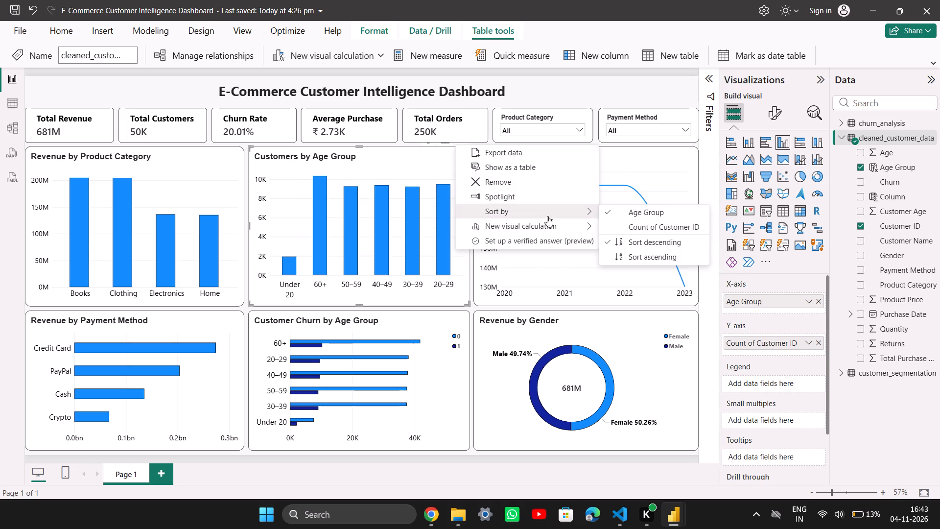
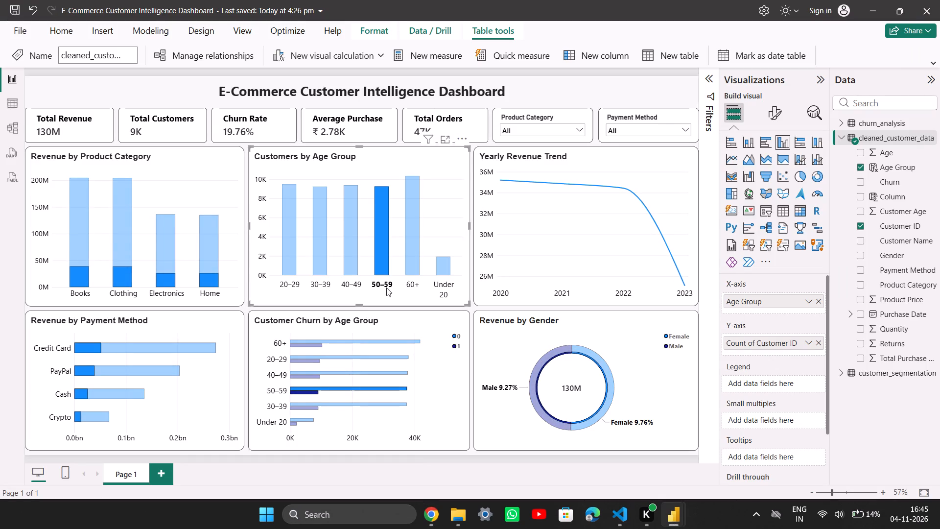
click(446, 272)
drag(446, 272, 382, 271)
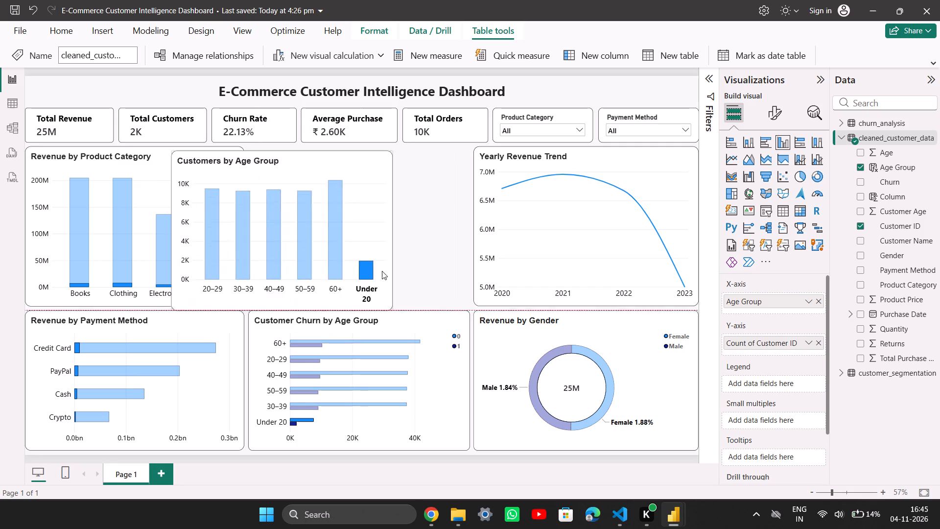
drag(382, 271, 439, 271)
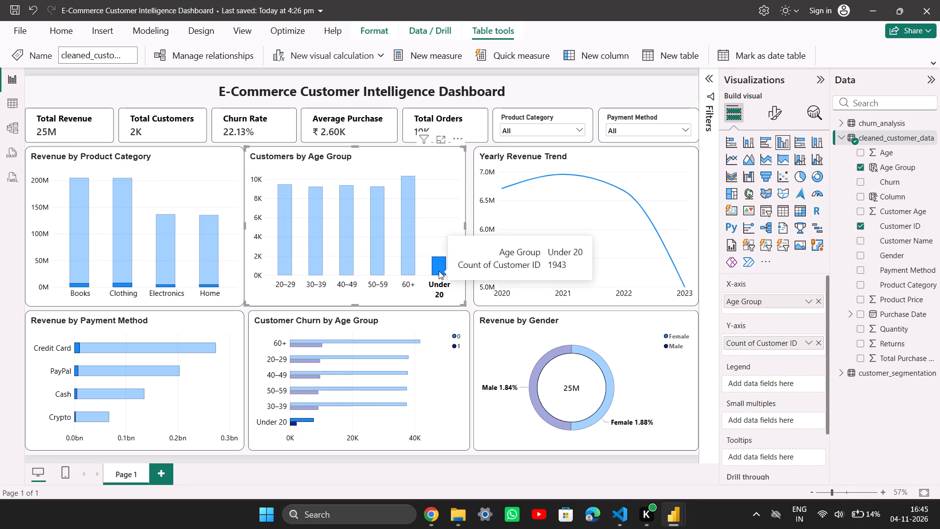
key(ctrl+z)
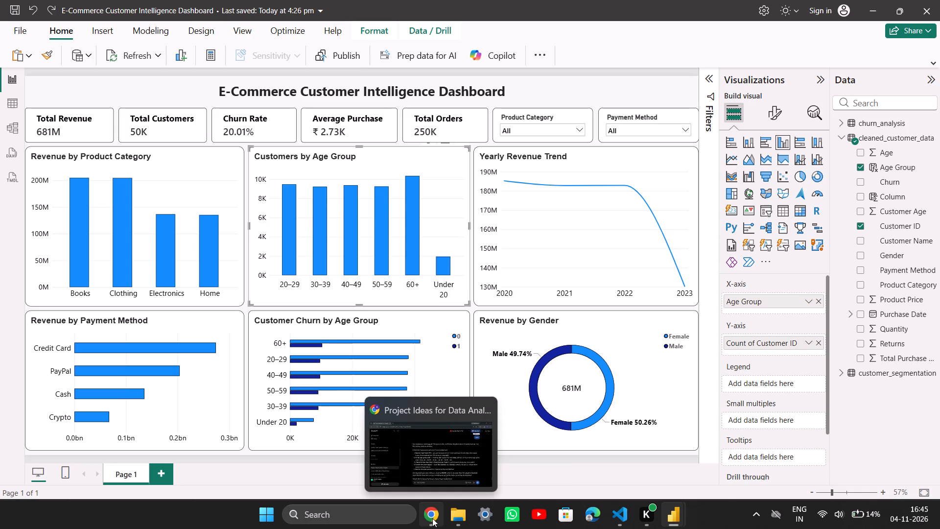
Sort the Customers by Age Group chart by Count of Customer ID in descending order.
click(462, 138)
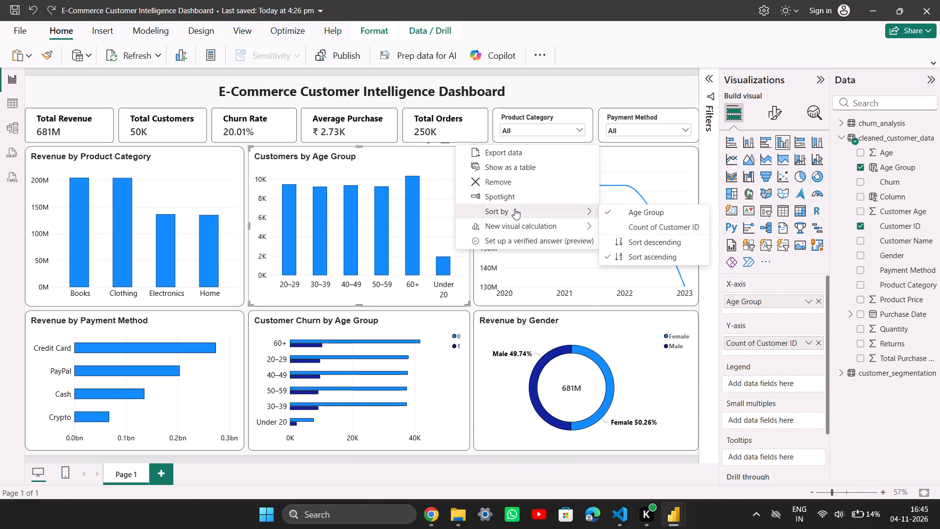
click(627, 223)
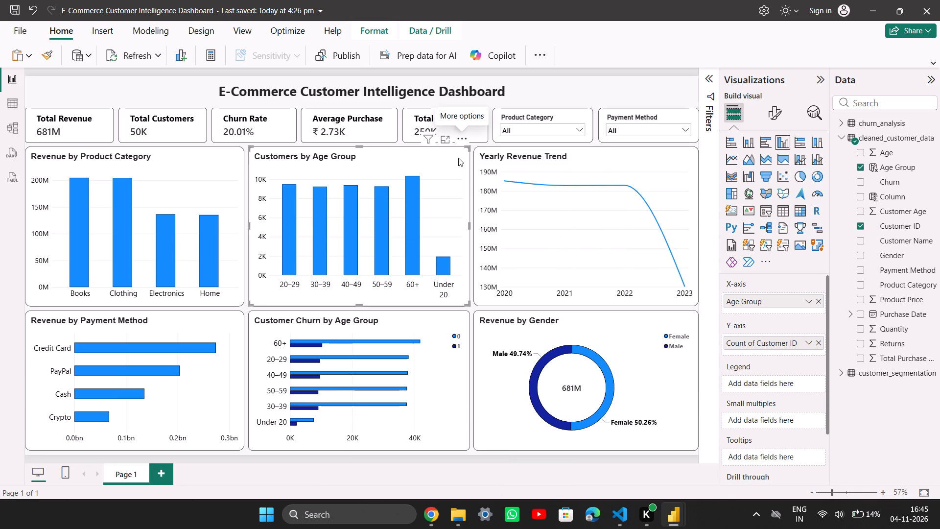
click(463, 136)
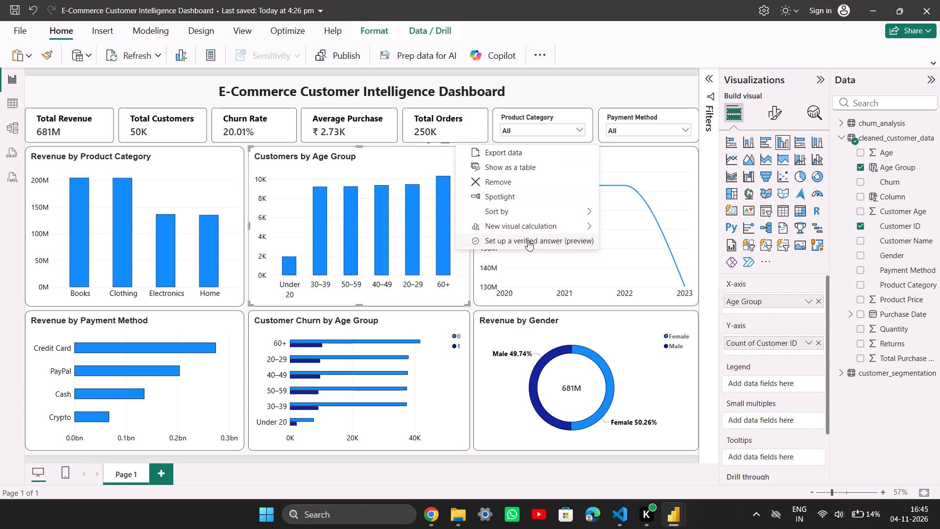
click(624, 243)
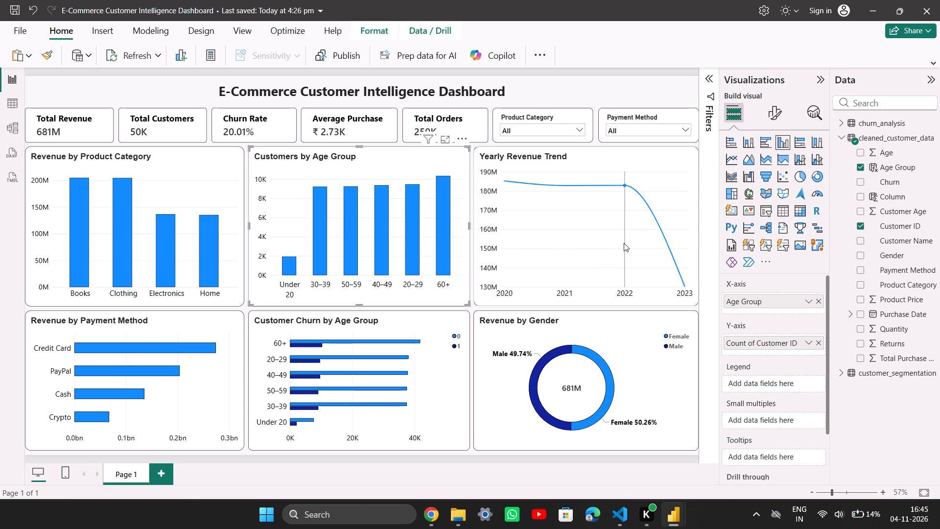
click(507, 473)
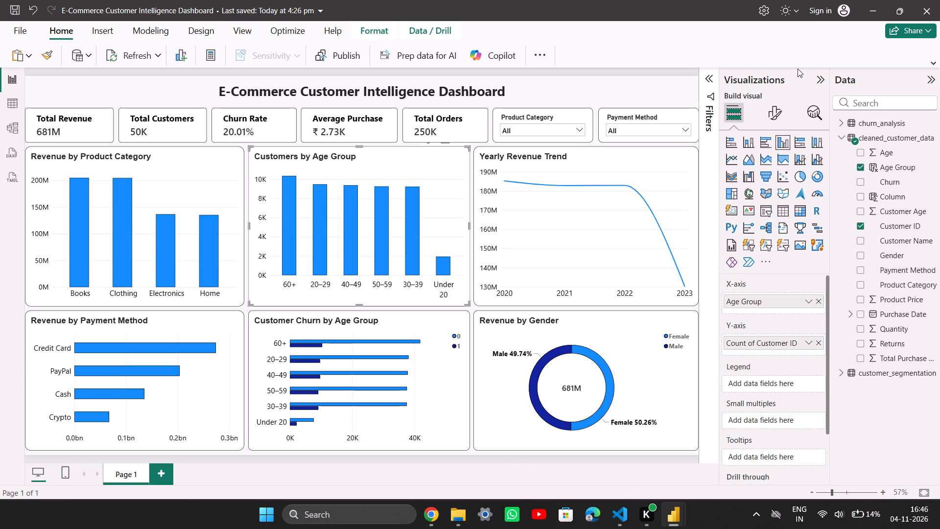
Collapse the Visualizations and Data panes beside the report canvas.
click(820, 77)
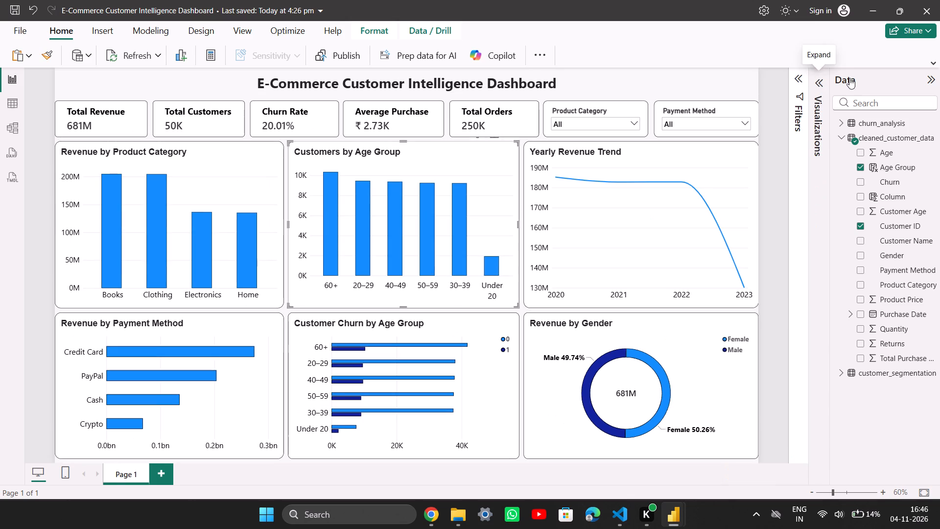
click(928, 78)
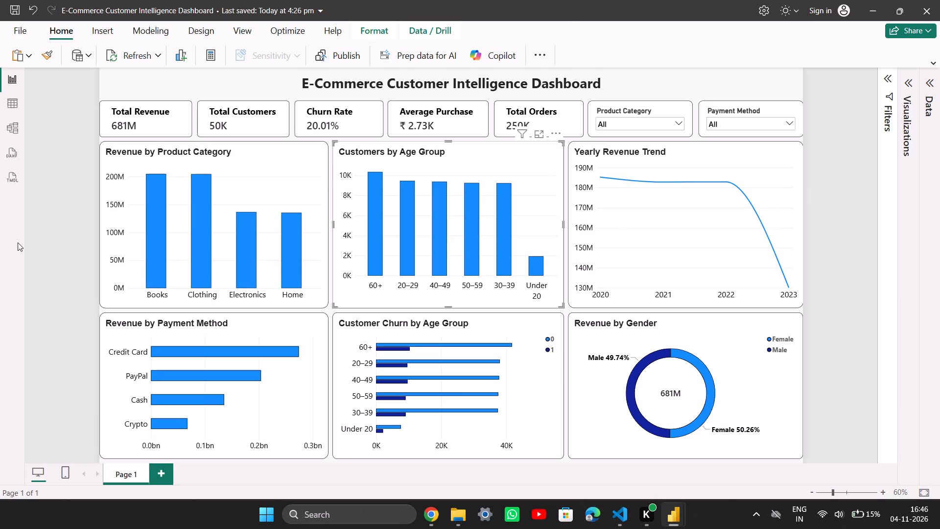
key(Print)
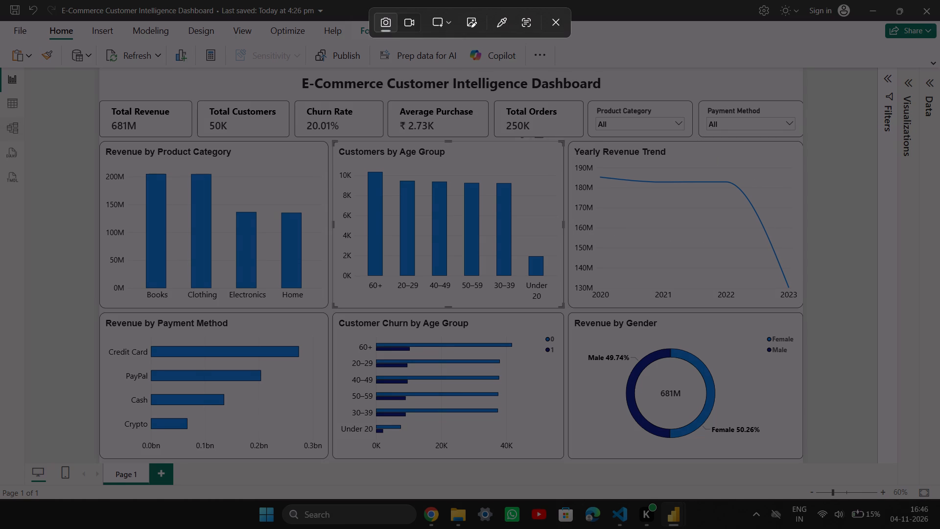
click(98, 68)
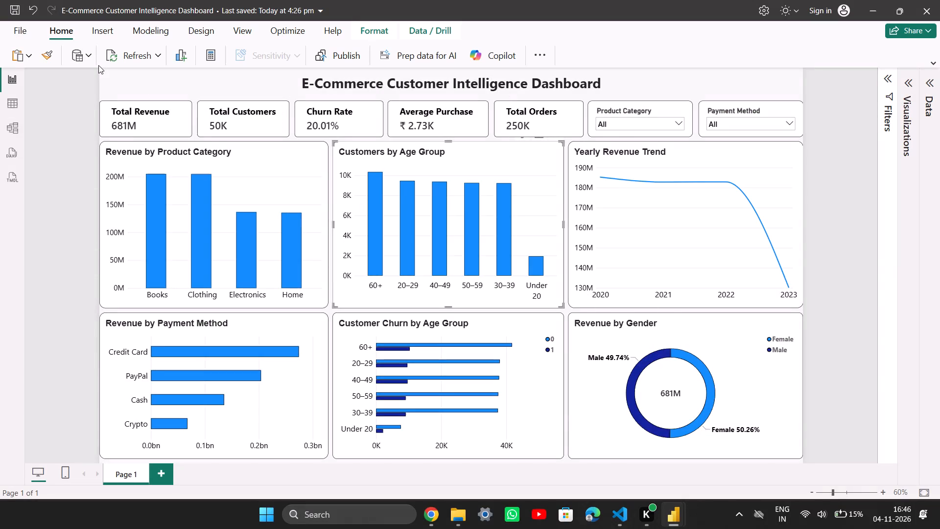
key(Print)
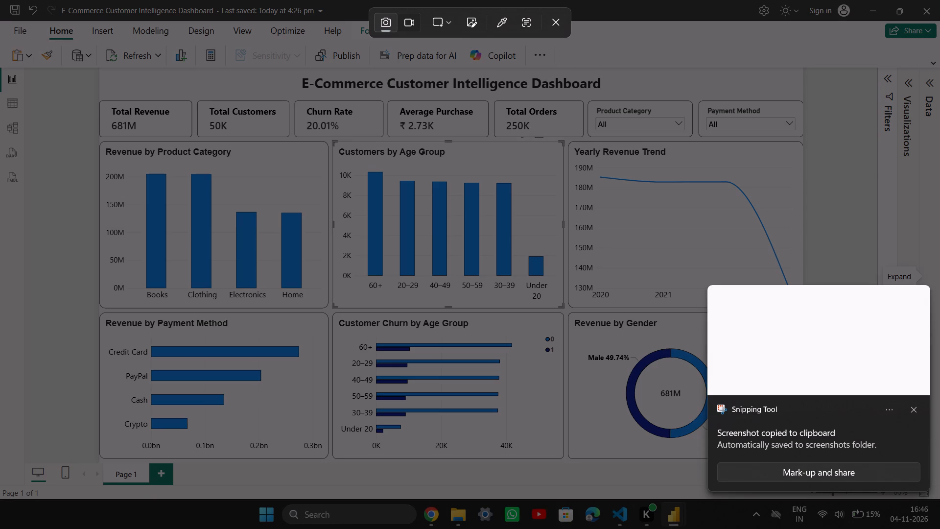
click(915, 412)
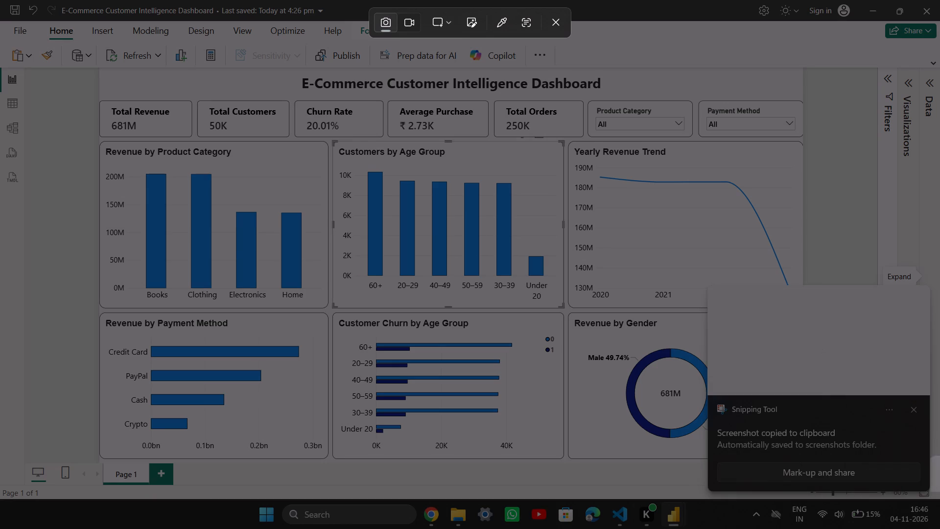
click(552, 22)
Capture a rectangular screenshot of the whole dashboard page, from the title down to the lower row of charts.
key(Print)
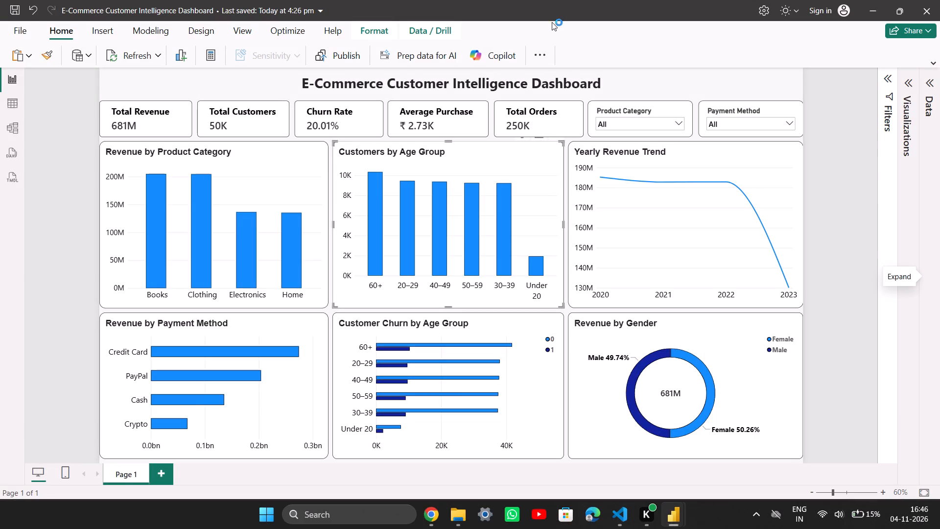
drag(93, 68, 154, 83)
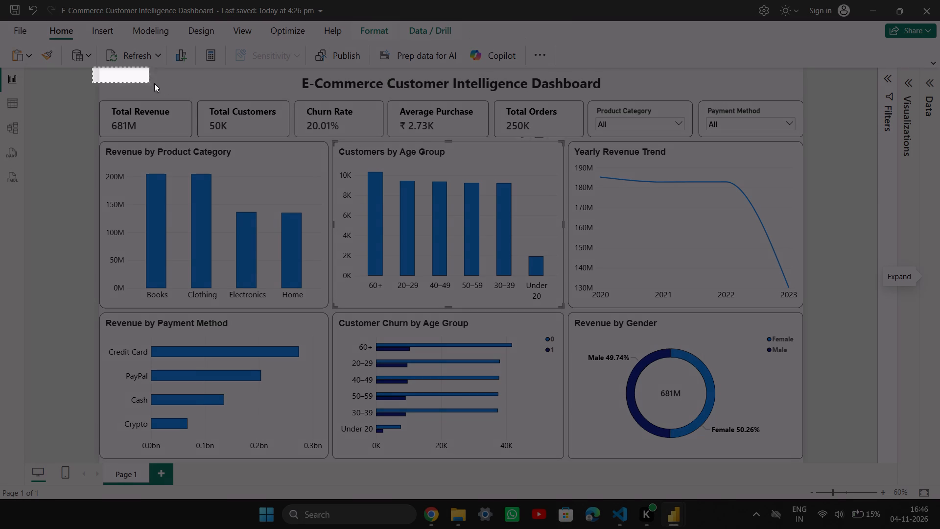
drag(154, 83, 807, 439)
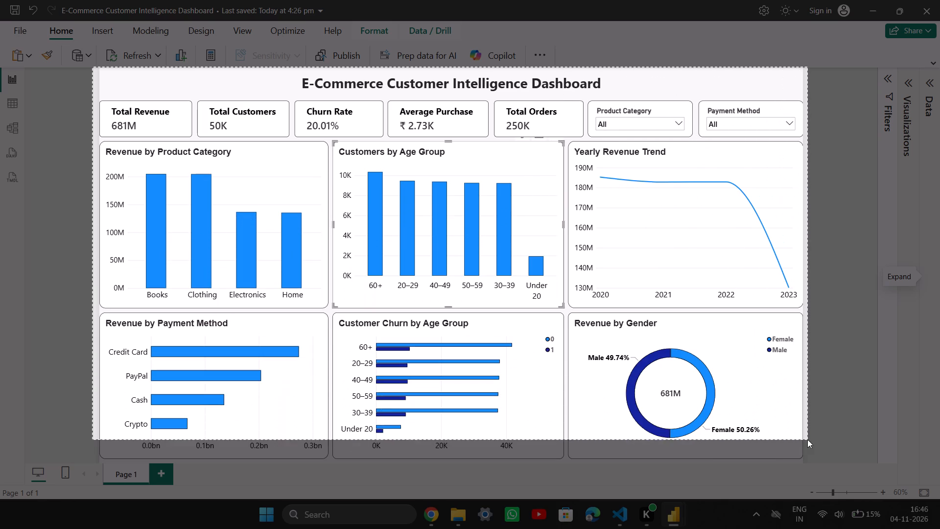
drag(807, 439, 808, 463)
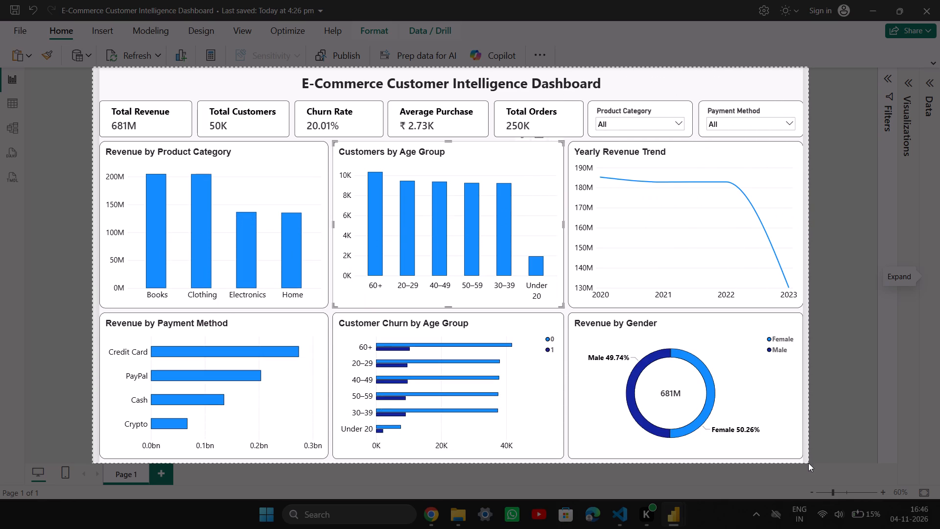
drag(808, 463, 808, 462)
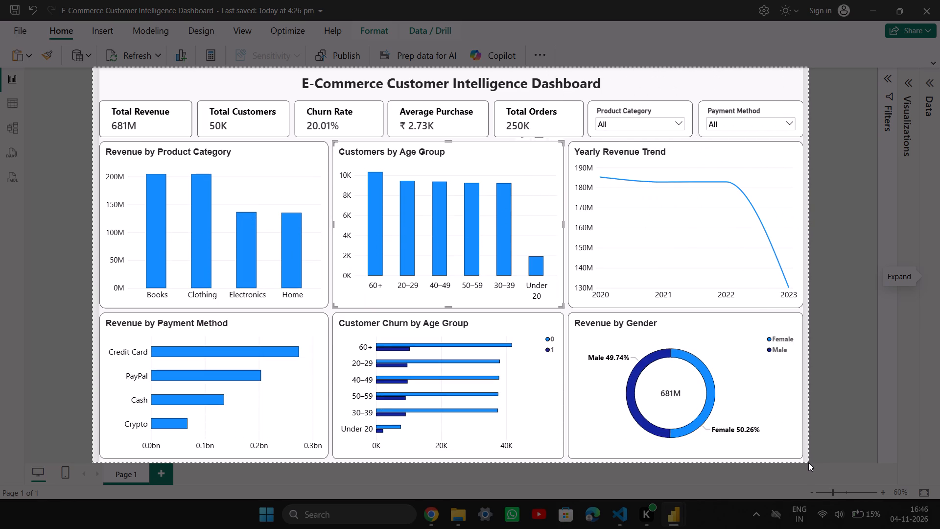
drag(808, 462, 809, 462)
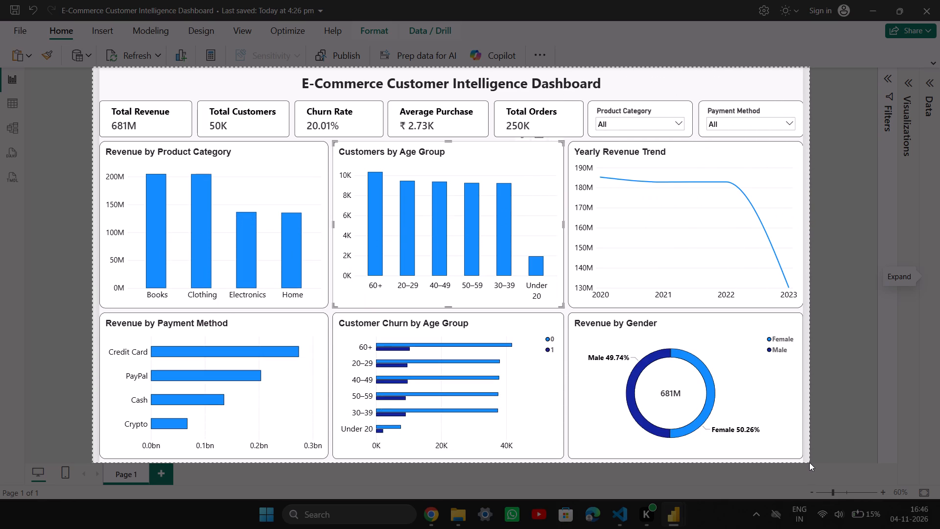
drag(809, 462, 810, 462)
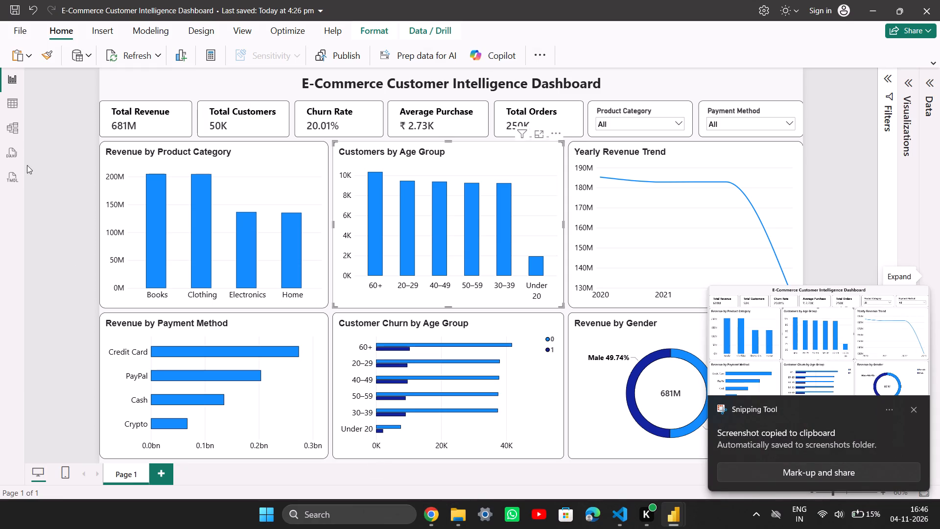
Delete the E-Commerce Customer Intelligence Dashboard file from the Downloads folder in File Explorer, and return to Power BI.
click(16, 29)
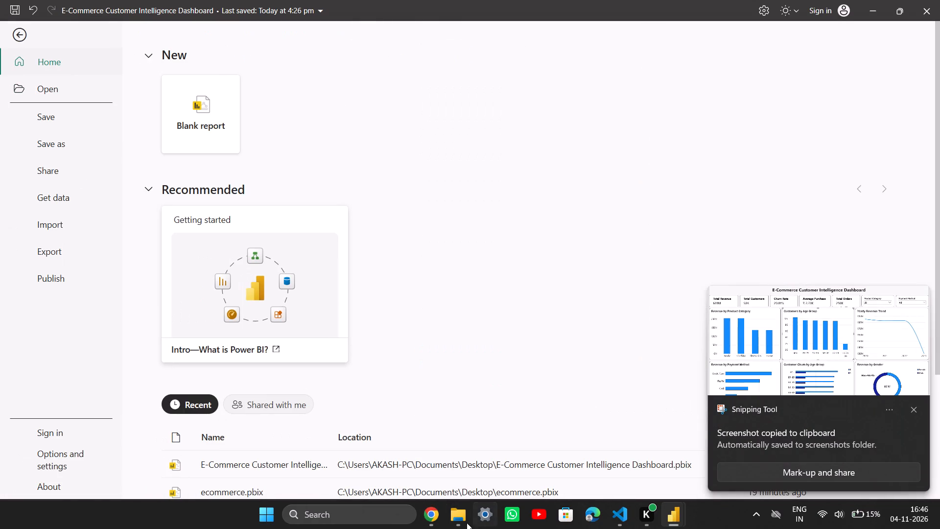
click(450, 516)
click(458, 518)
click(406, 446)
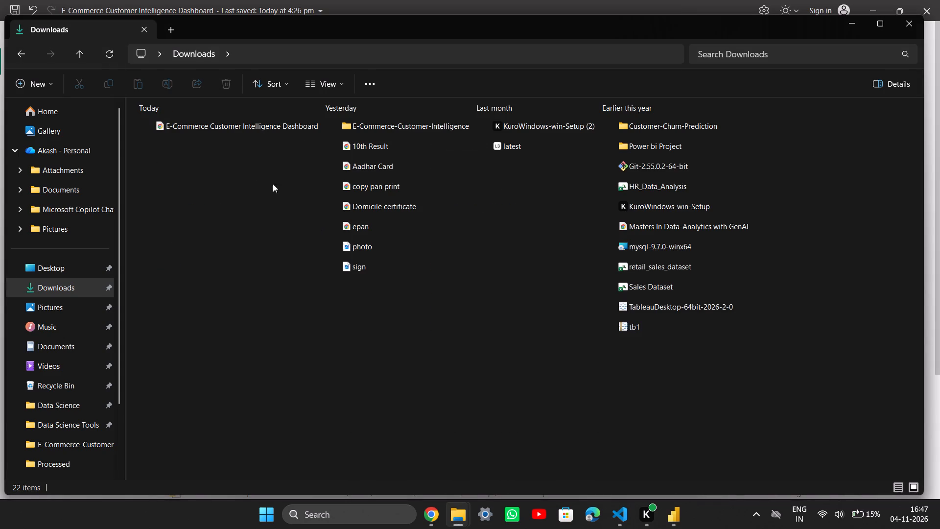
click(235, 124)
click(223, 87)
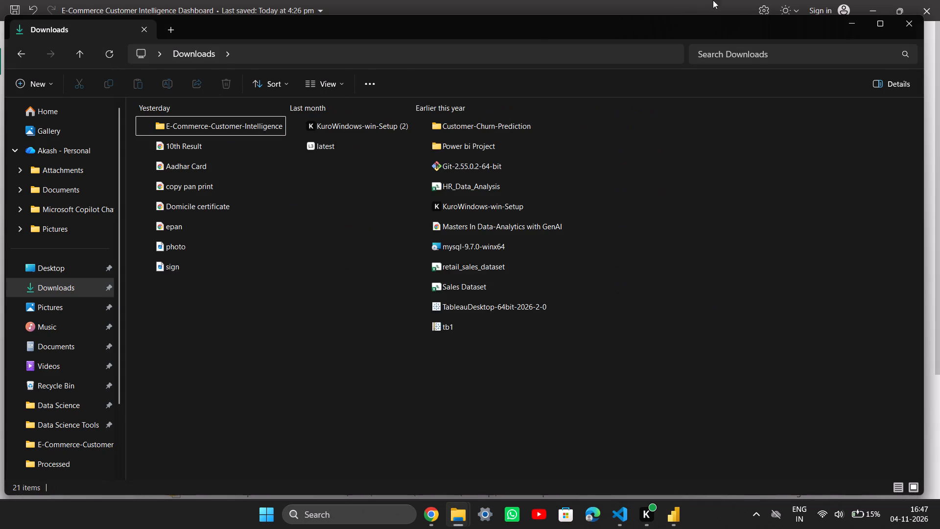
click(844, 25)
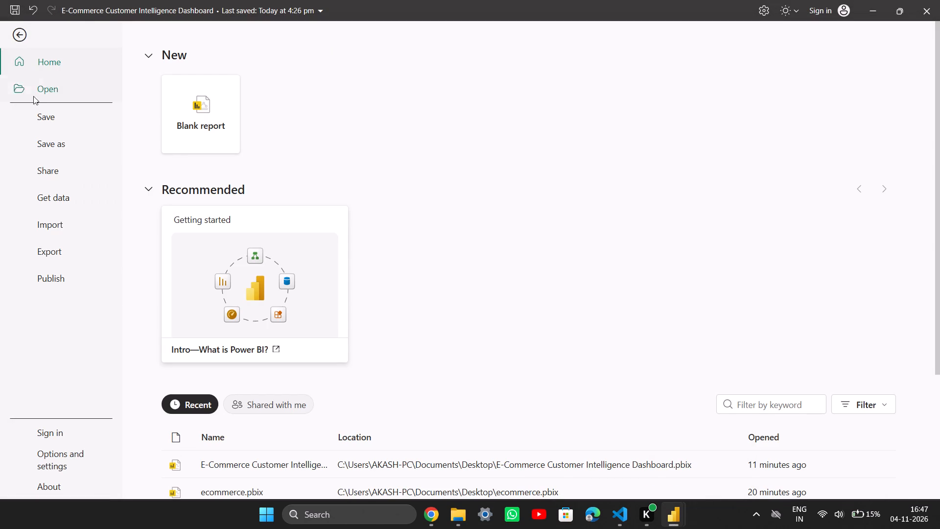
Export the E-Commerce Customer Intelligence Dashboard report from Power BI.
click(64, 252)
click(226, 155)
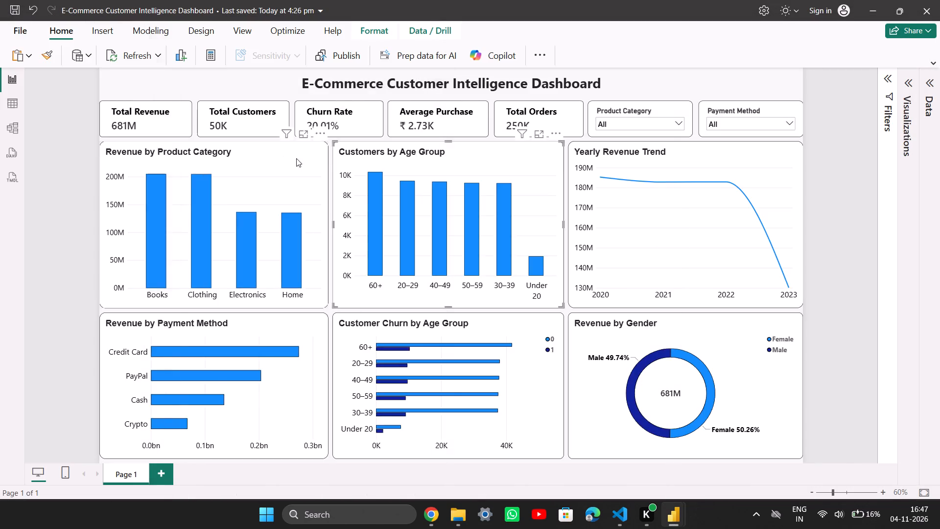
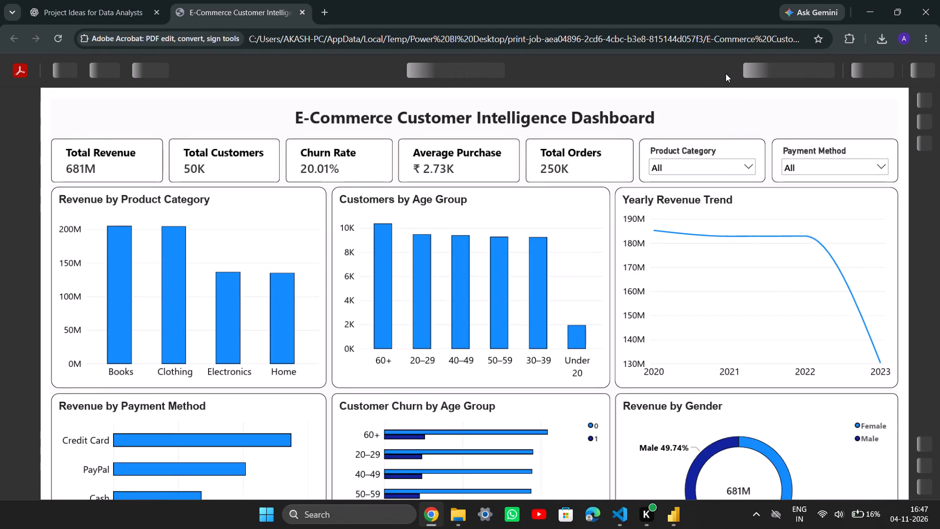
click(646, 72)
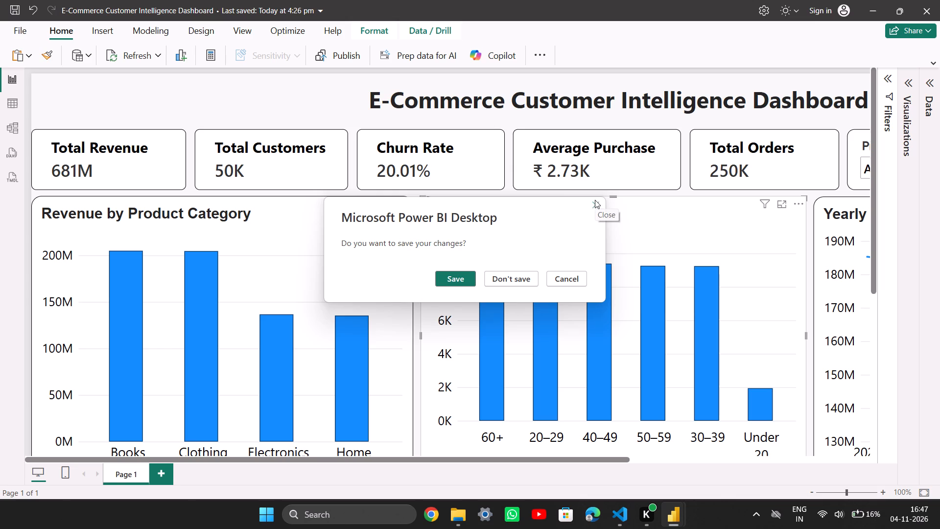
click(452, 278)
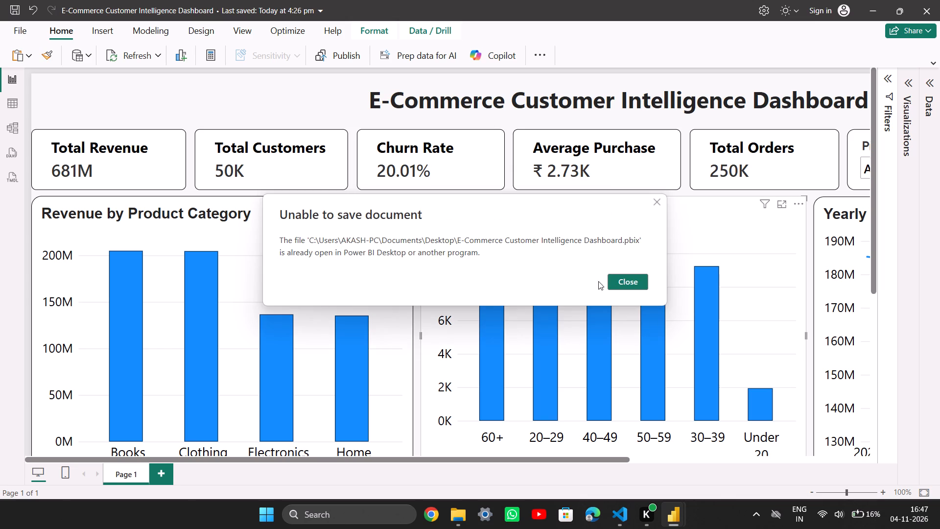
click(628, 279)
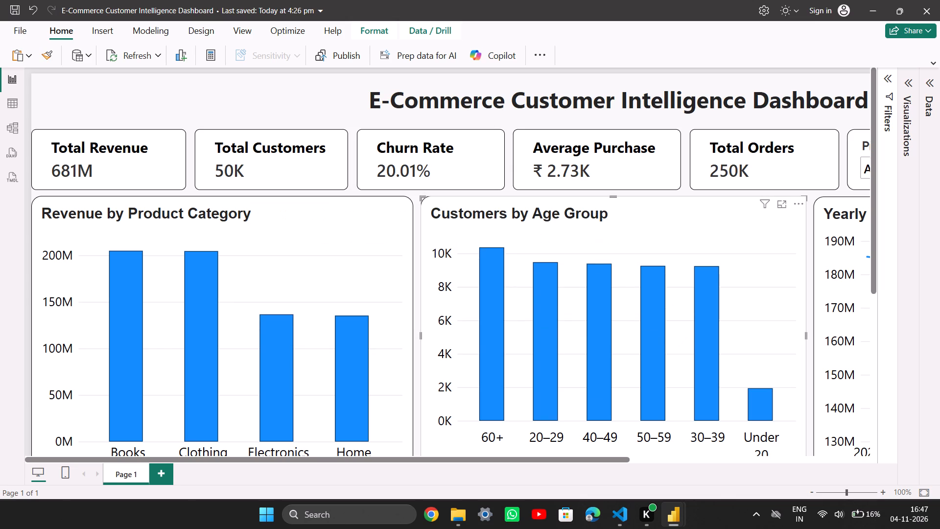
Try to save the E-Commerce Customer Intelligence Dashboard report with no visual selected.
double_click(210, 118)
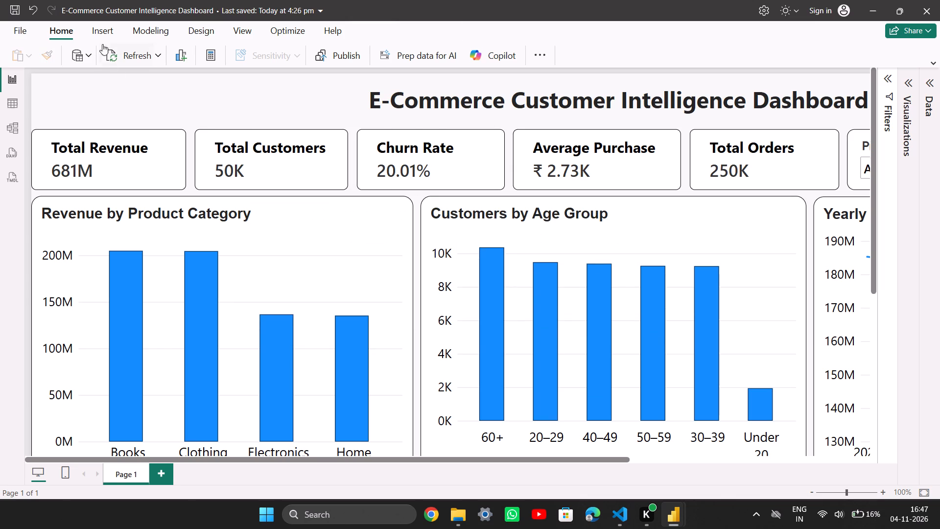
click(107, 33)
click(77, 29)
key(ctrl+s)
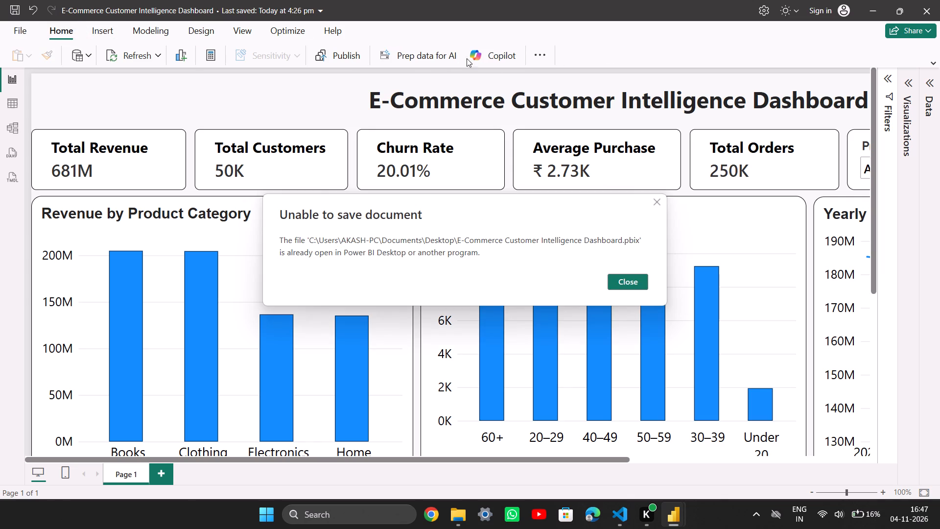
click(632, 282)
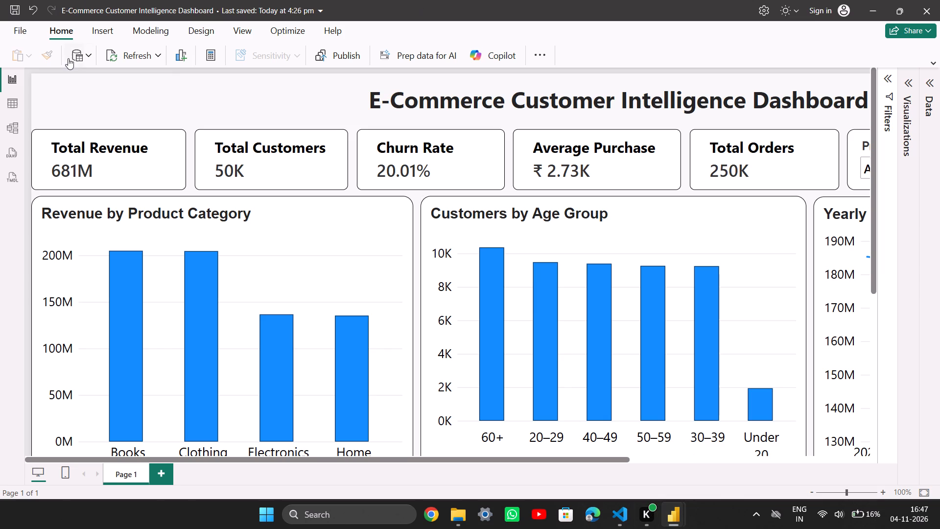
Change the report's page view so the whole dashboard page fits on the canvas.
click(114, 31)
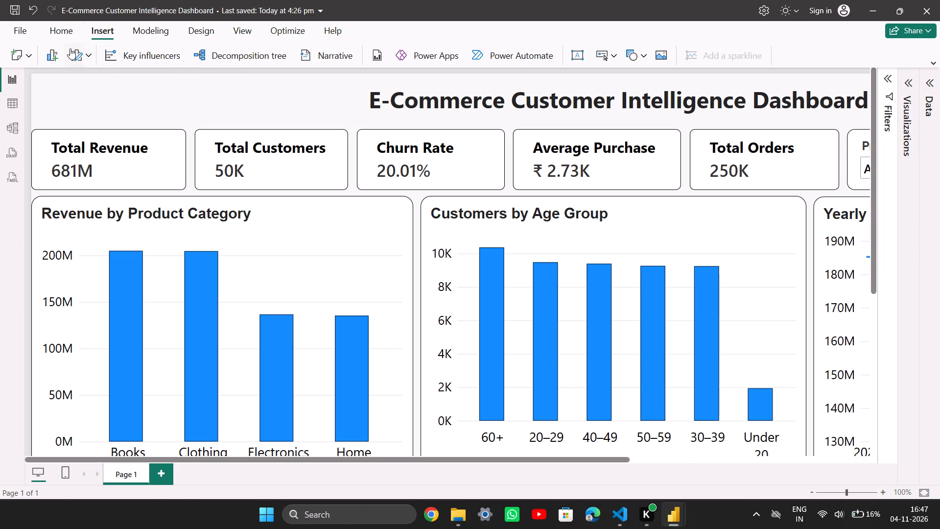
click(178, 32)
click(243, 30)
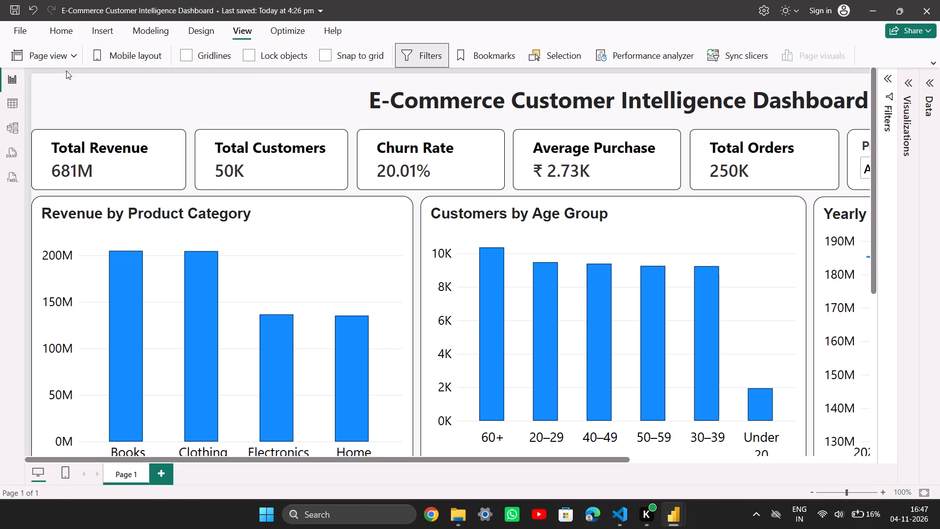
click(56, 60)
click(46, 79)
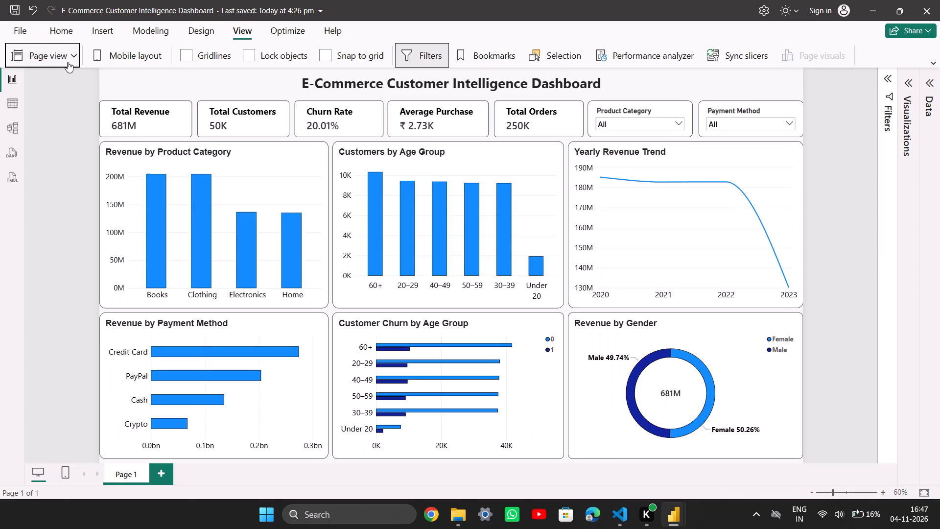
click(68, 55)
click(50, 101)
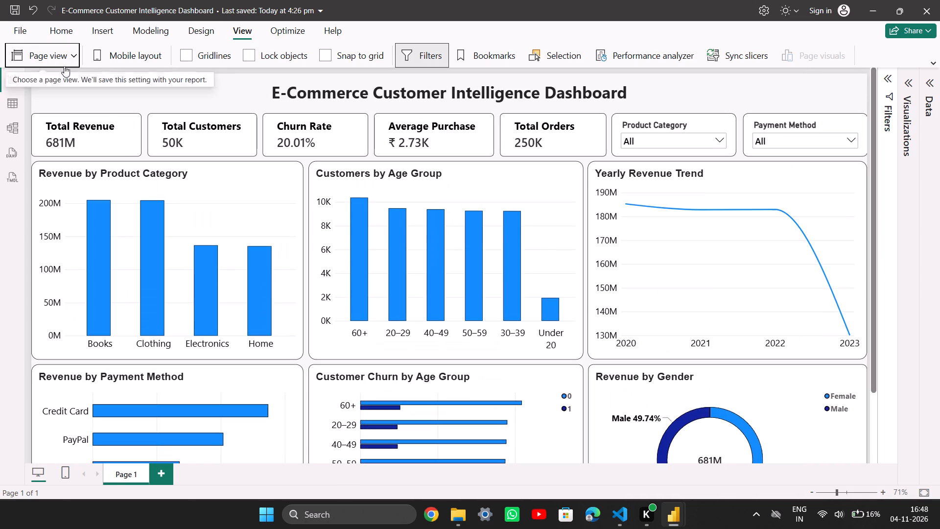
click(70, 58)
click(66, 74)
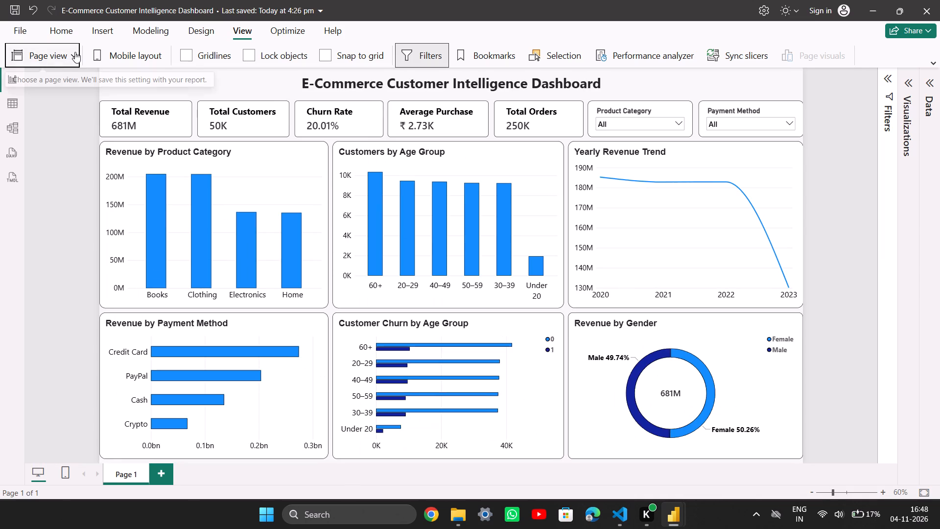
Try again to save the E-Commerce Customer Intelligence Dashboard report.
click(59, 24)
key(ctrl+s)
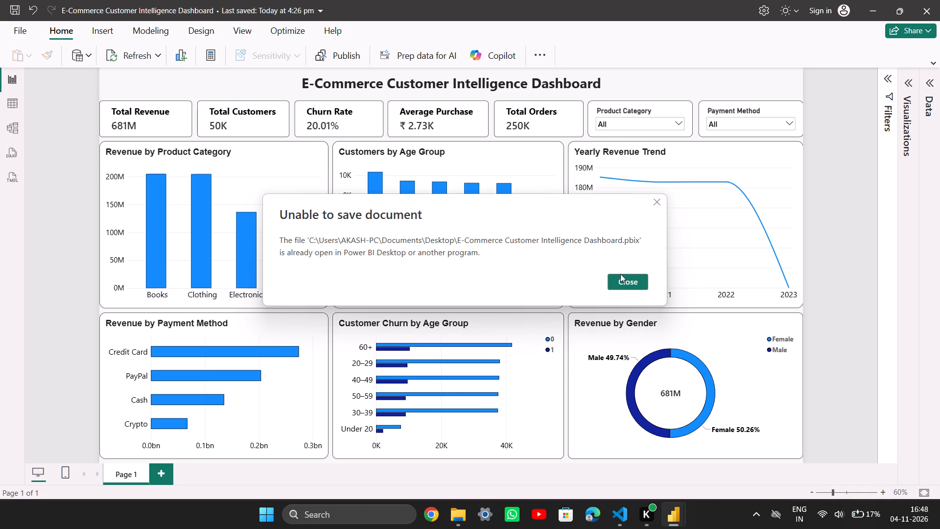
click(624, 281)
Close the duplicate Power BI window whose charts still have the older titles, such as Count of Customer ID by Age Group.
click(669, 517)
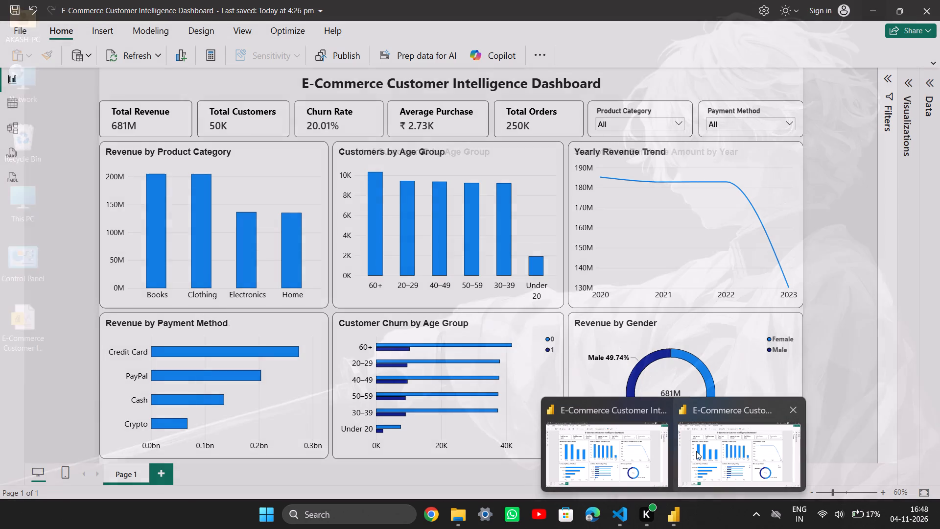
click(614, 457)
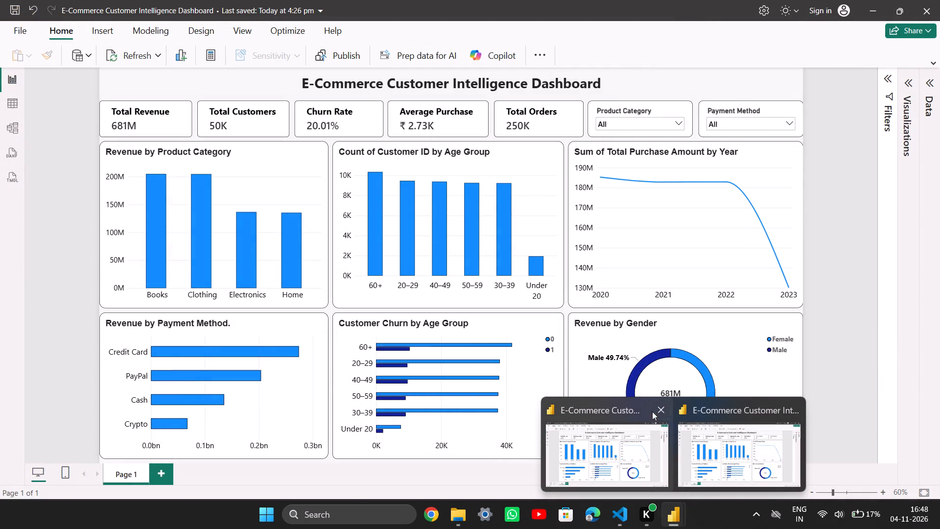
click(655, 409)
click(511, 285)
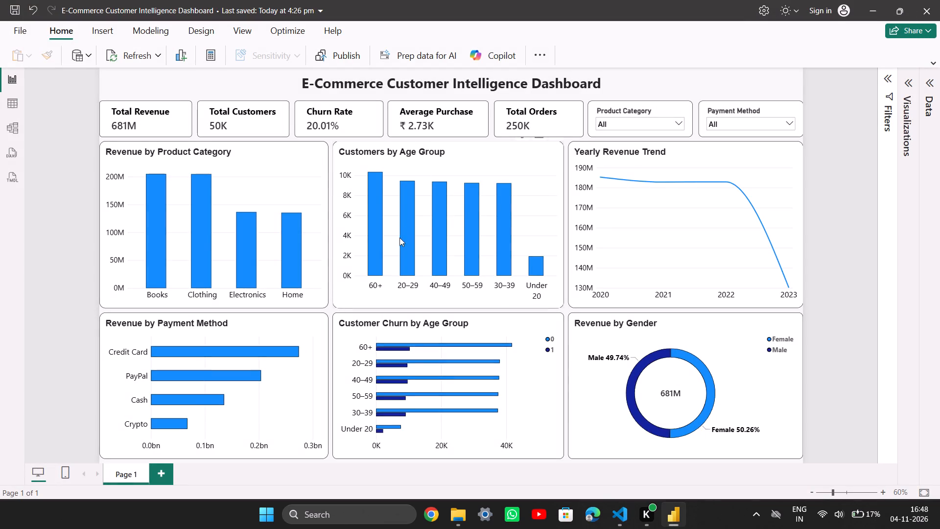
Save the E-Commerce Customer Intelligence Dashboard report with the updated chart titles.
key(ctrl+s)
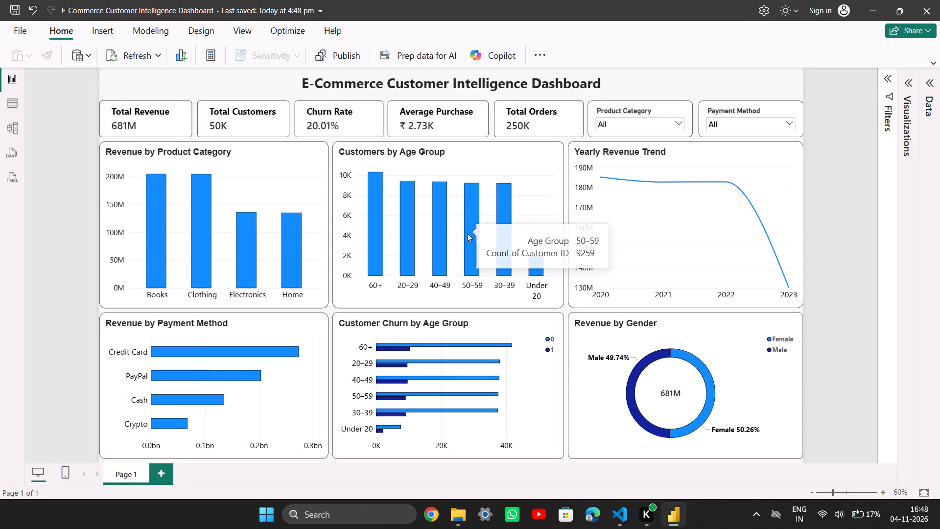
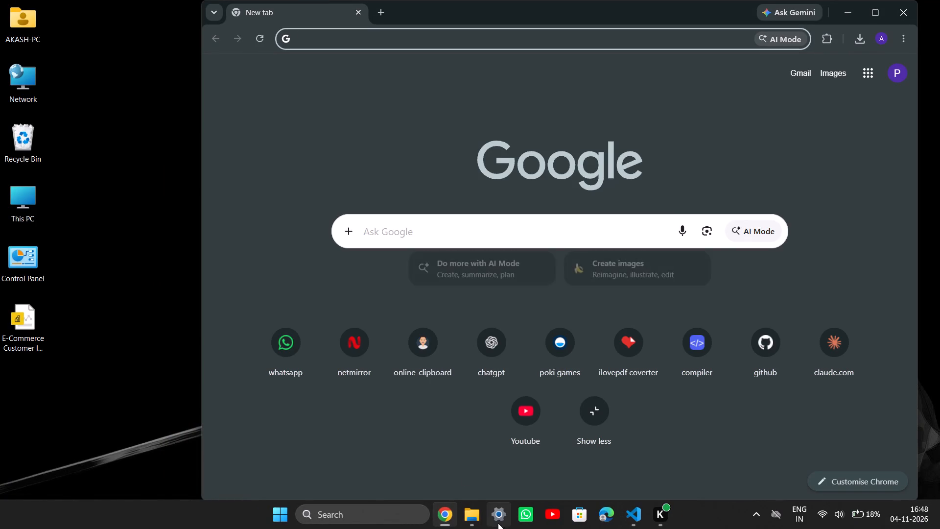
click(886, 7)
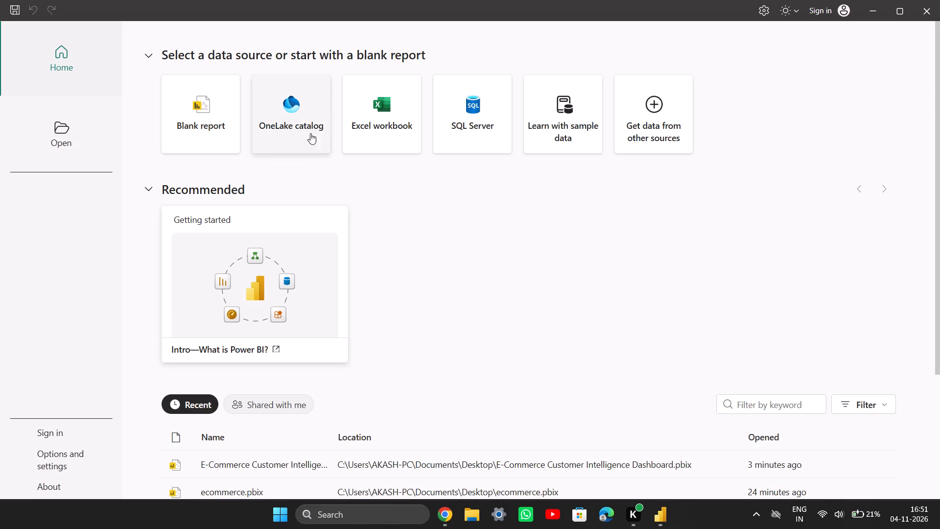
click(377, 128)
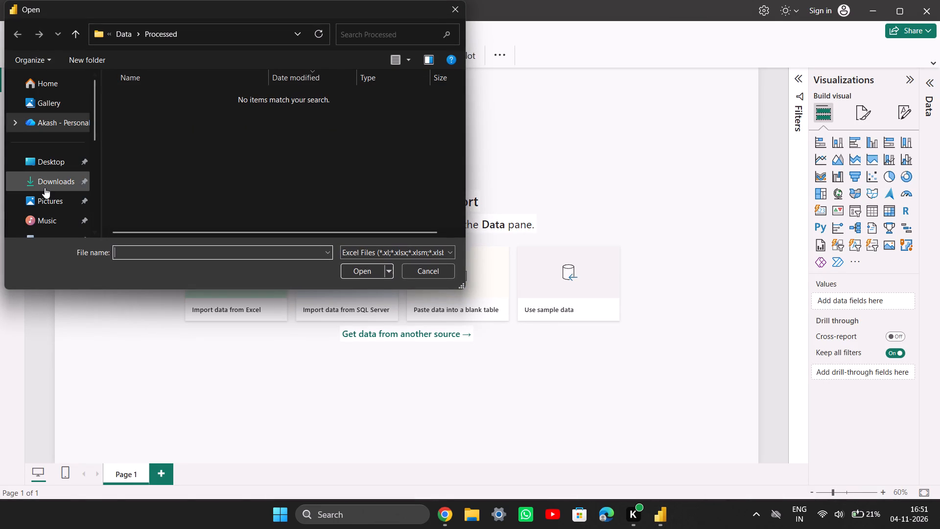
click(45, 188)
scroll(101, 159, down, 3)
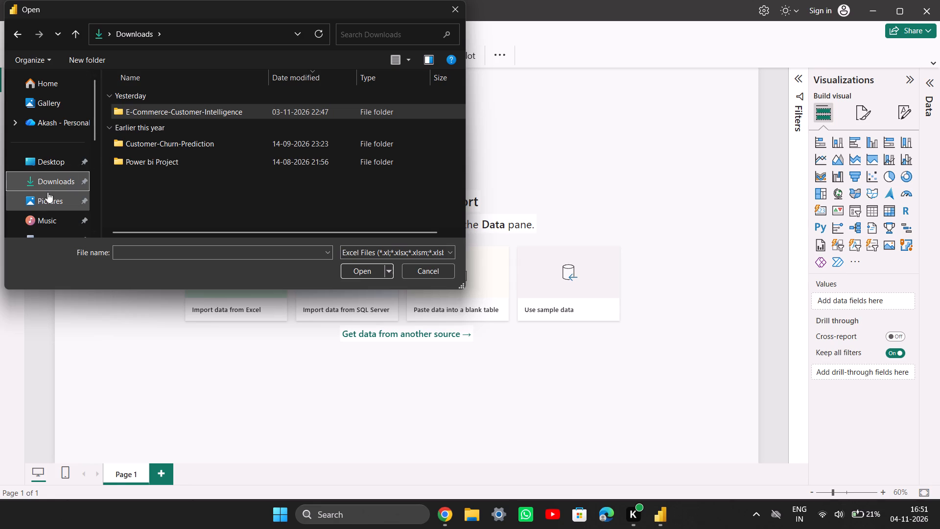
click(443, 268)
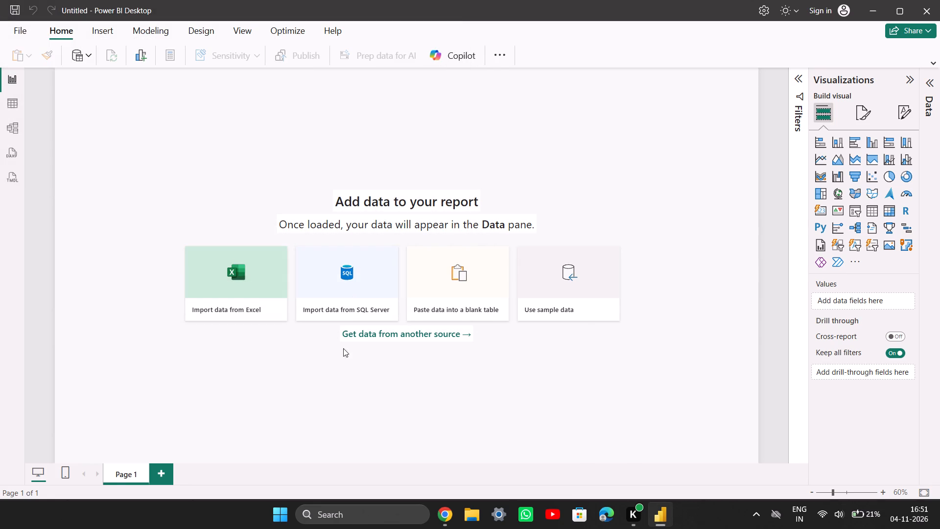
Import retail_sales_dataset from the Downloads folder through the Text/CSV connector and load it into the report.
click(352, 338)
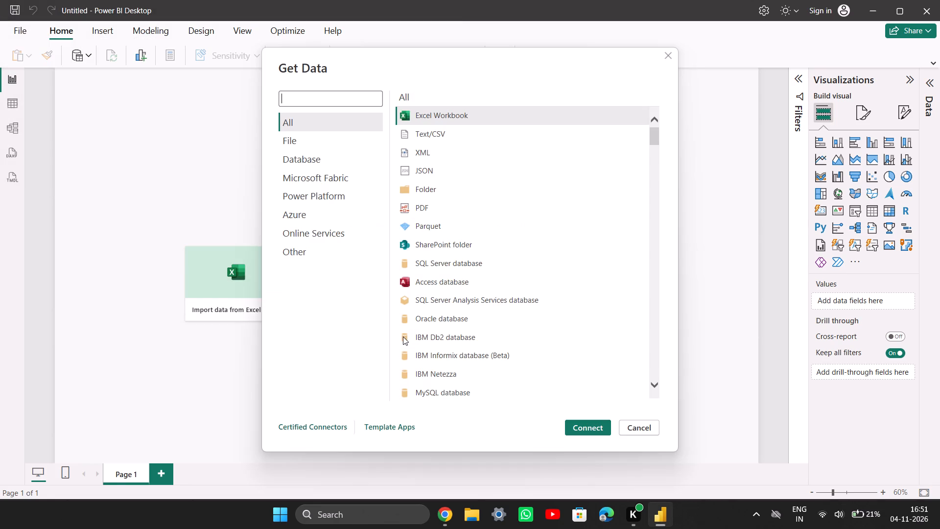
click(446, 137)
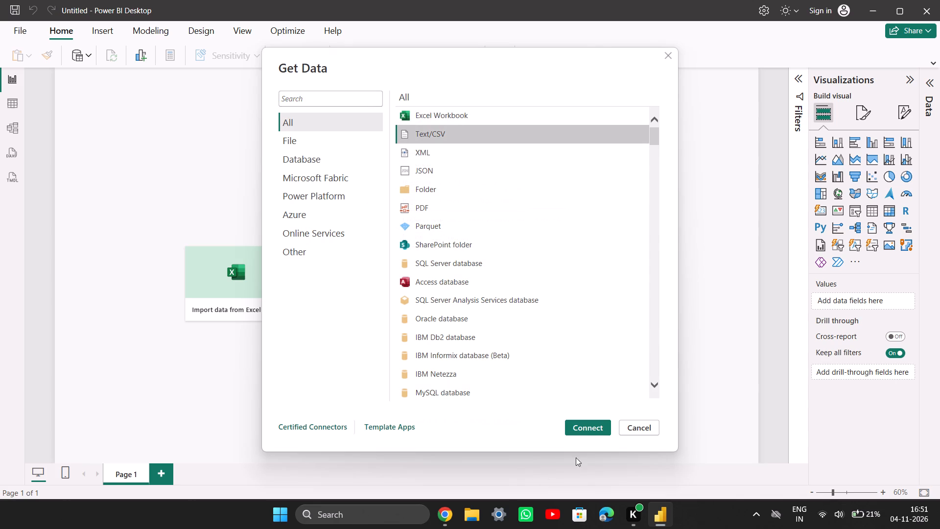
click(587, 435)
drag(590, 414, 586, 419)
click(576, 435)
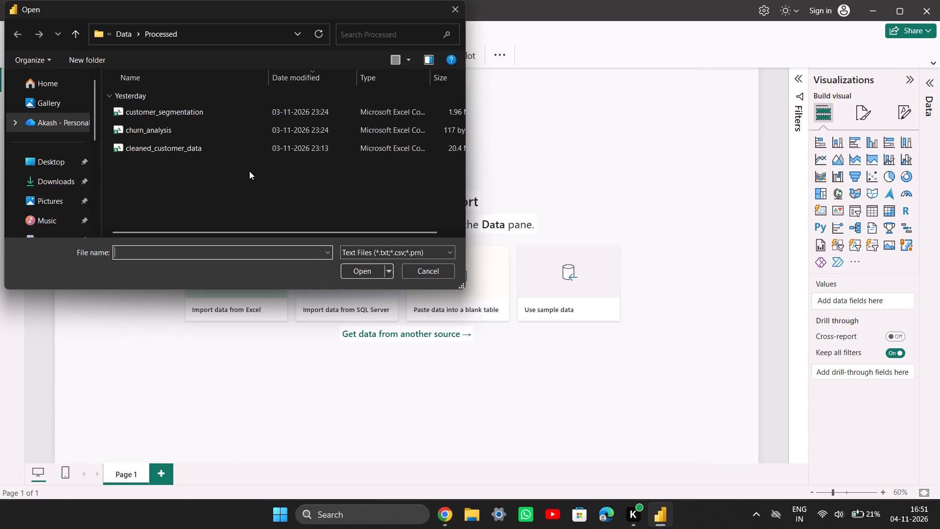
click(63, 185)
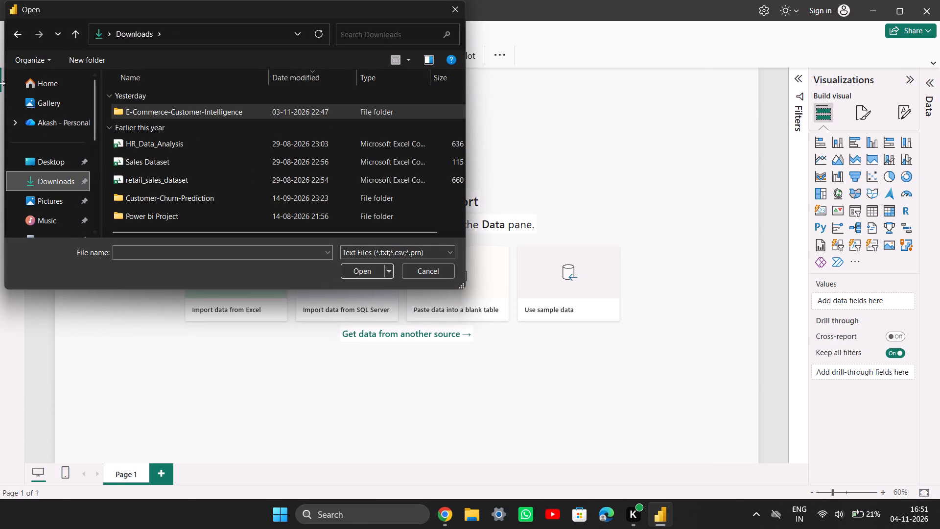
click(203, 175)
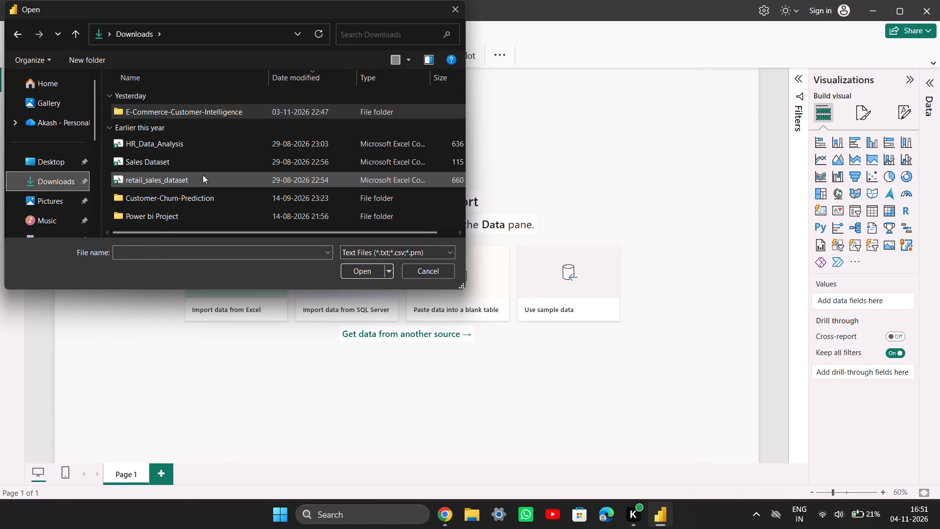
click(366, 266)
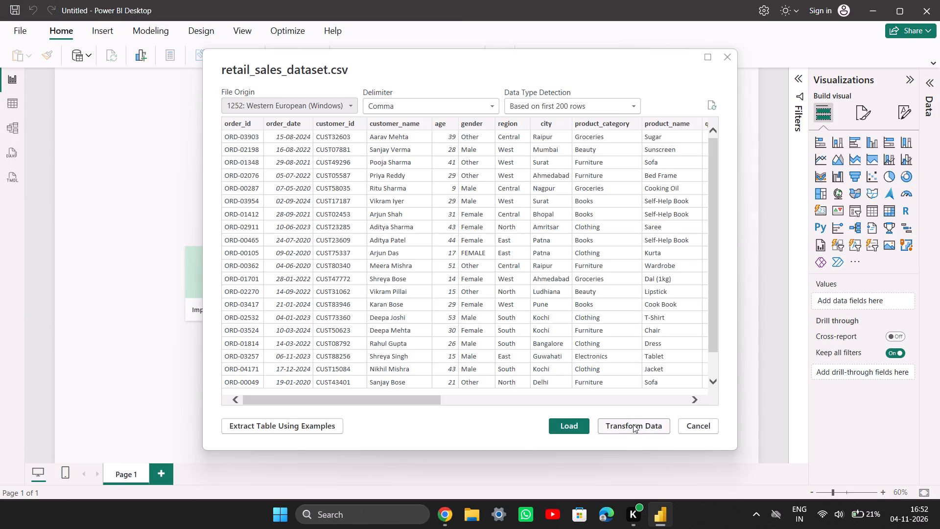
click(564, 421)
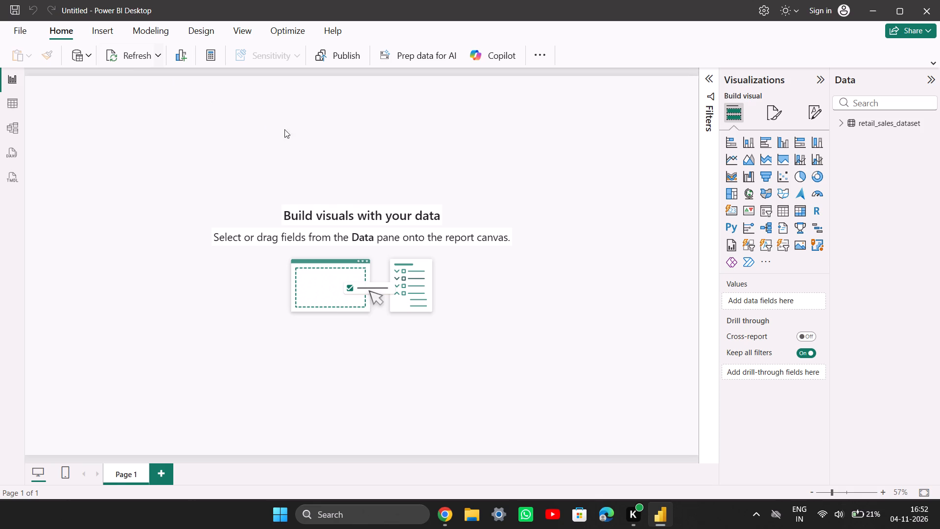
Add a card visual showing the sum of sales_amount from retail_sales_dataset and reduce its height to about 60 percent.
click(894, 128)
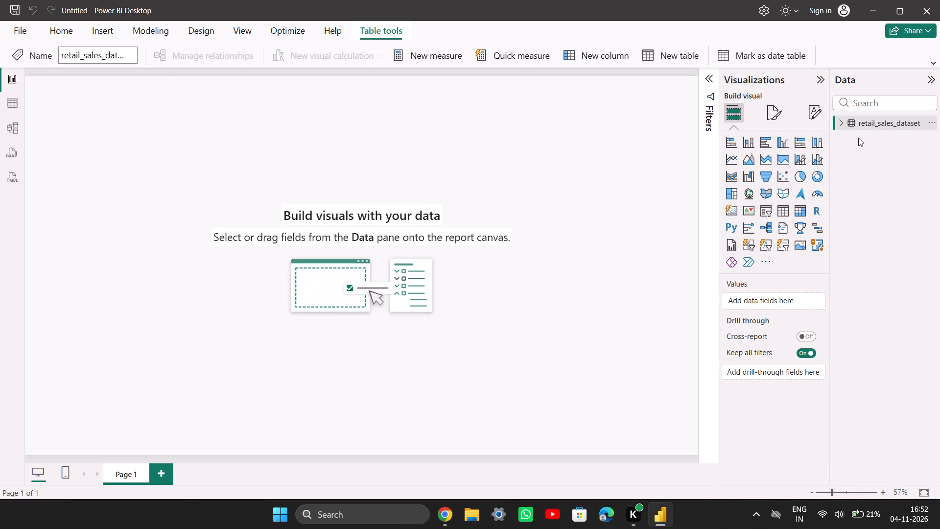
click(846, 127)
click(842, 123)
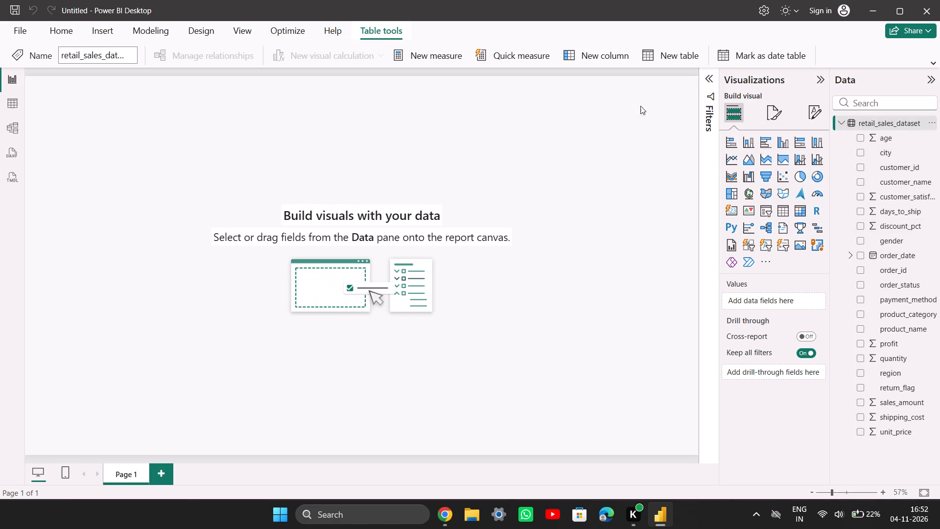
click(727, 218)
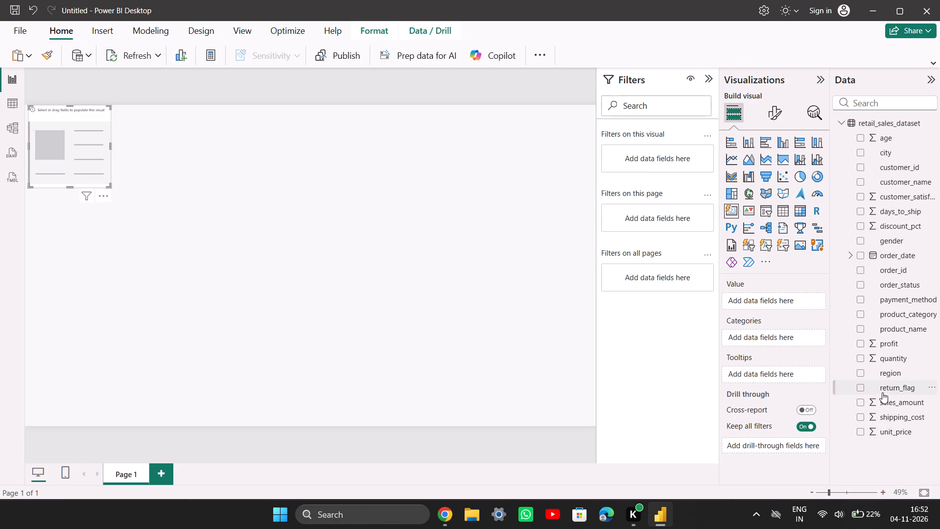
click(867, 400)
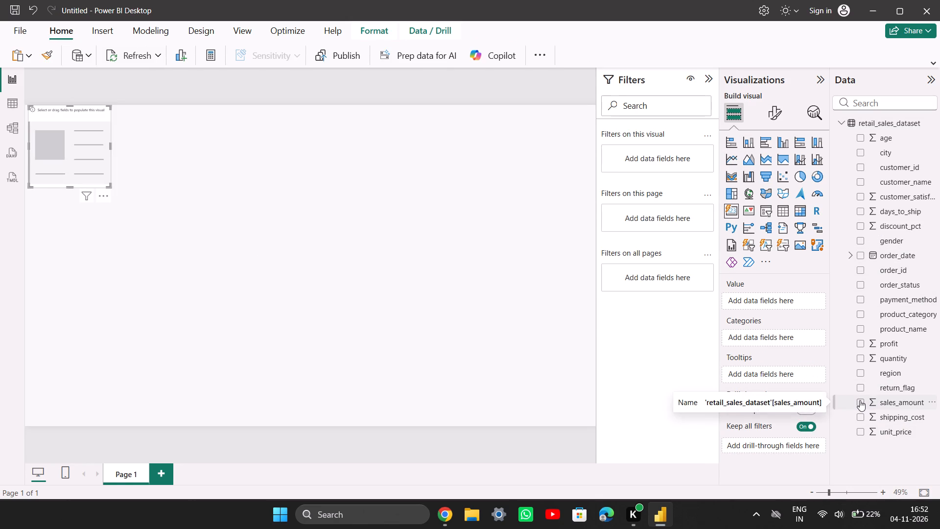
click(860, 400)
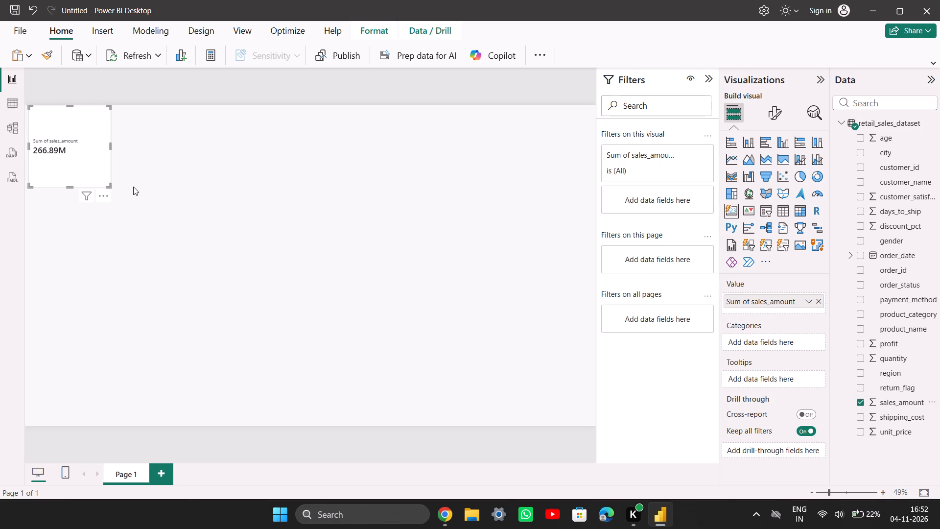
drag(68, 188, 74, 149)
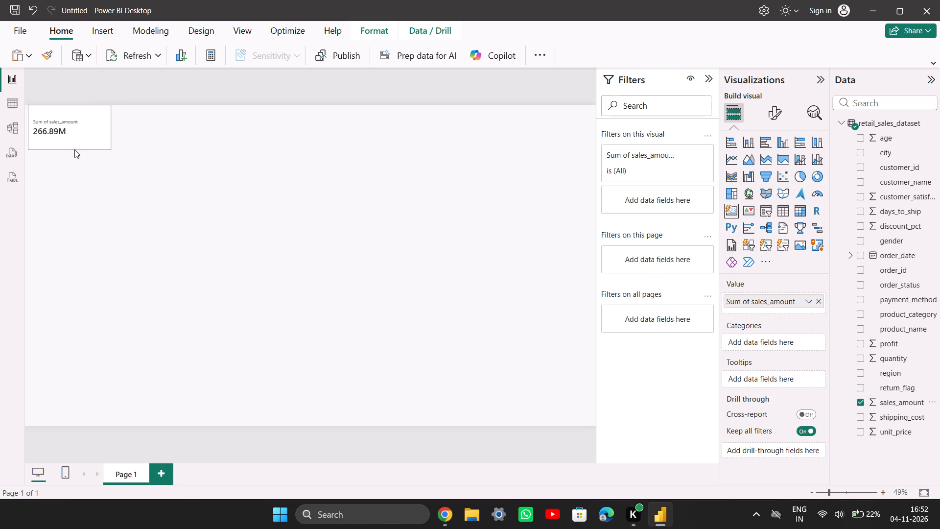
drag(74, 149, 75, 155)
click(297, 160)
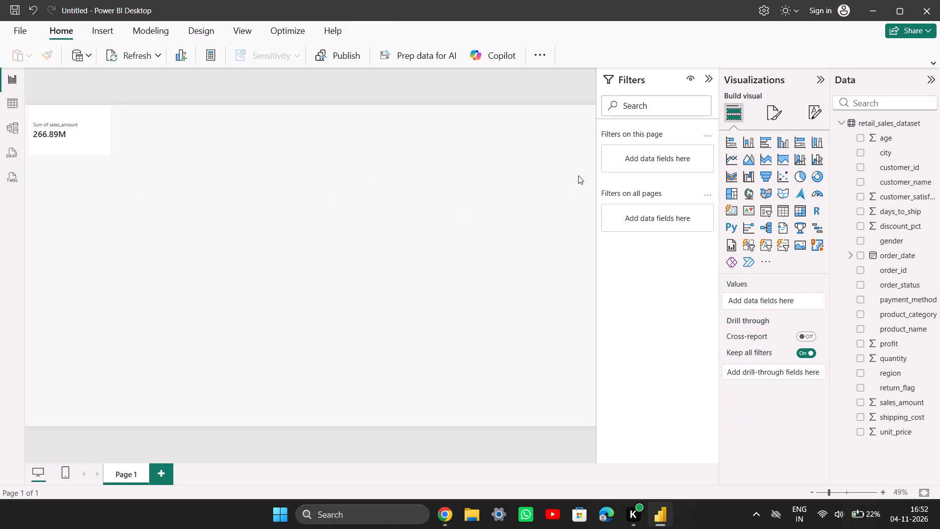
Add a second card visual below the sales_amount card, with order_id as its value aggregated by Count.
click(736, 209)
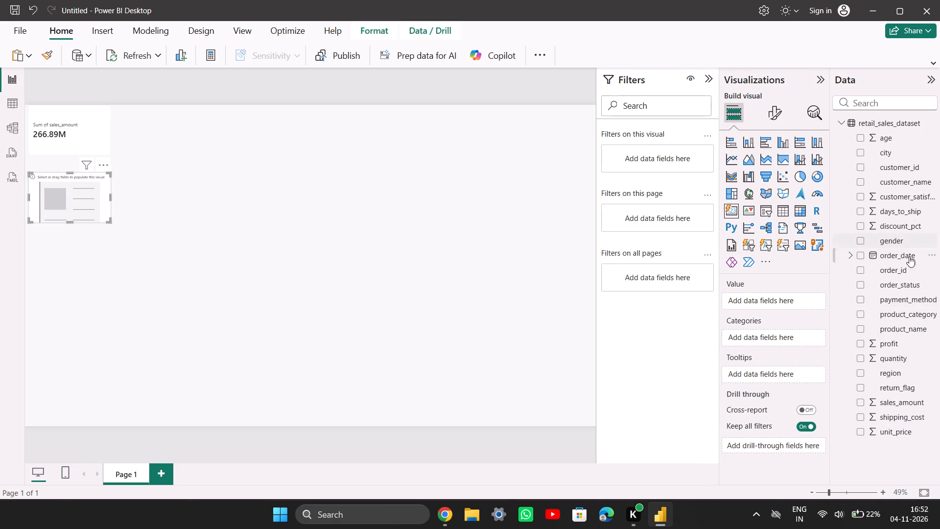
click(886, 270)
click(863, 270)
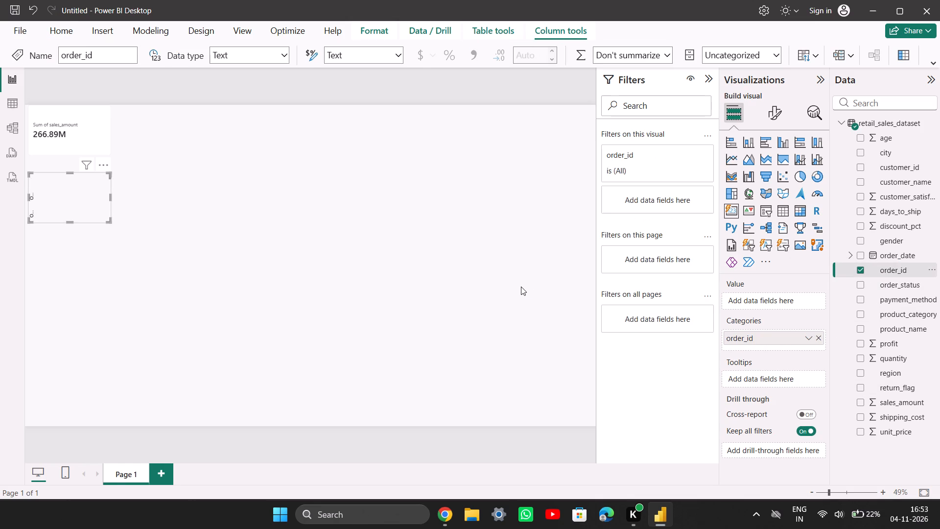
click(456, 285)
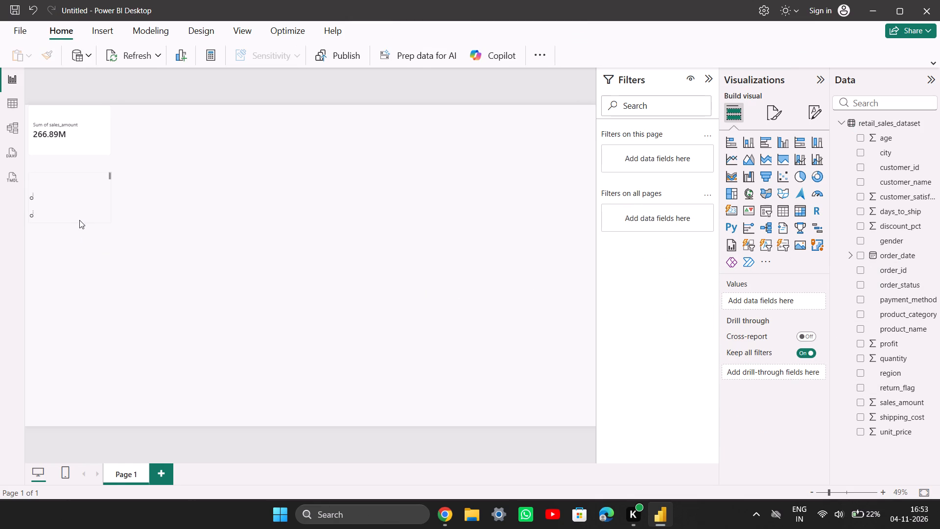
click(79, 219)
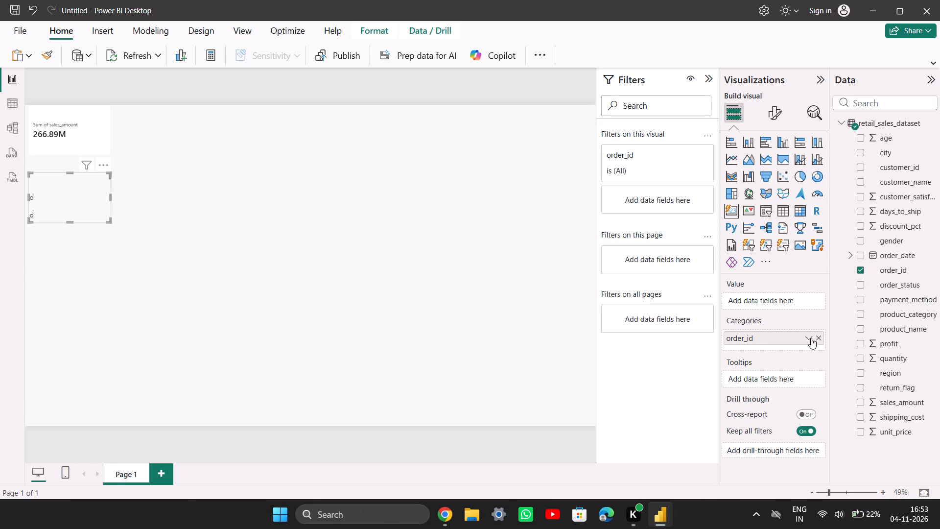
drag(760, 340, 763, 301)
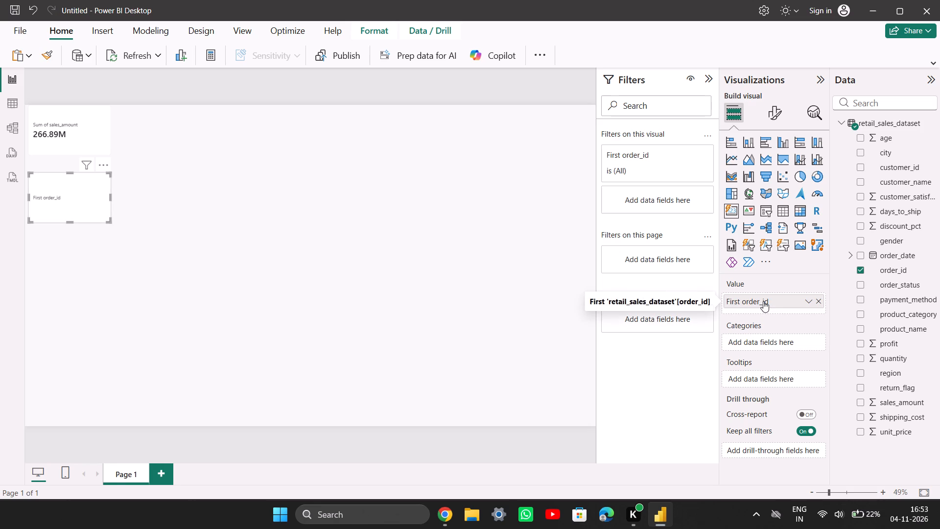
click(811, 297)
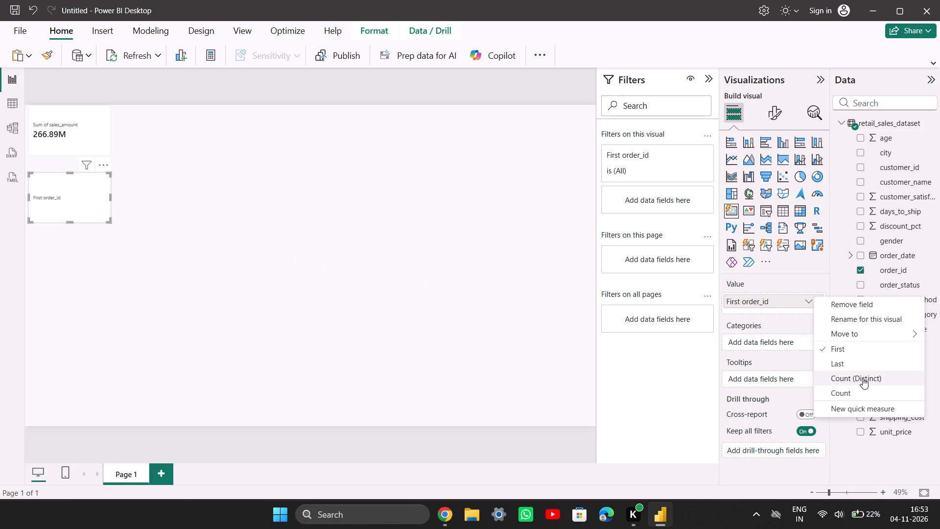
click(863, 380)
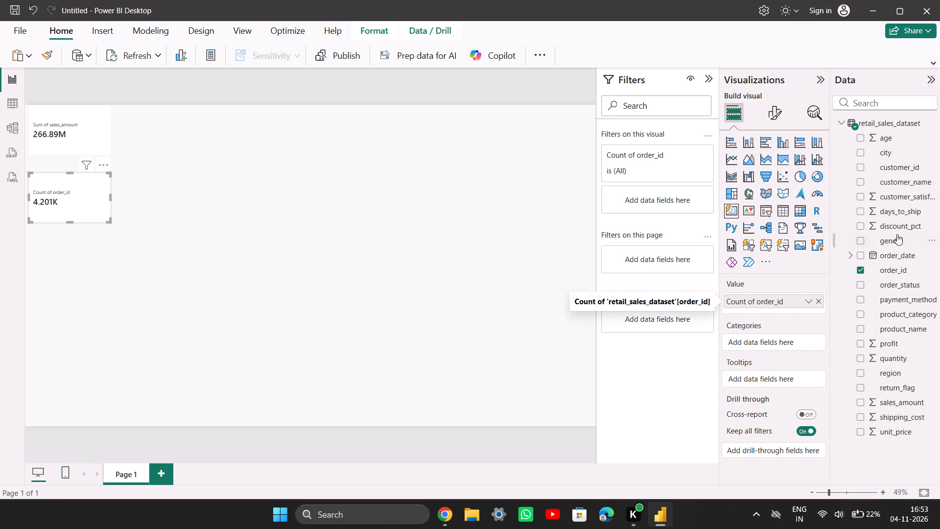
click(810, 298)
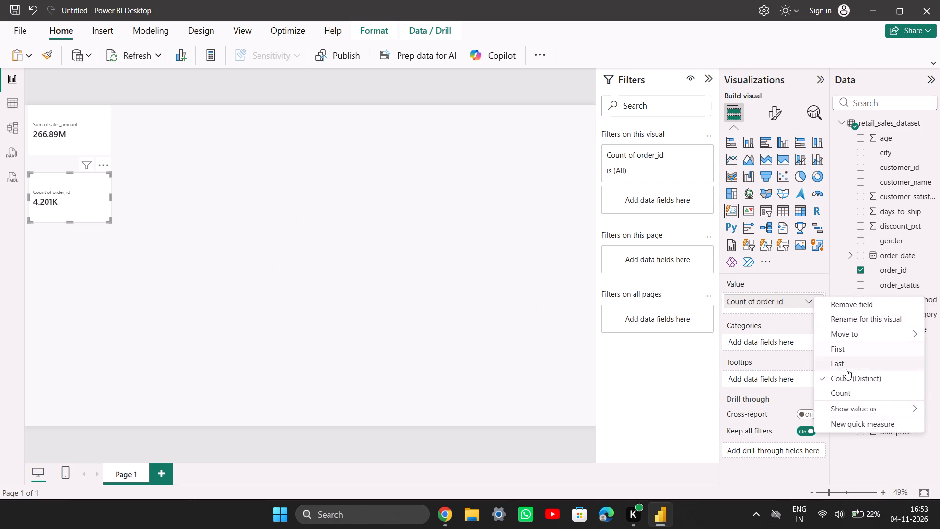
click(852, 390)
click(561, 281)
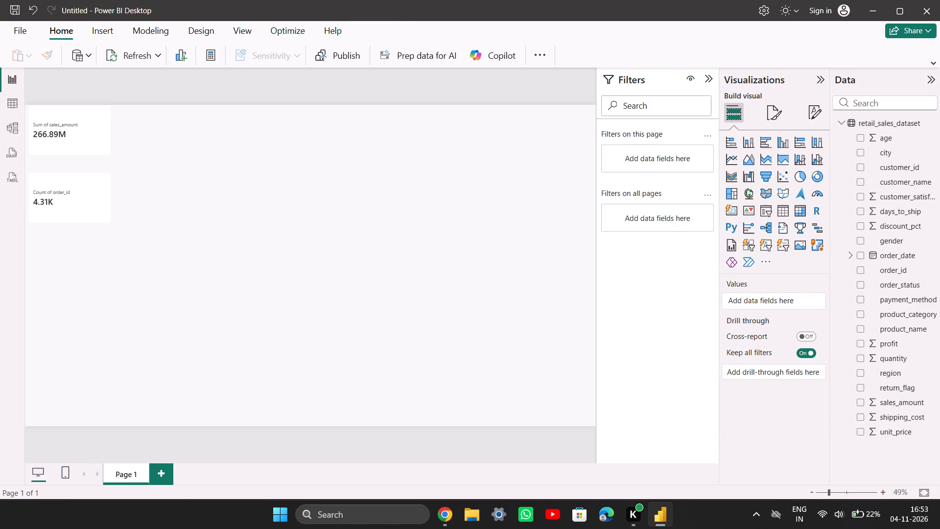
Add a third card visual with customer_id as its value, aggregated by Count (Distinct).
click(738, 211)
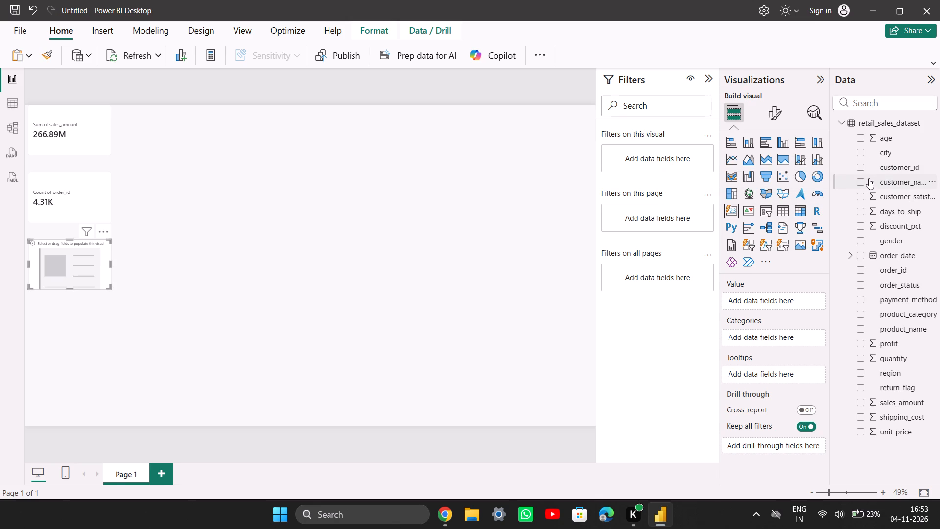
click(860, 168)
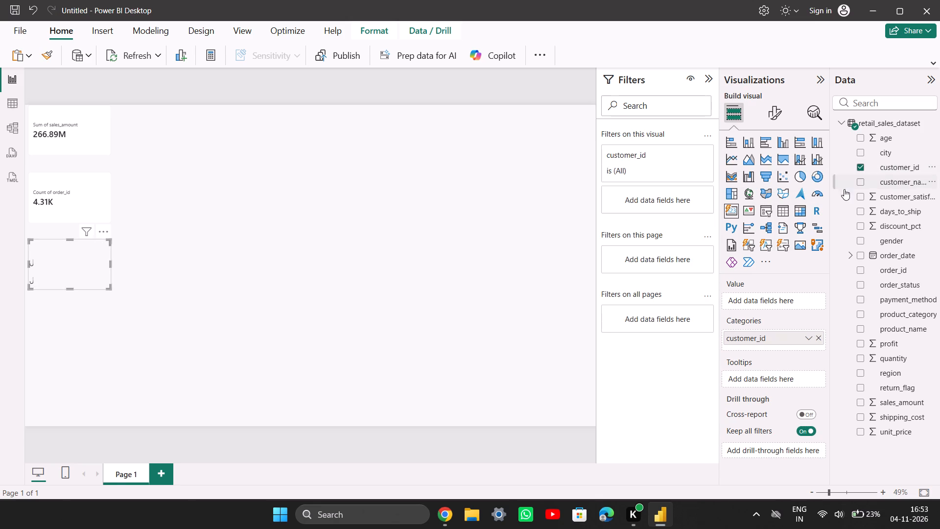
drag(764, 339, 771, 301)
click(63, 265)
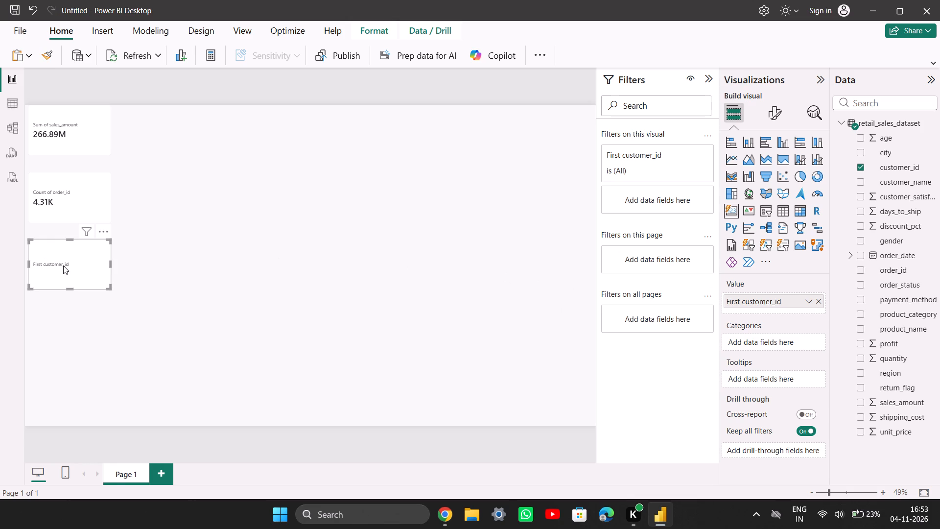
click(807, 303)
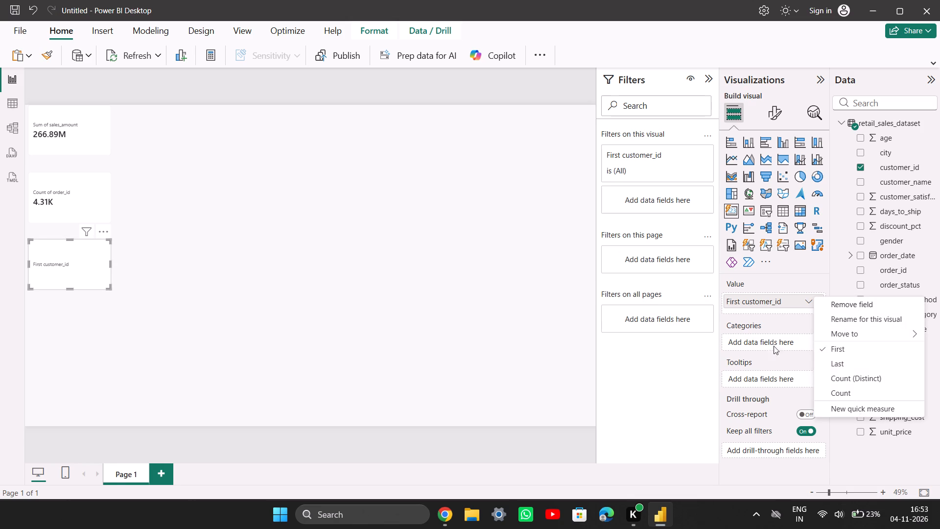
click(844, 374)
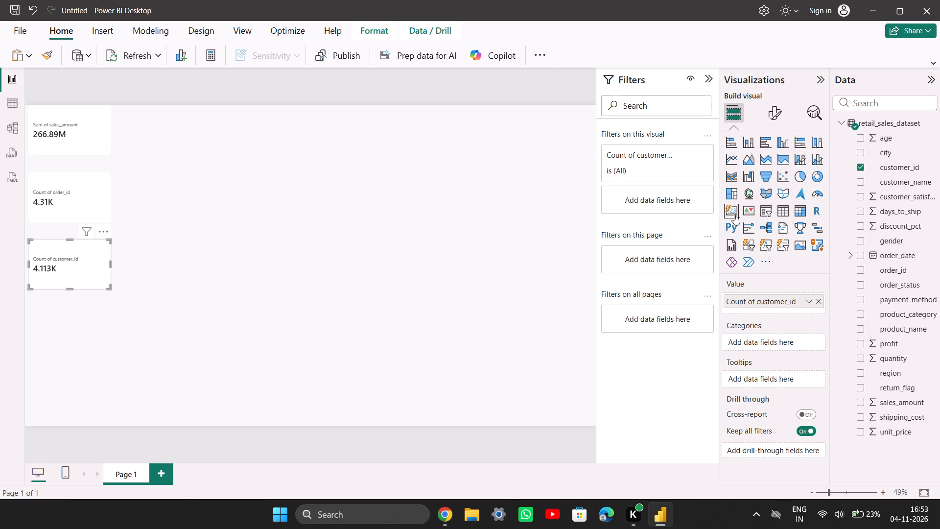
click(475, 314)
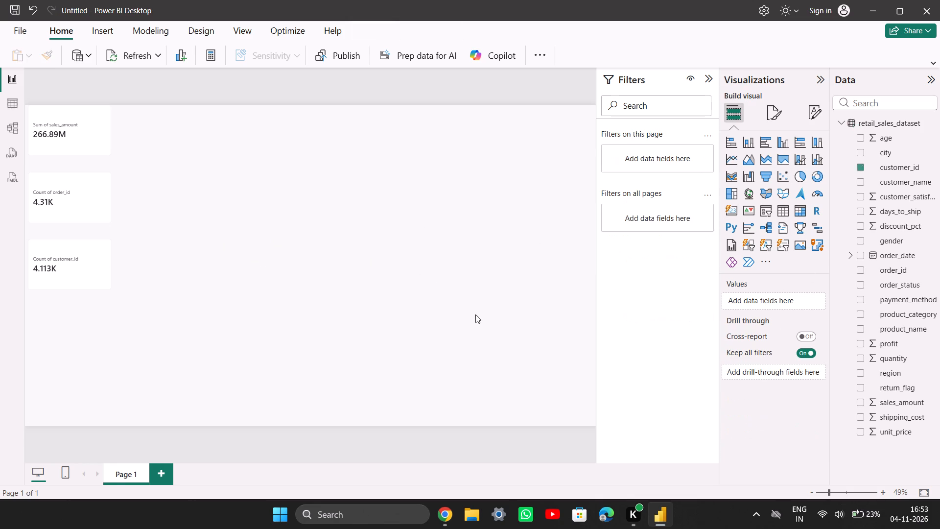
Add a fourth card visual showing the sum of profit.
click(731, 213)
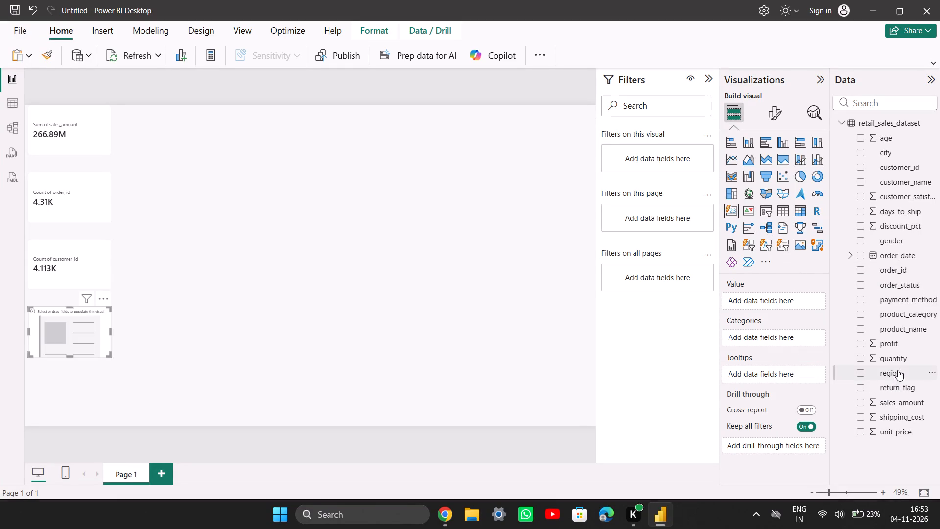
click(889, 343)
click(861, 343)
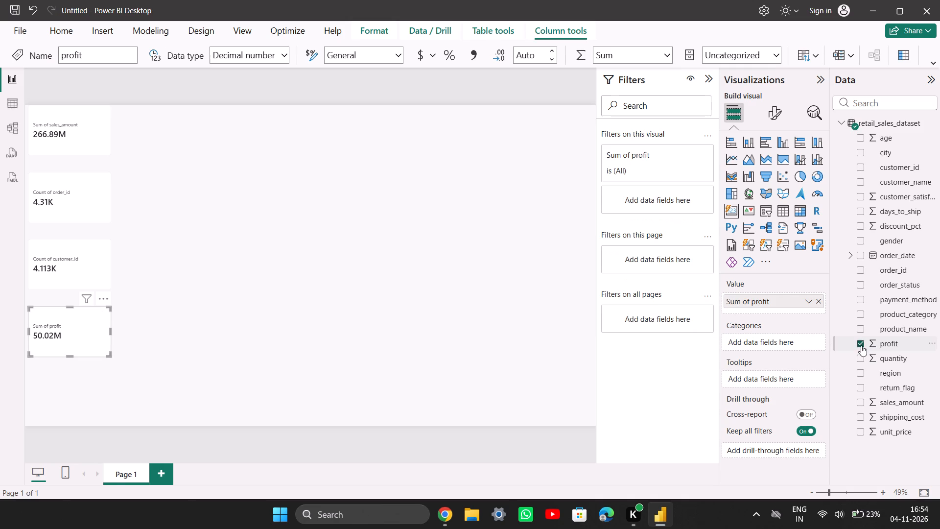
click(346, 348)
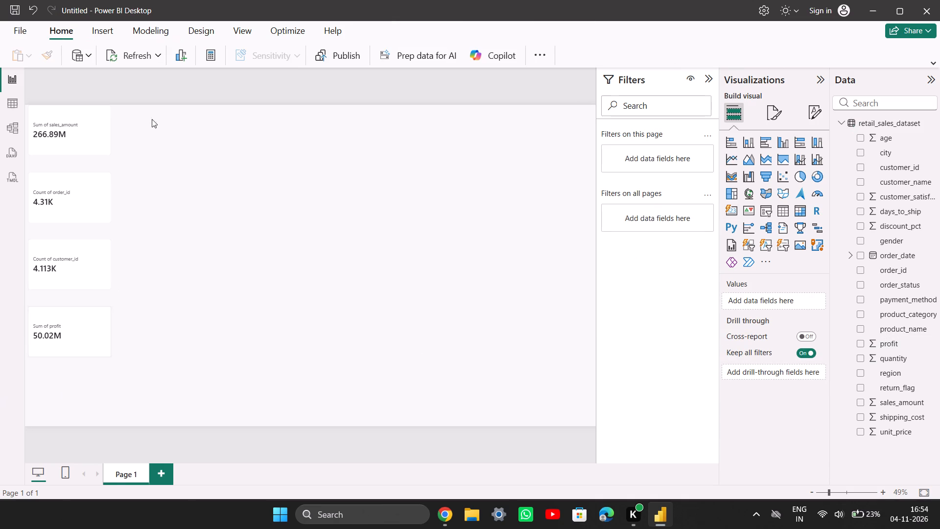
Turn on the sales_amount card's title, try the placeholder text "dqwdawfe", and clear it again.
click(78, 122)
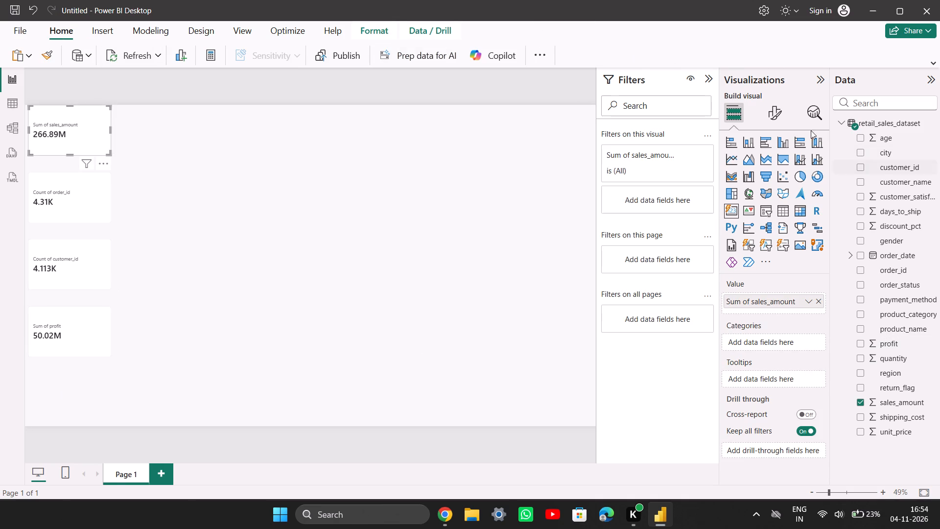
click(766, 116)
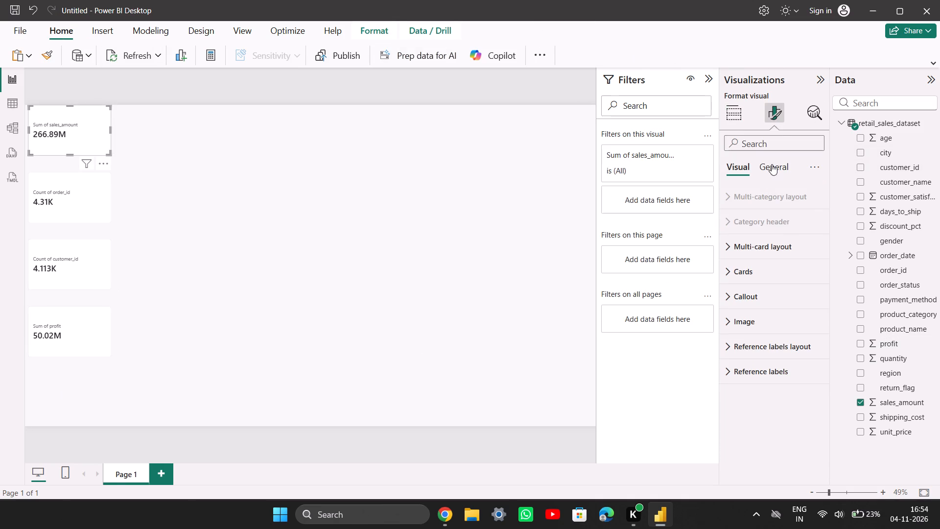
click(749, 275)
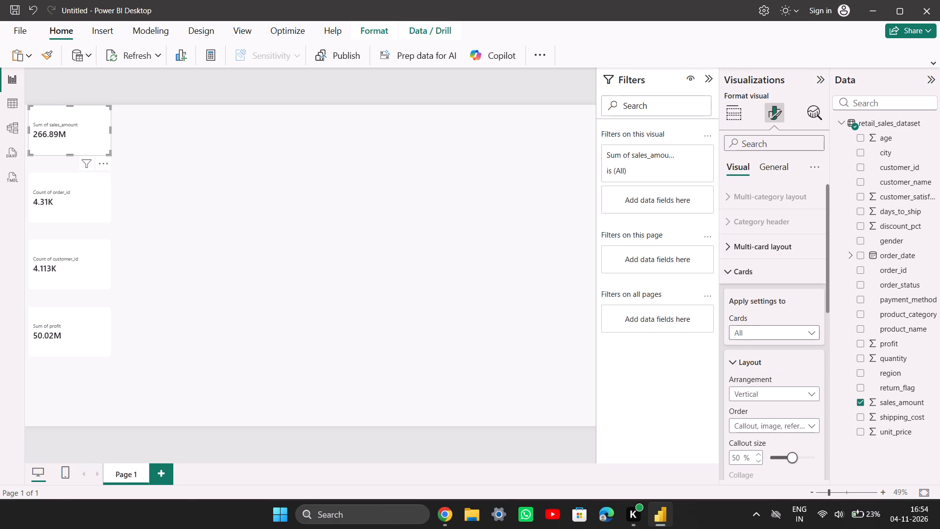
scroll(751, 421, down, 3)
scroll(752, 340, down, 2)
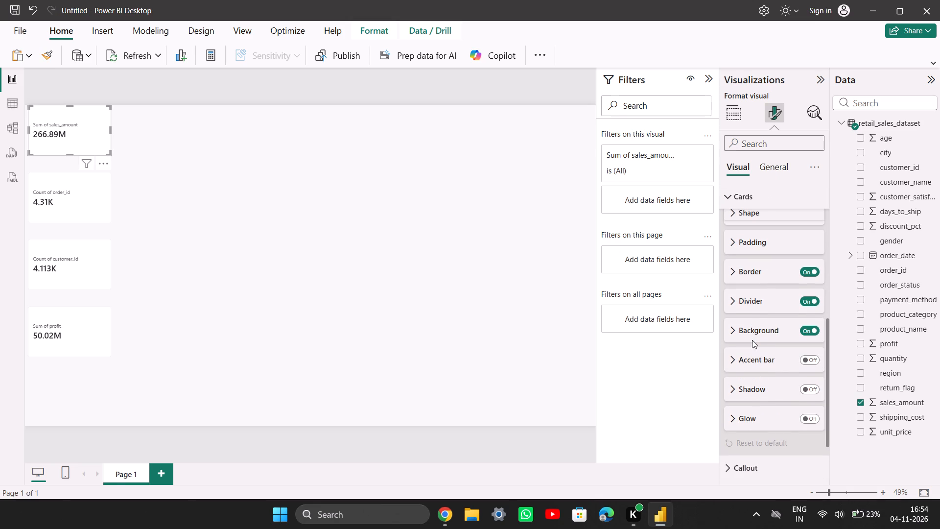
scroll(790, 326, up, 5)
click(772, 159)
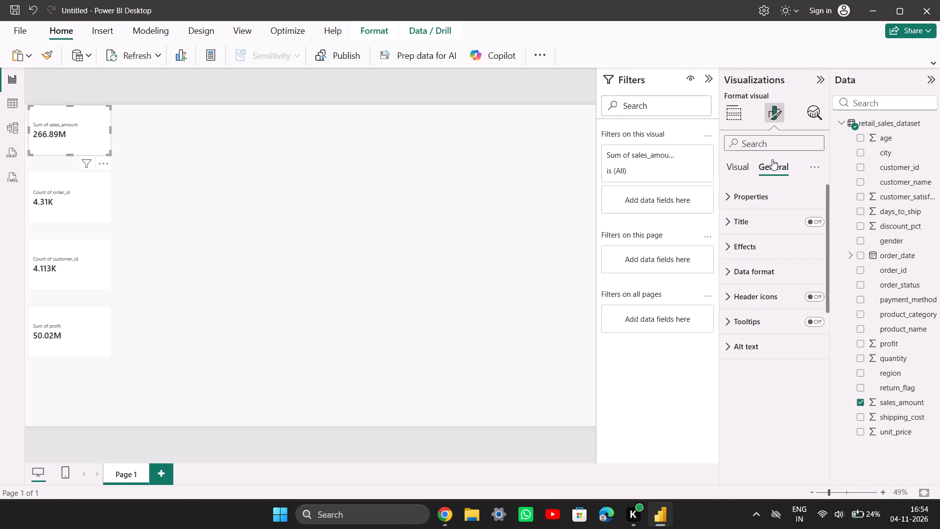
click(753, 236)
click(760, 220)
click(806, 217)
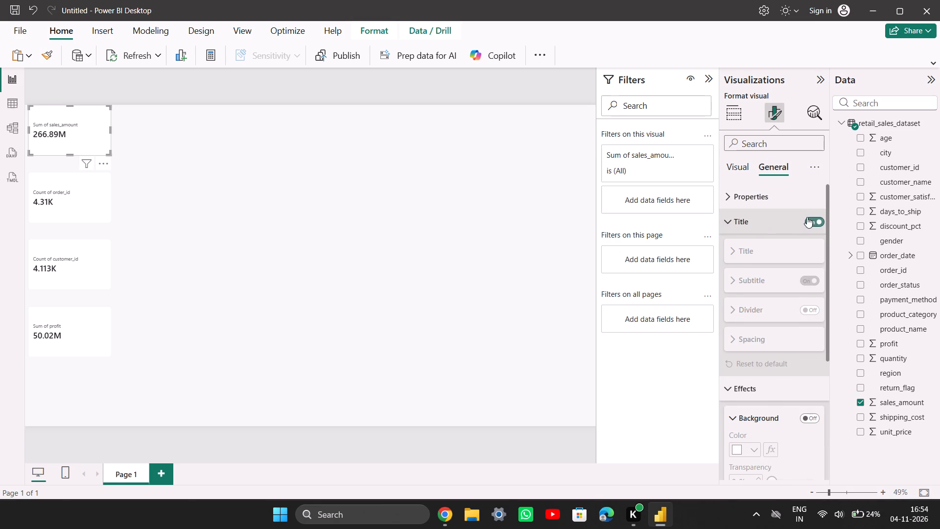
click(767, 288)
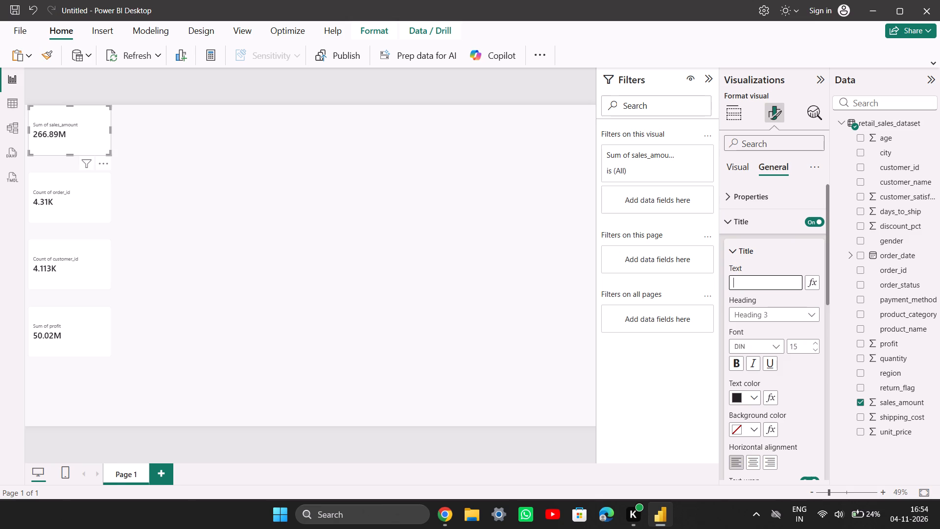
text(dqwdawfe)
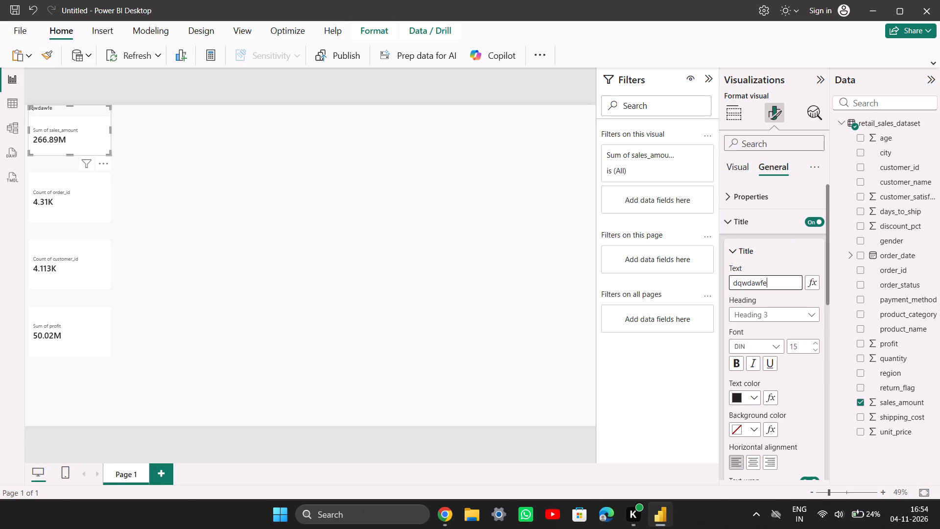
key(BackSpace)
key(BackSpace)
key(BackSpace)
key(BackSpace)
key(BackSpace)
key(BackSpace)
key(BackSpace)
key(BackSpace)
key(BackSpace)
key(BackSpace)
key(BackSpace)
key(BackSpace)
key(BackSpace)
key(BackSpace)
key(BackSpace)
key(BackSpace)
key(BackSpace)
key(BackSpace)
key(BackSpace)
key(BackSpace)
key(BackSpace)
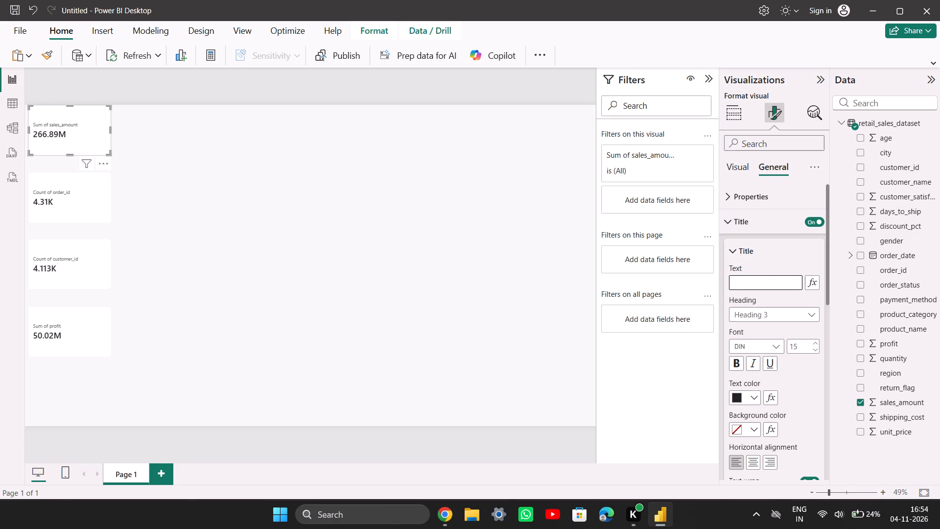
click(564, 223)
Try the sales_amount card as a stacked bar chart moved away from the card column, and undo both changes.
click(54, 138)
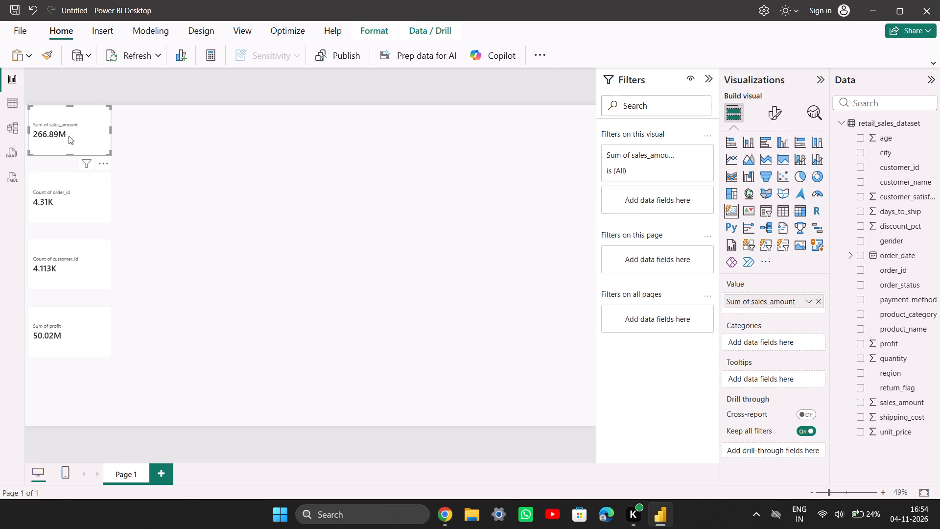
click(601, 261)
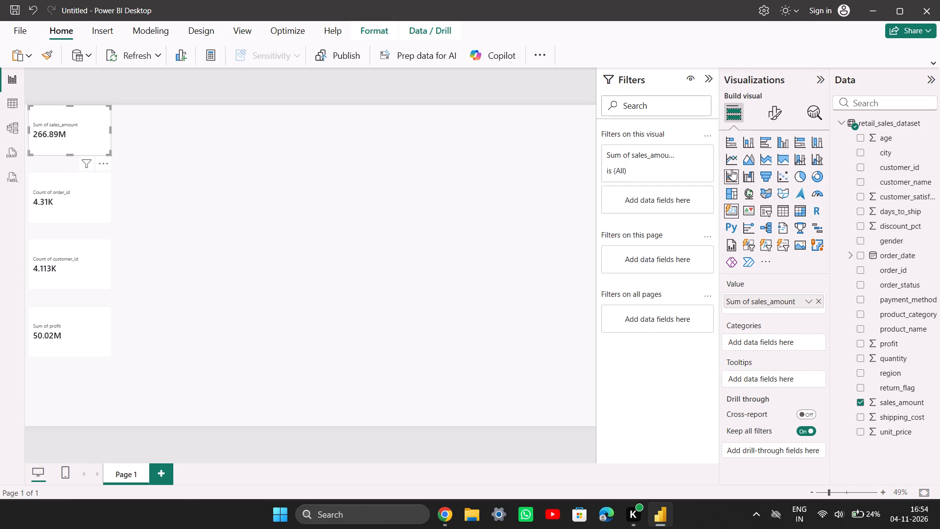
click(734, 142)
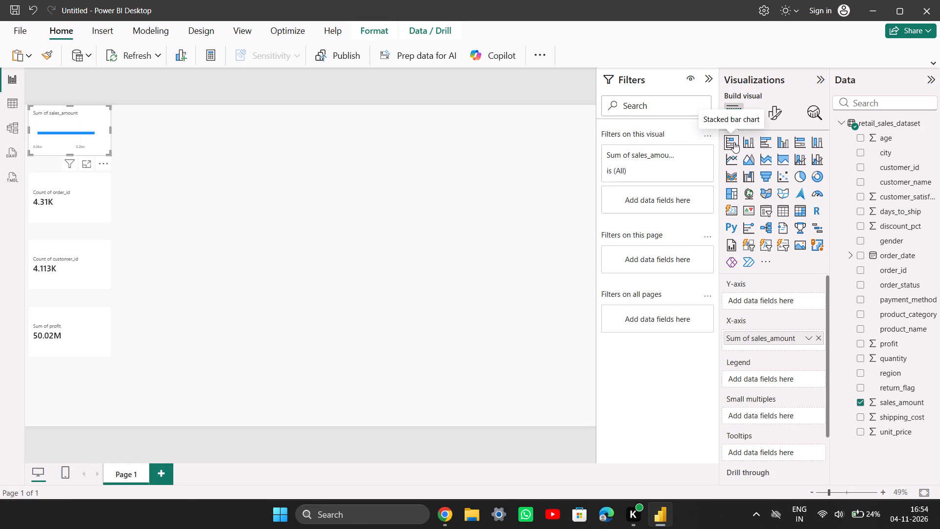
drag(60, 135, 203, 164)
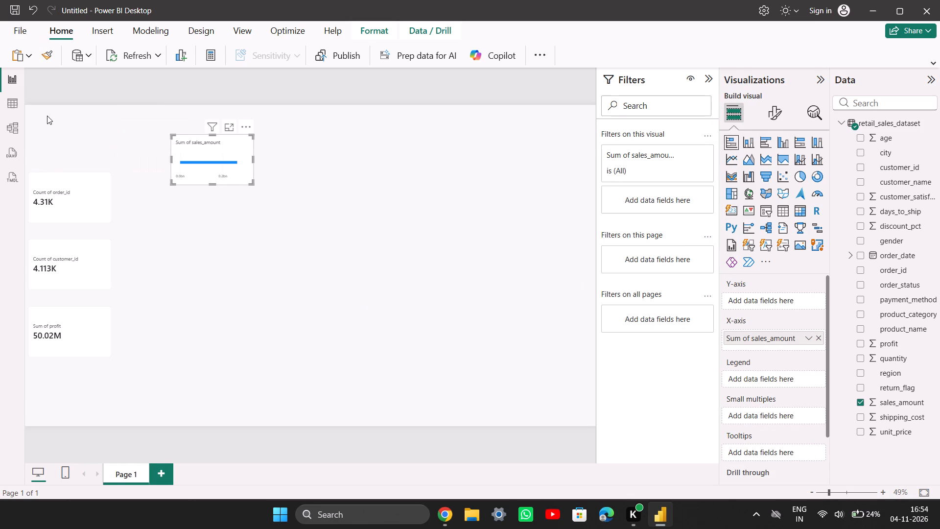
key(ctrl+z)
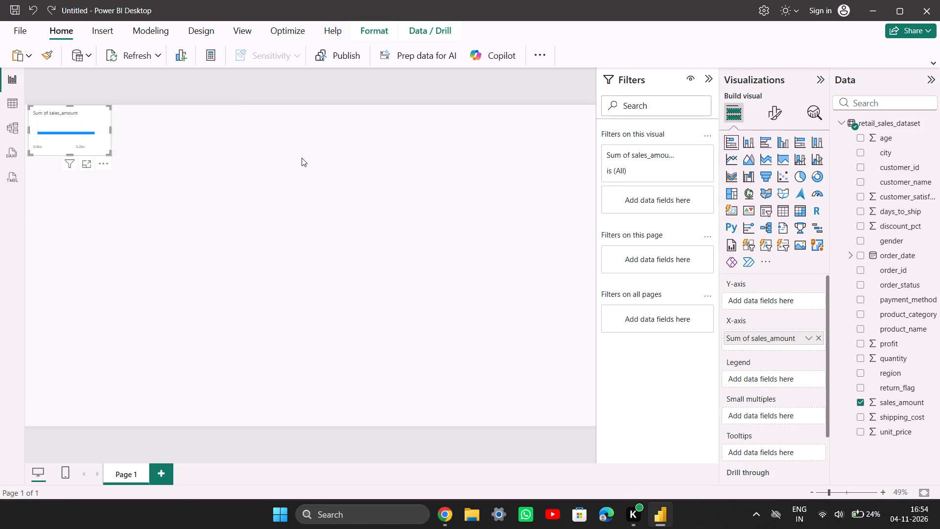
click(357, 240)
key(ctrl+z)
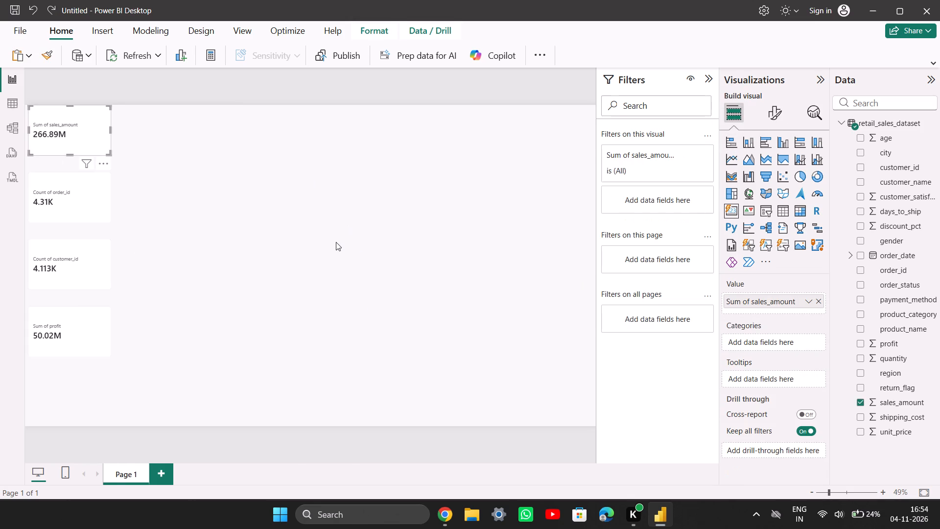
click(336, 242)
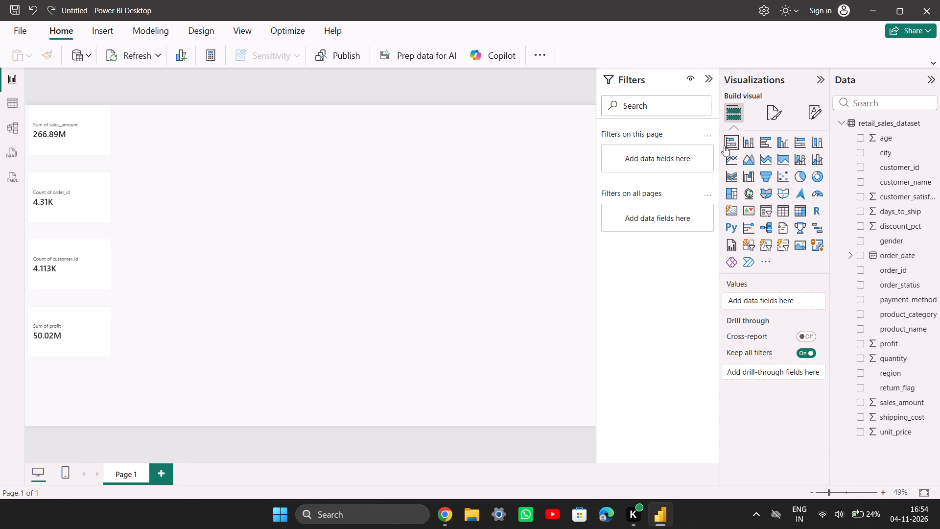
Add an enlarged stacked bar chart beside the cards, with sales_amount on the X-axis and product_category on the Y-axis.
click(728, 144)
drag(82, 390, 331, 229)
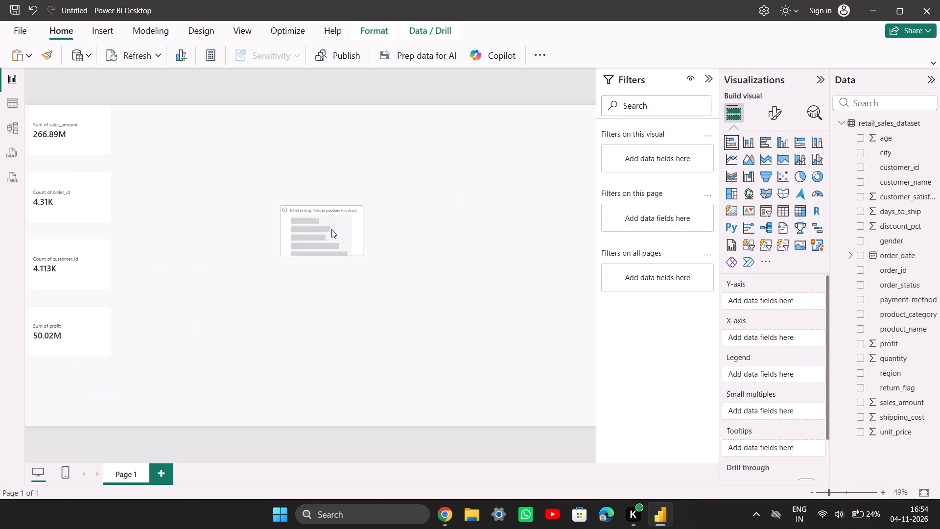
drag(331, 229, 255, 167)
drag(282, 188, 407, 210)
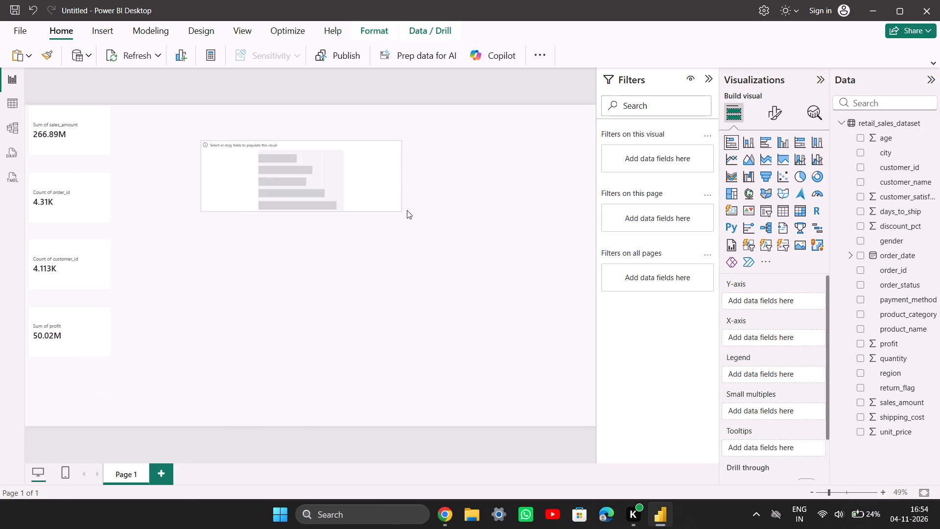
drag(407, 210, 473, 316)
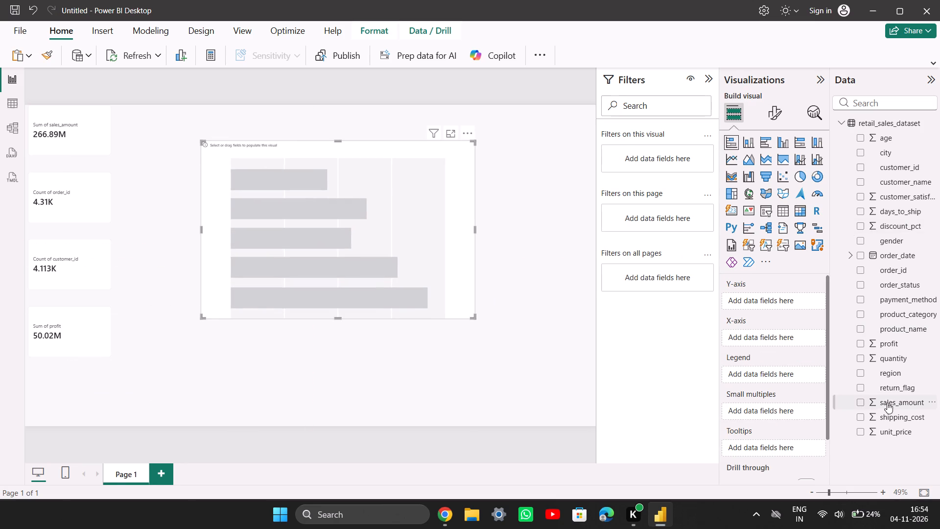
drag(887, 403, 763, 338)
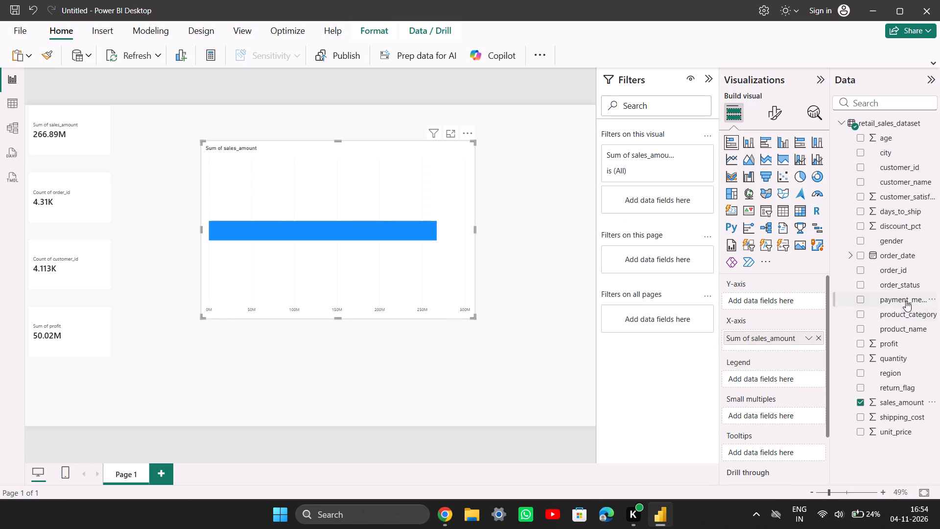
drag(902, 318, 775, 309)
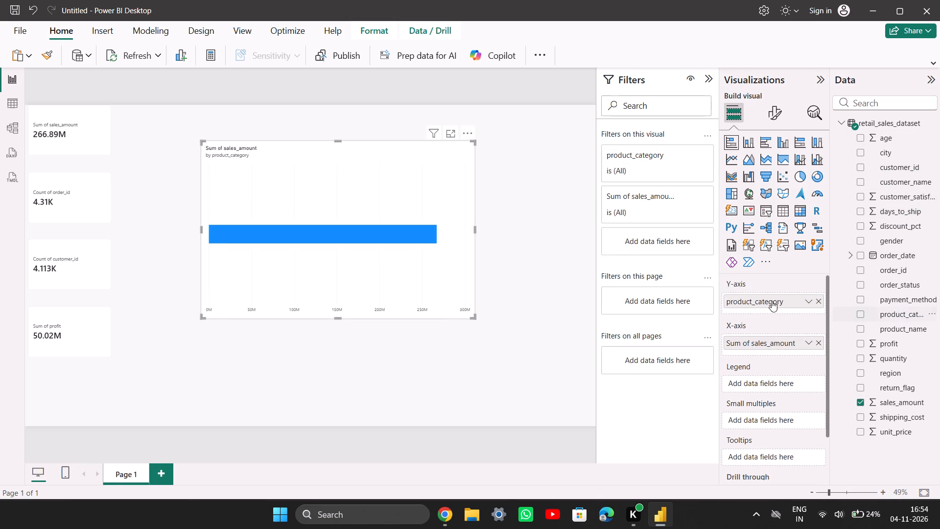
Try the product_category chart as stacked column and clustered bar, and settle on a clustered column chart.
click(746, 139)
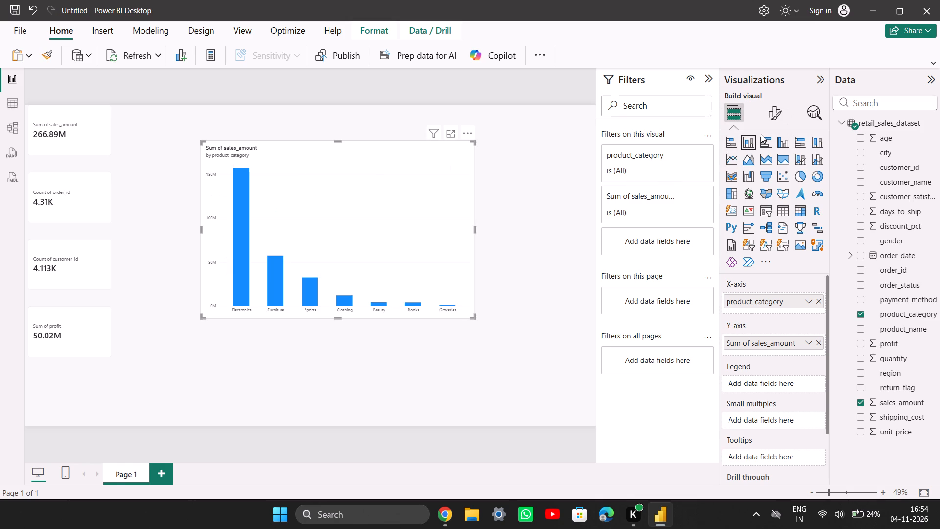
click(761, 134)
click(762, 135)
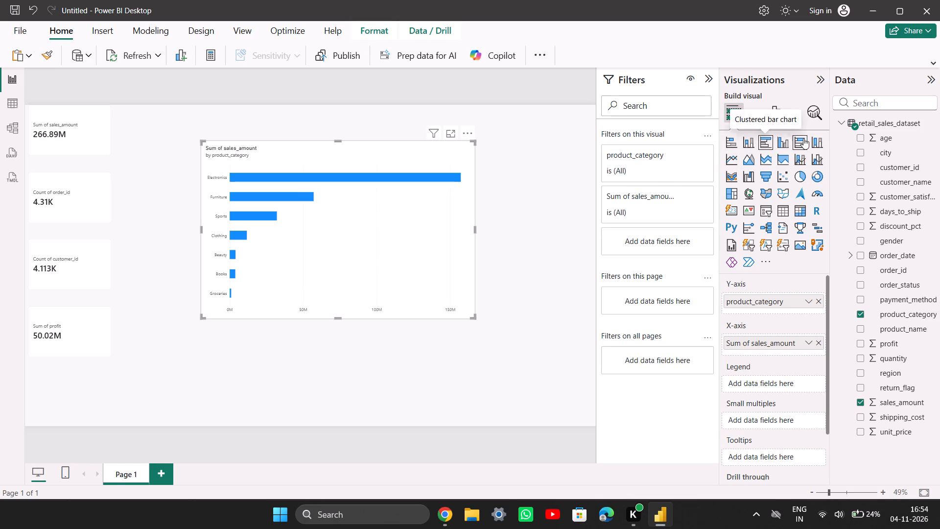
click(784, 140)
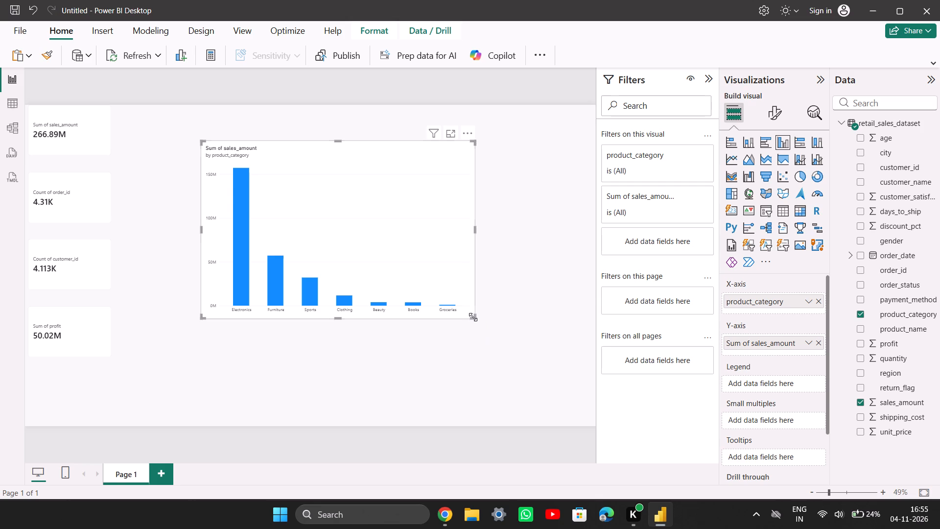
Shrink the clustered column chart and move it to the top of the page, just beside the card column.
drag(473, 317, 409, 273)
drag(340, 199, 246, 150)
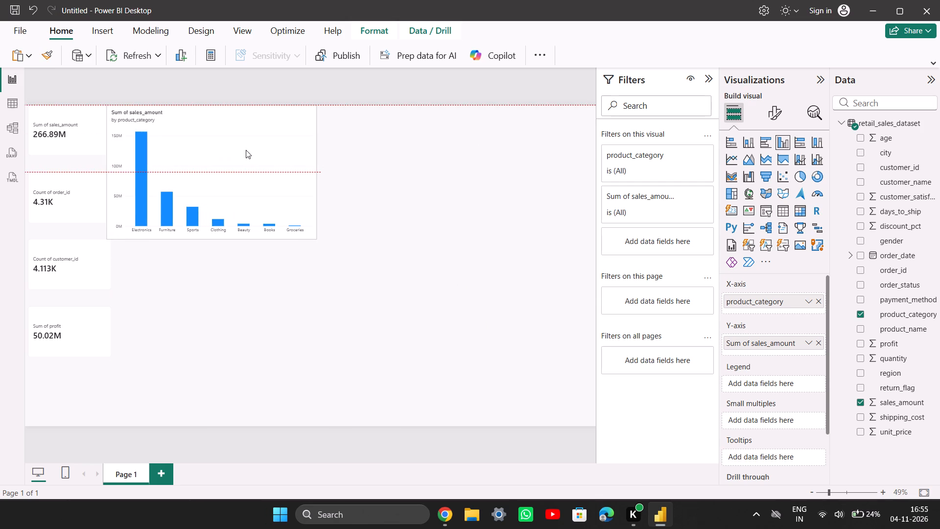
drag(246, 150, 261, 161)
click(462, 228)
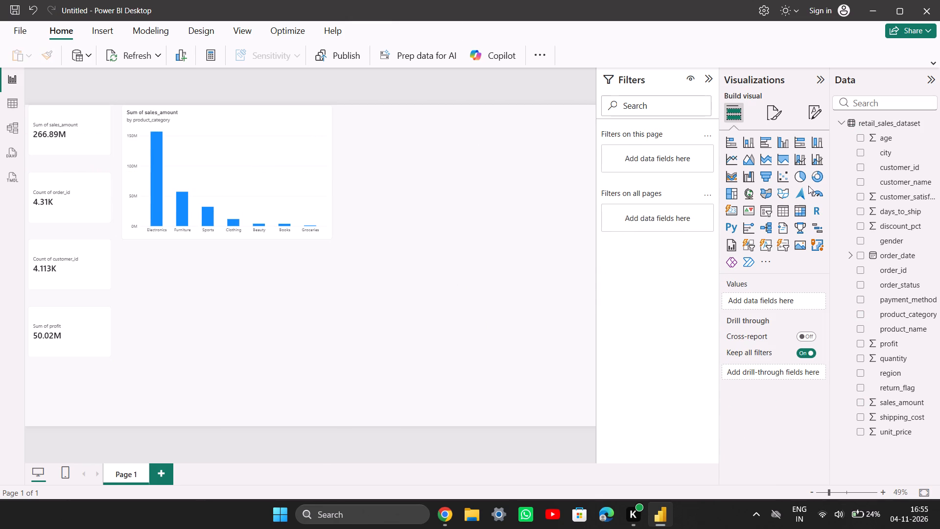
Add a donut chart beside the column chart with gender as legend and sales_amount as values, and narrow it slightly.
click(815, 179)
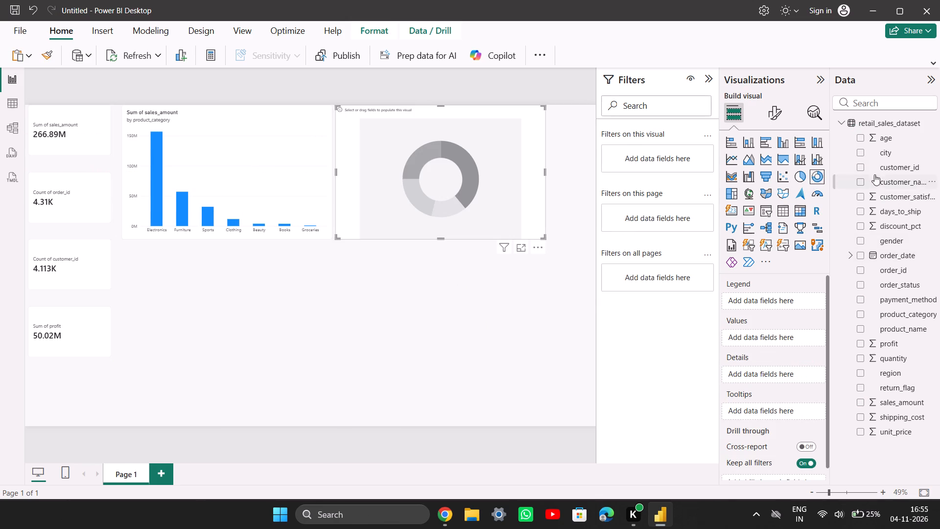
drag(897, 242, 773, 302)
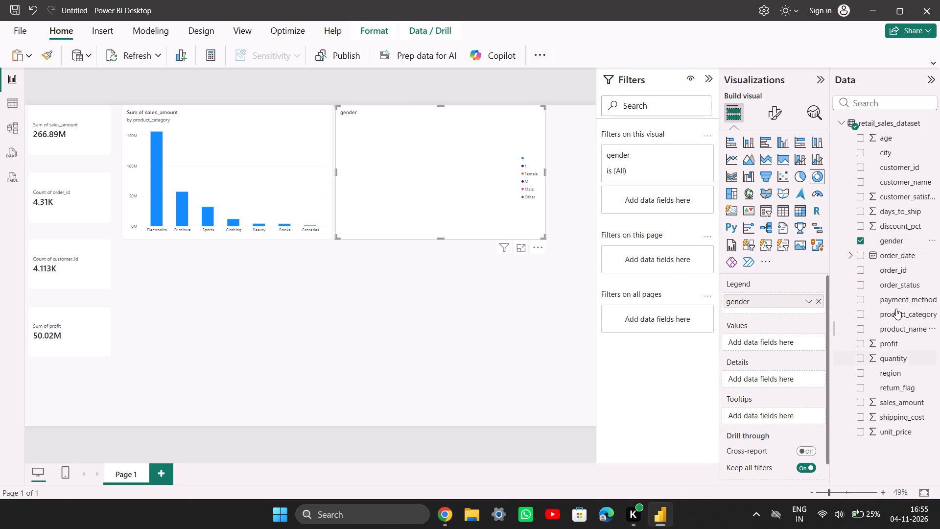
drag(889, 404, 803, 332)
drag(803, 332, 771, 338)
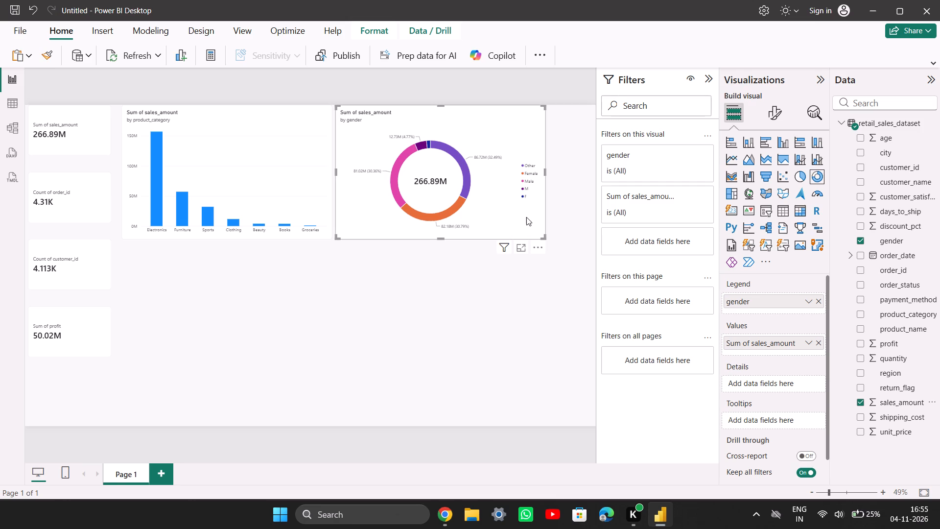
click(543, 239)
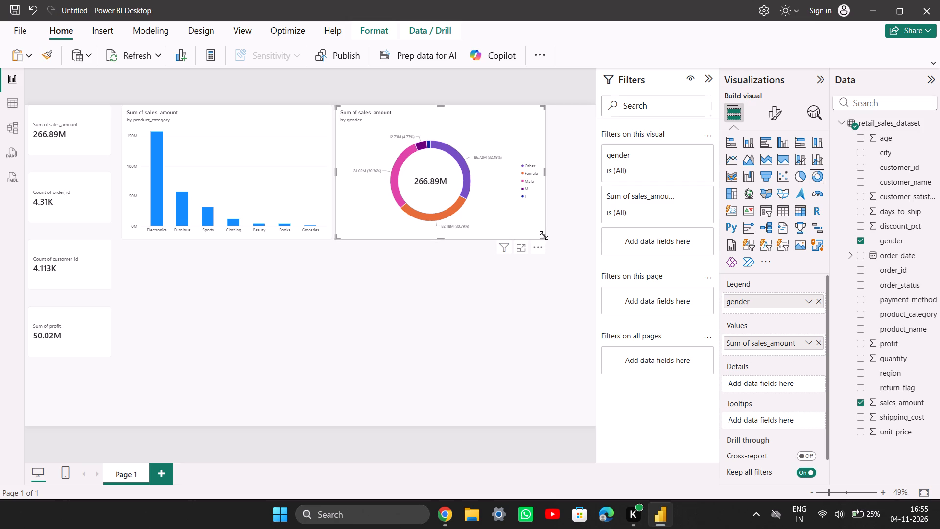
drag(544, 235, 529, 232)
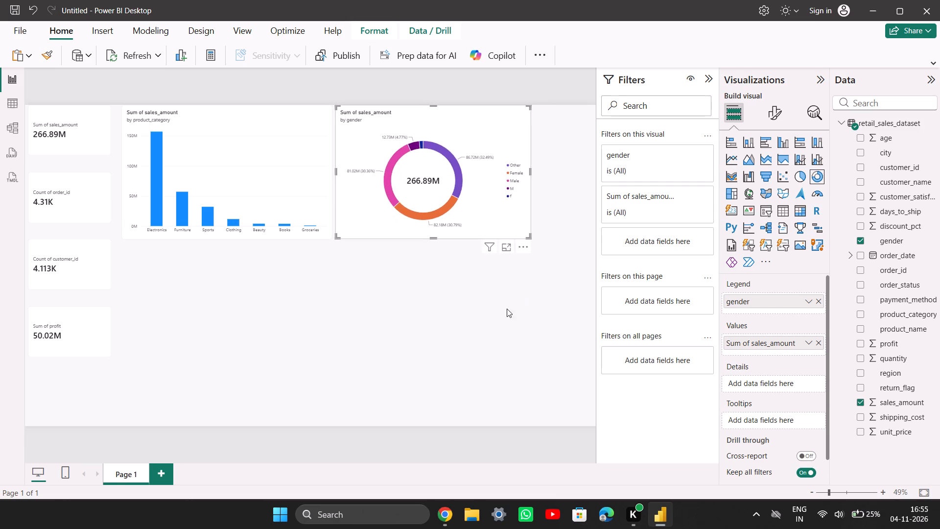
click(480, 313)
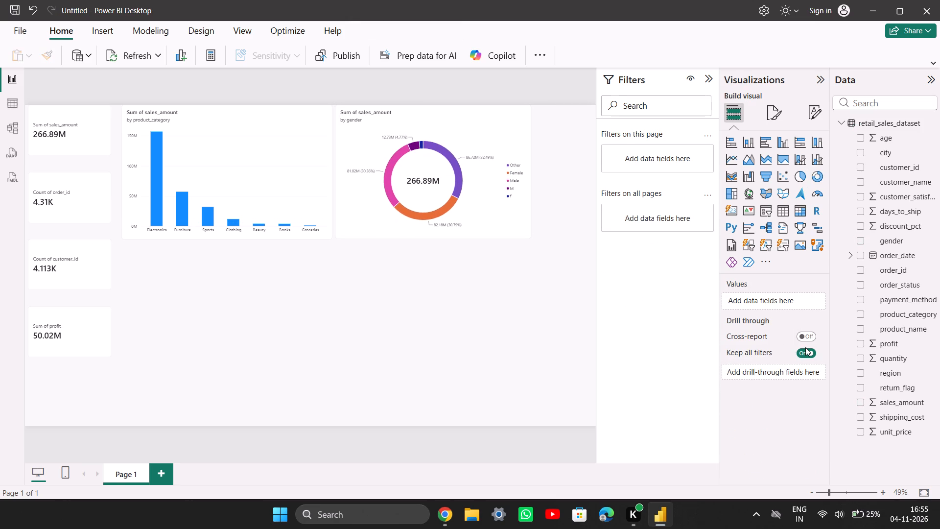
click(493, 356)
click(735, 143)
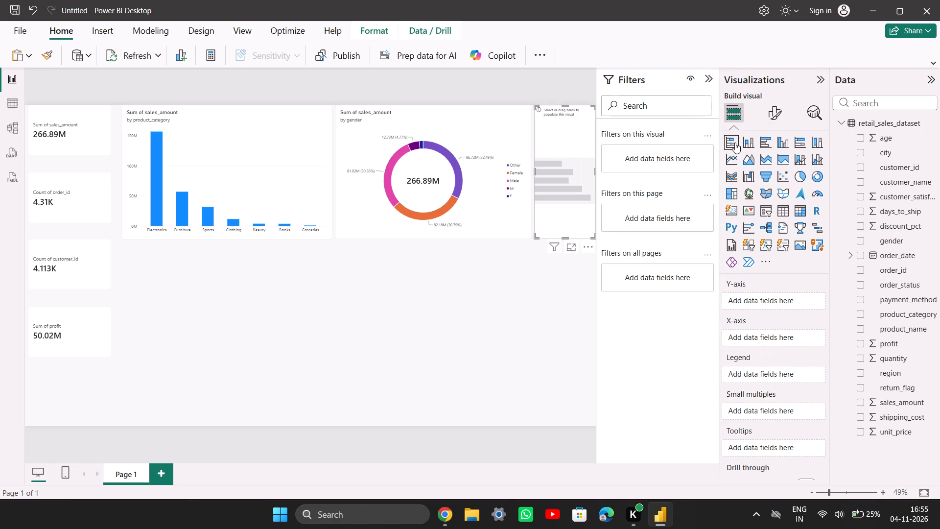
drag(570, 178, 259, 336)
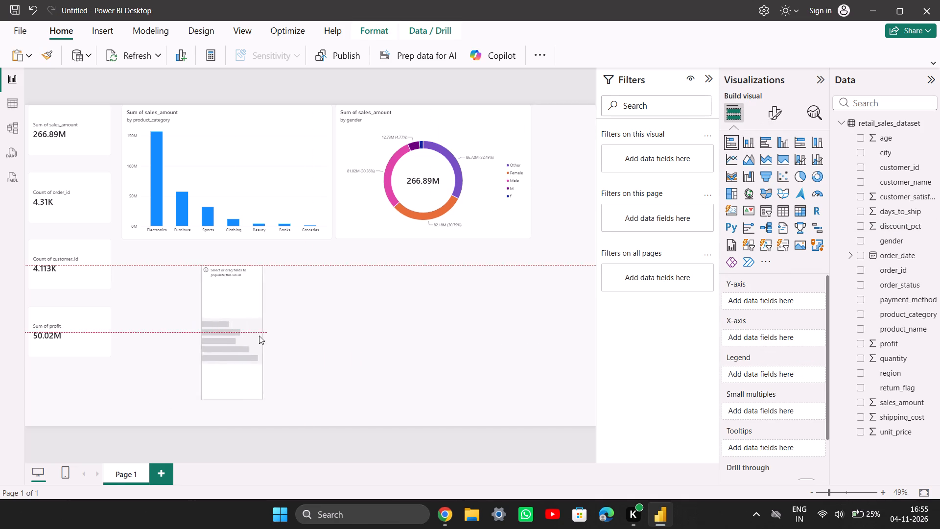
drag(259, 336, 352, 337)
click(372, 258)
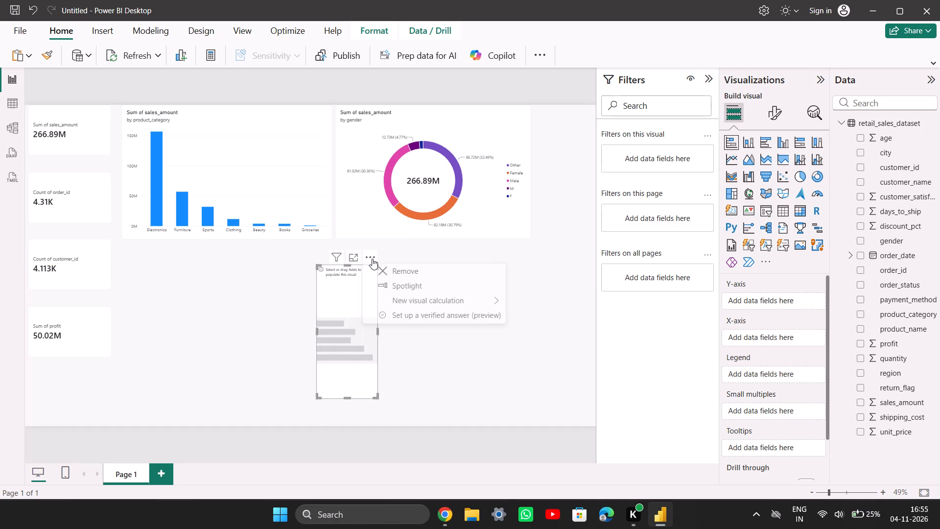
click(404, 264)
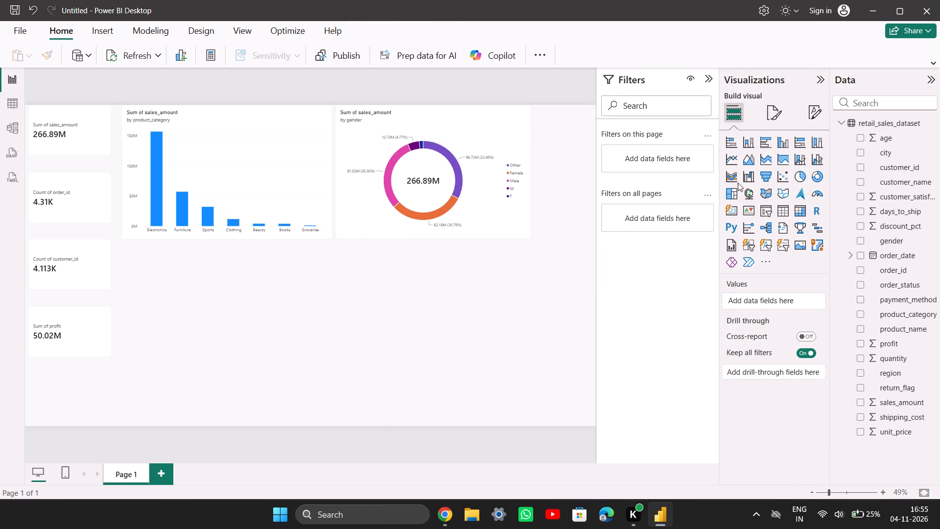
Add a line chart visual, place it below the column and donut charts, and widen it.
click(734, 166)
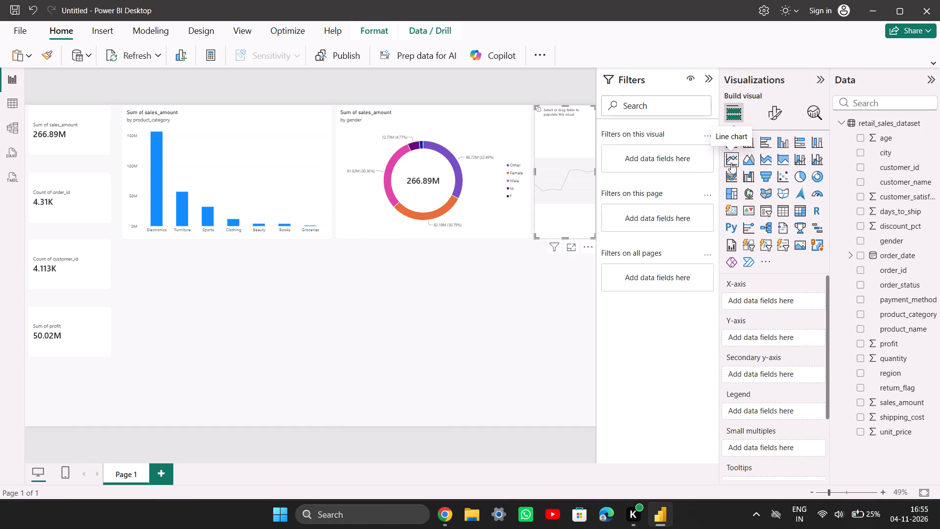
click(731, 163)
drag(574, 206, 332, 354)
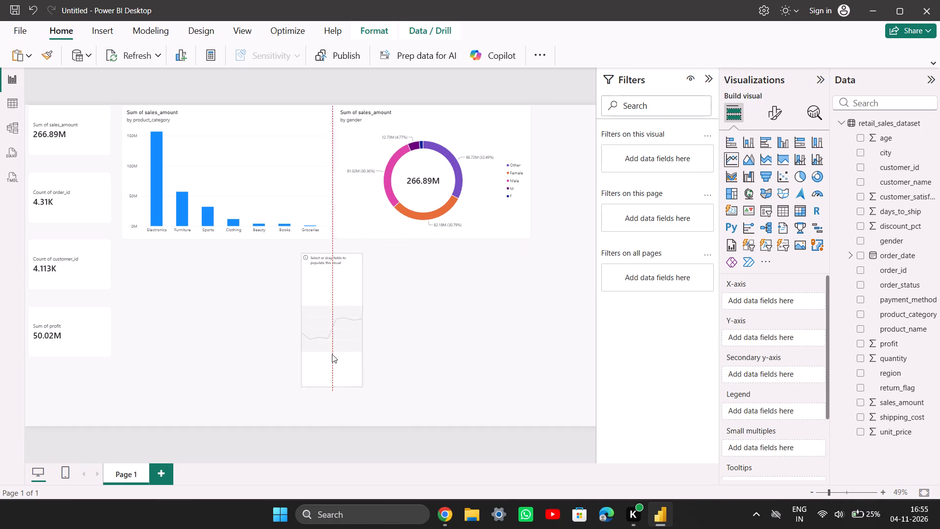
drag(332, 354, 331, 354)
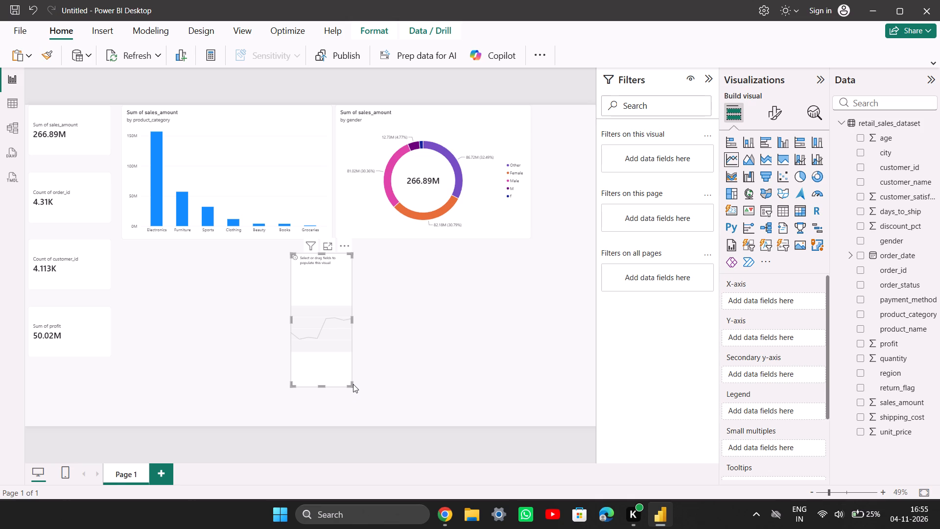
drag(349, 384, 478, 385)
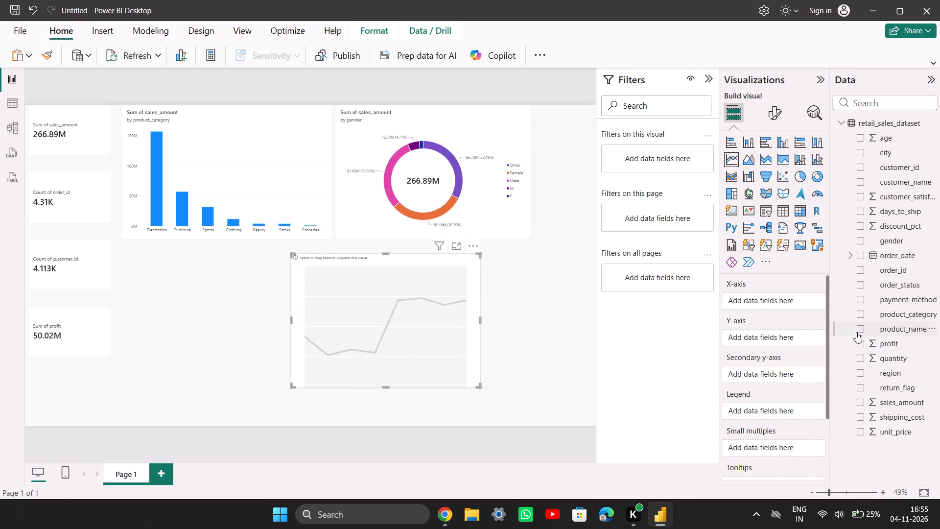
Set the line chart's Y-axis to sales_amount and its X-axis to order_date.
drag(915, 398, 792, 372)
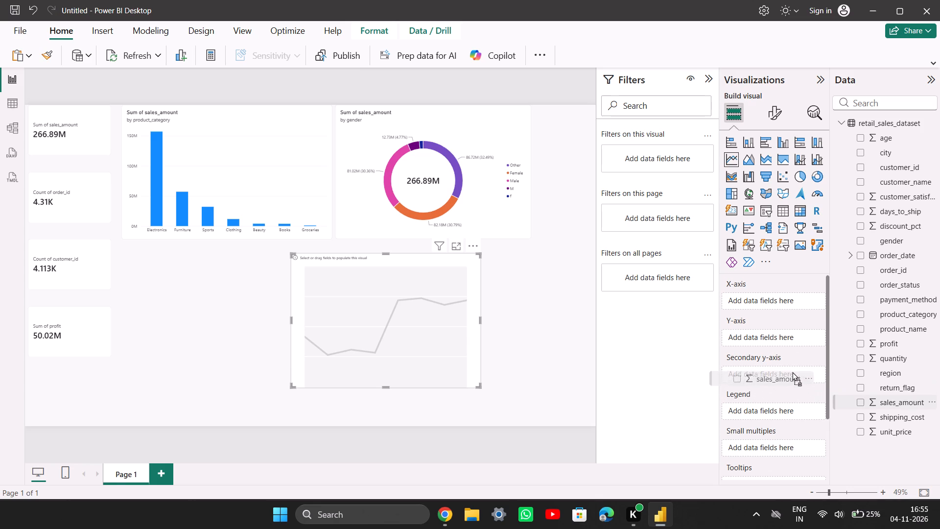
drag(792, 372, 798, 331)
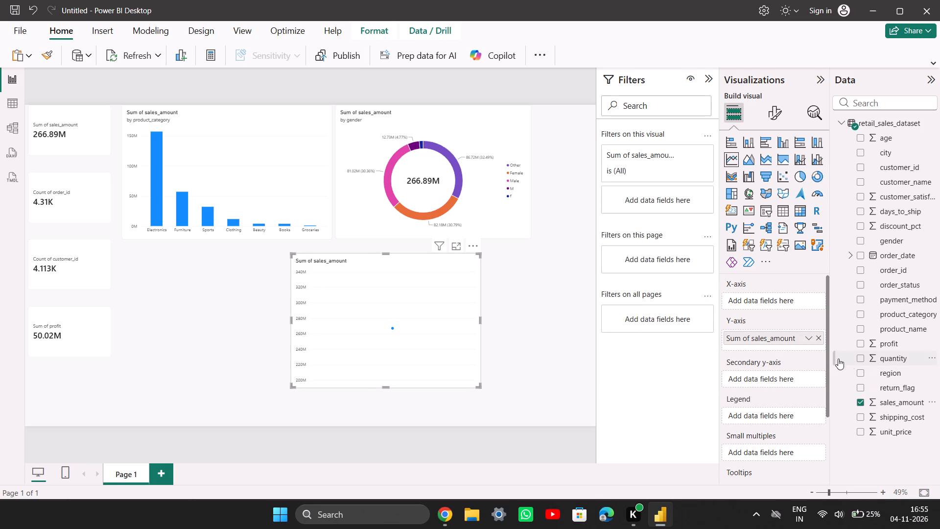
drag(773, 337, 779, 310)
drag(779, 310, 780, 339)
click(895, 239)
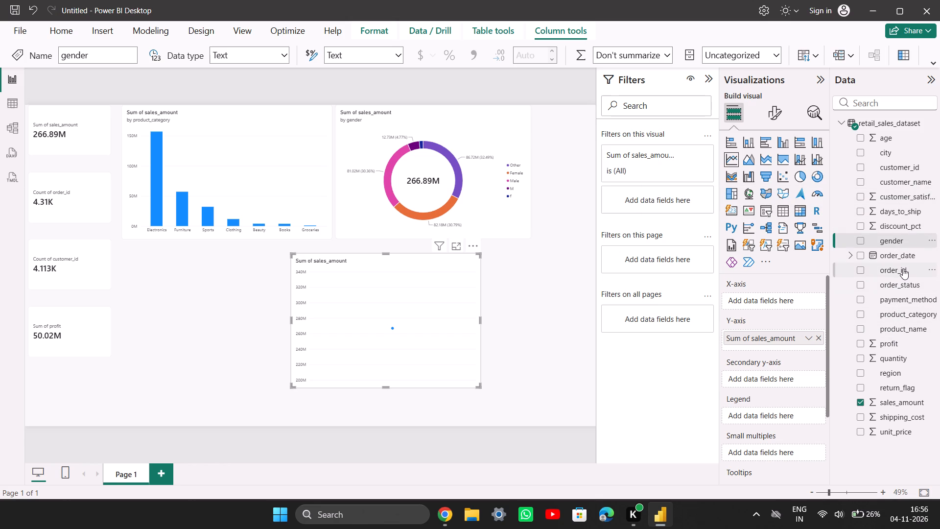
drag(902, 254, 797, 302)
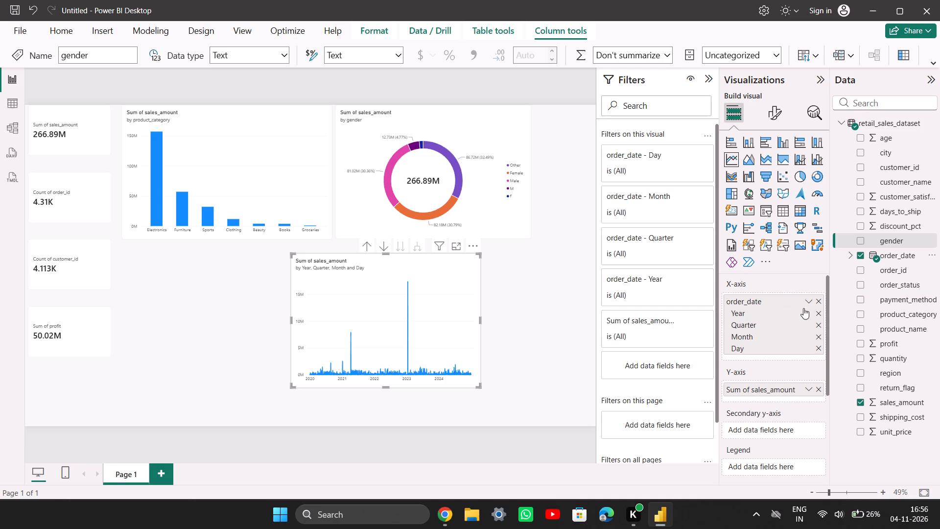
Remove Month, Day and Quarter from the line chart's order_date hierarchy, keeping only Year.
click(820, 333)
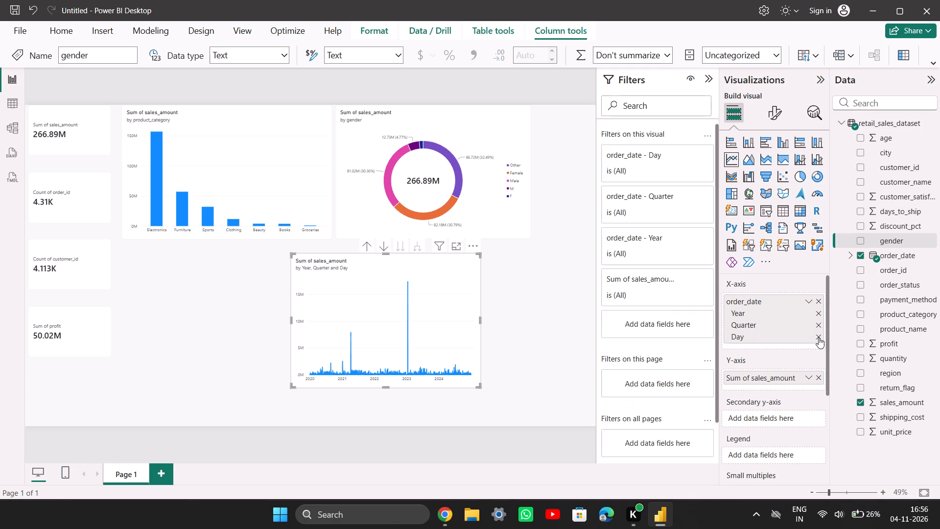
click(821, 330)
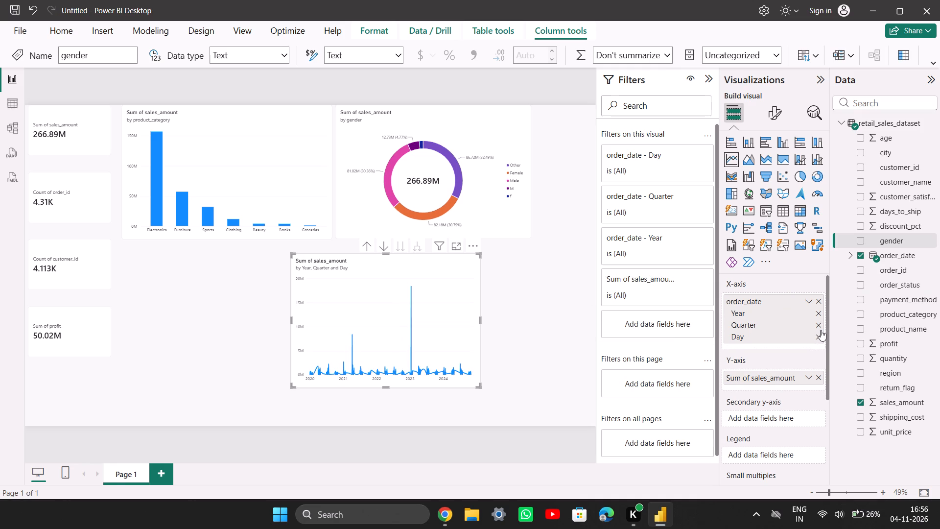
click(818, 333)
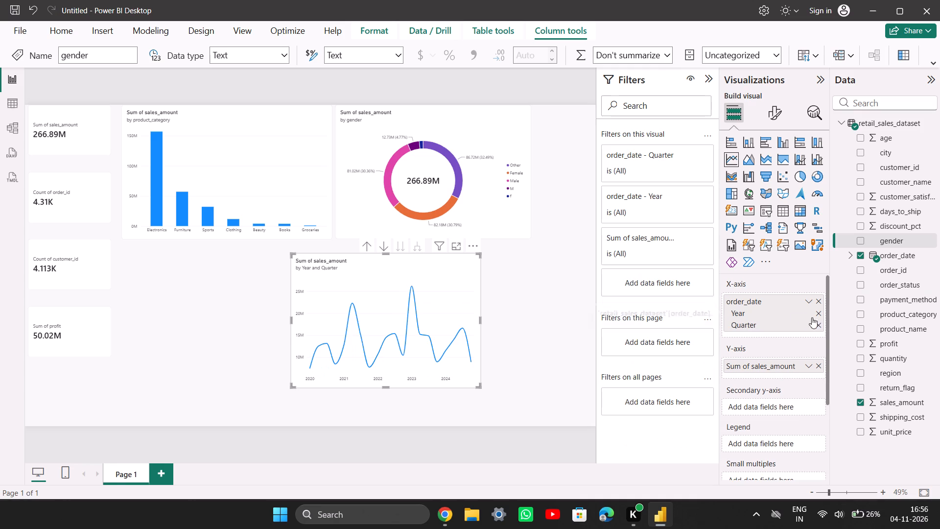
click(819, 323)
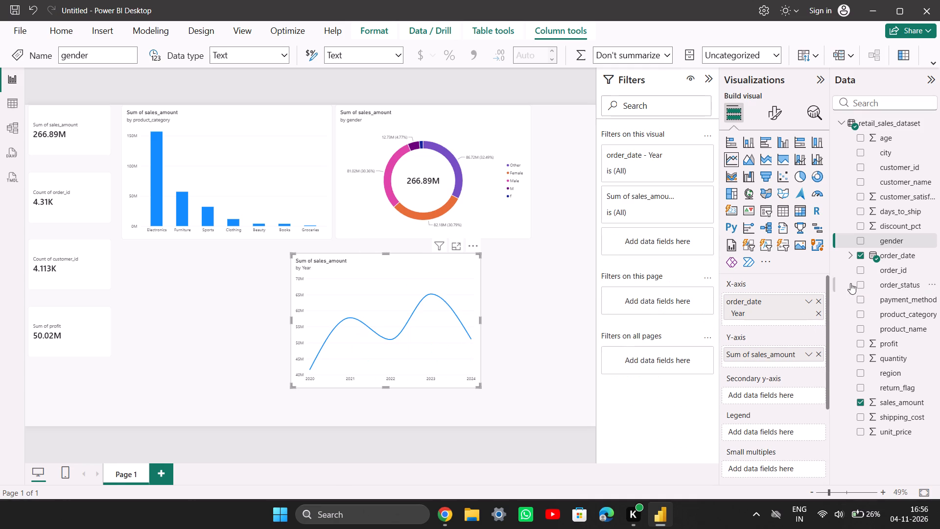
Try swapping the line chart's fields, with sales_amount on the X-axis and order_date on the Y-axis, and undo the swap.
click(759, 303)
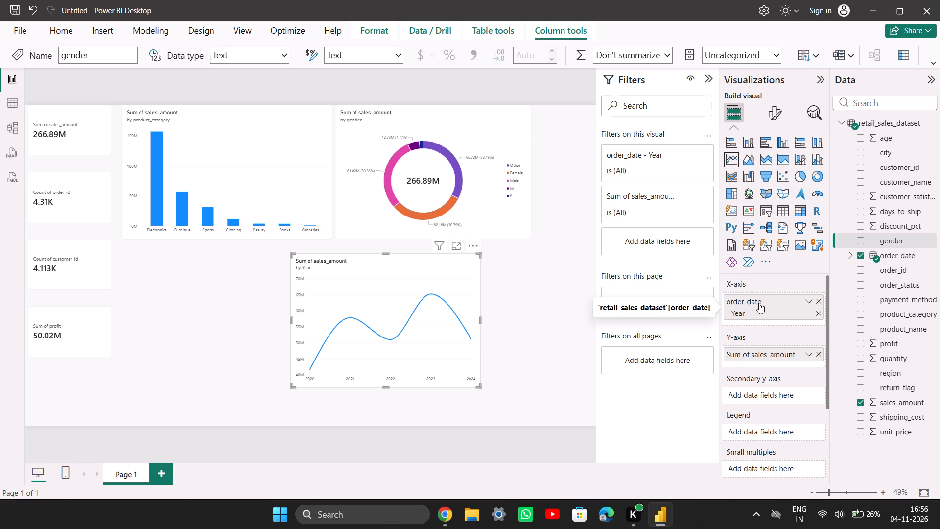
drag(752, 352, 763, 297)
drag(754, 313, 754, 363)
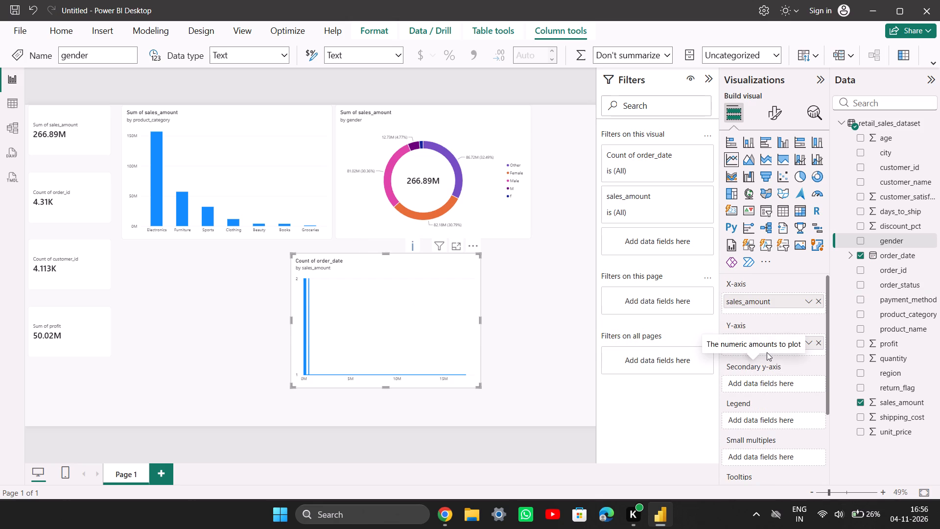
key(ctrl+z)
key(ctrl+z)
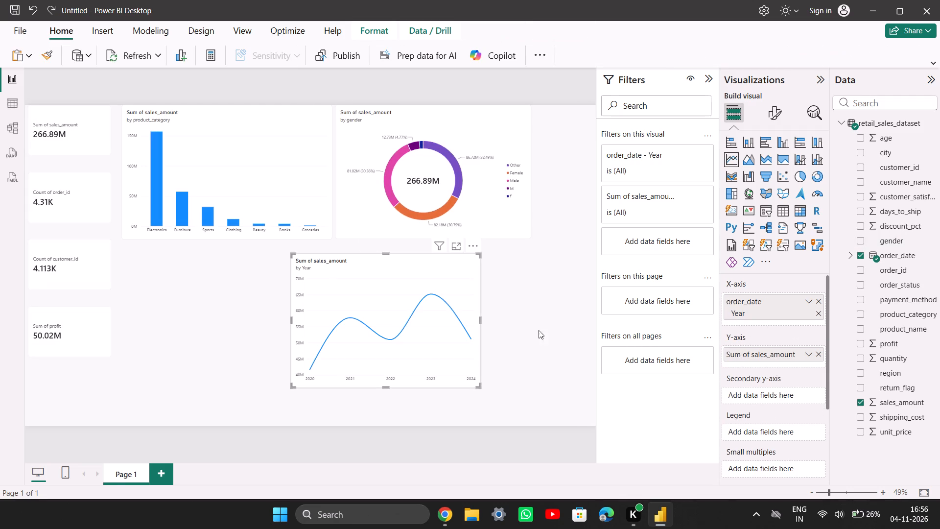
Replace order_date with region on the line chart's X-axis, keeping sales_amount on the Y-axis.
click(547, 327)
click(417, 344)
click(815, 301)
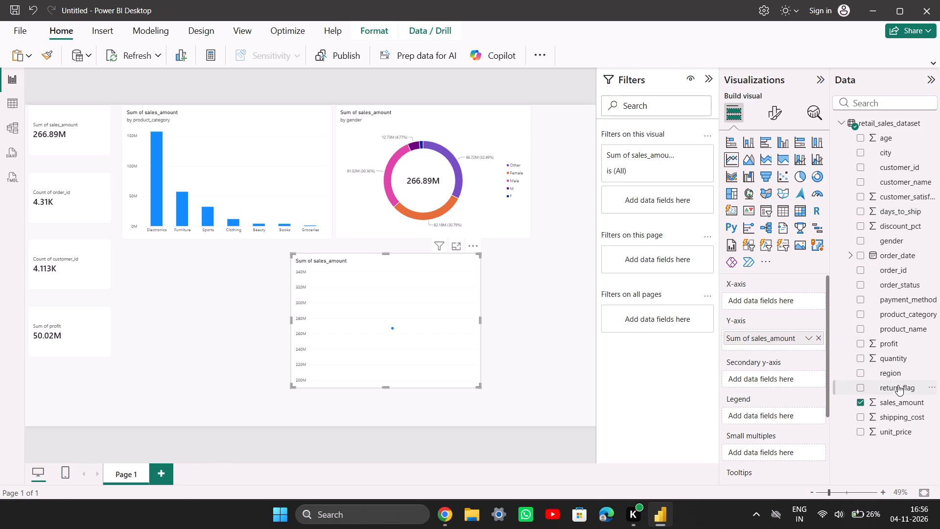
drag(895, 372, 783, 303)
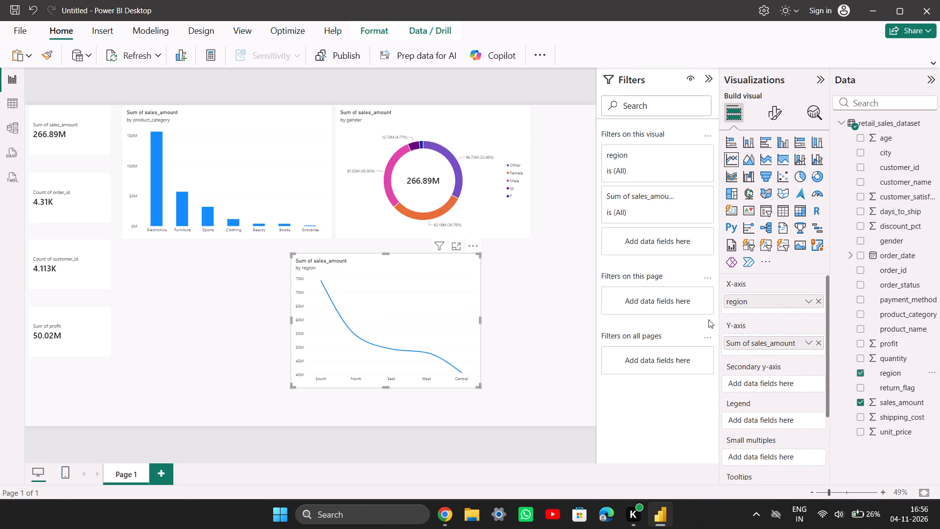